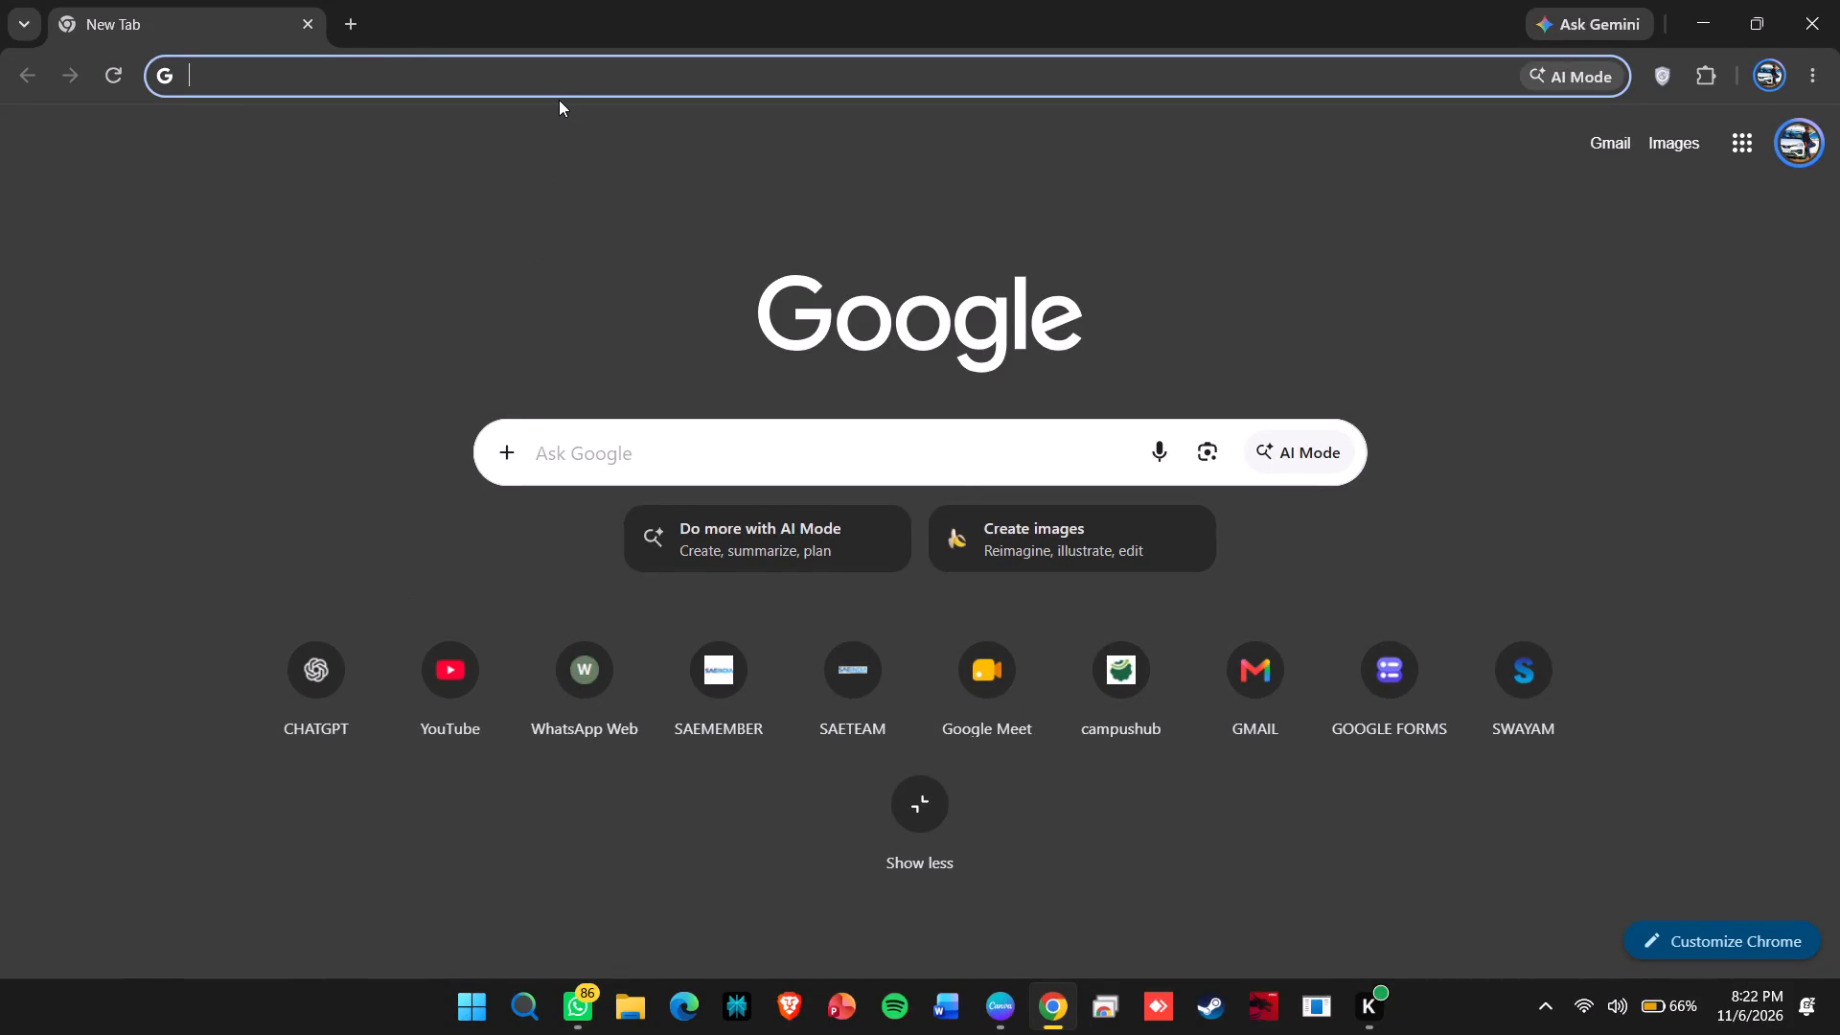
# Search Google for "nss full form".
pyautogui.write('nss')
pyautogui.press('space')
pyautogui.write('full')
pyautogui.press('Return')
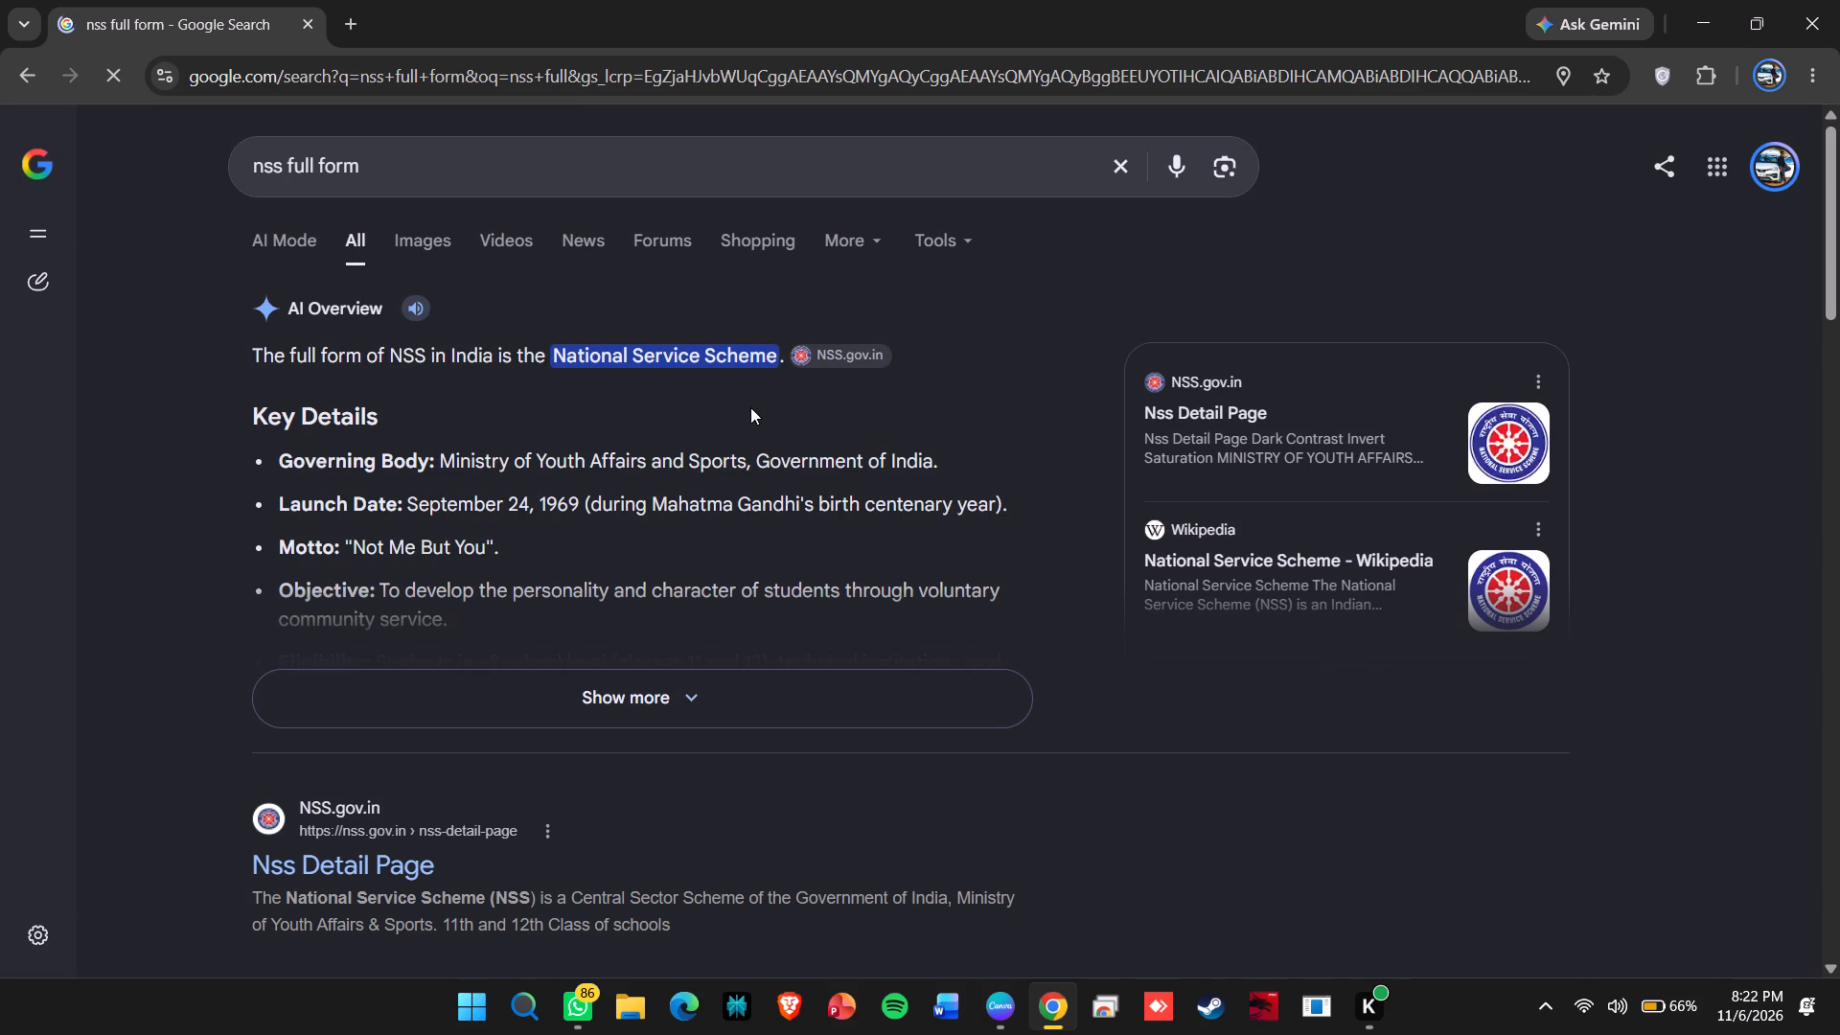
# Copy the phrase "National Service Scheme" from the AI Overview answer.
pyautogui.scroll(-1, 508, 476)
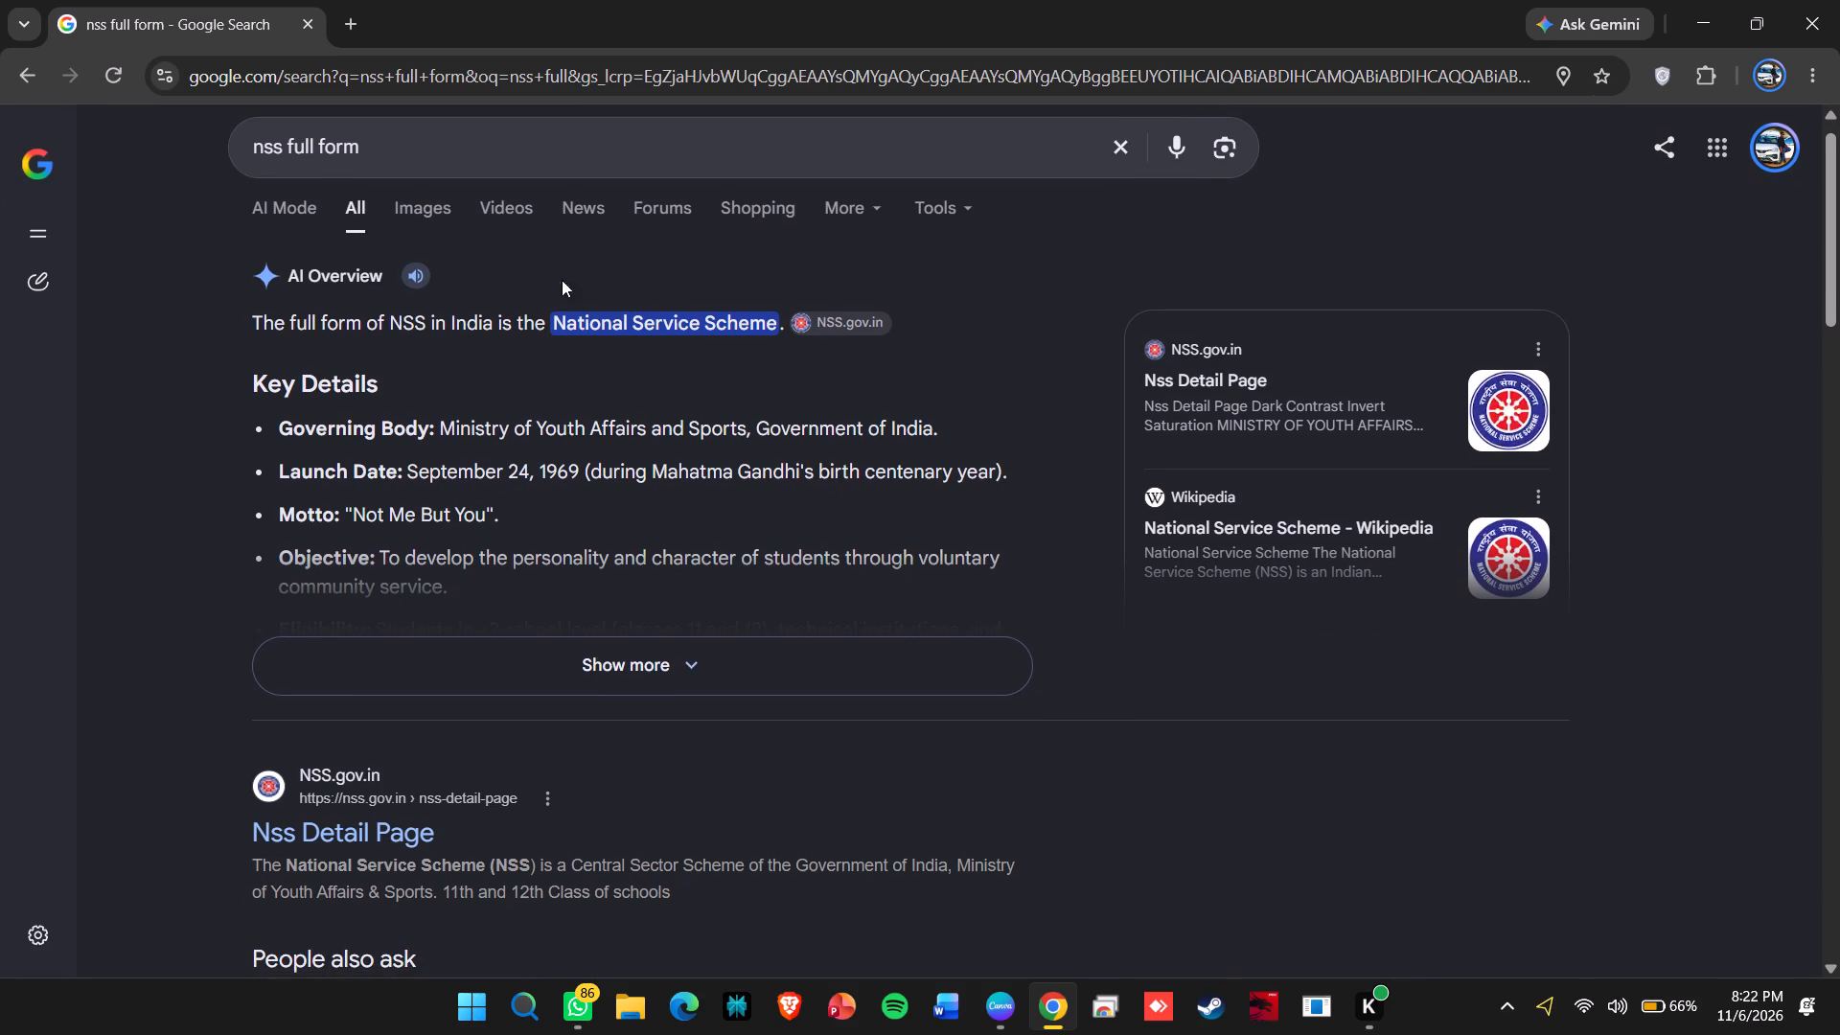
pyautogui.moveTo(548, 319); pyautogui.dragTo(774, 330)
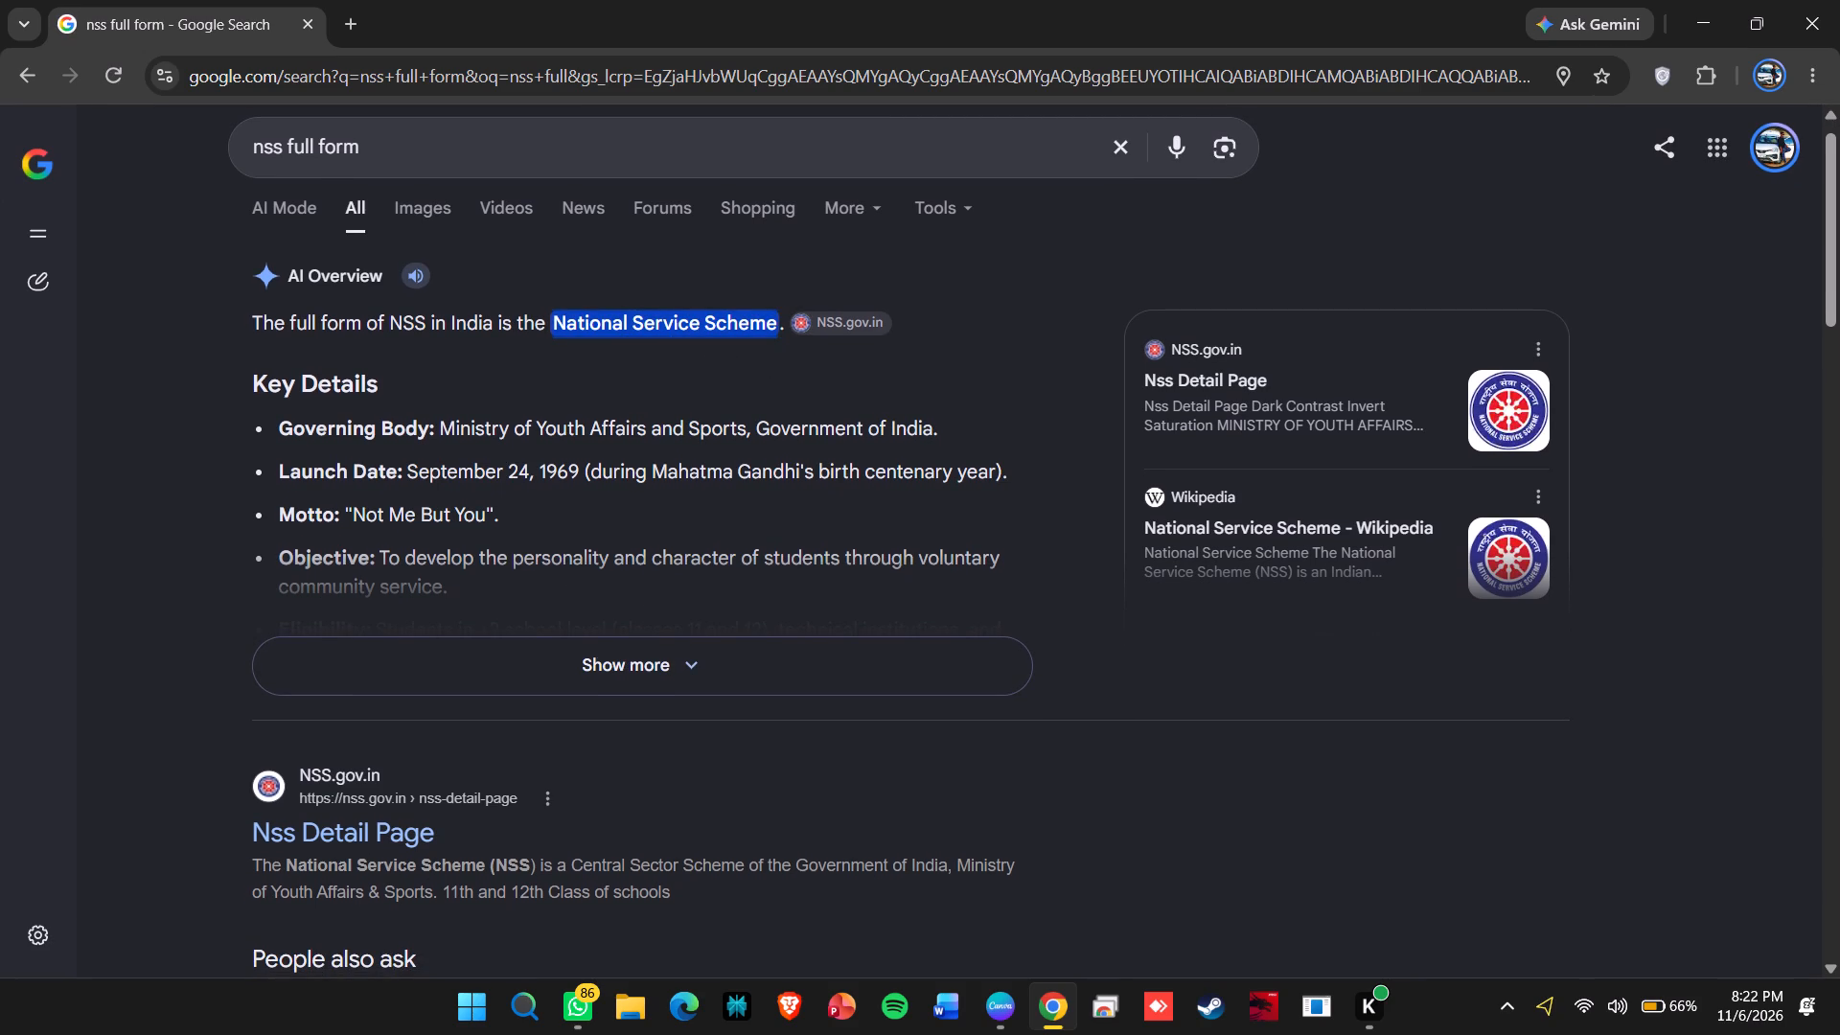
pyautogui.moveTo(774, 330); pyautogui.dragTo(774, 332)
pyautogui.hotkey('ctrl', 'c')
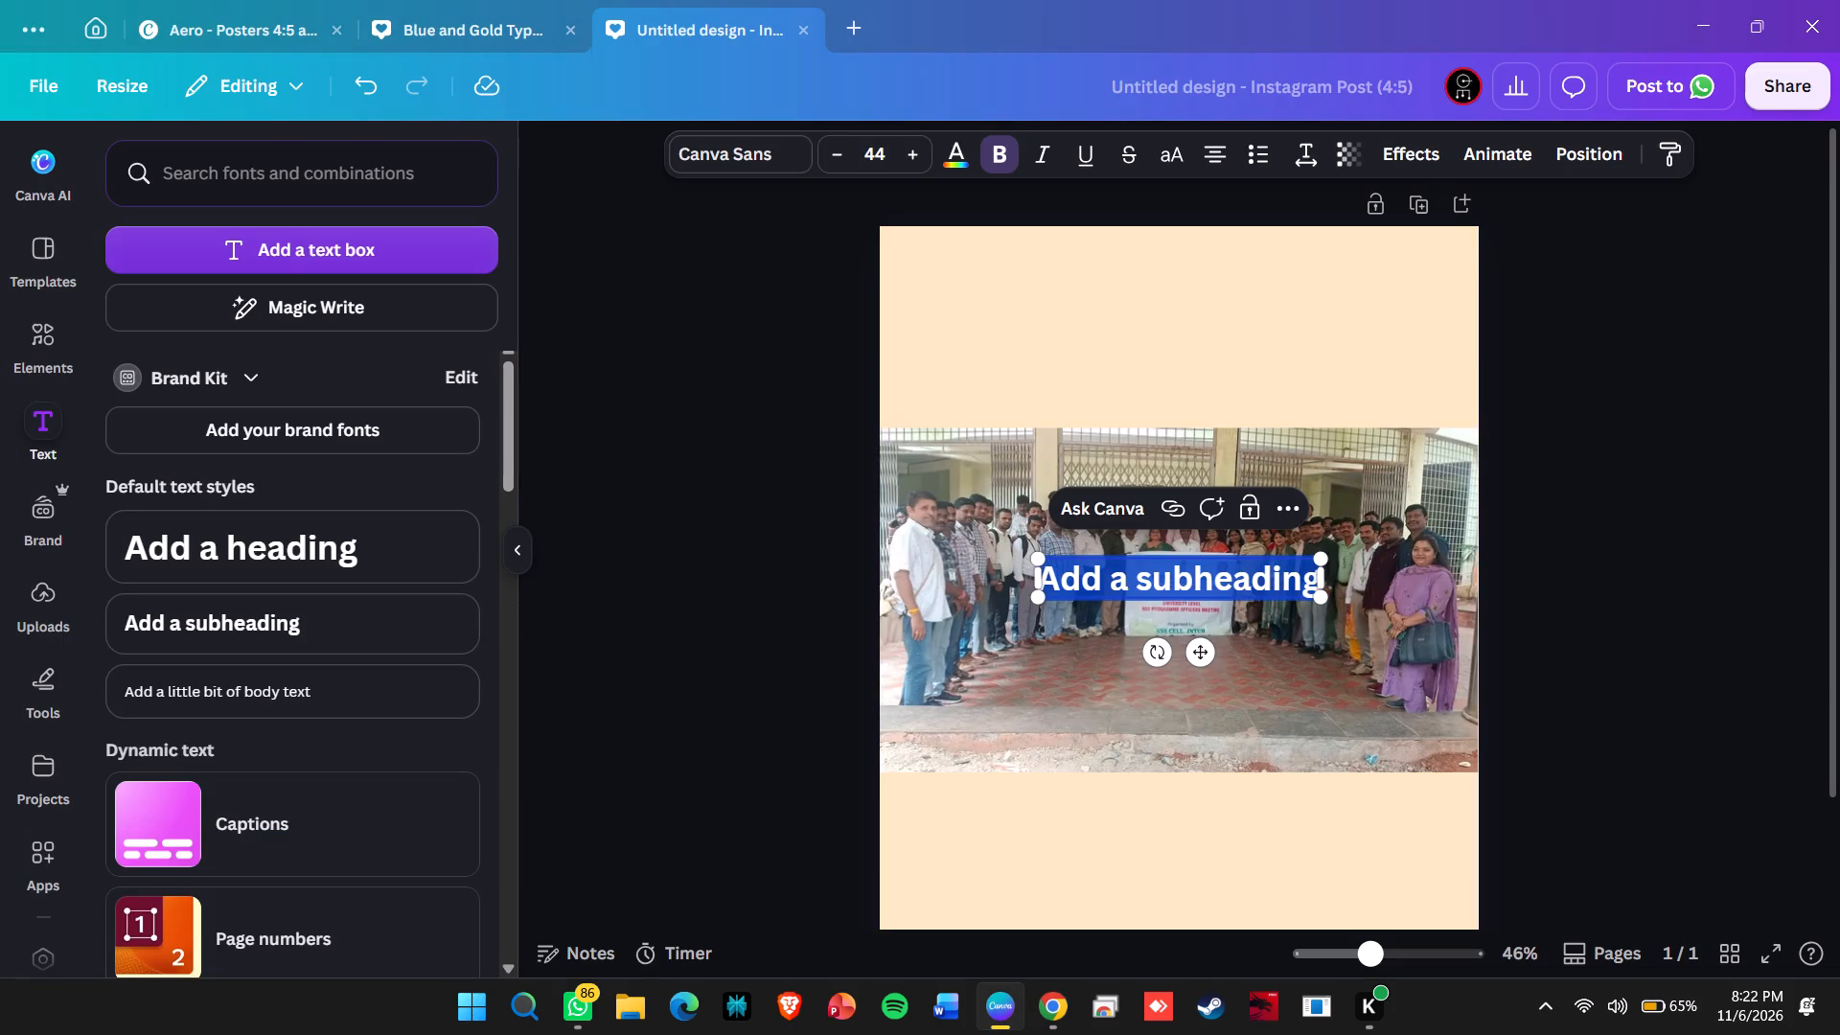
# In the Canva design, replace the subheading placeholder with the copied "National Service Scheme" and set it in uppercase.
pyautogui.hotkey('ctrl', 'v')
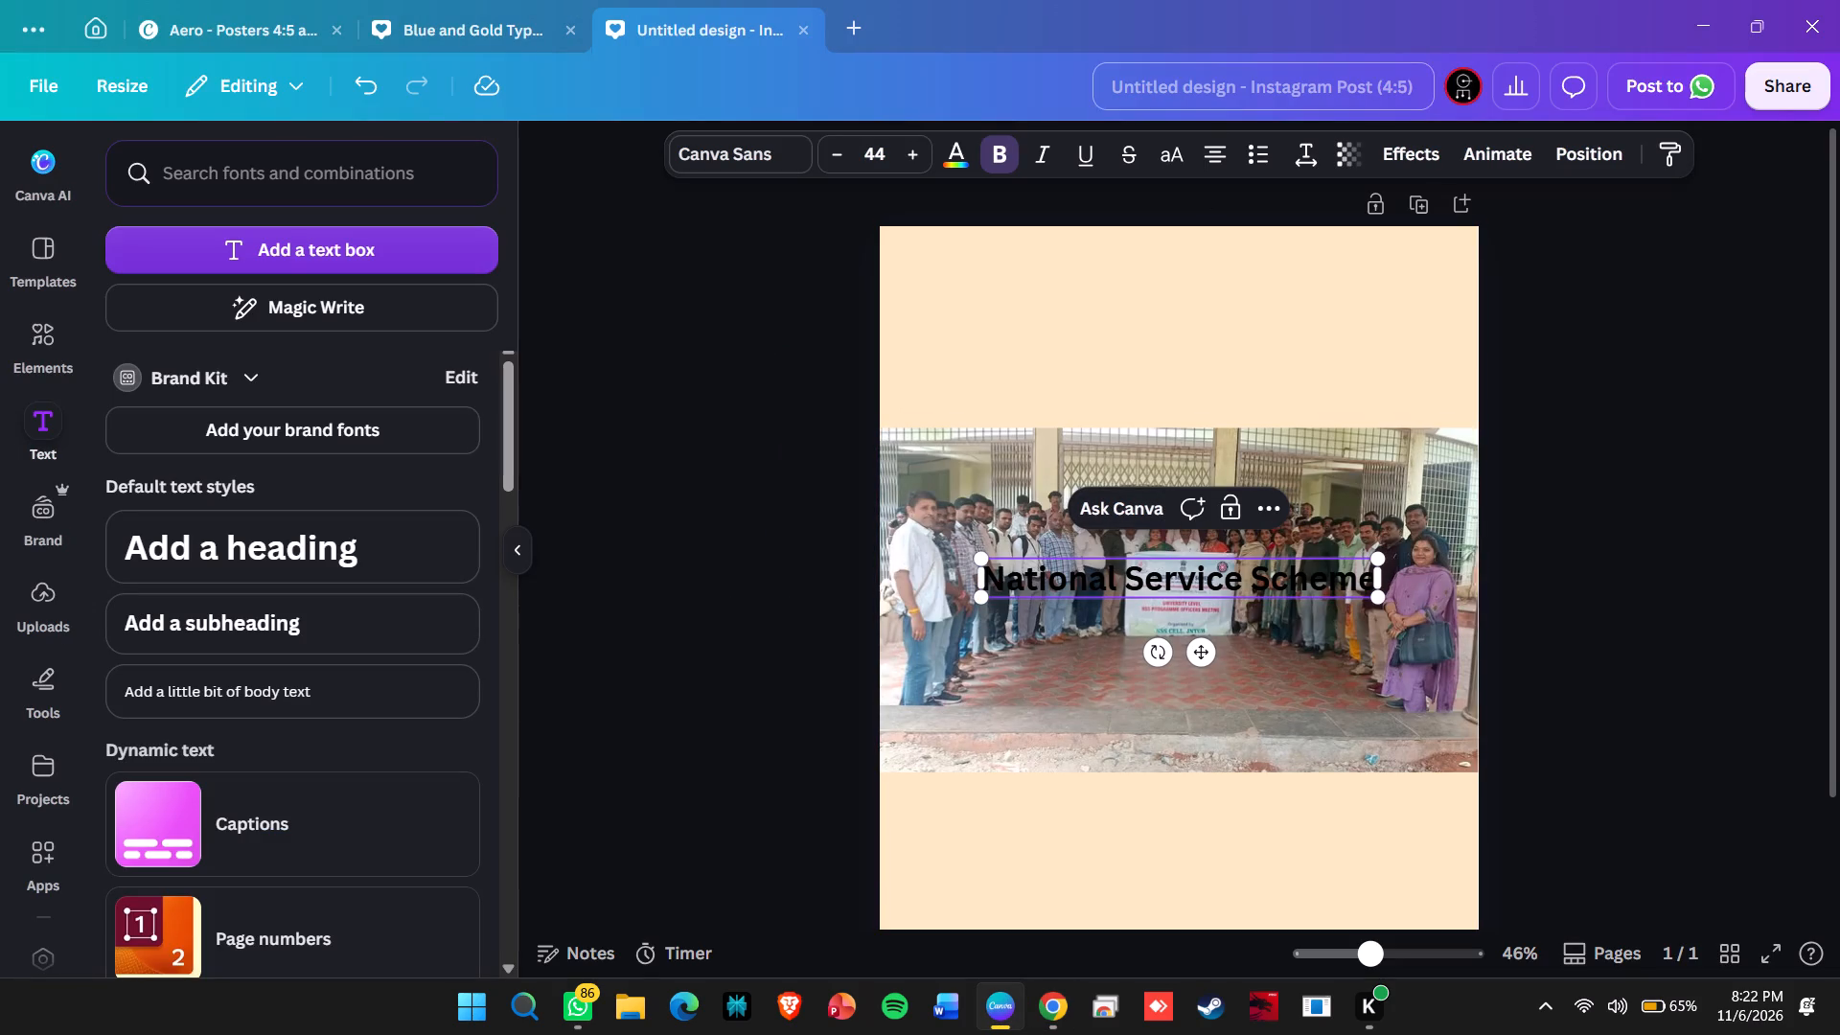
pyautogui.click(1180, 157)
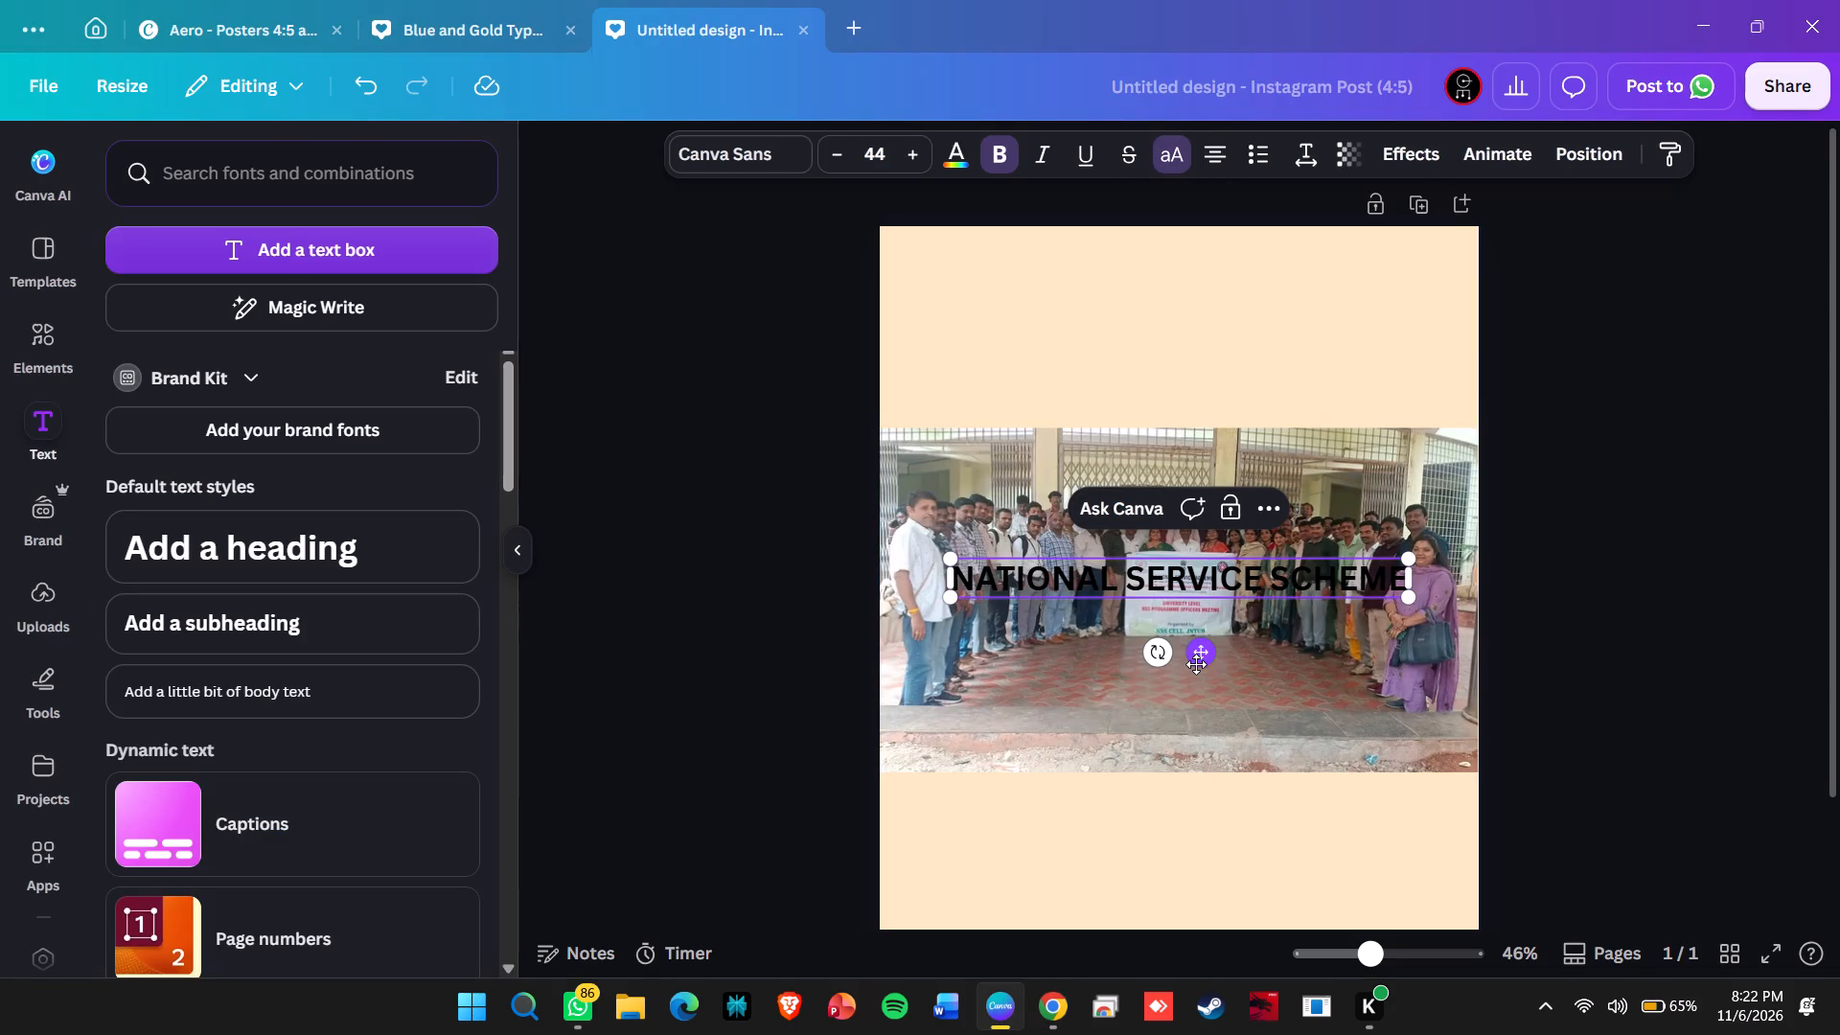
# Move the NATIONAL SERVICE SCHEME text above the group photo, horizontally centred at the top margin of the page.
pyautogui.moveTo(1196, 664); pyautogui.dragTo(1185, 427)
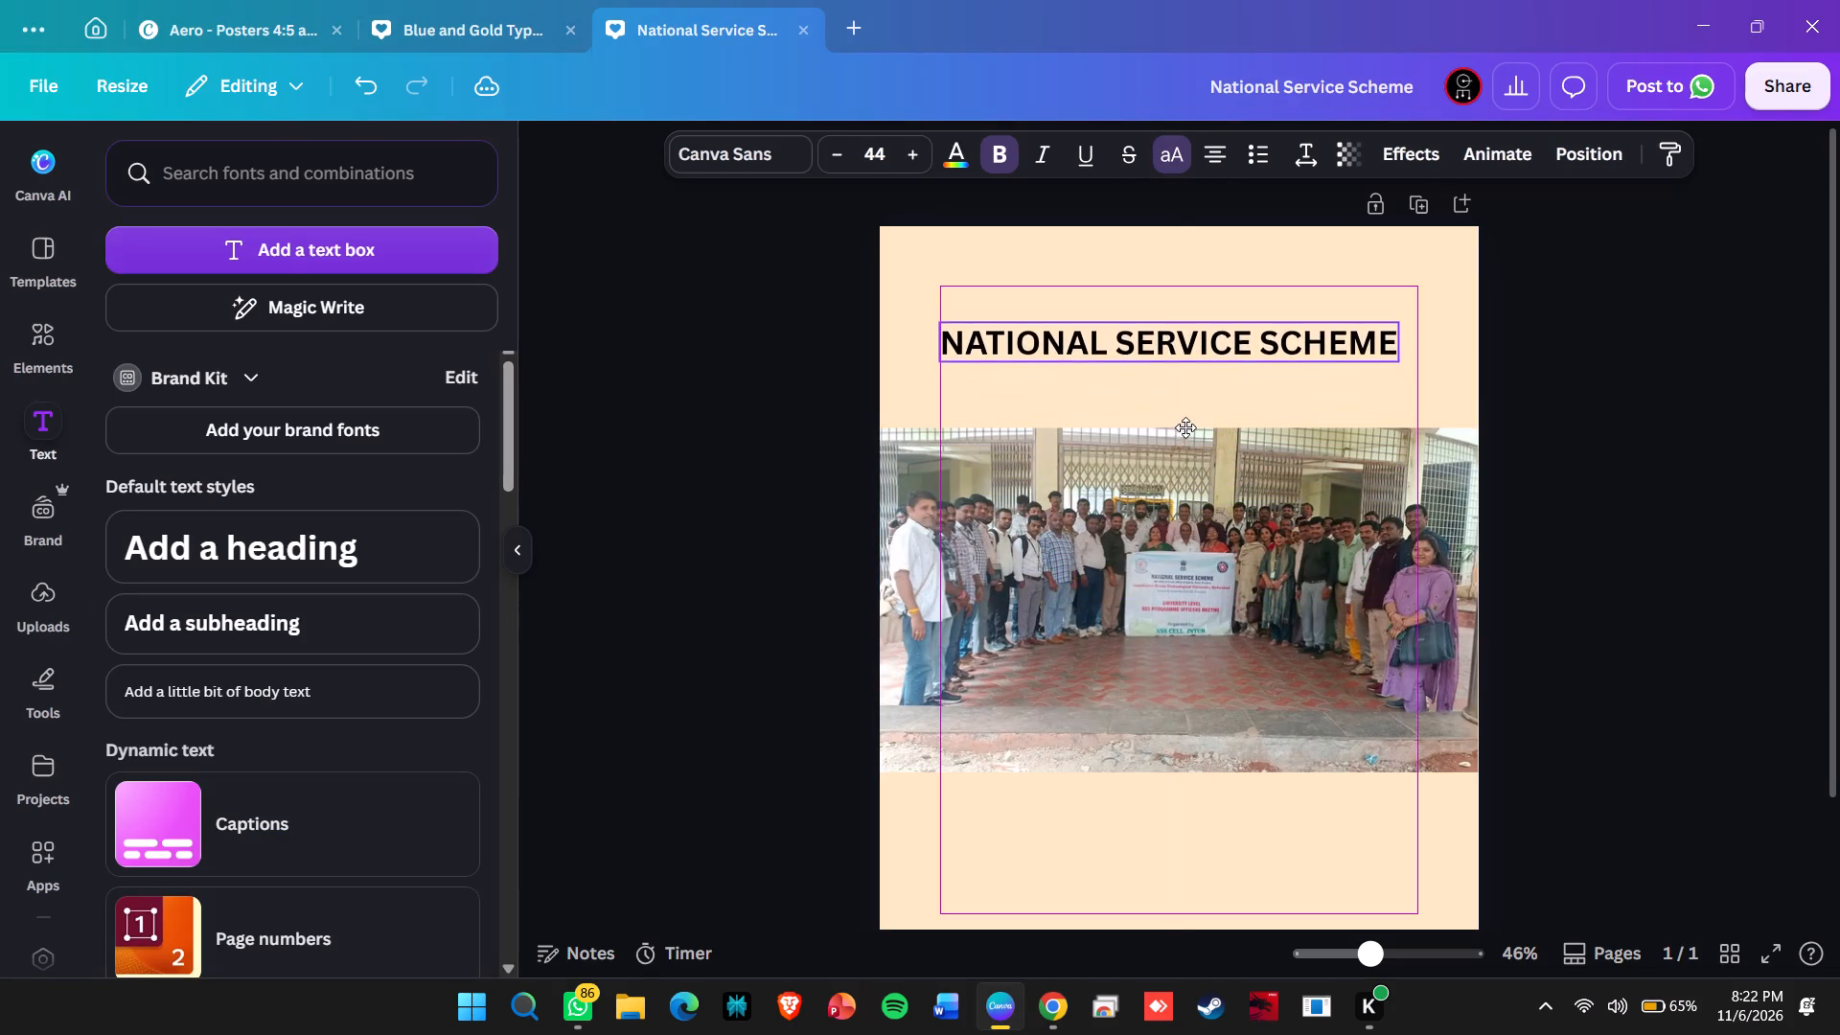
pyautogui.moveTo(1185, 427); pyautogui.dragTo(1192, 389)
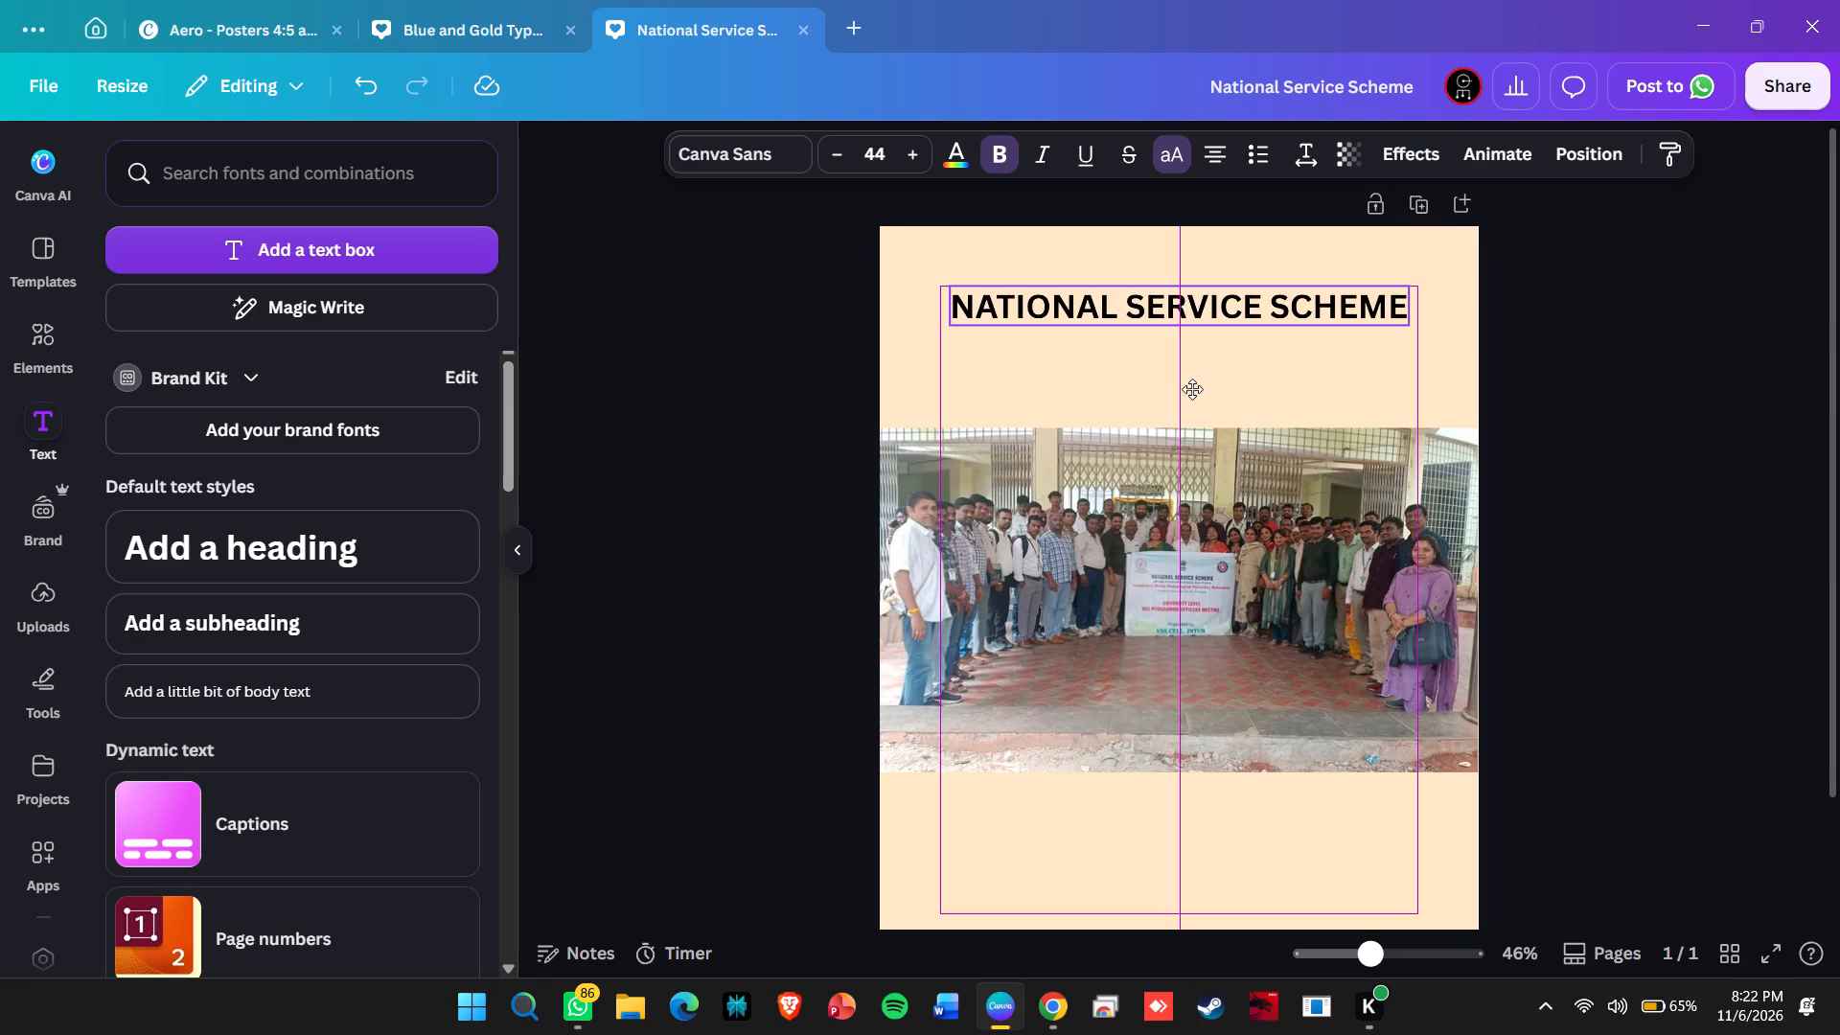
pyautogui.moveTo(1192, 389); pyautogui.dragTo(1194, 389)
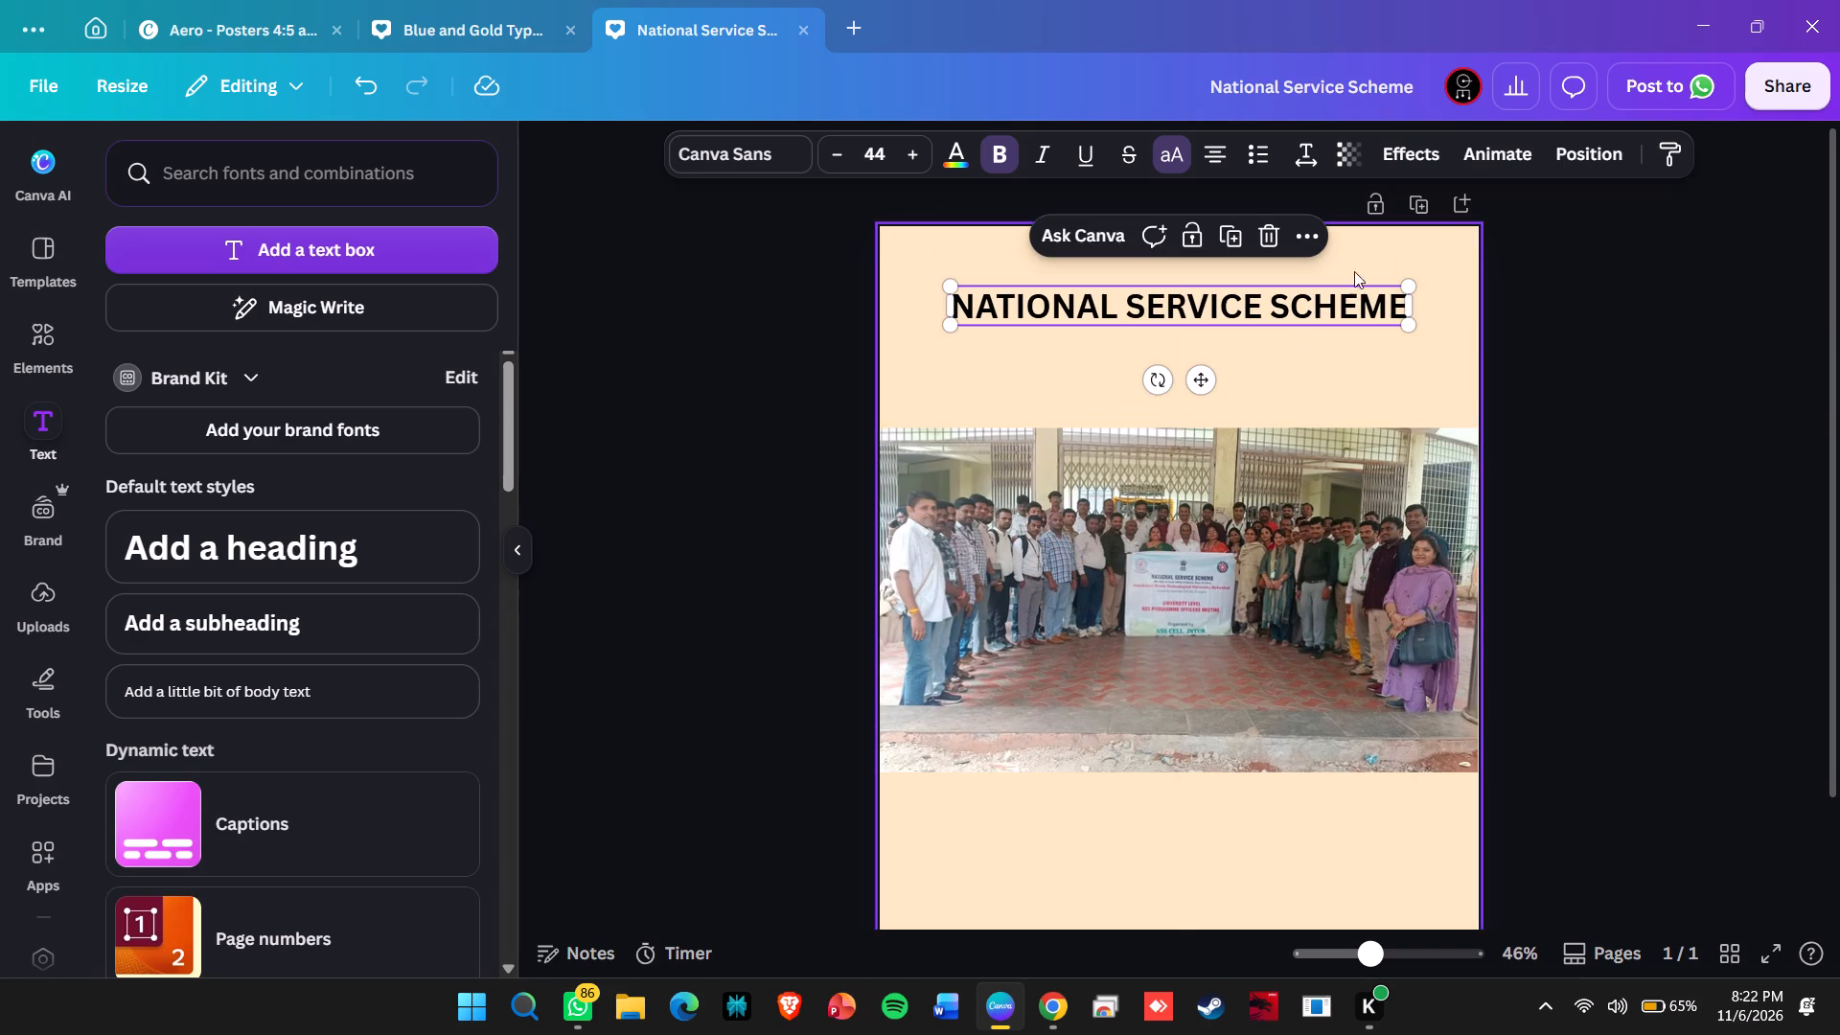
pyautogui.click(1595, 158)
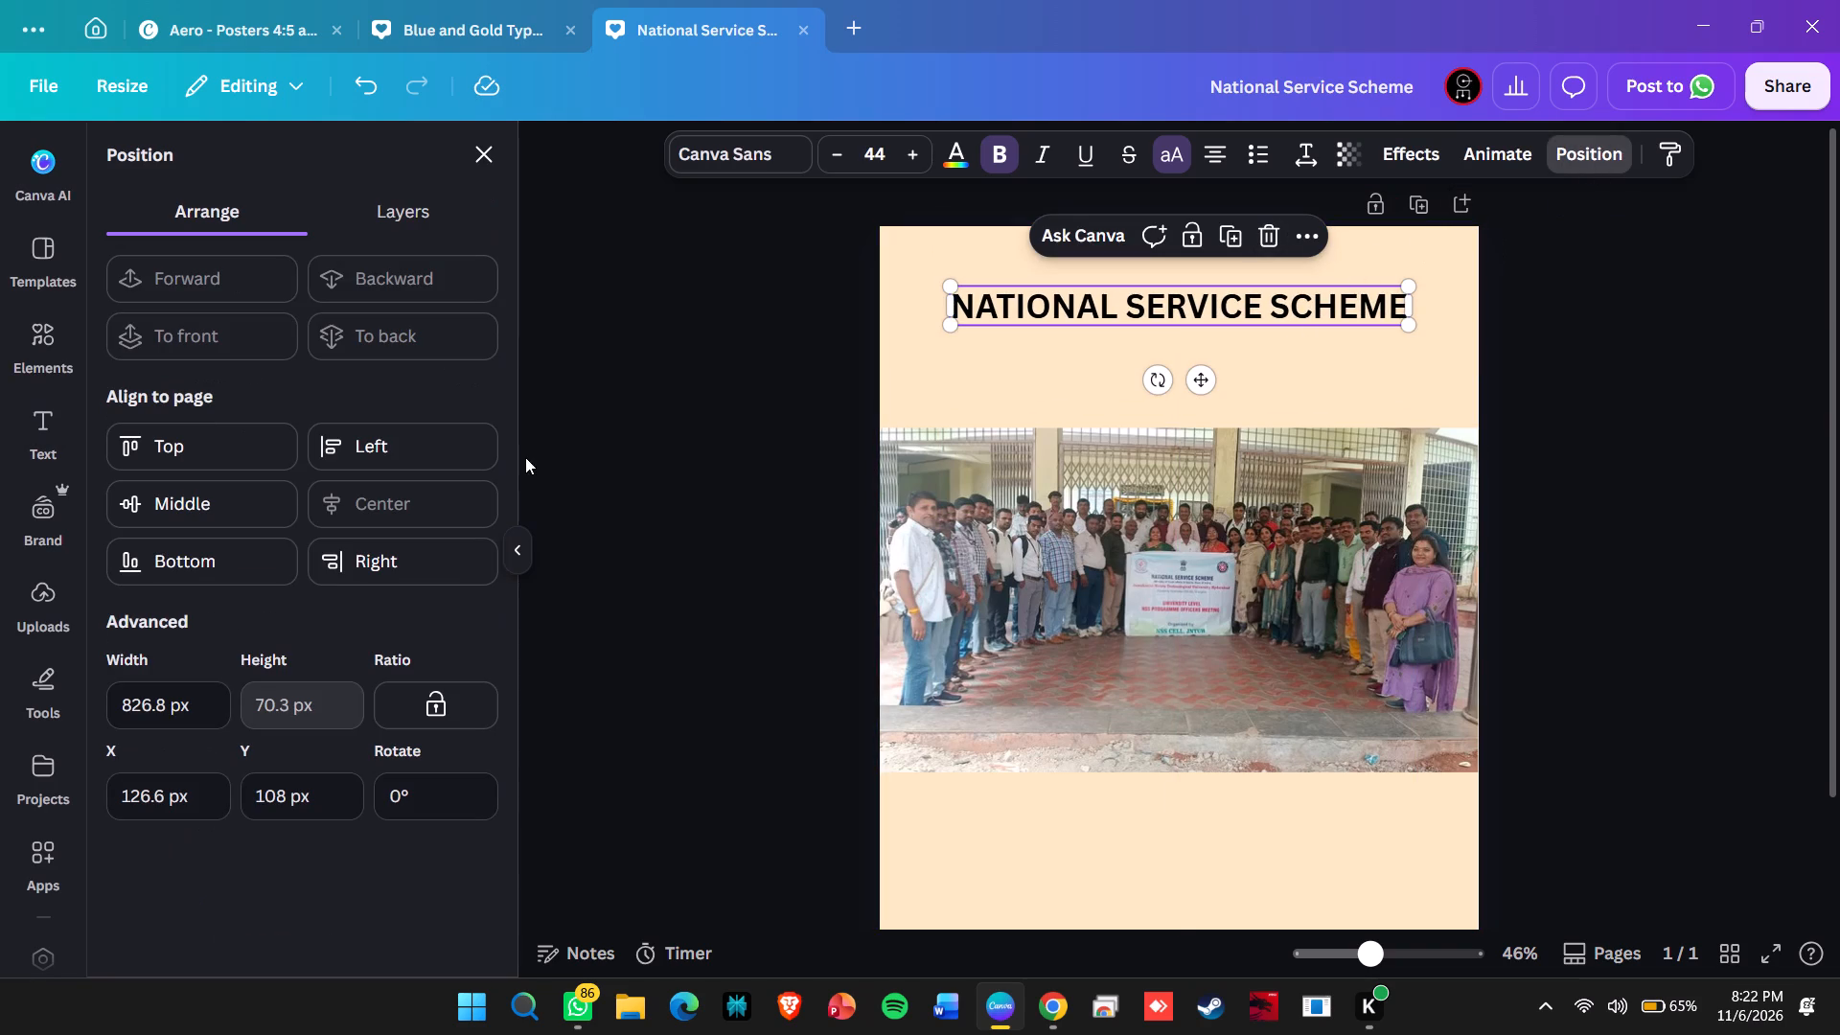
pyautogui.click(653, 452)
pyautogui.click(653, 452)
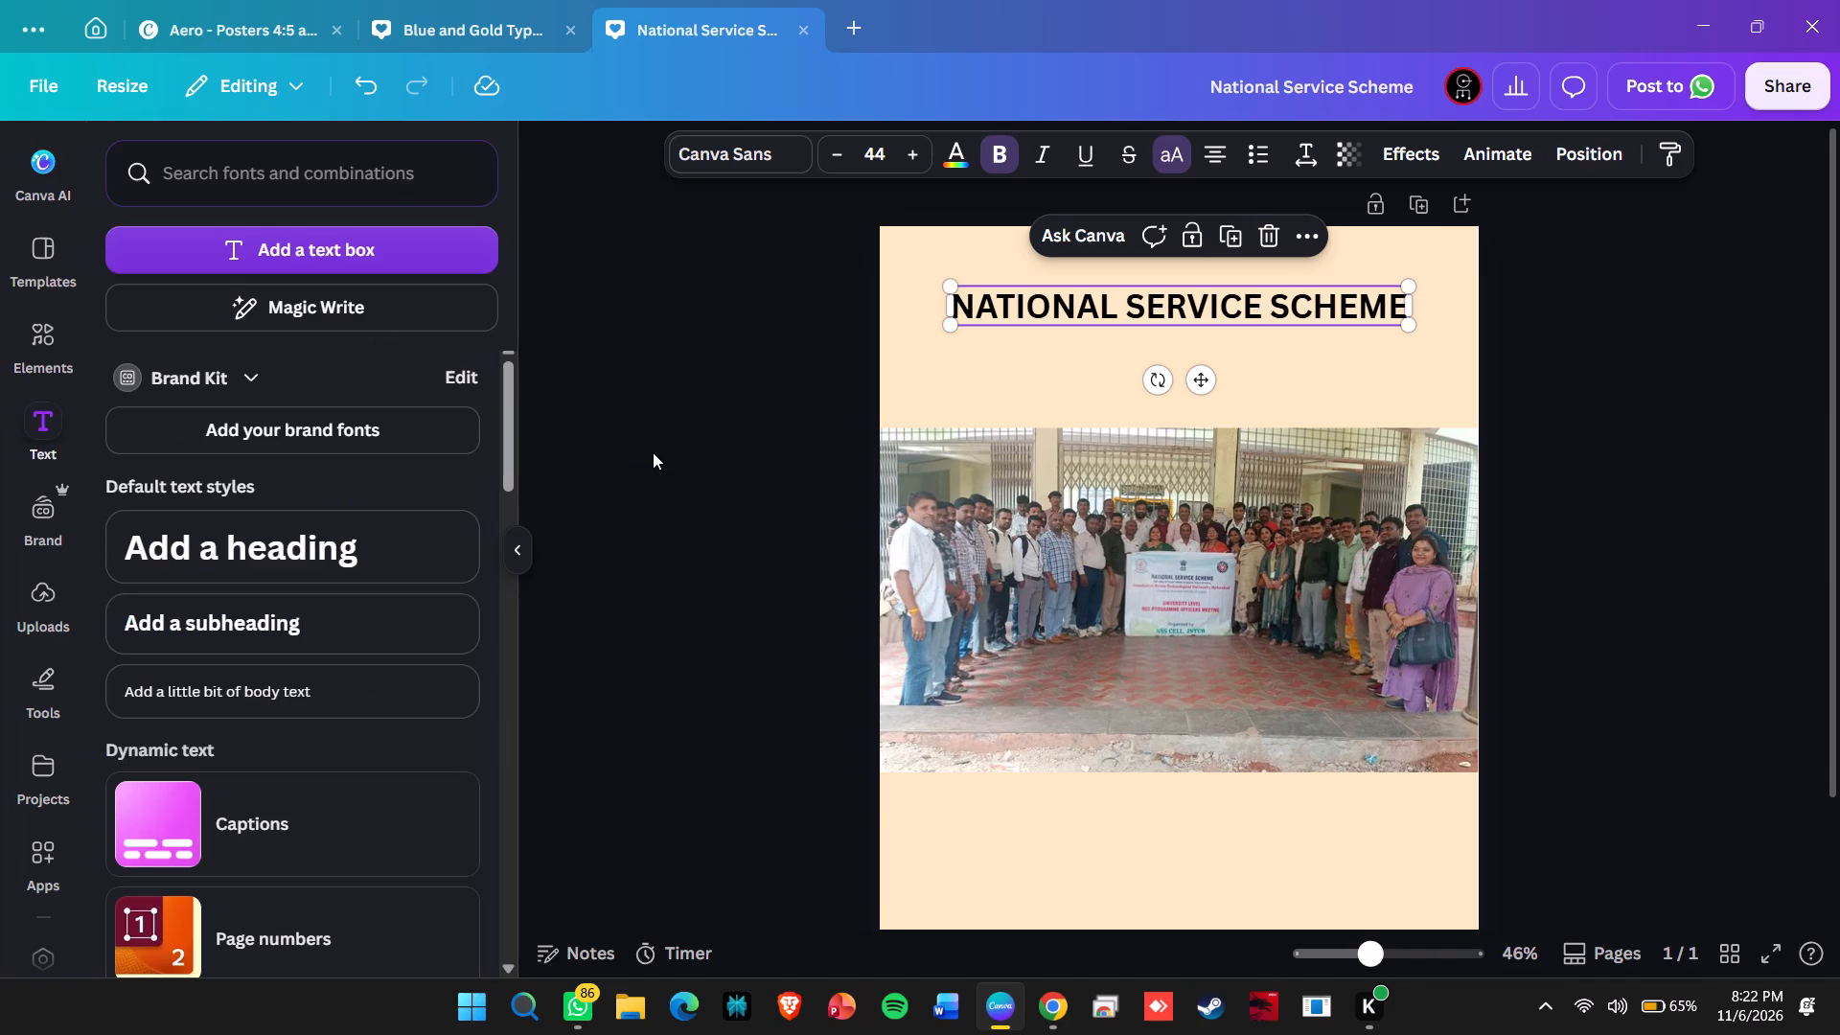
# Change the NATIONAL SERVICE SCHEME heading's text colour to the default solid red.
pyautogui.click(1138, 290)
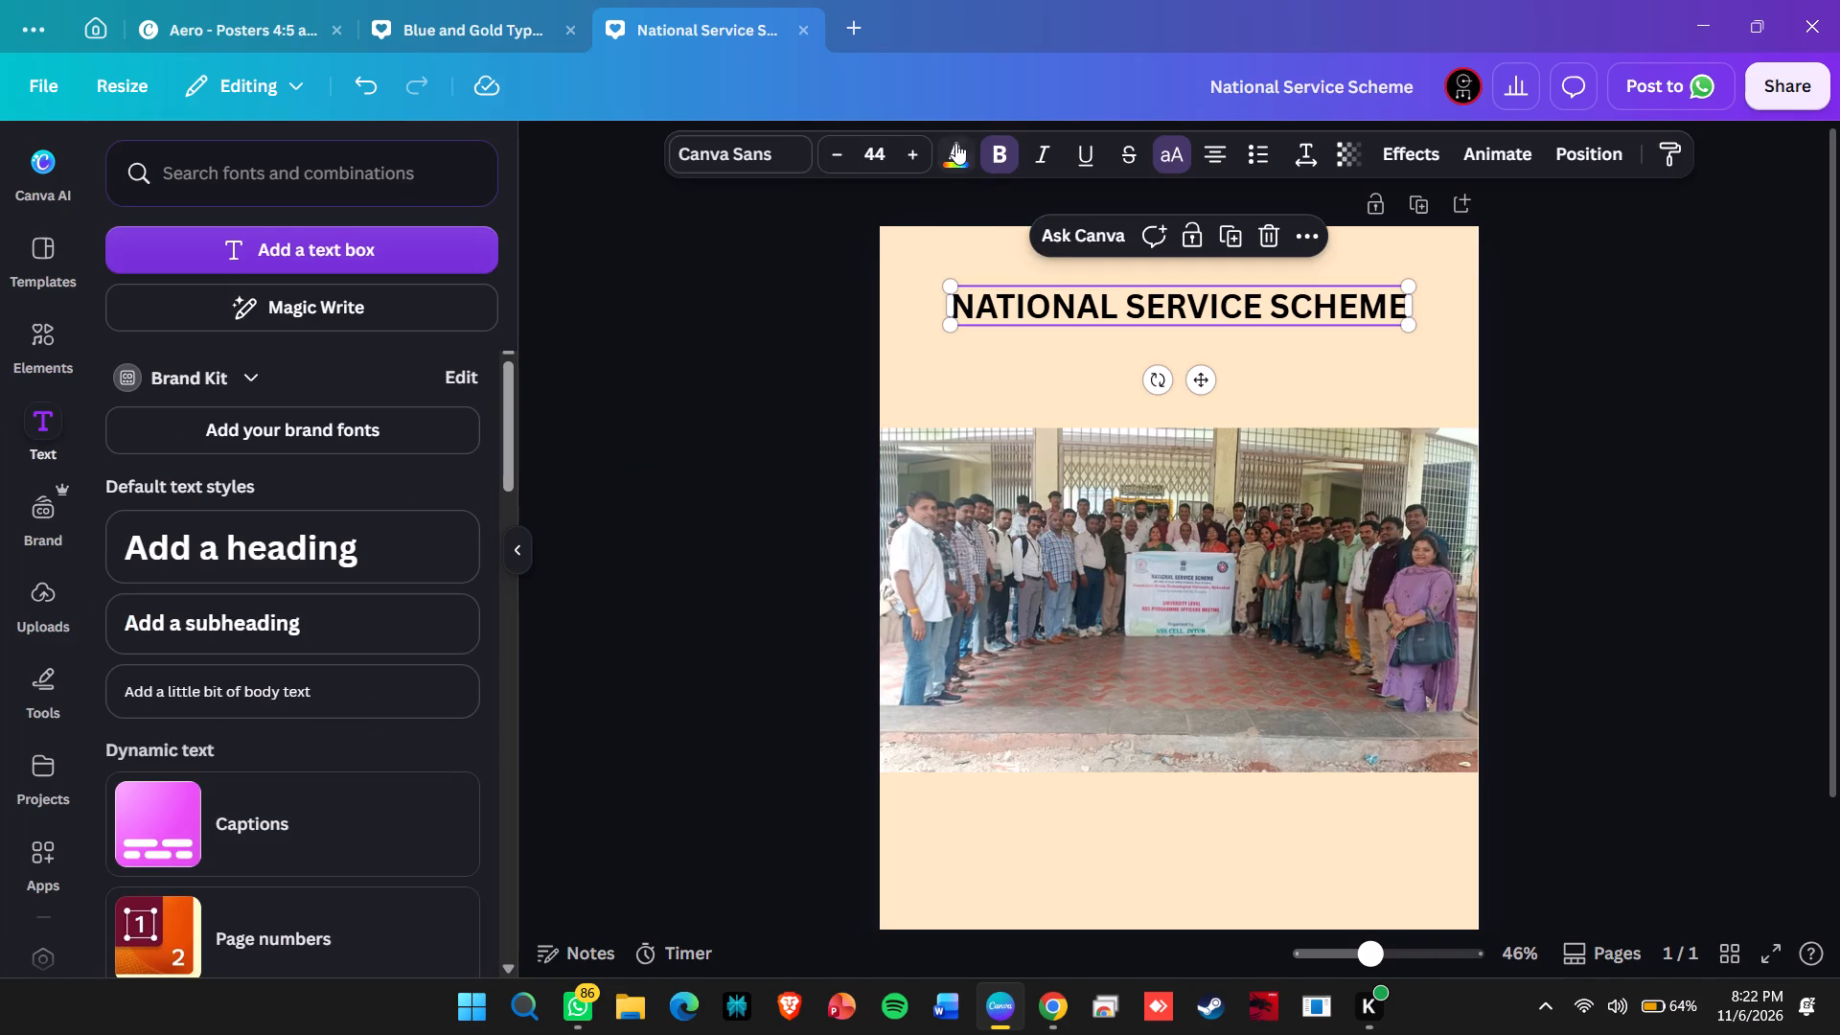
pyautogui.click(954, 143)
pyautogui.click(129, 831)
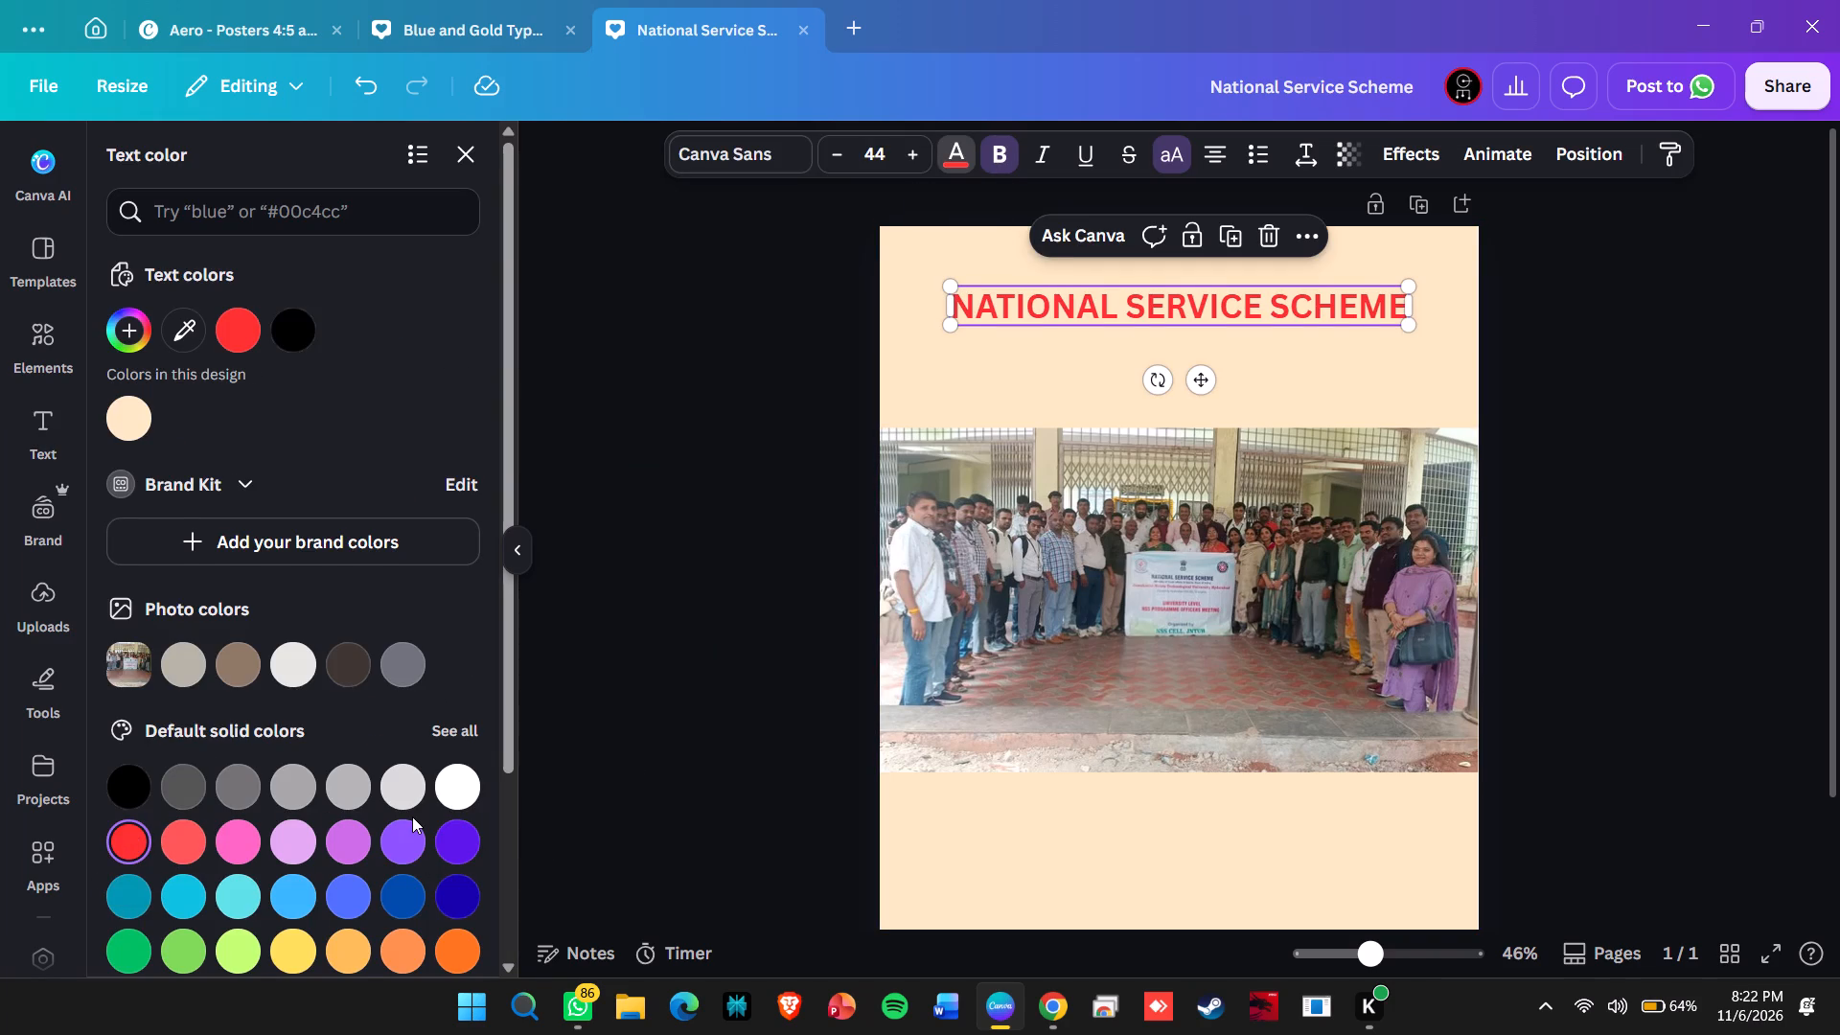
# Try several reds from the full default solid colours and settle on a bright red for the NATIONAL SERVICE SCHEME heading.
pyautogui.scroll(-1, 412, 816)
pyautogui.click(471, 697)
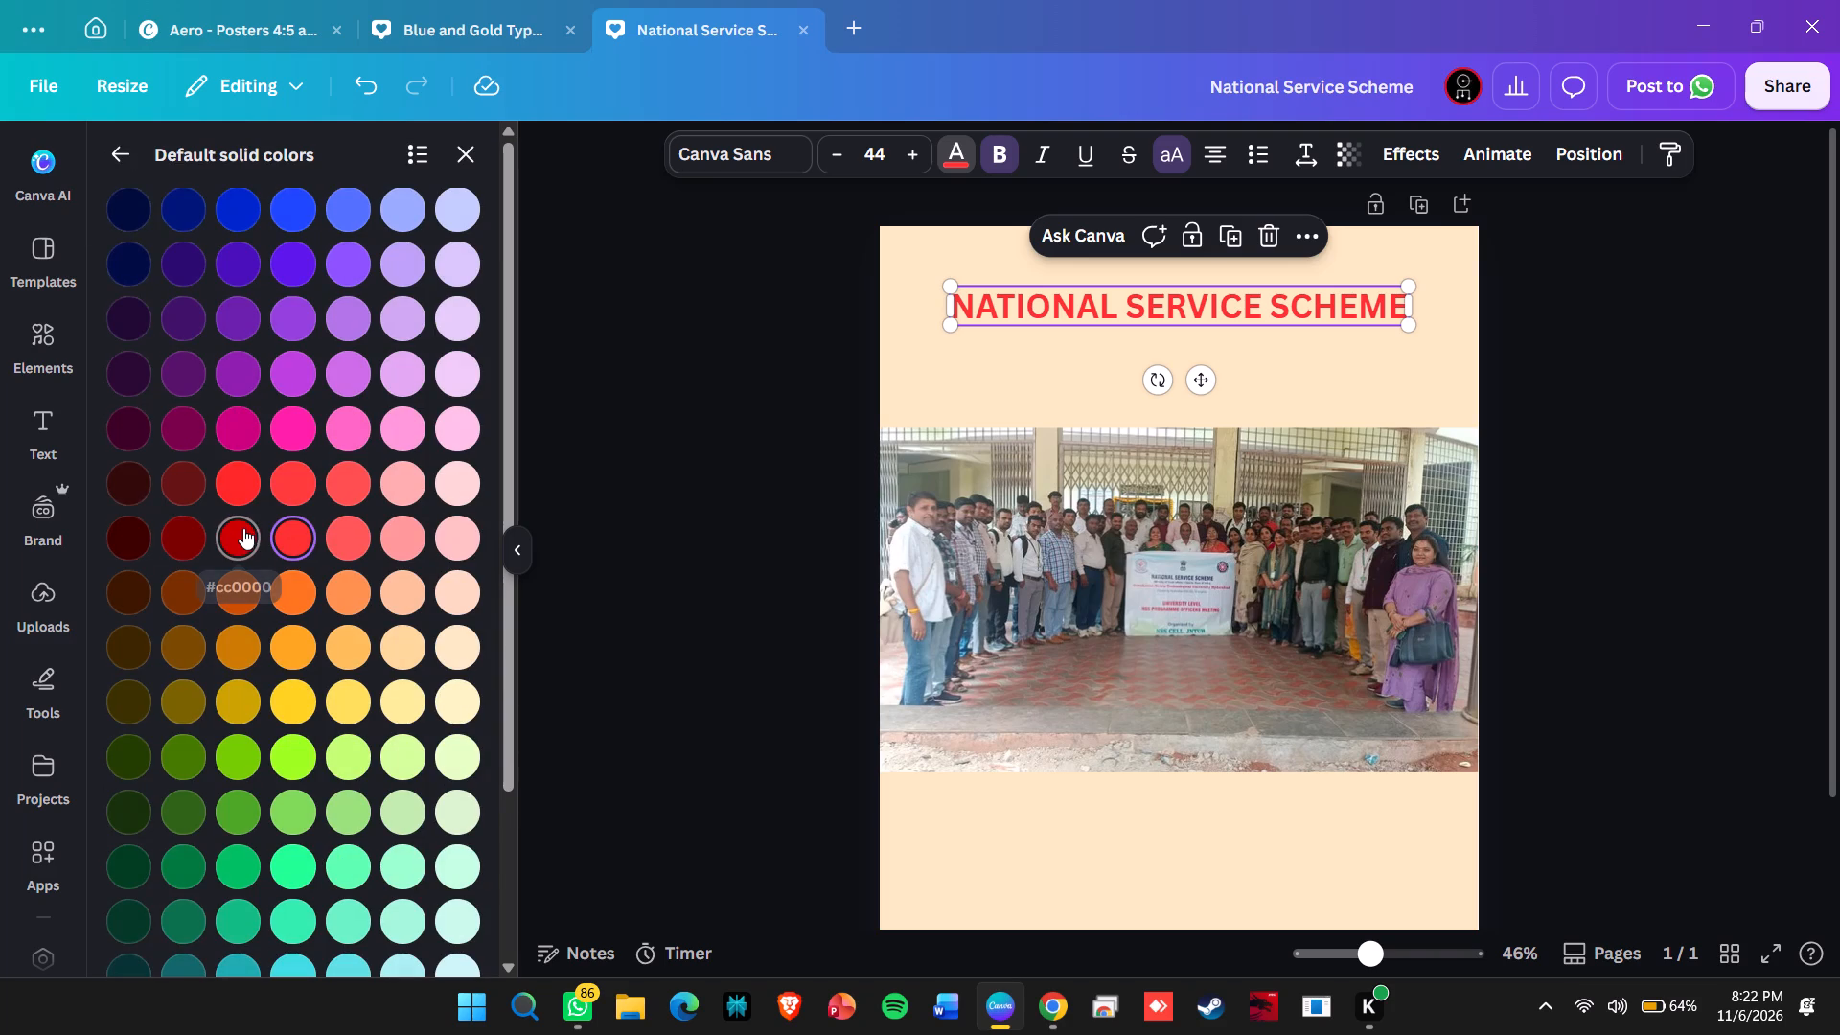
pyautogui.click(243, 530)
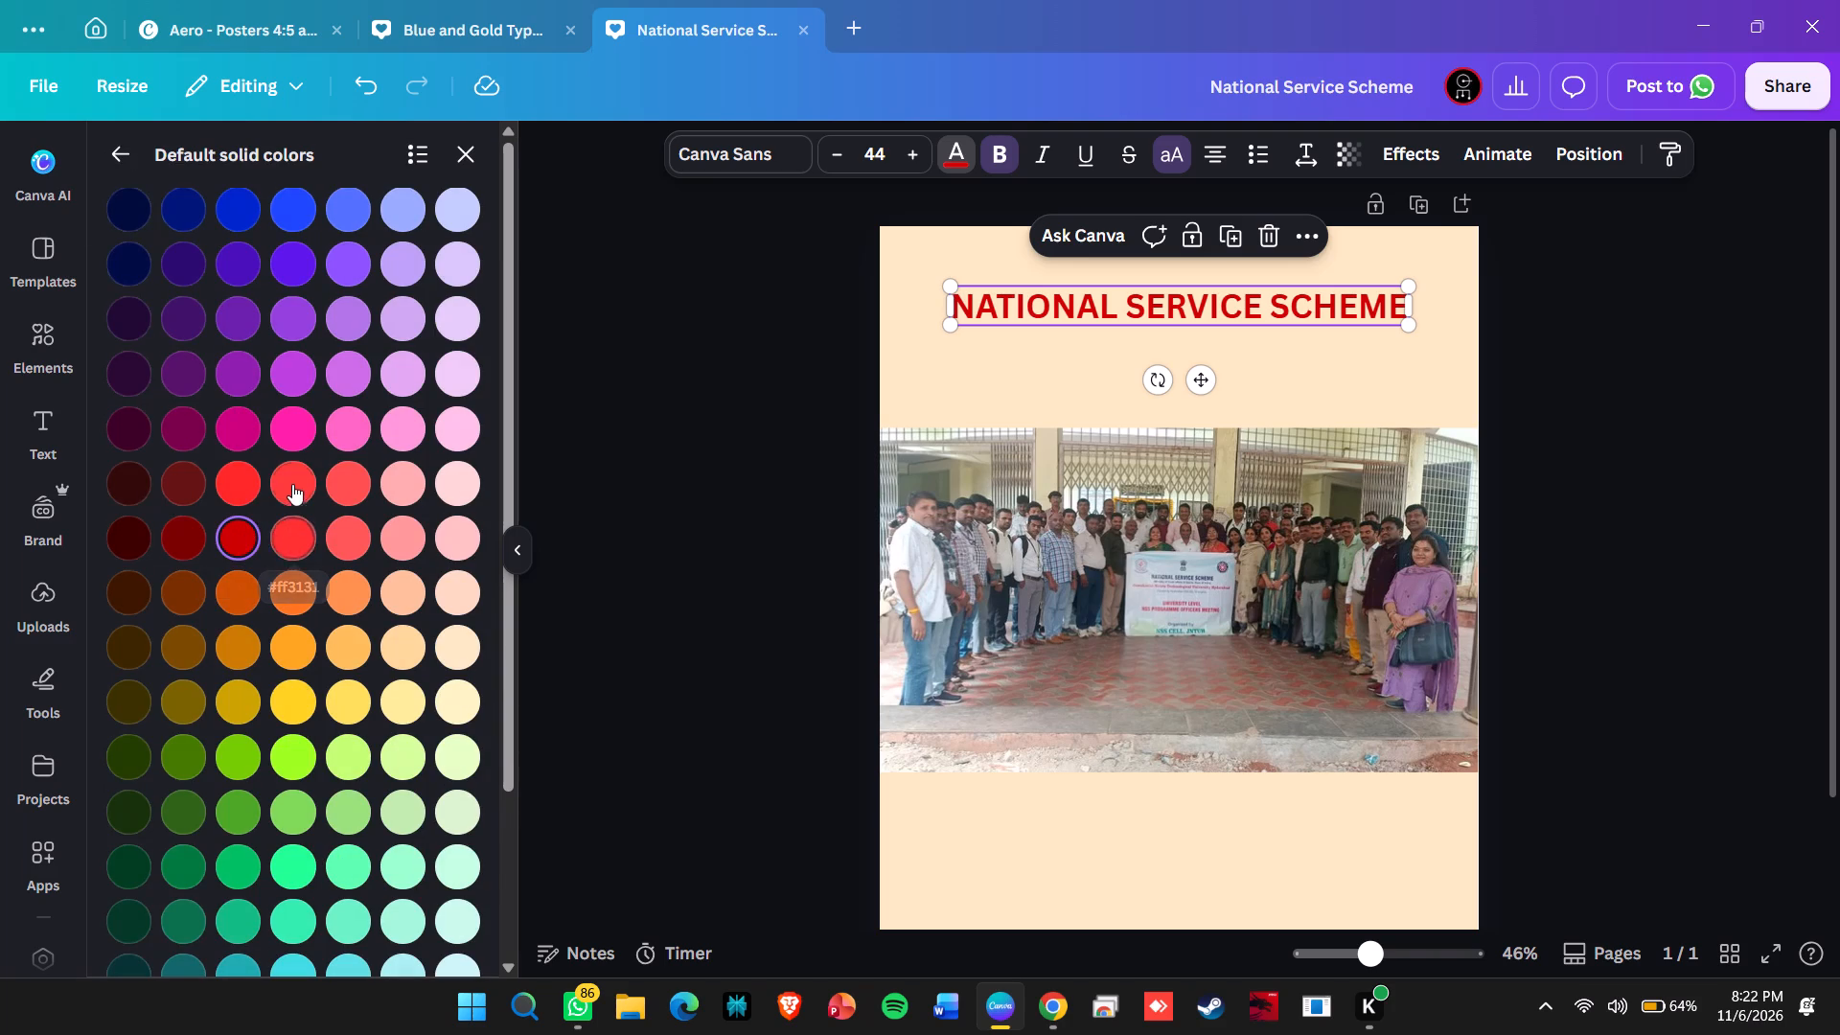
pyautogui.click(292, 481)
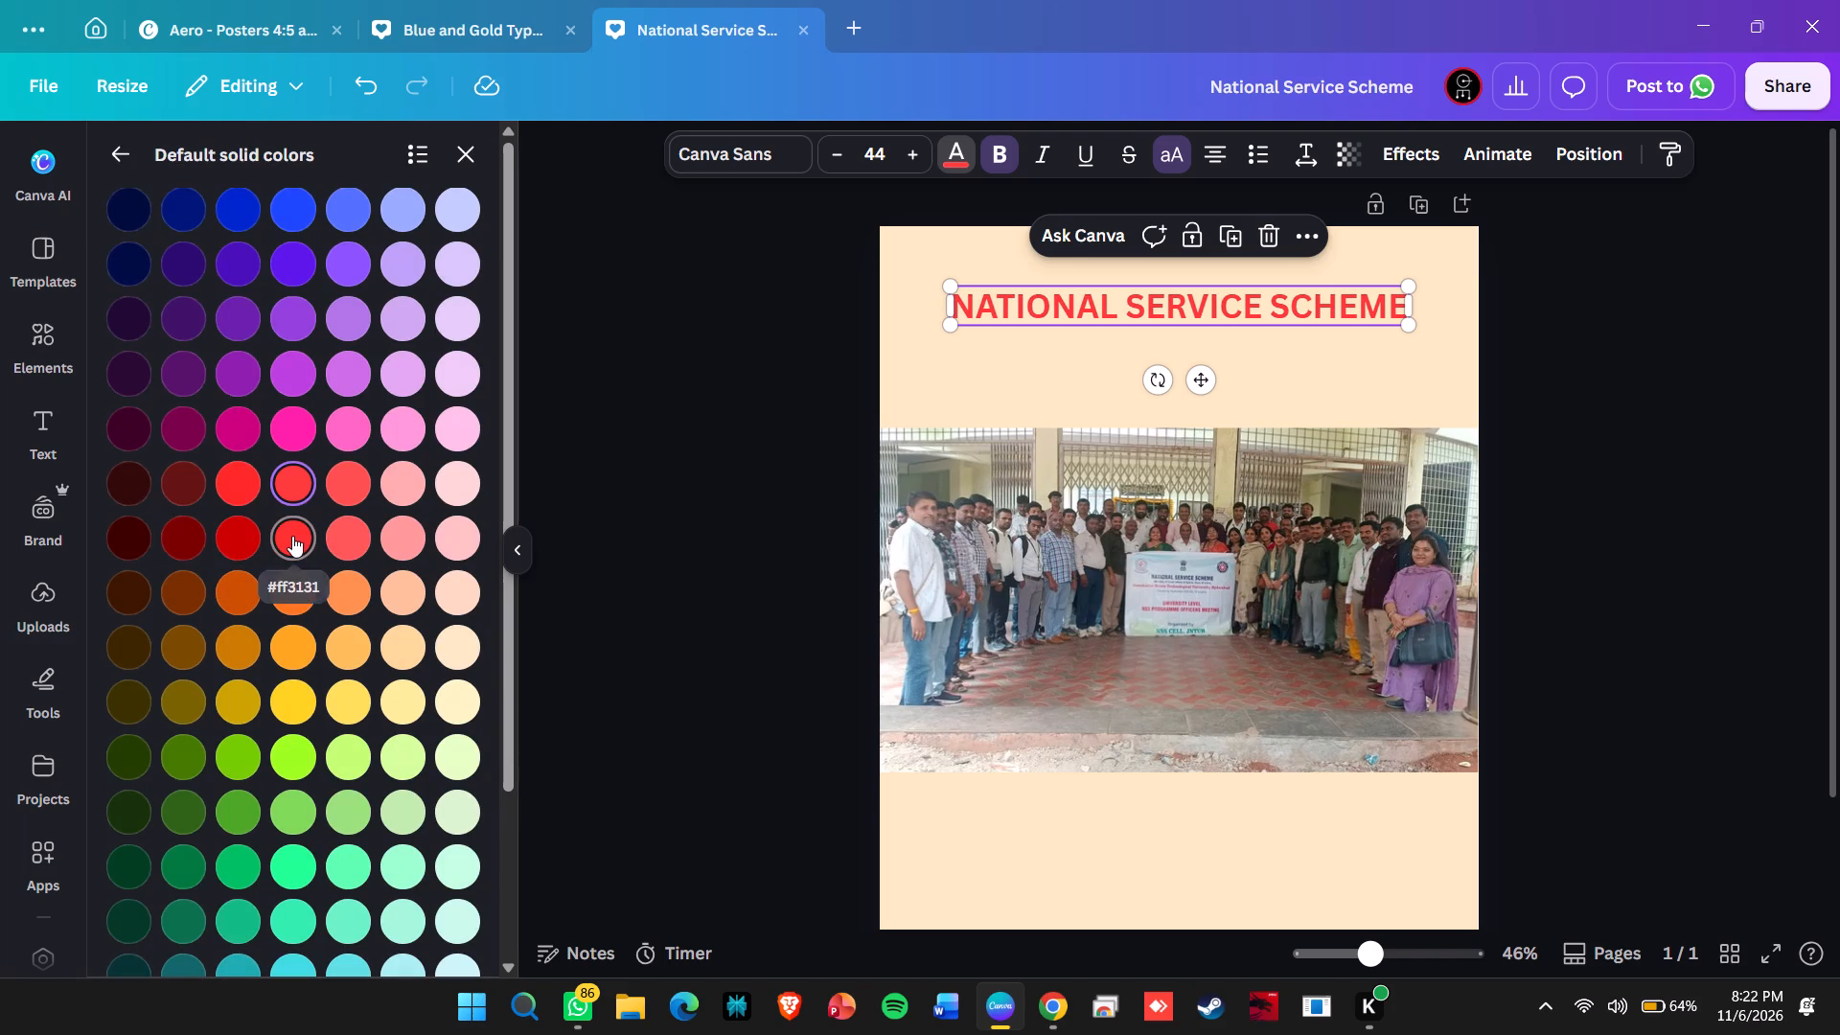
pyautogui.click(292, 536)
pyautogui.click(247, 490)
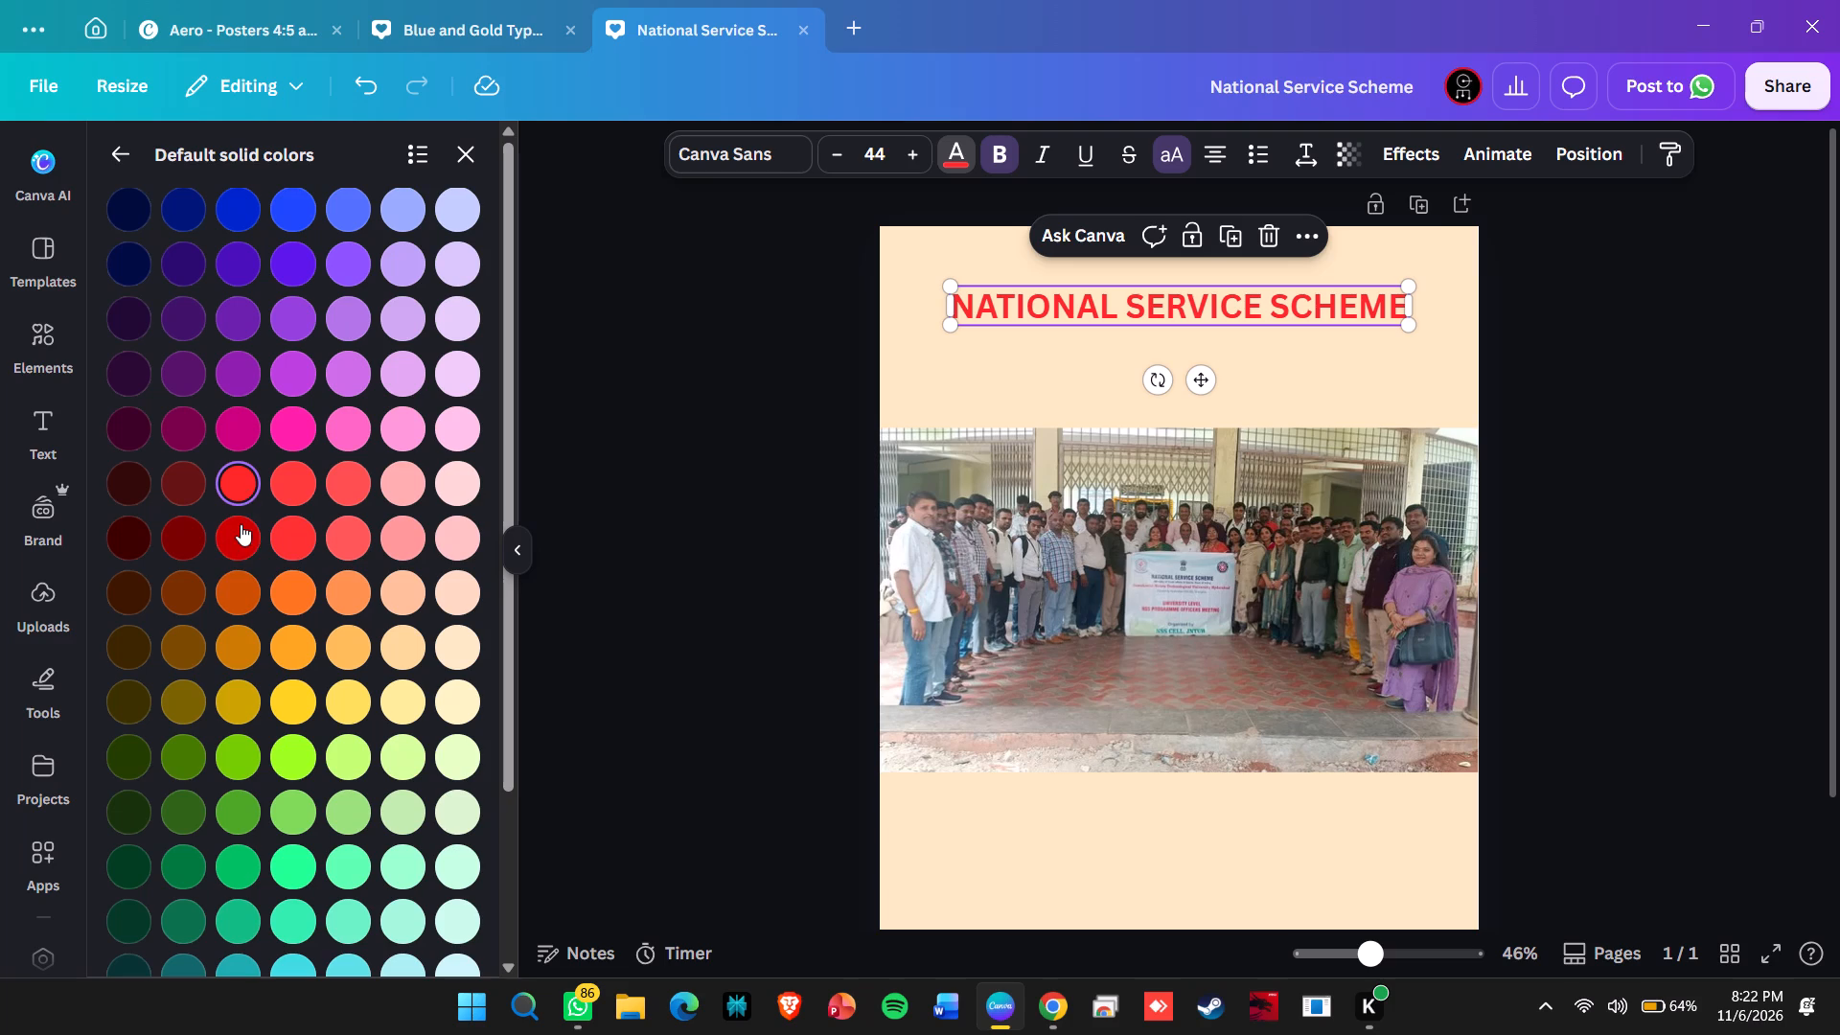
pyautogui.click(239, 538)
pyautogui.click(244, 475)
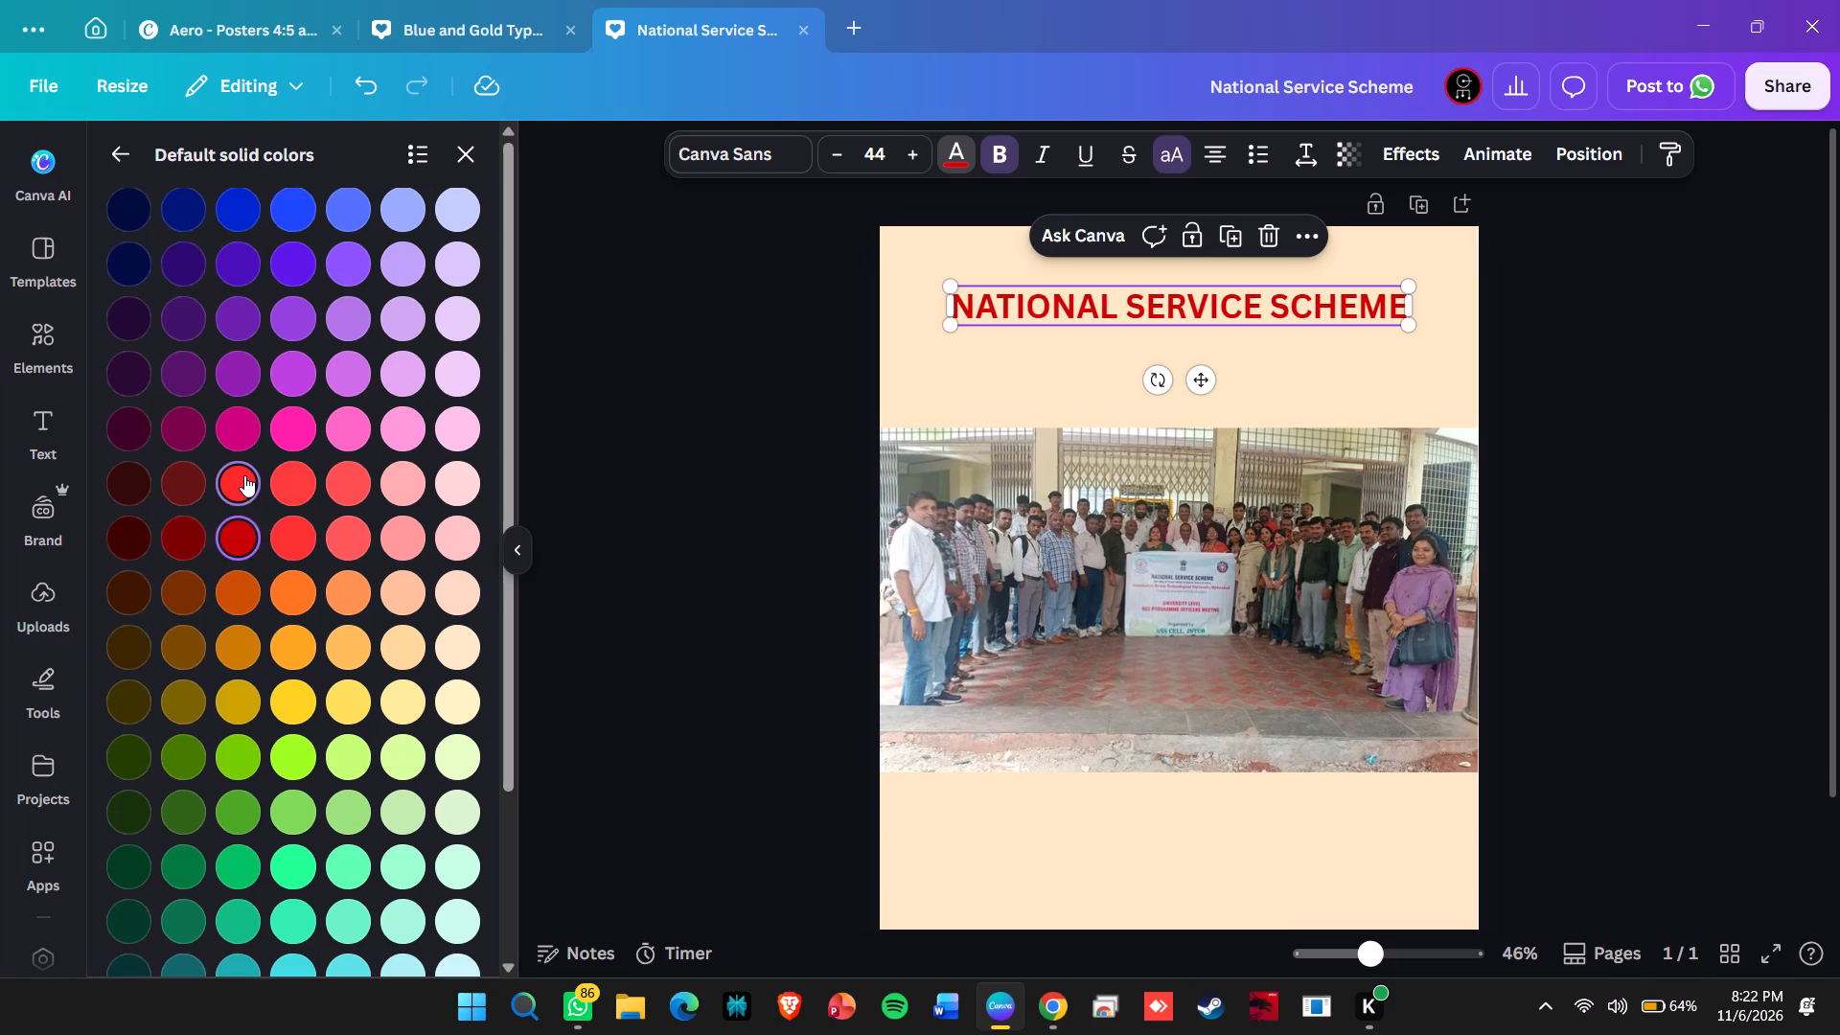
pyautogui.click(563, 466)
pyautogui.click(563, 466)
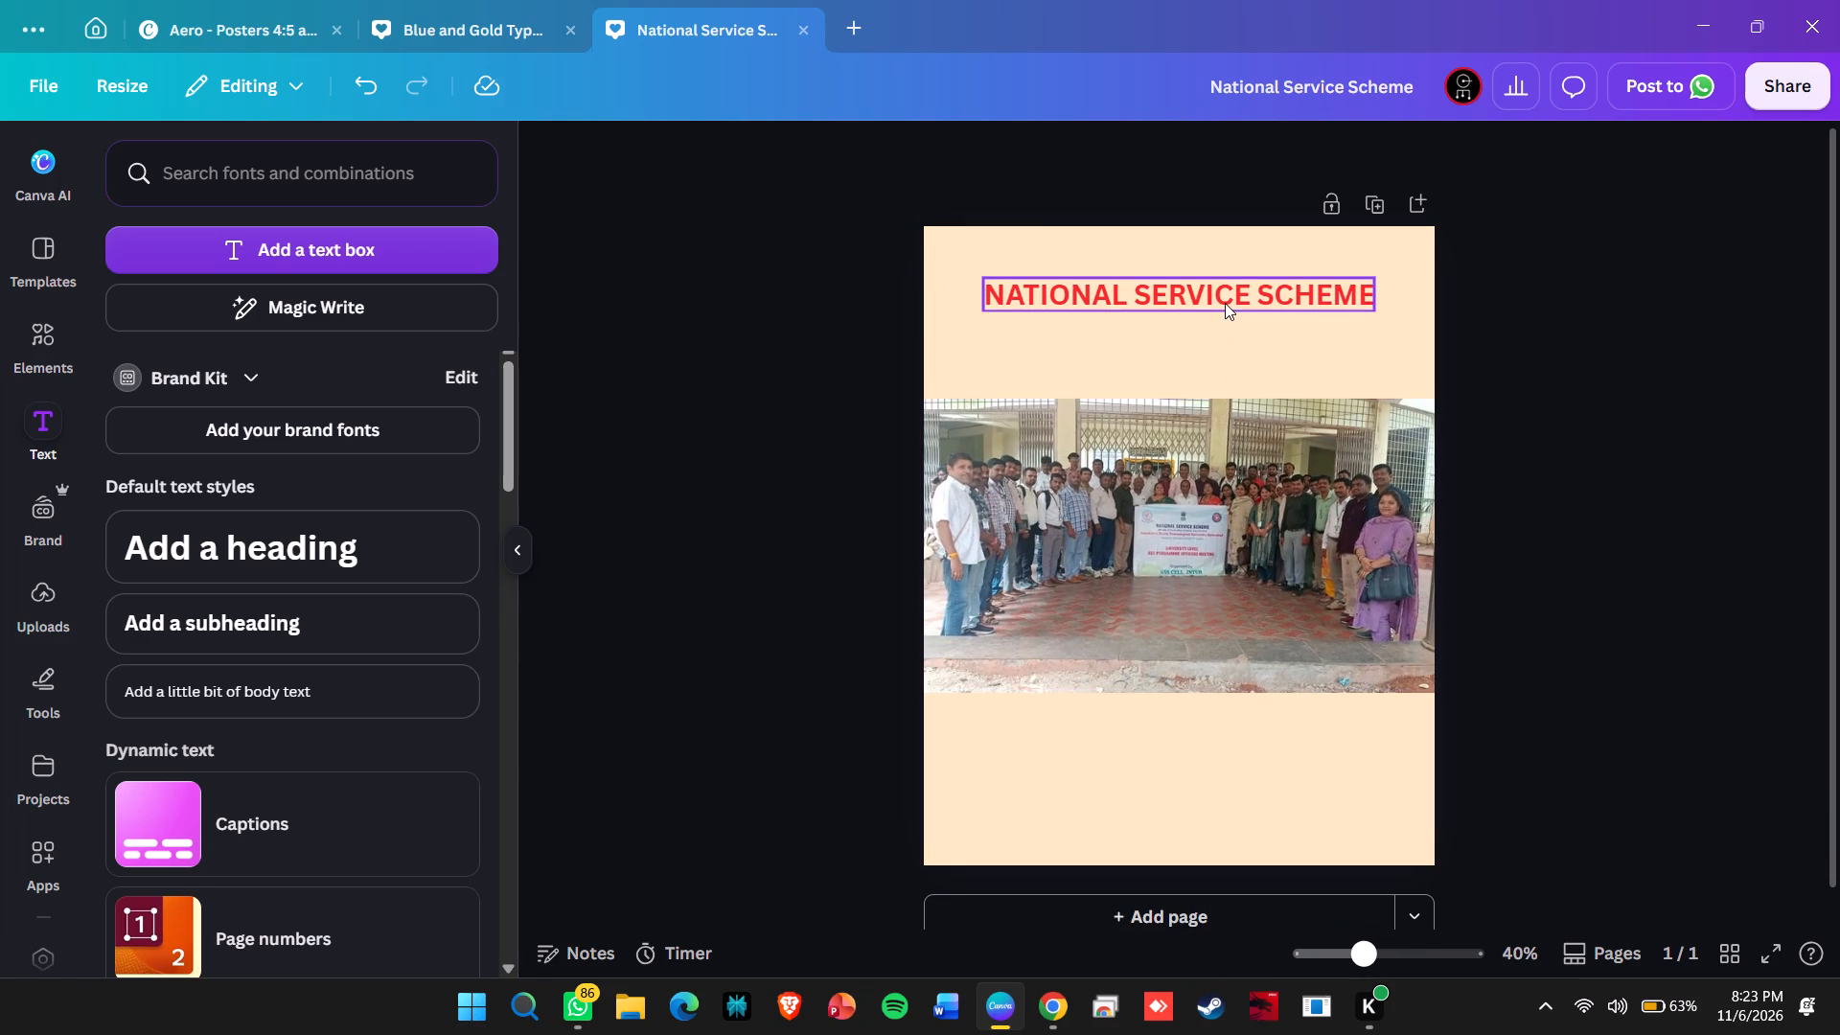
# Move the heading slightly lower and give it a Background text effect in the bright red already used in the design.
pyautogui.moveTo(1225, 303); pyautogui.dragTo(1229, 321)
pyautogui.click(1229, 321)
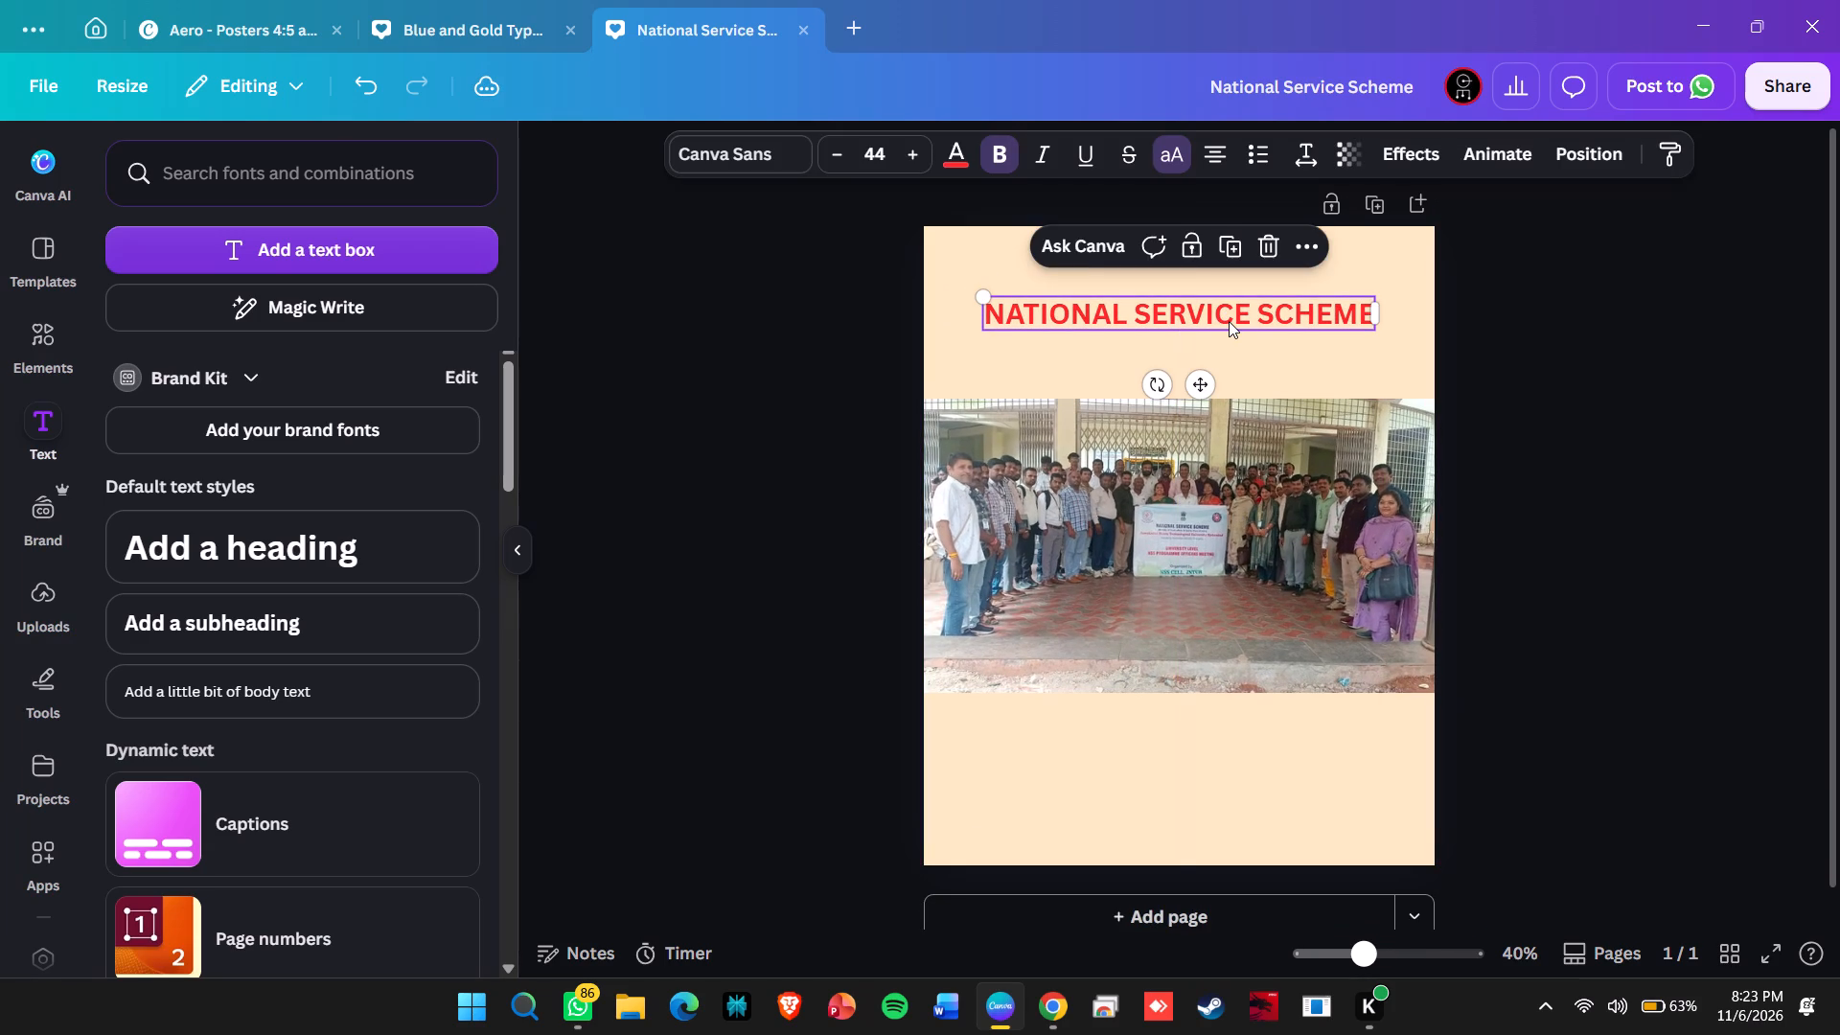
pyautogui.tripleClick(1229, 321)
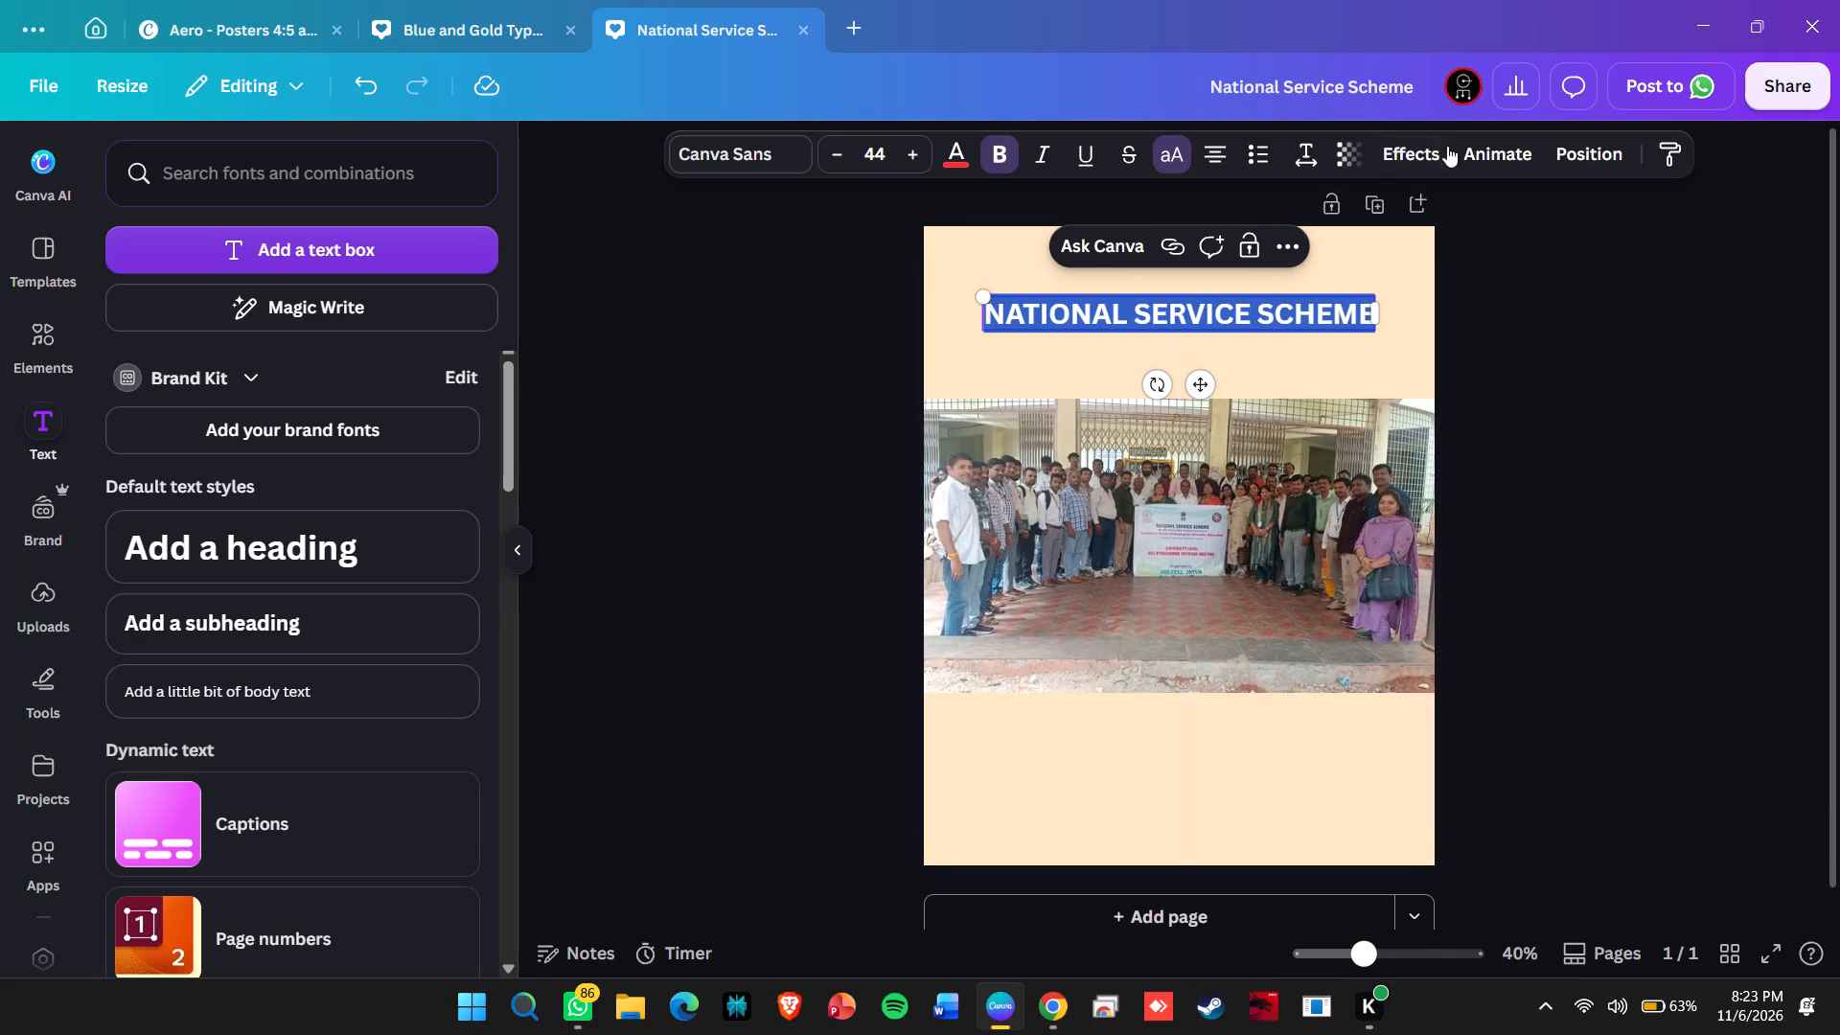
pyautogui.click(1427, 152)
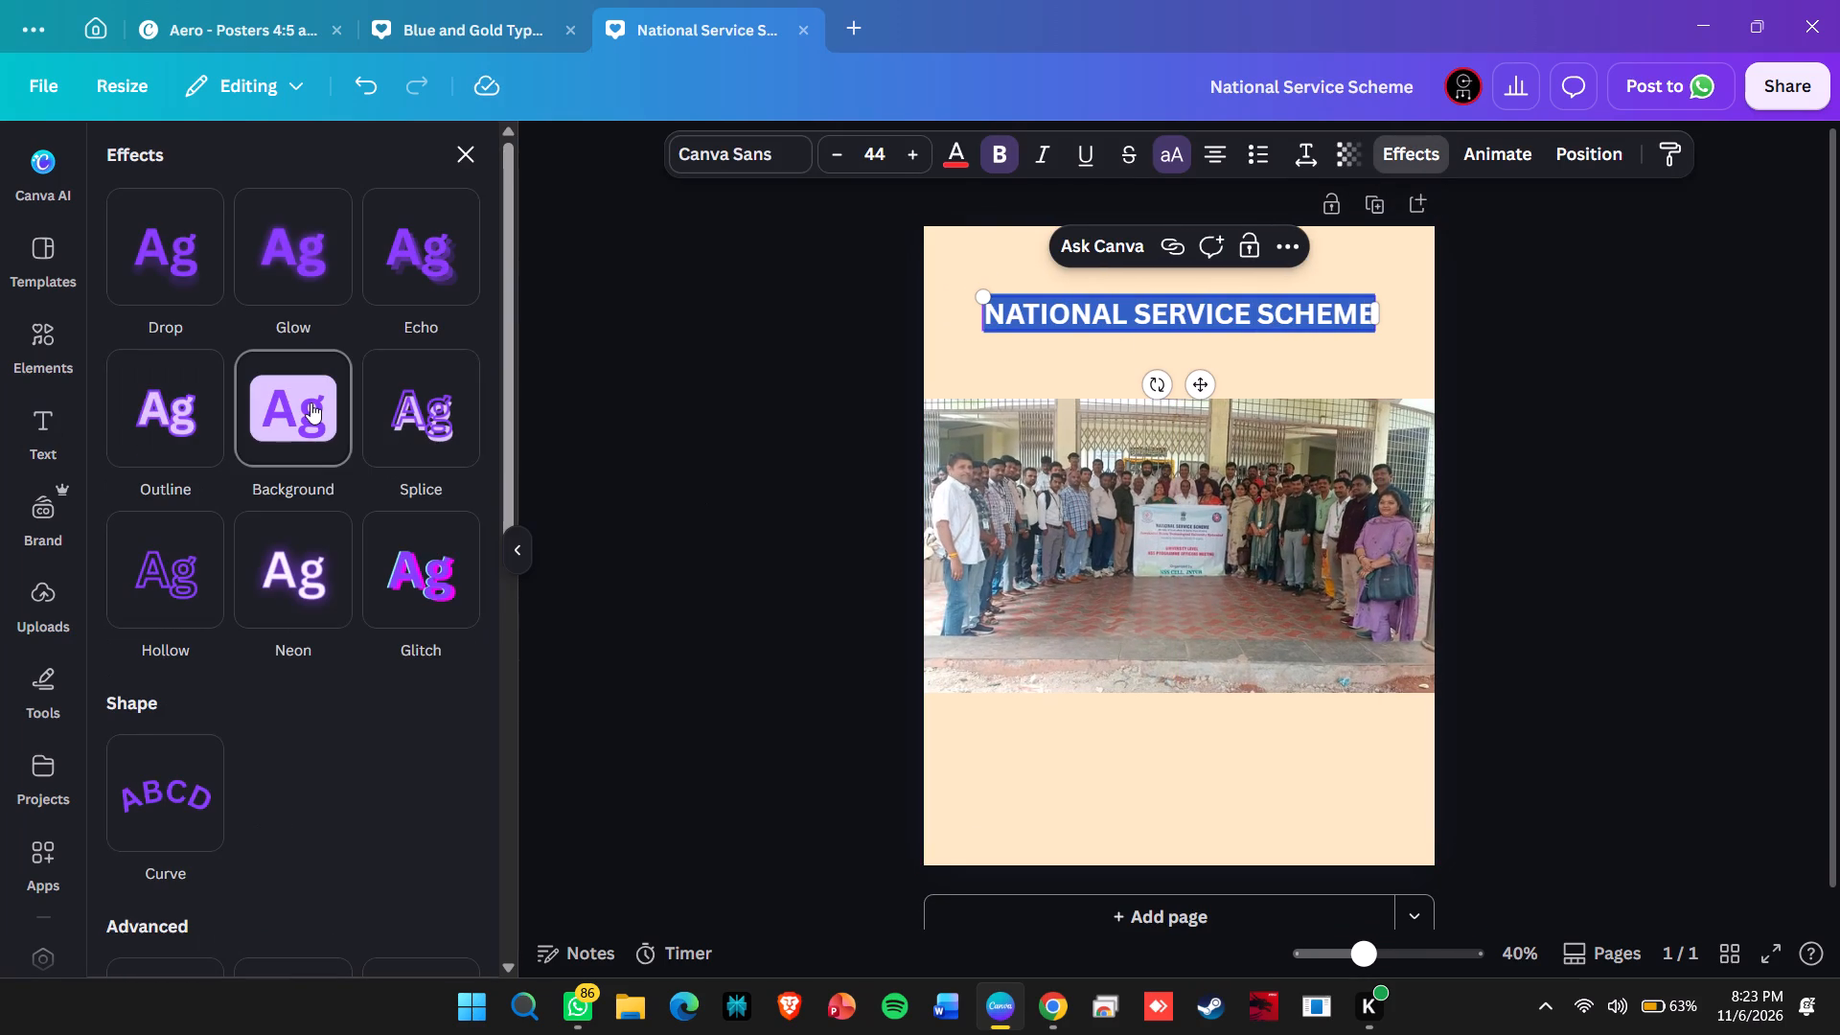
pyautogui.click(310, 402)
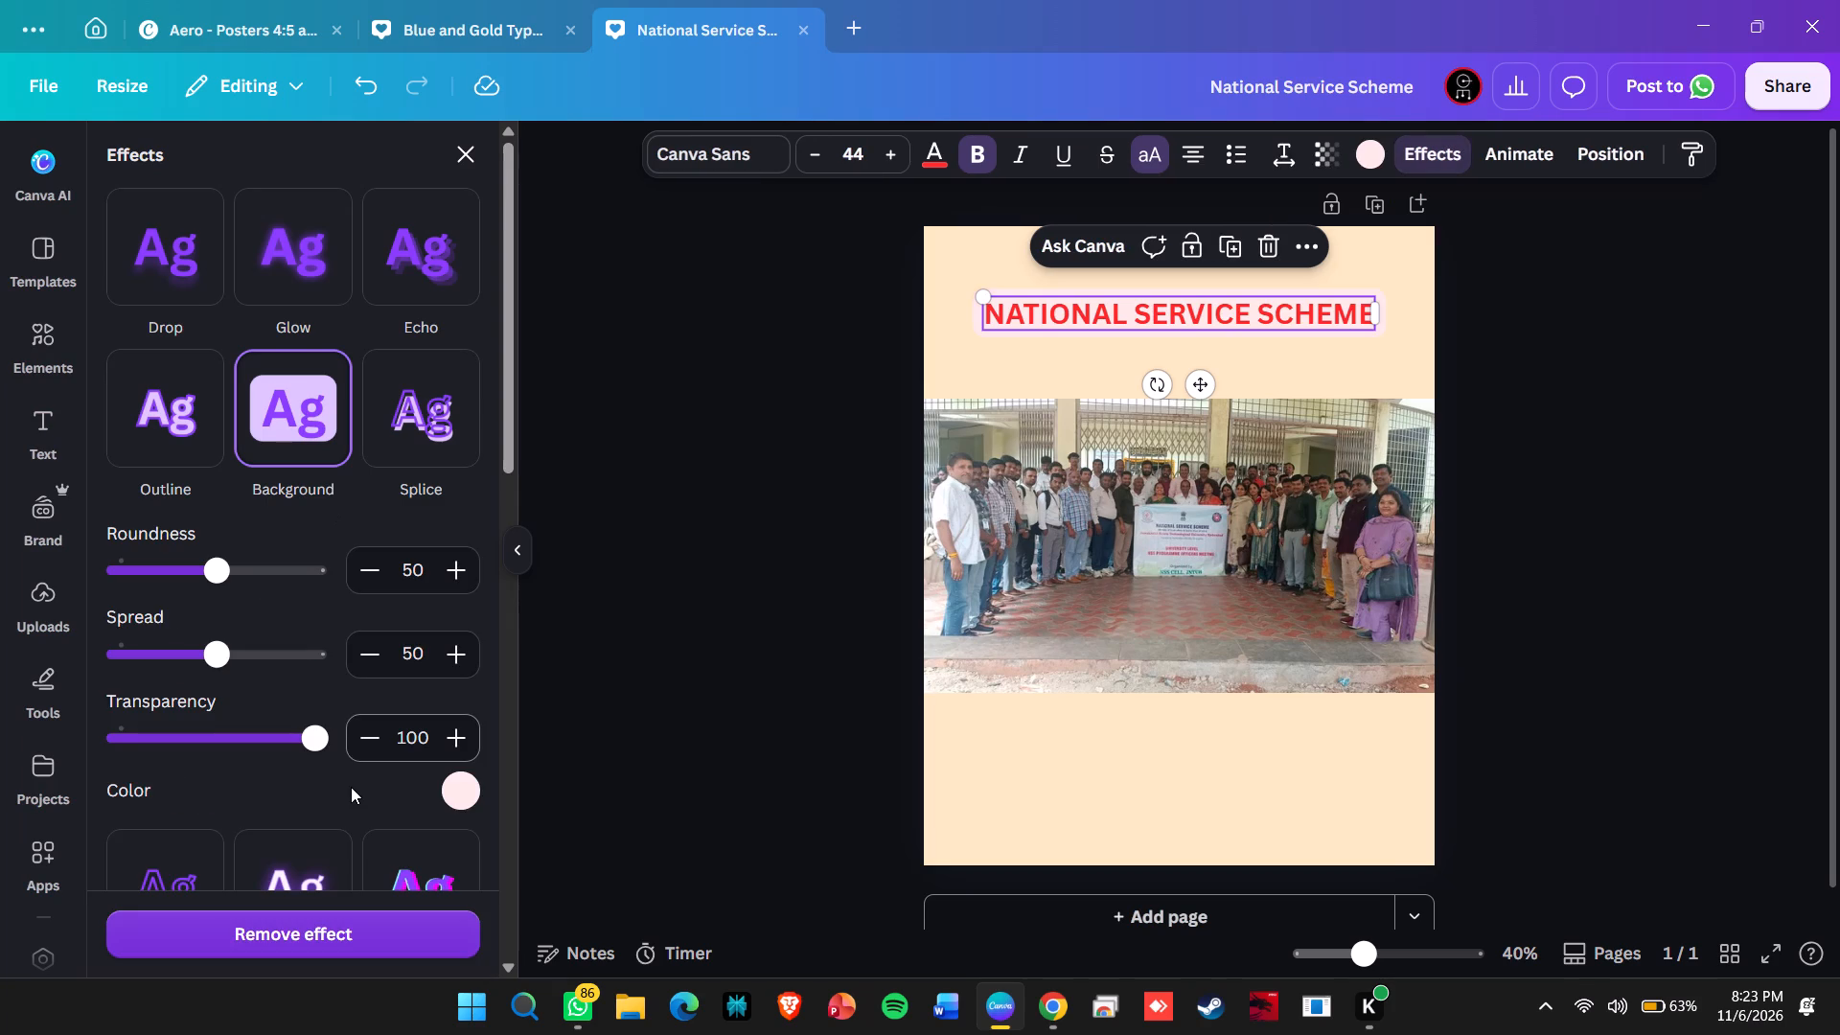
pyautogui.scroll(-1, 352, 794)
pyautogui.click(459, 769)
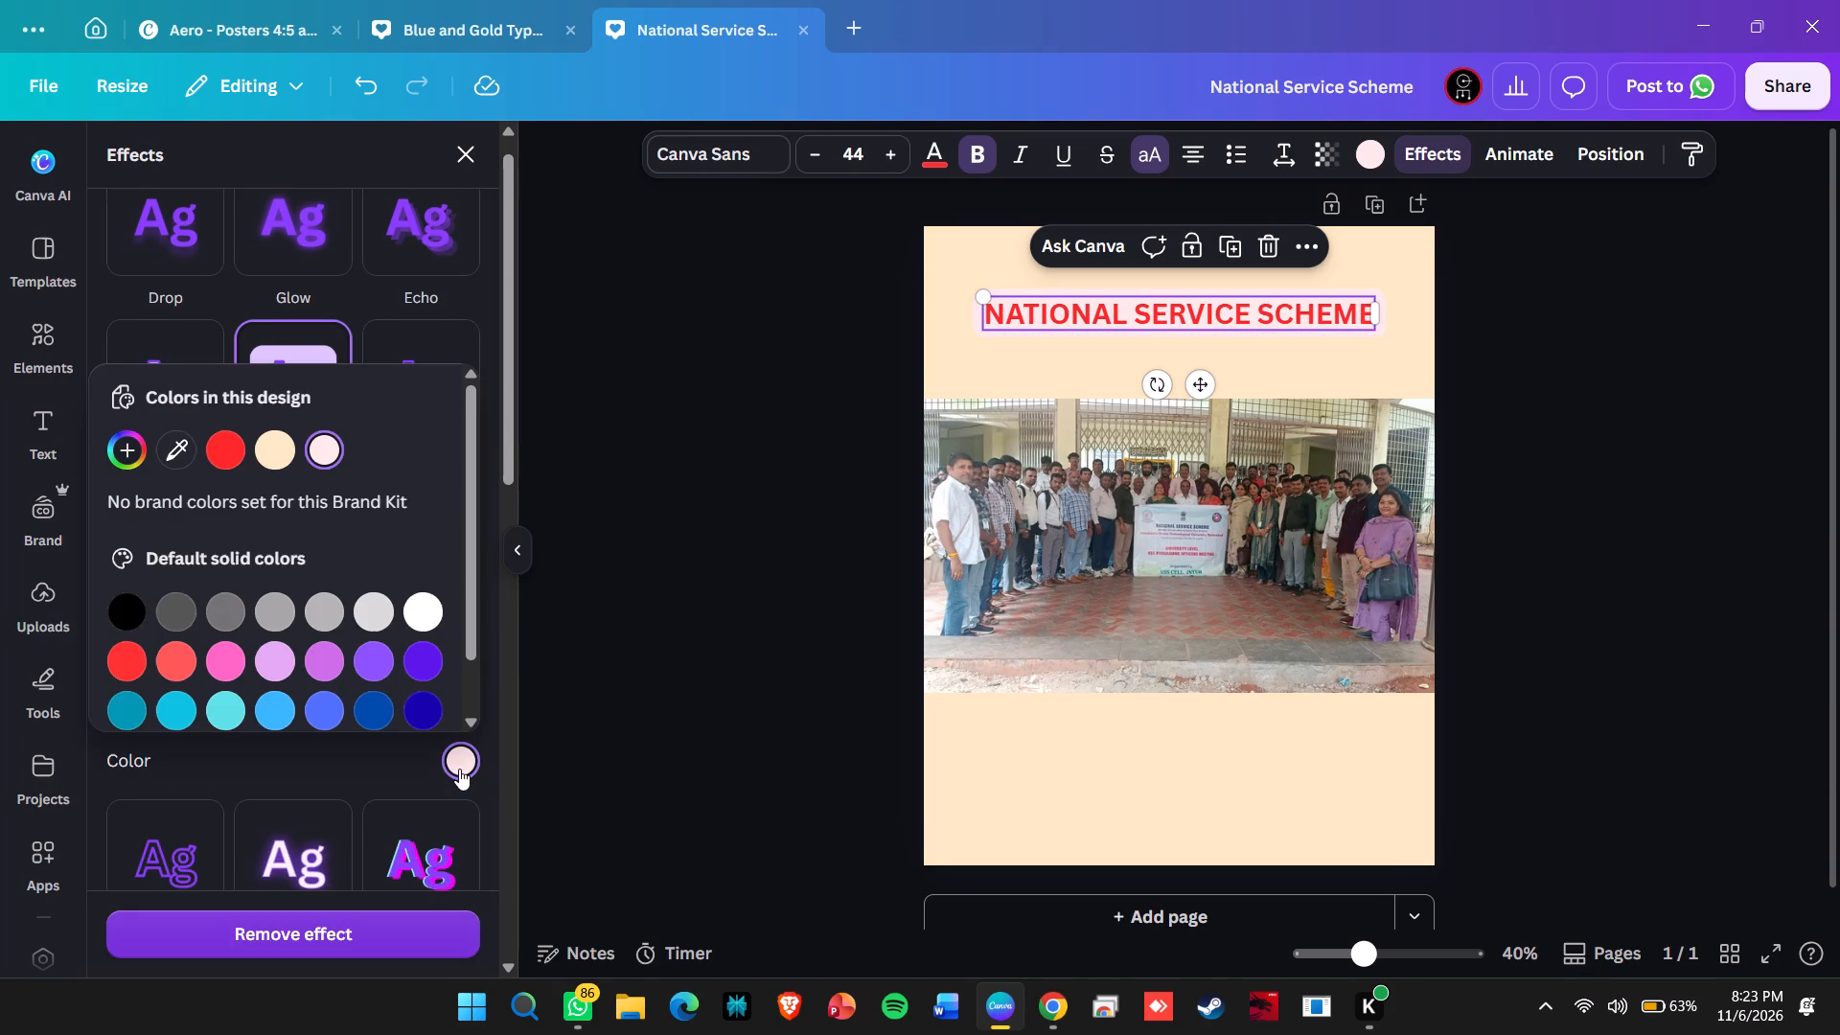
pyautogui.click(227, 450)
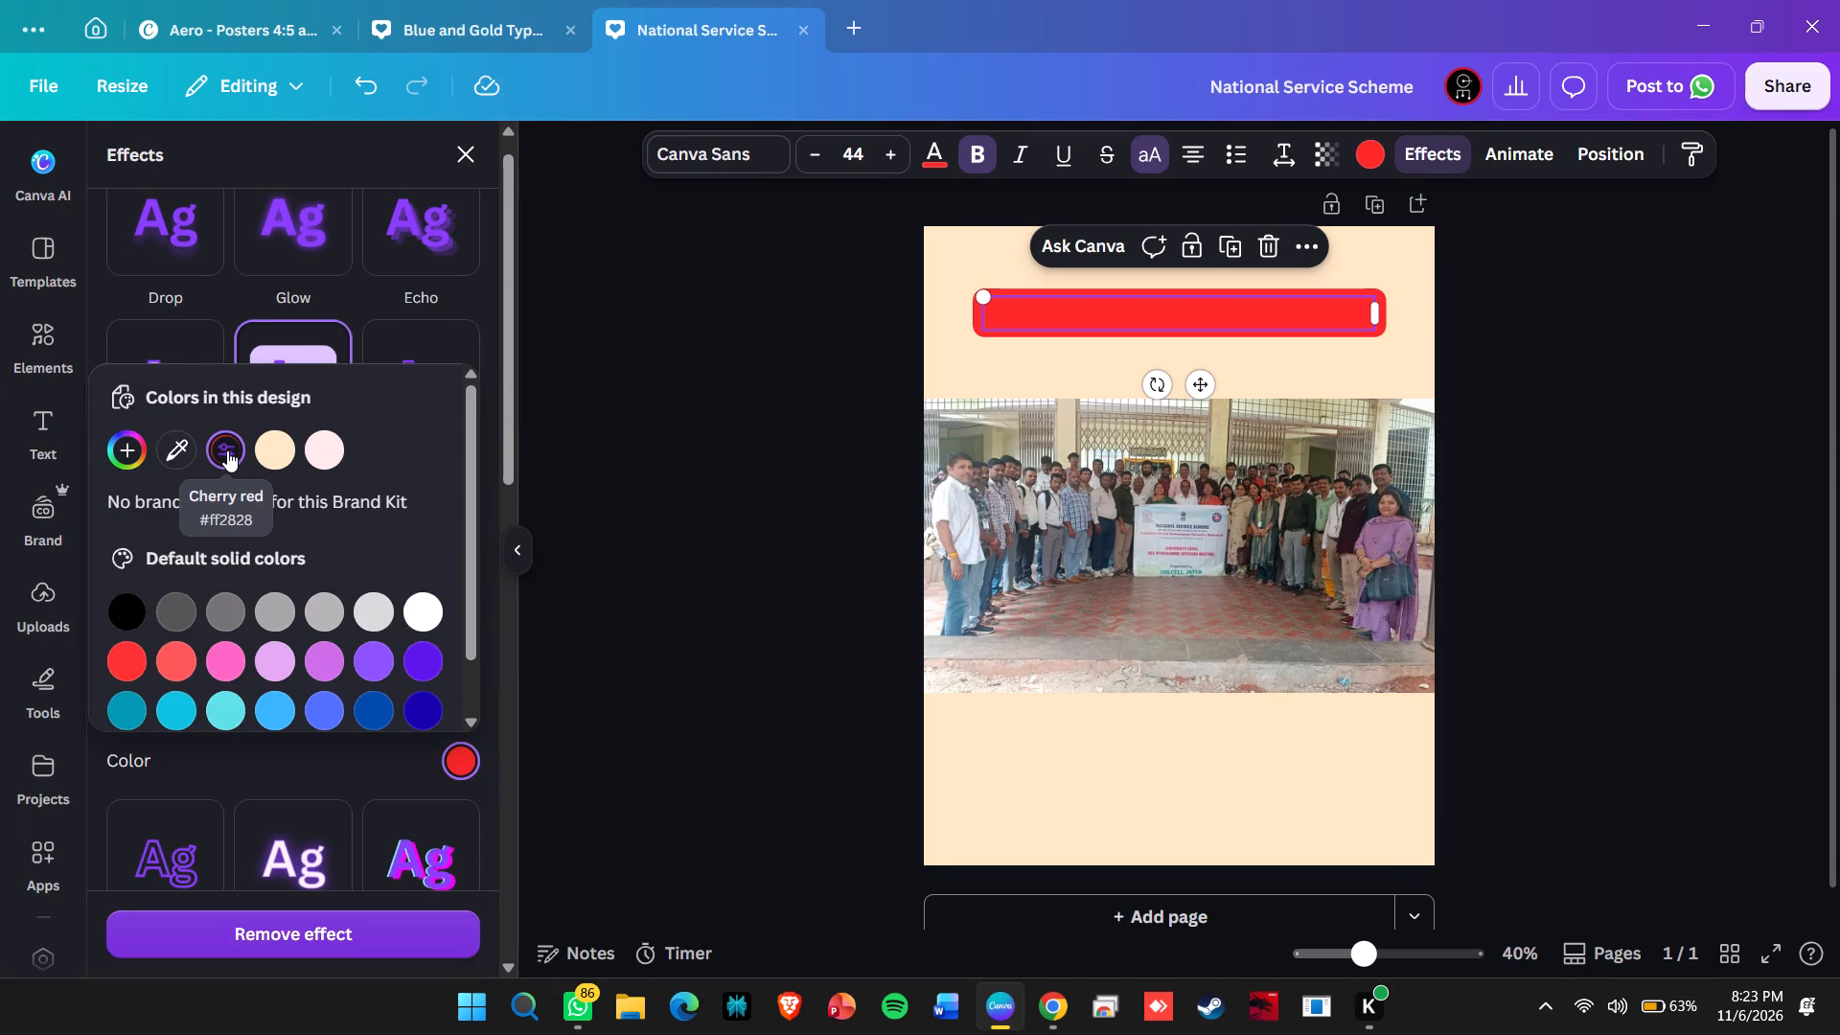
# Recolour the heading text, trying the light grey from the photo colours and settling on white.
pyautogui.click(933, 164)
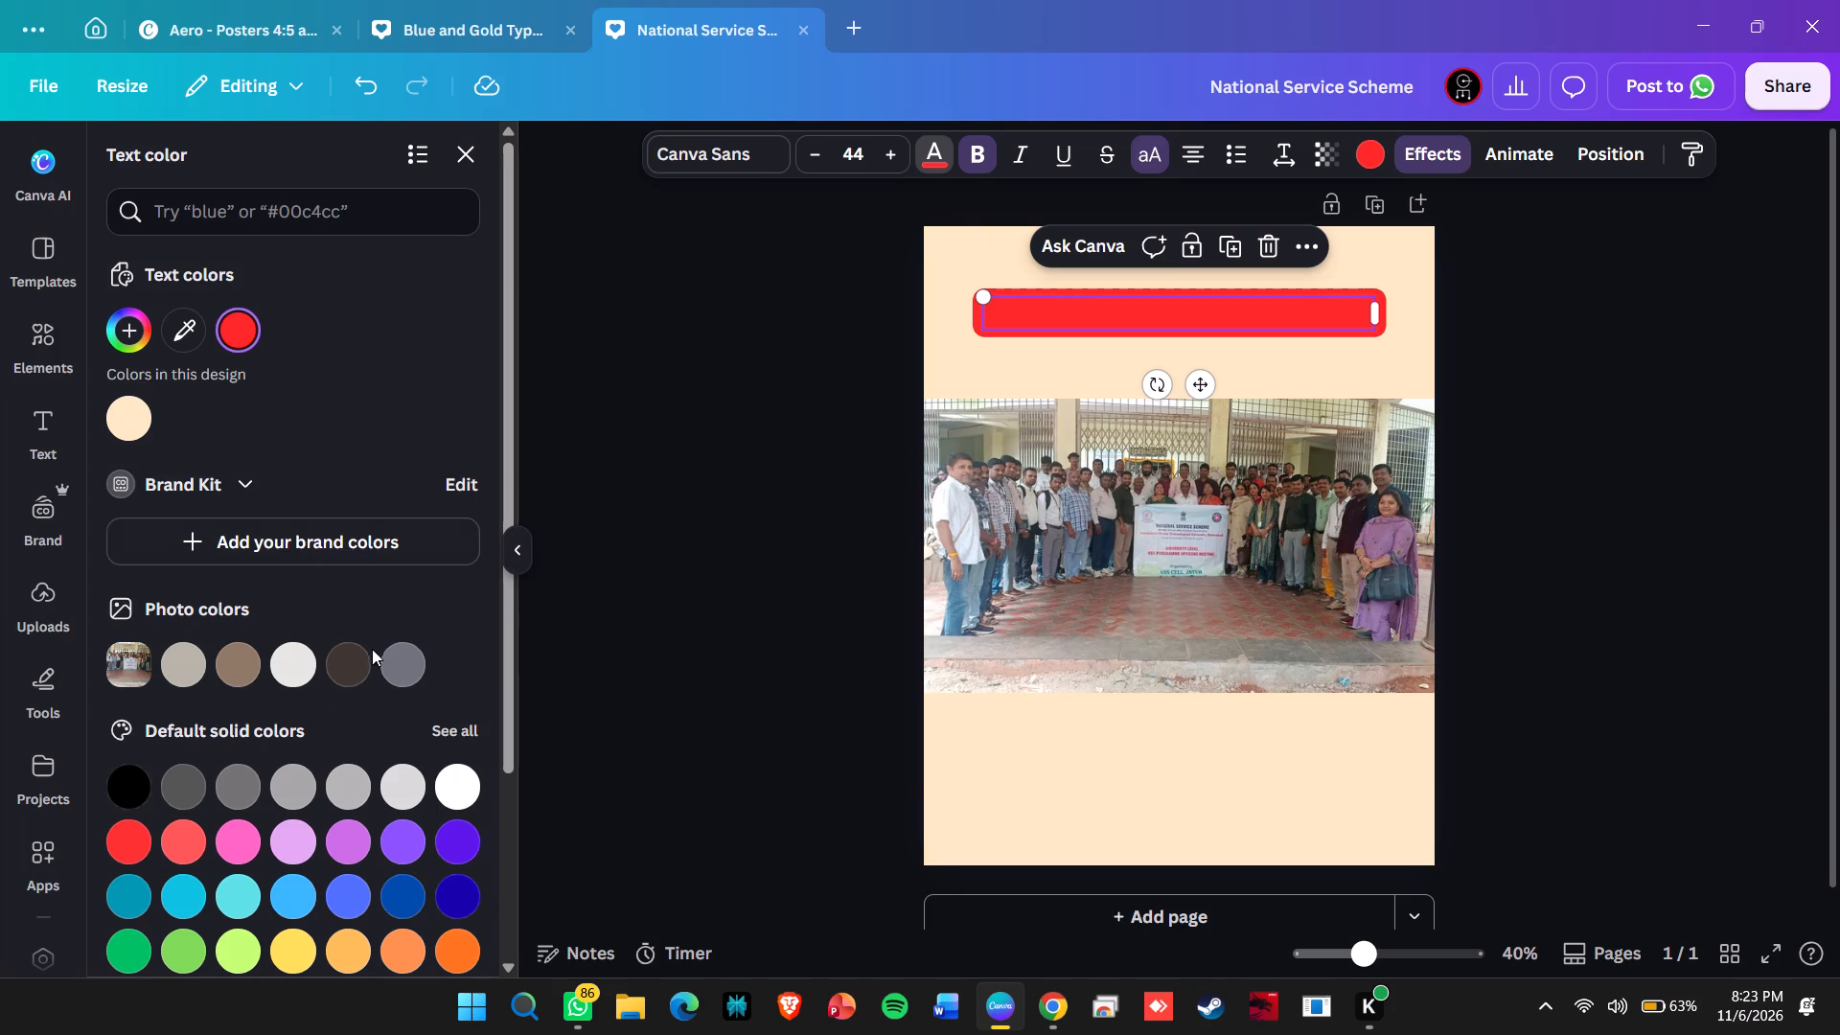
pyautogui.click(295, 658)
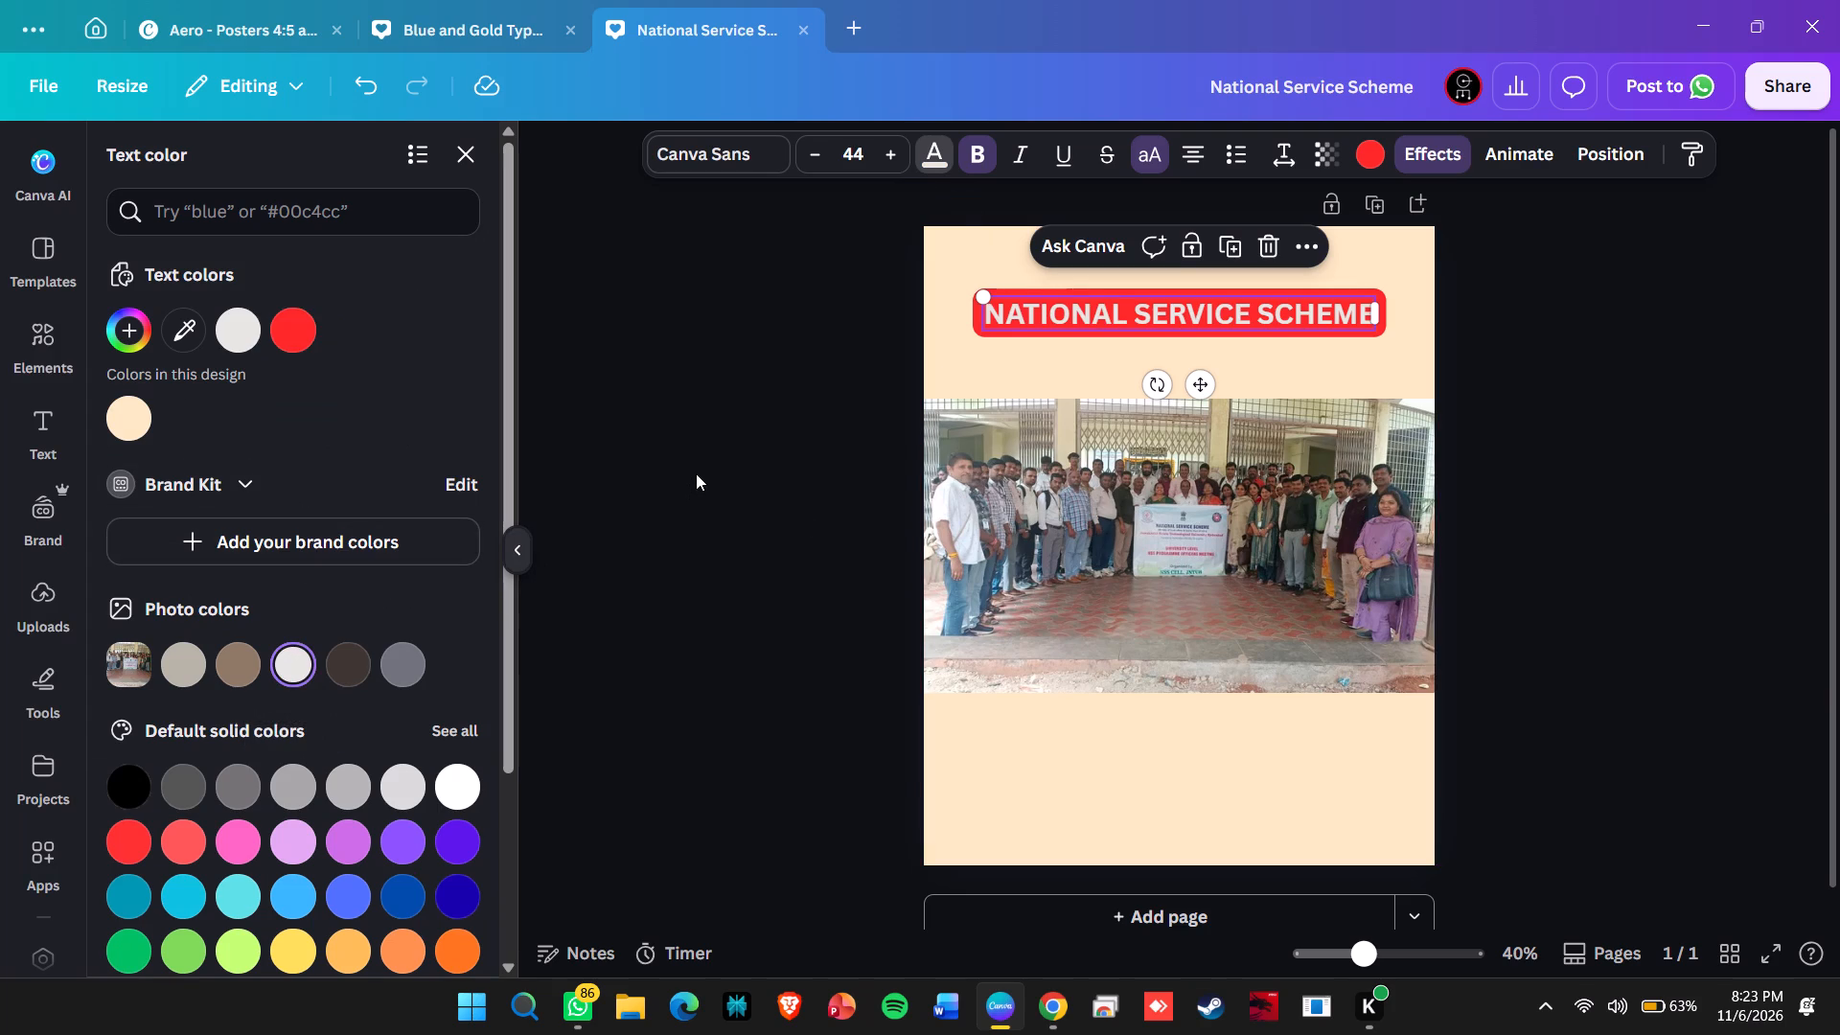
pyautogui.click(621, 481)
pyautogui.click(621, 481)
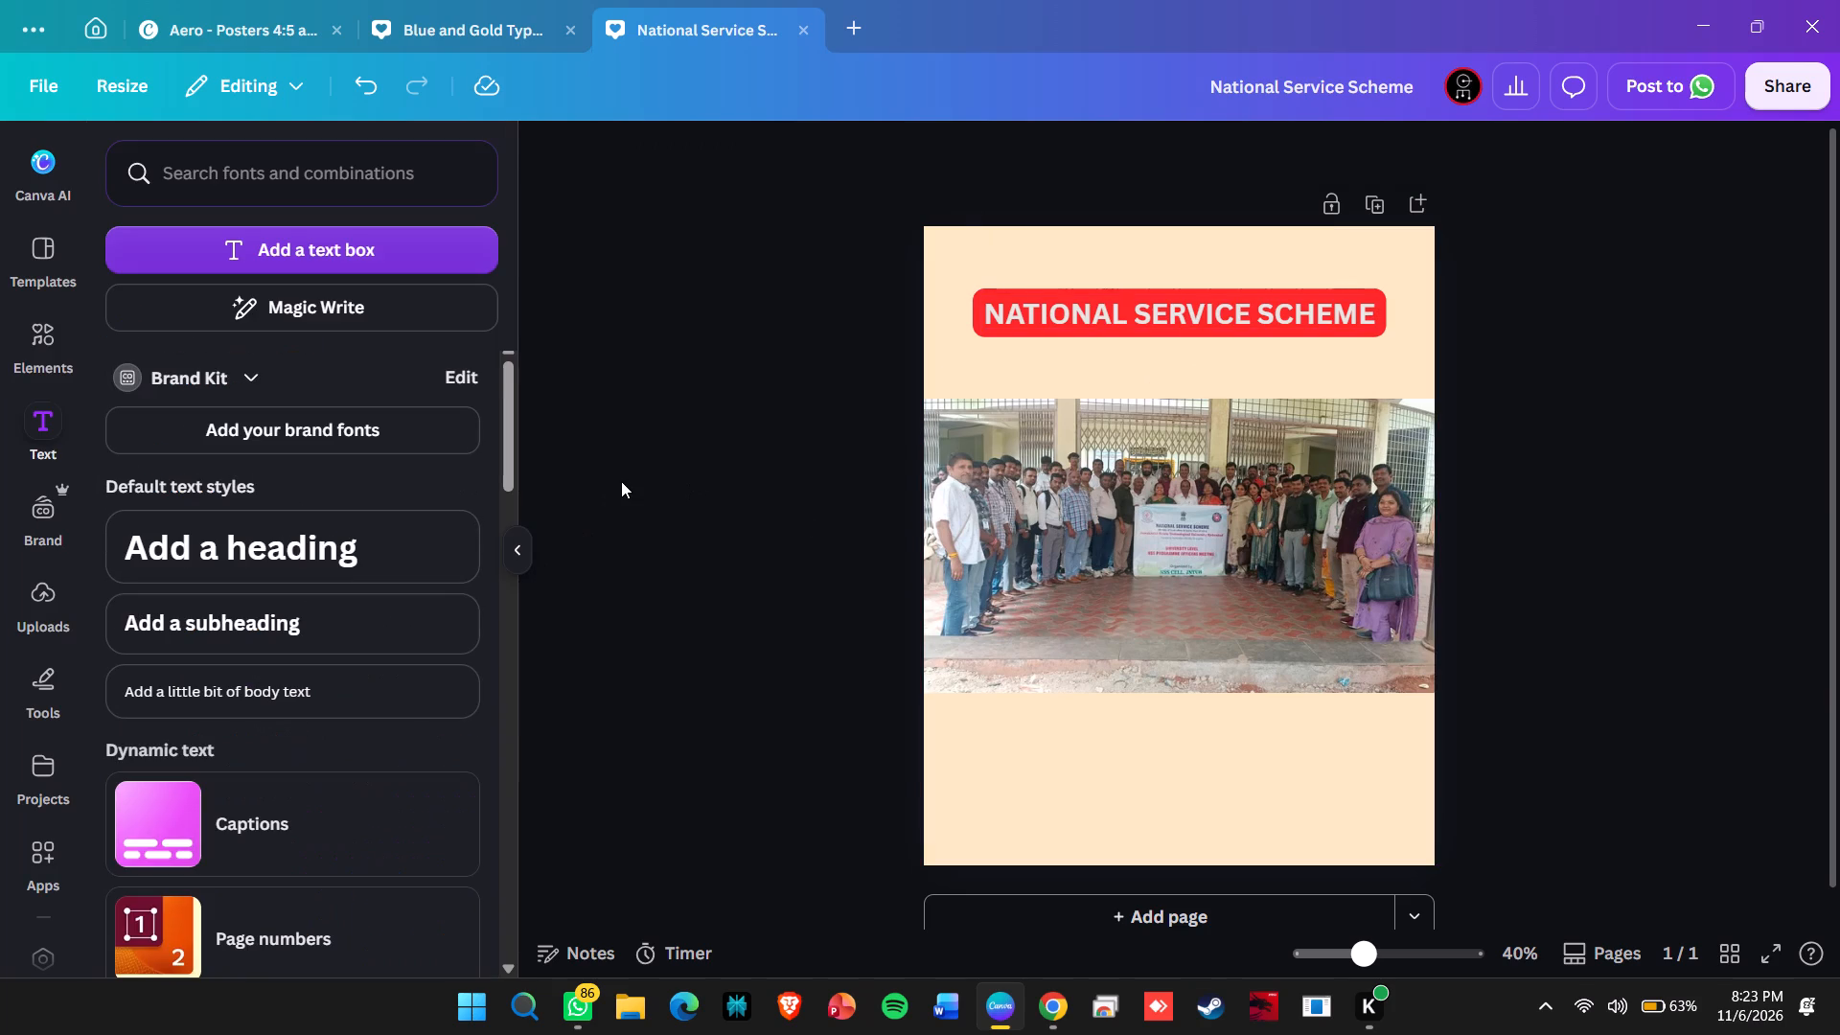
pyautogui.click(1108, 315)
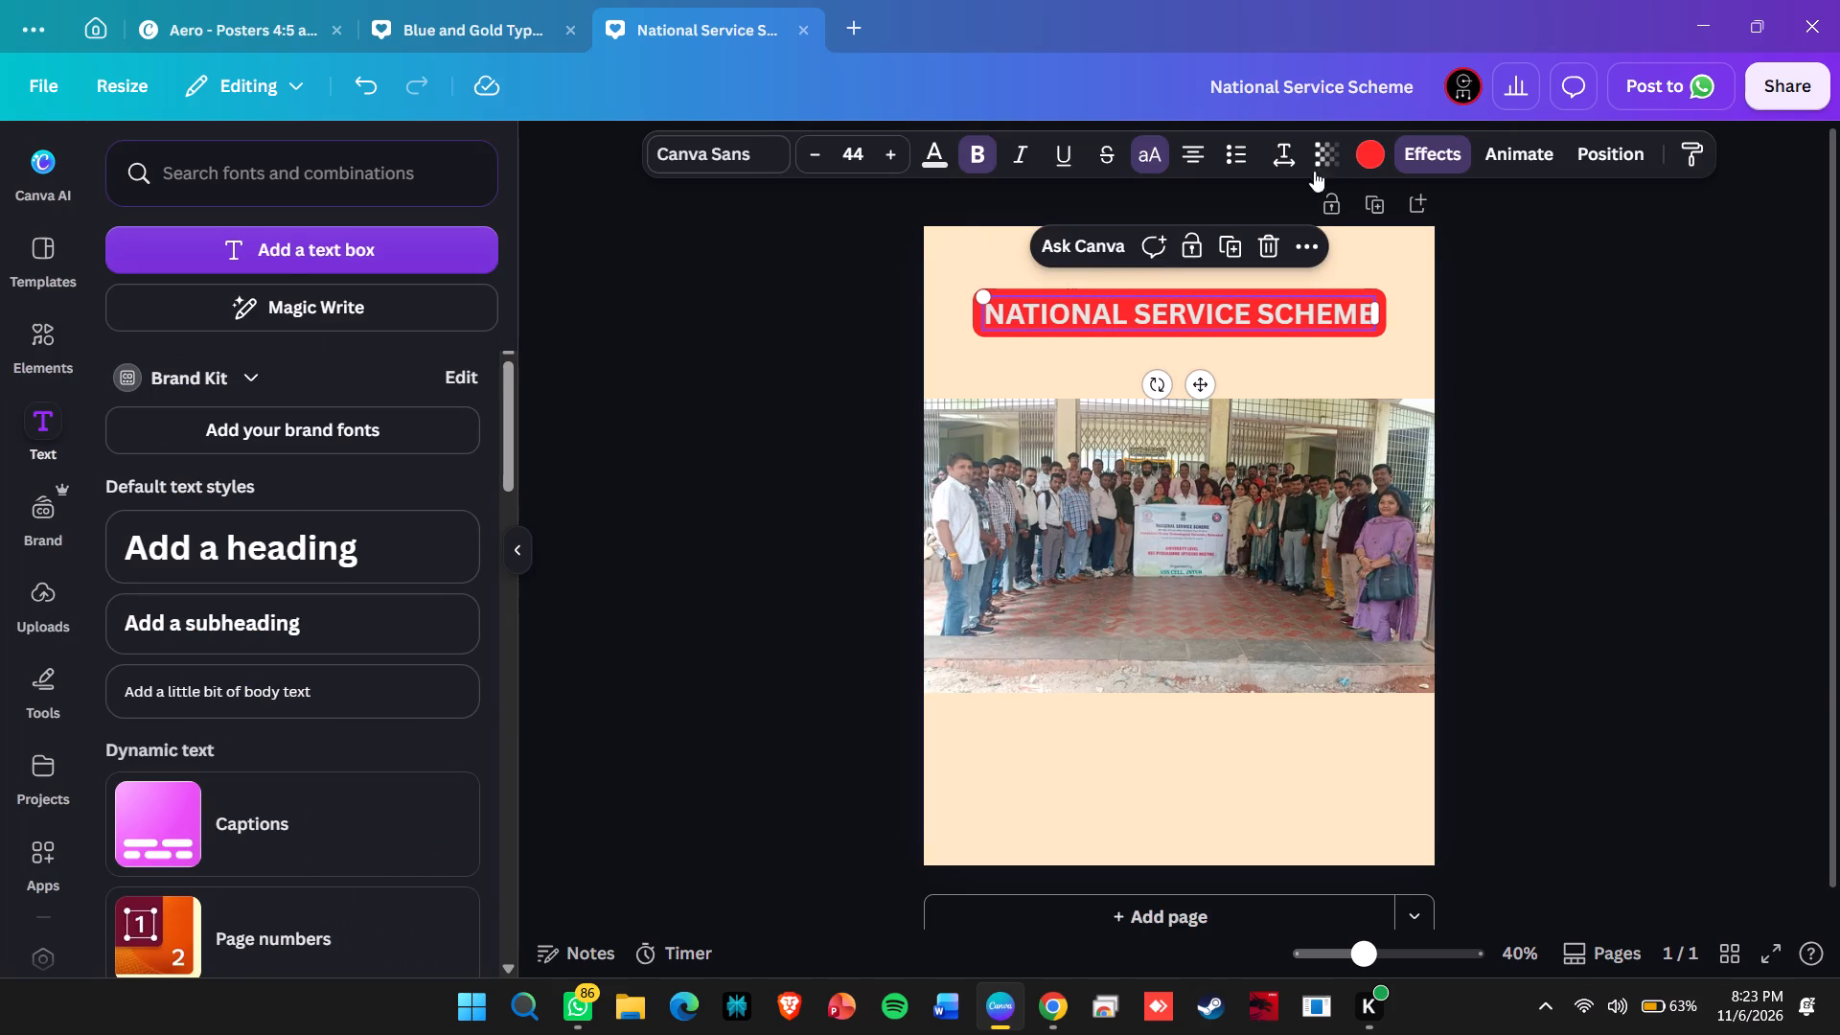
pyautogui.click(935, 149)
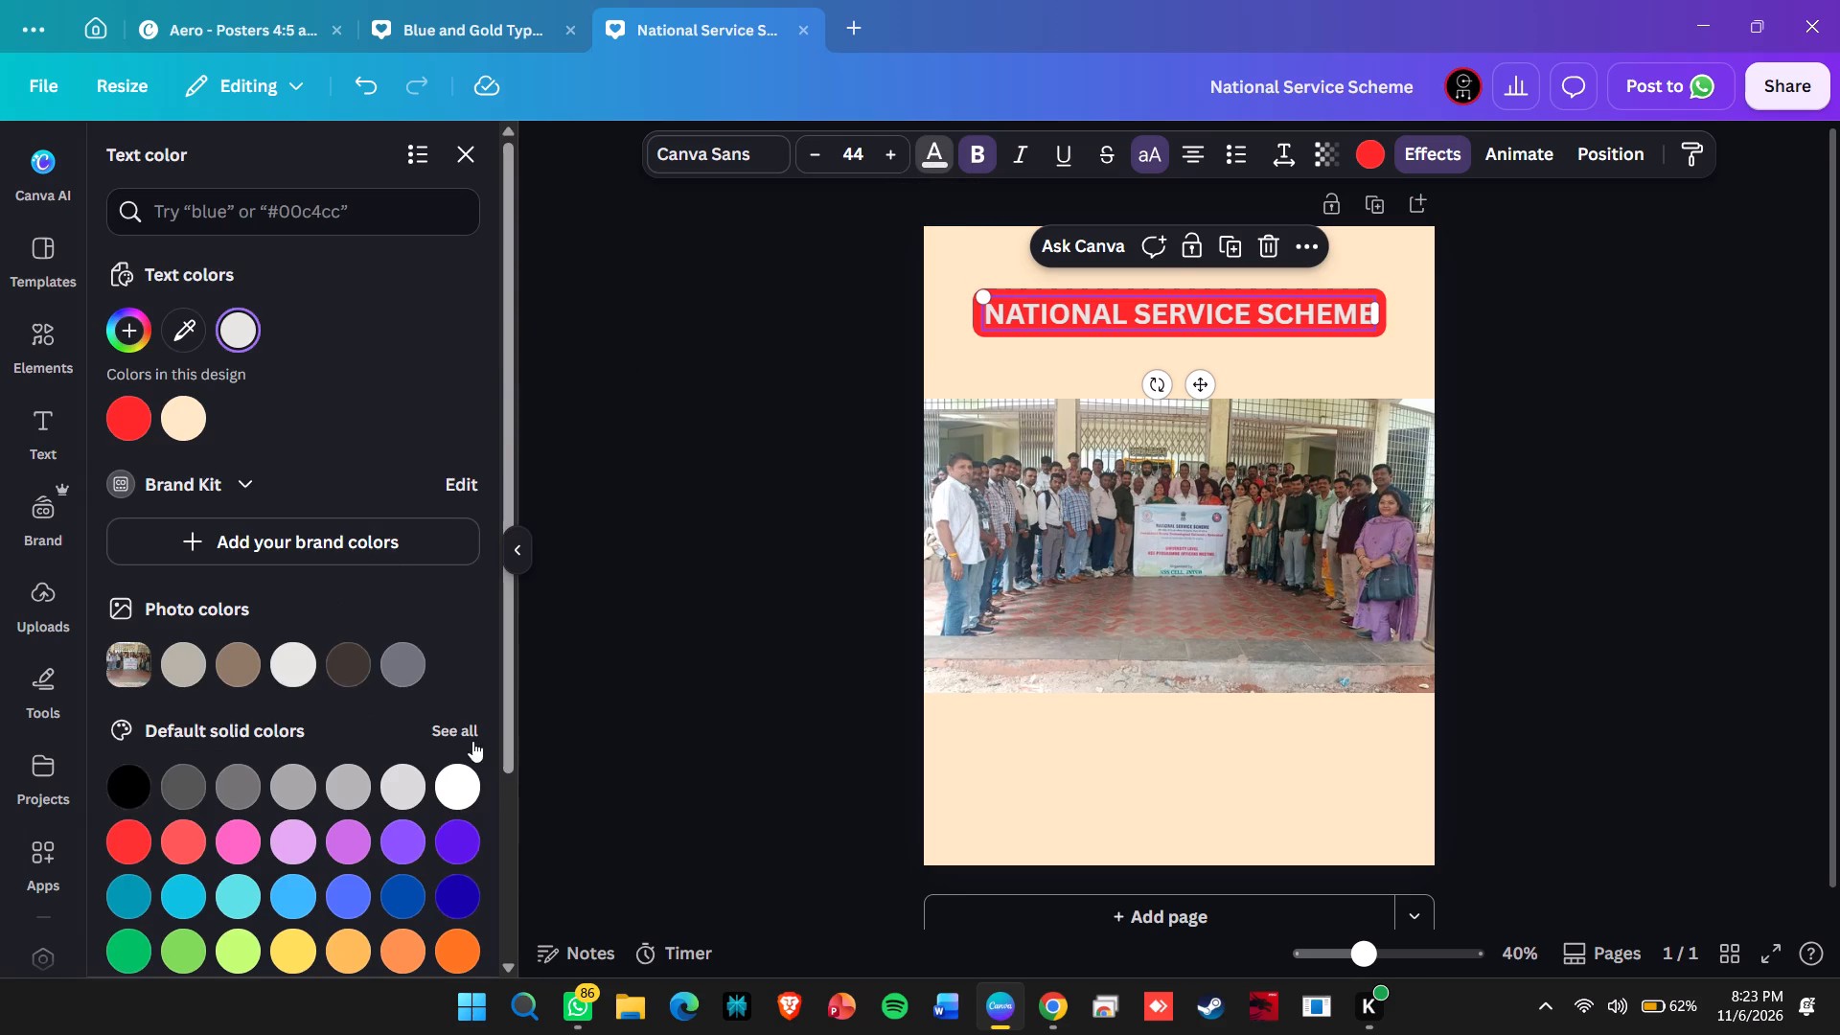
pyautogui.click(470, 779)
pyautogui.click(599, 622)
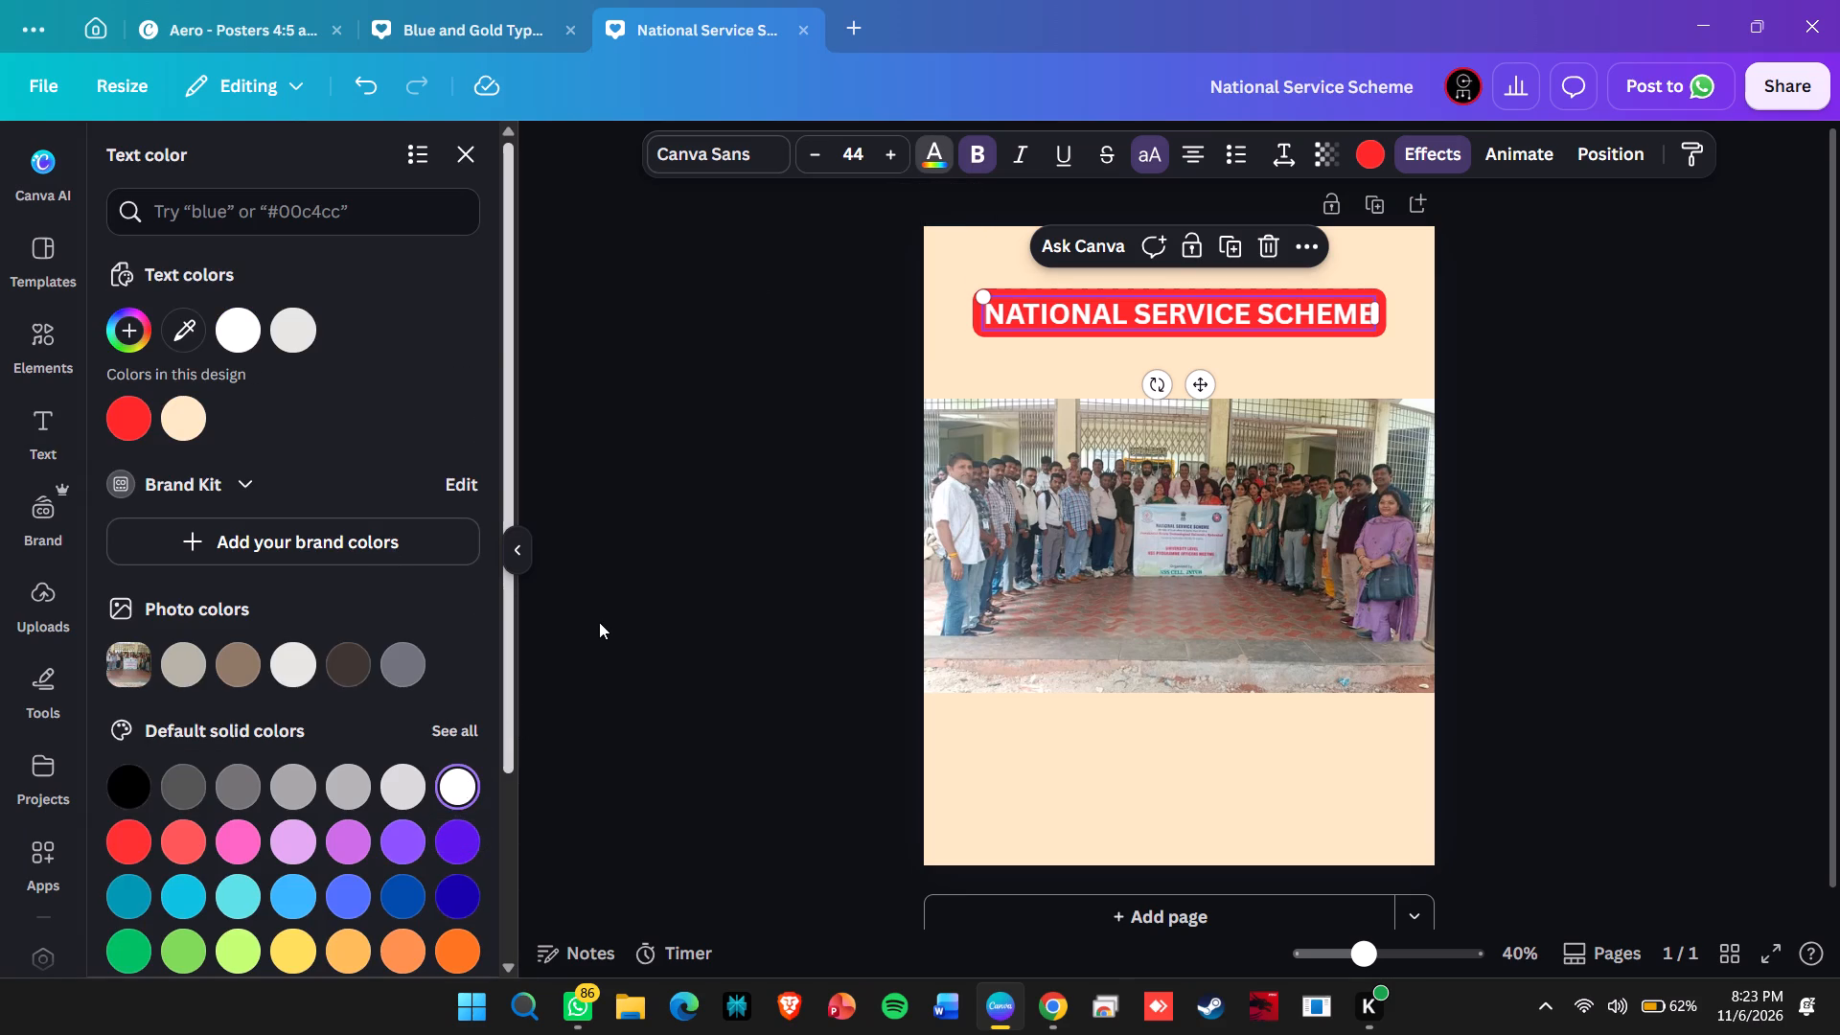
pyautogui.click(599, 622)
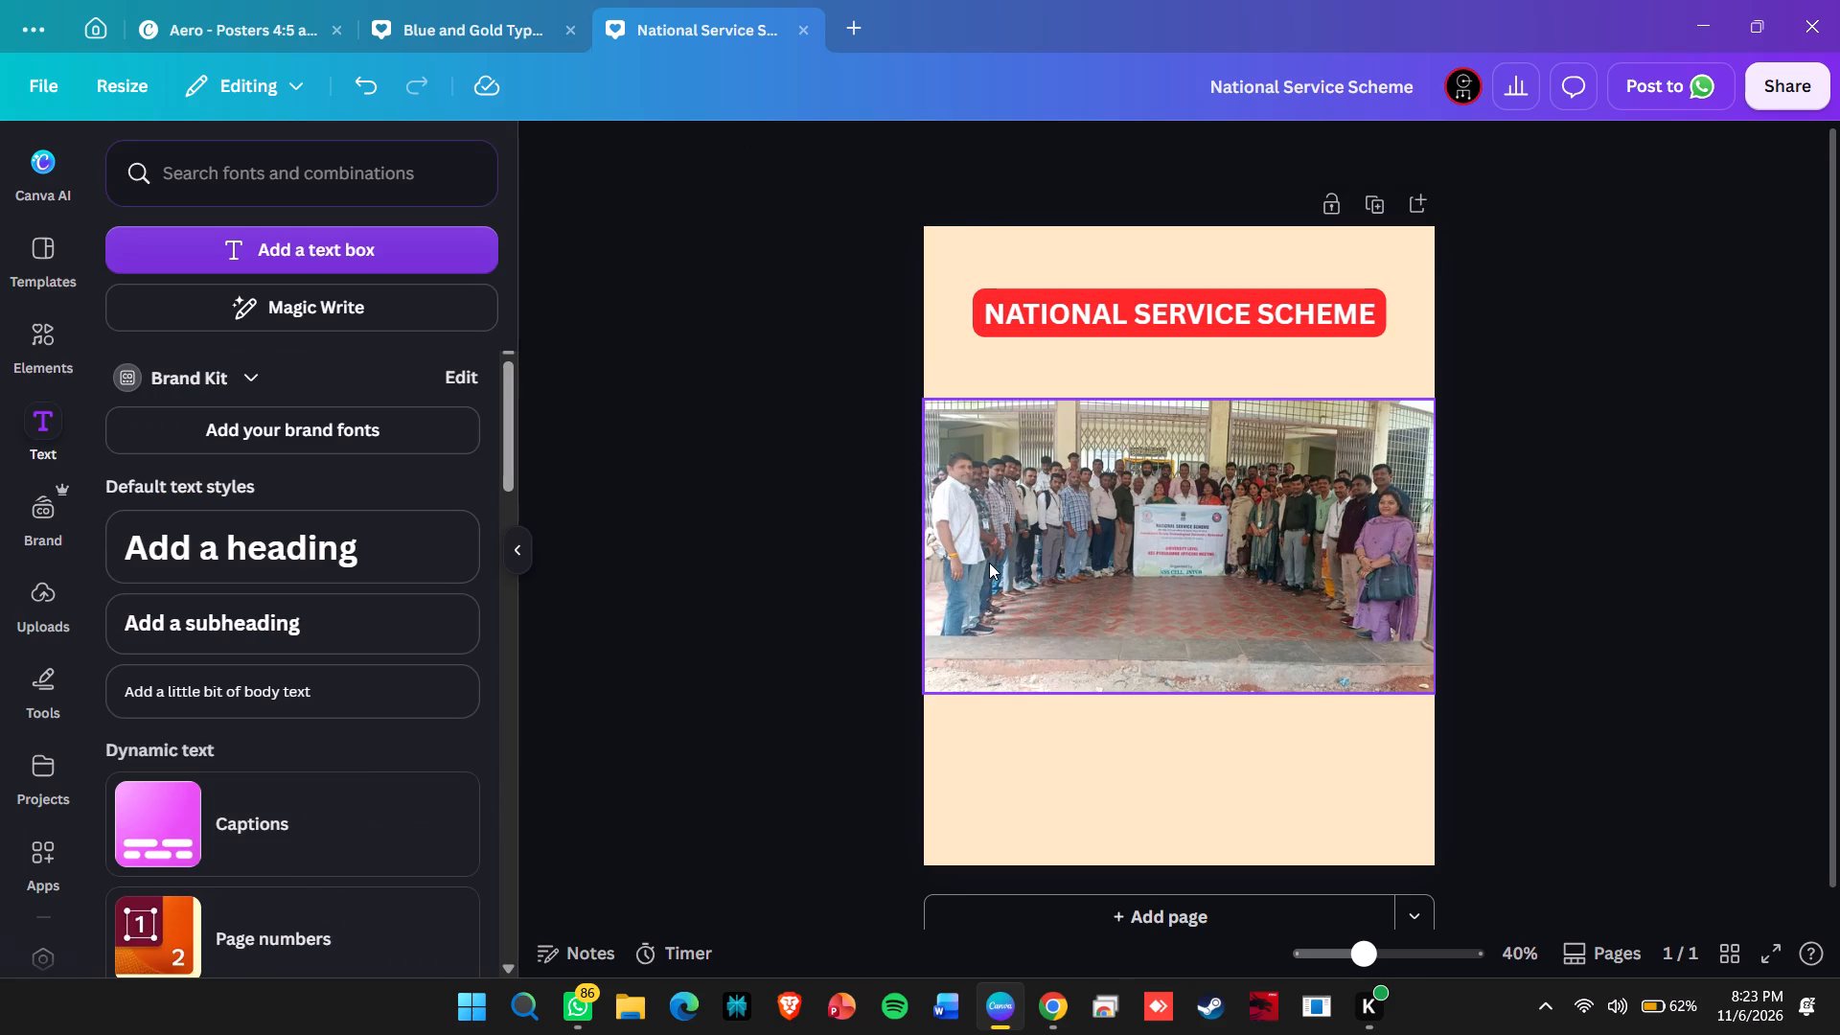
# Move the heading up towards the page's top edge, keeping it horizontally centred.
pyautogui.click(1377, 326)
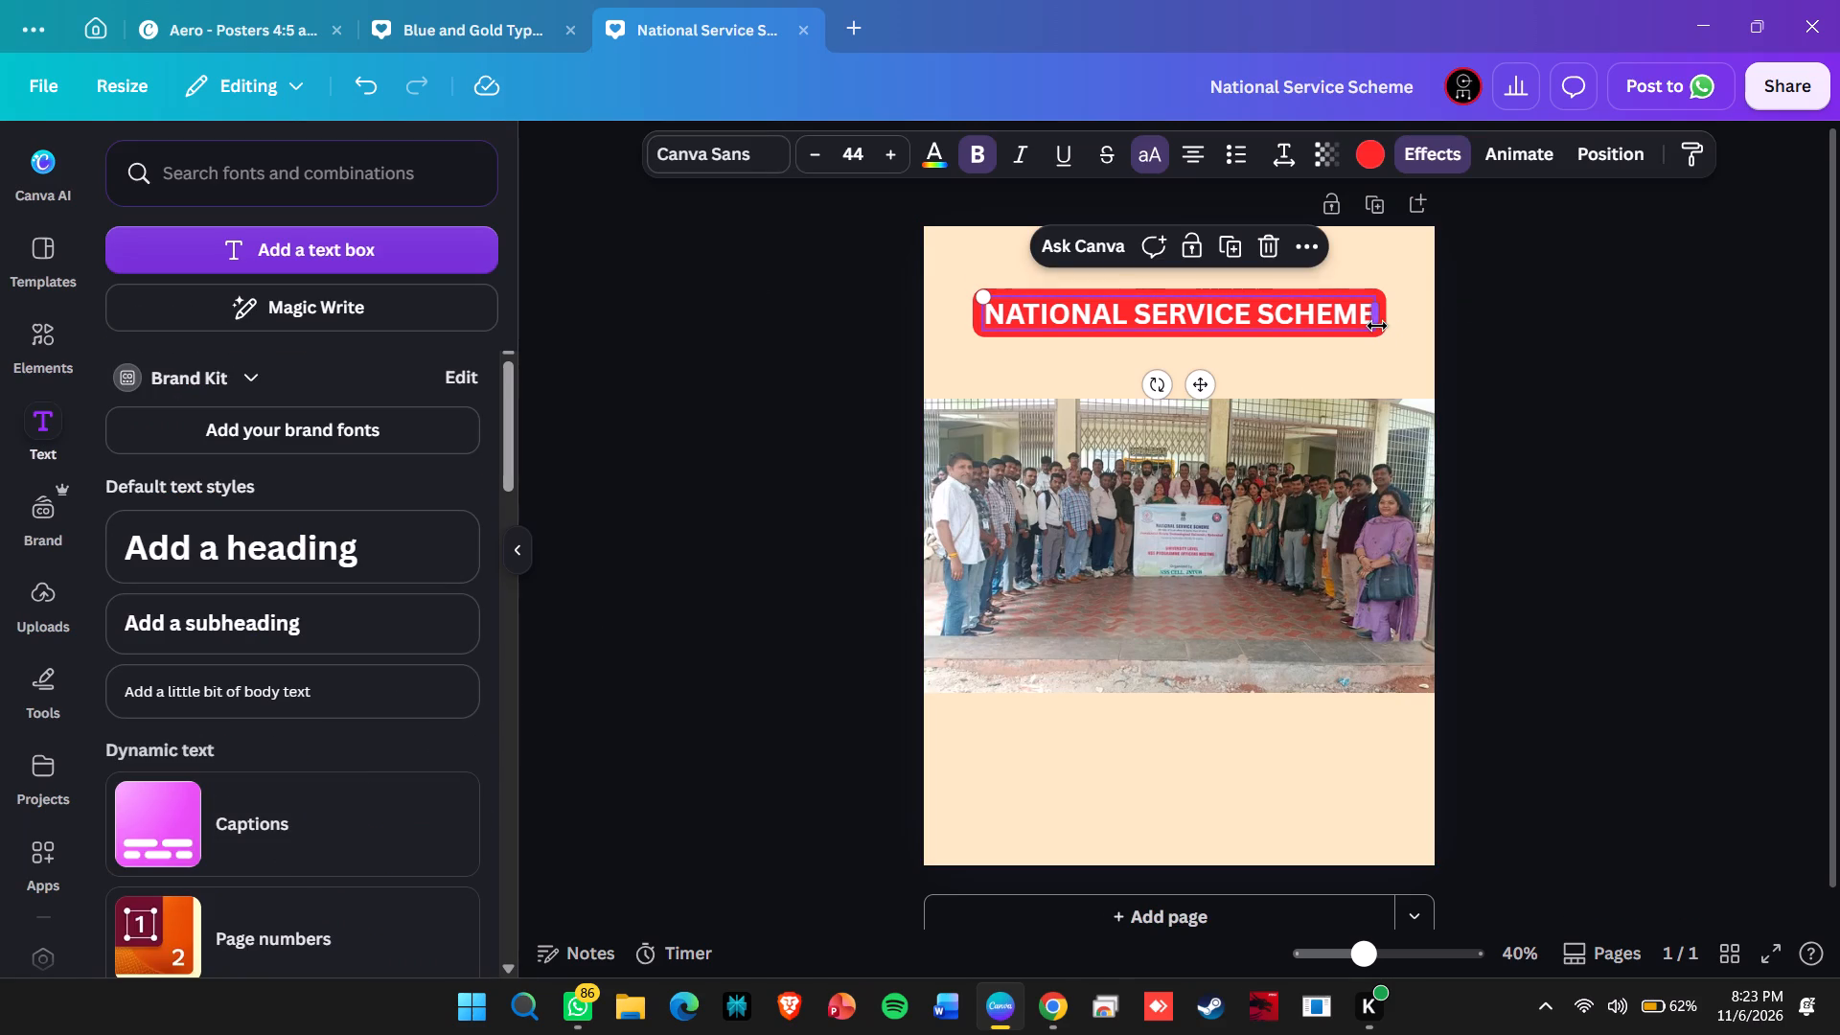
pyautogui.moveTo(1199, 383); pyautogui.dragTo(1196, 355)
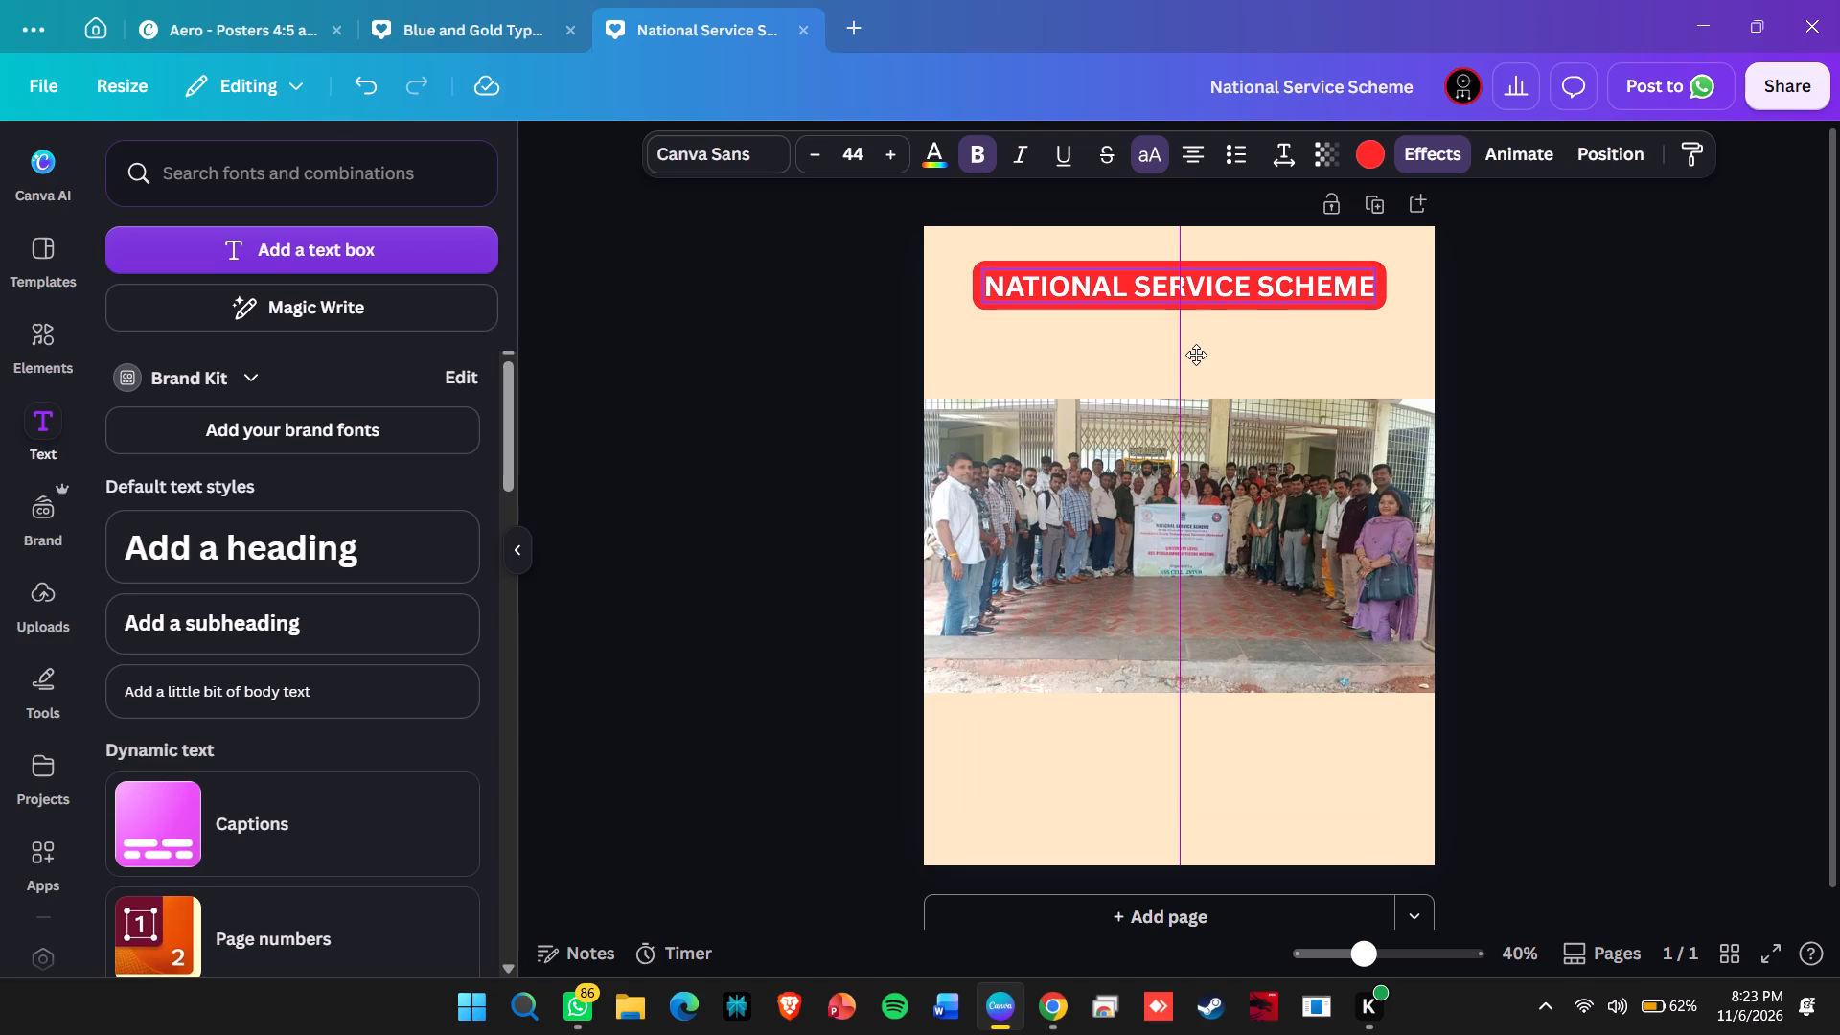
pyautogui.moveTo(1196, 355); pyautogui.dragTo(1195, 364)
pyautogui.click(1516, 356)
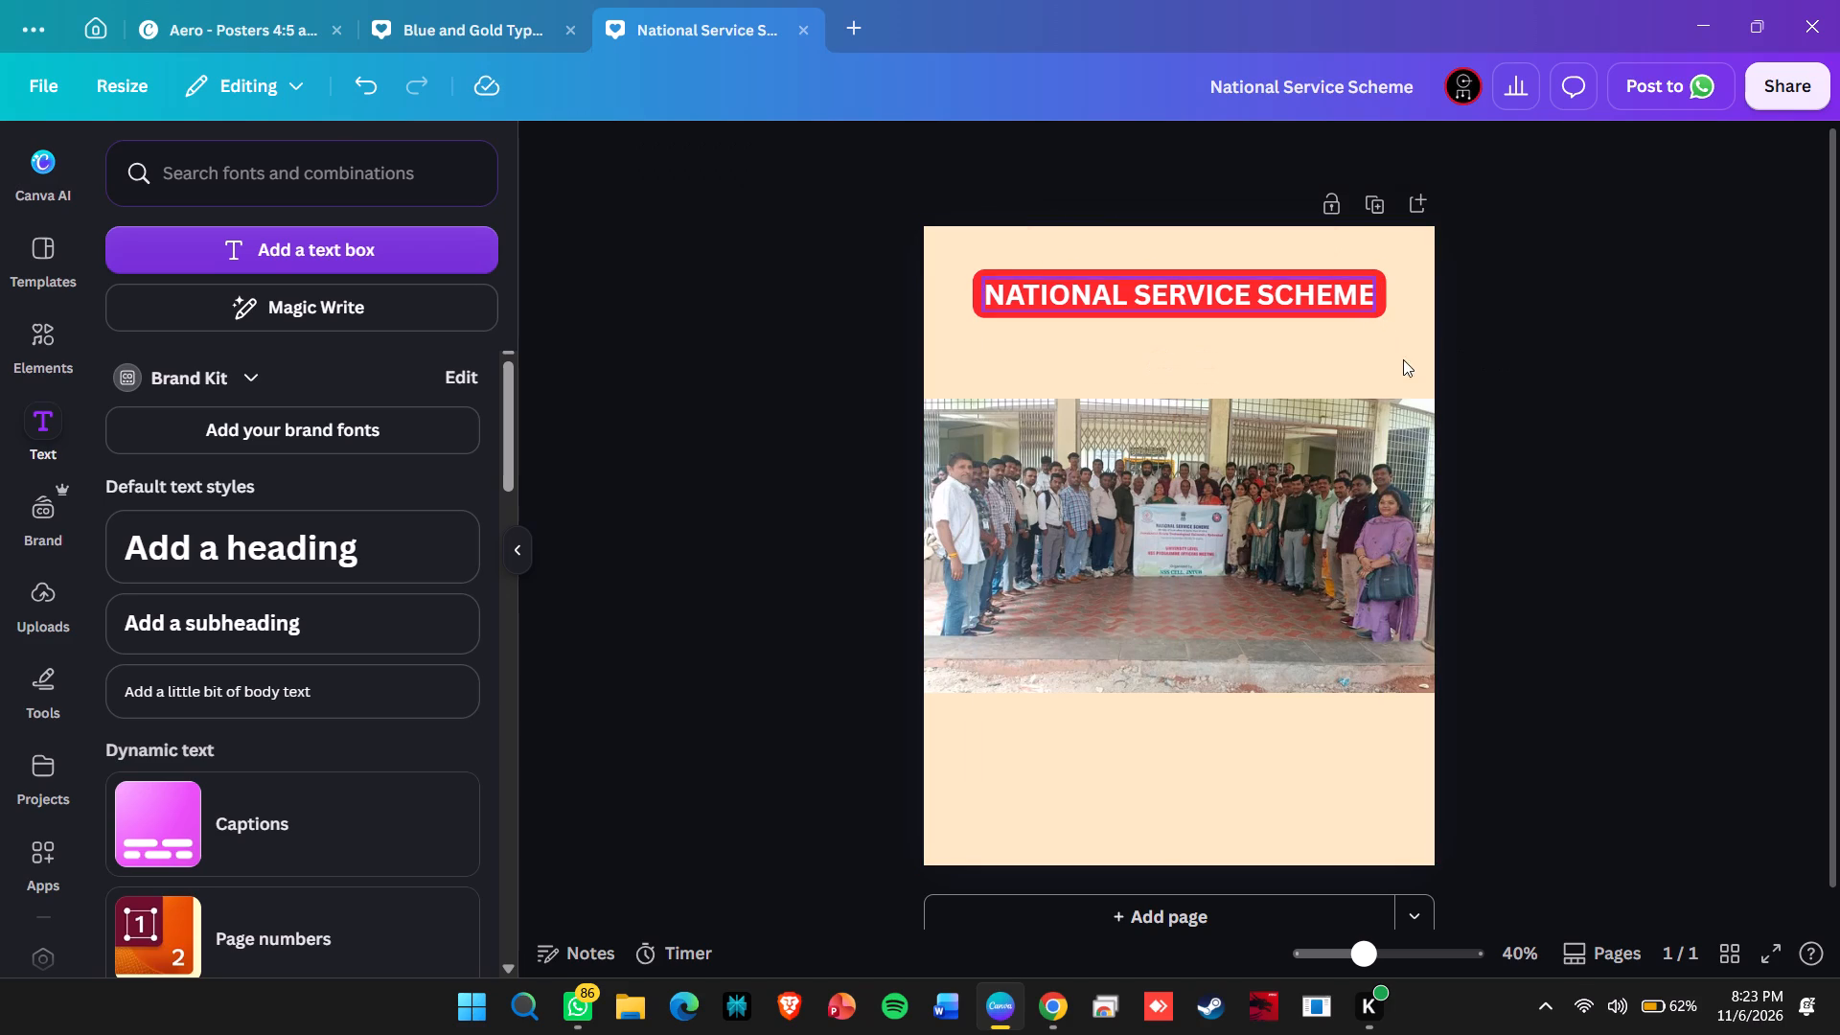
# Nudge the heading down in small increments to about midway between the page's top edge and the group photo.
pyautogui.click(1314, 308)
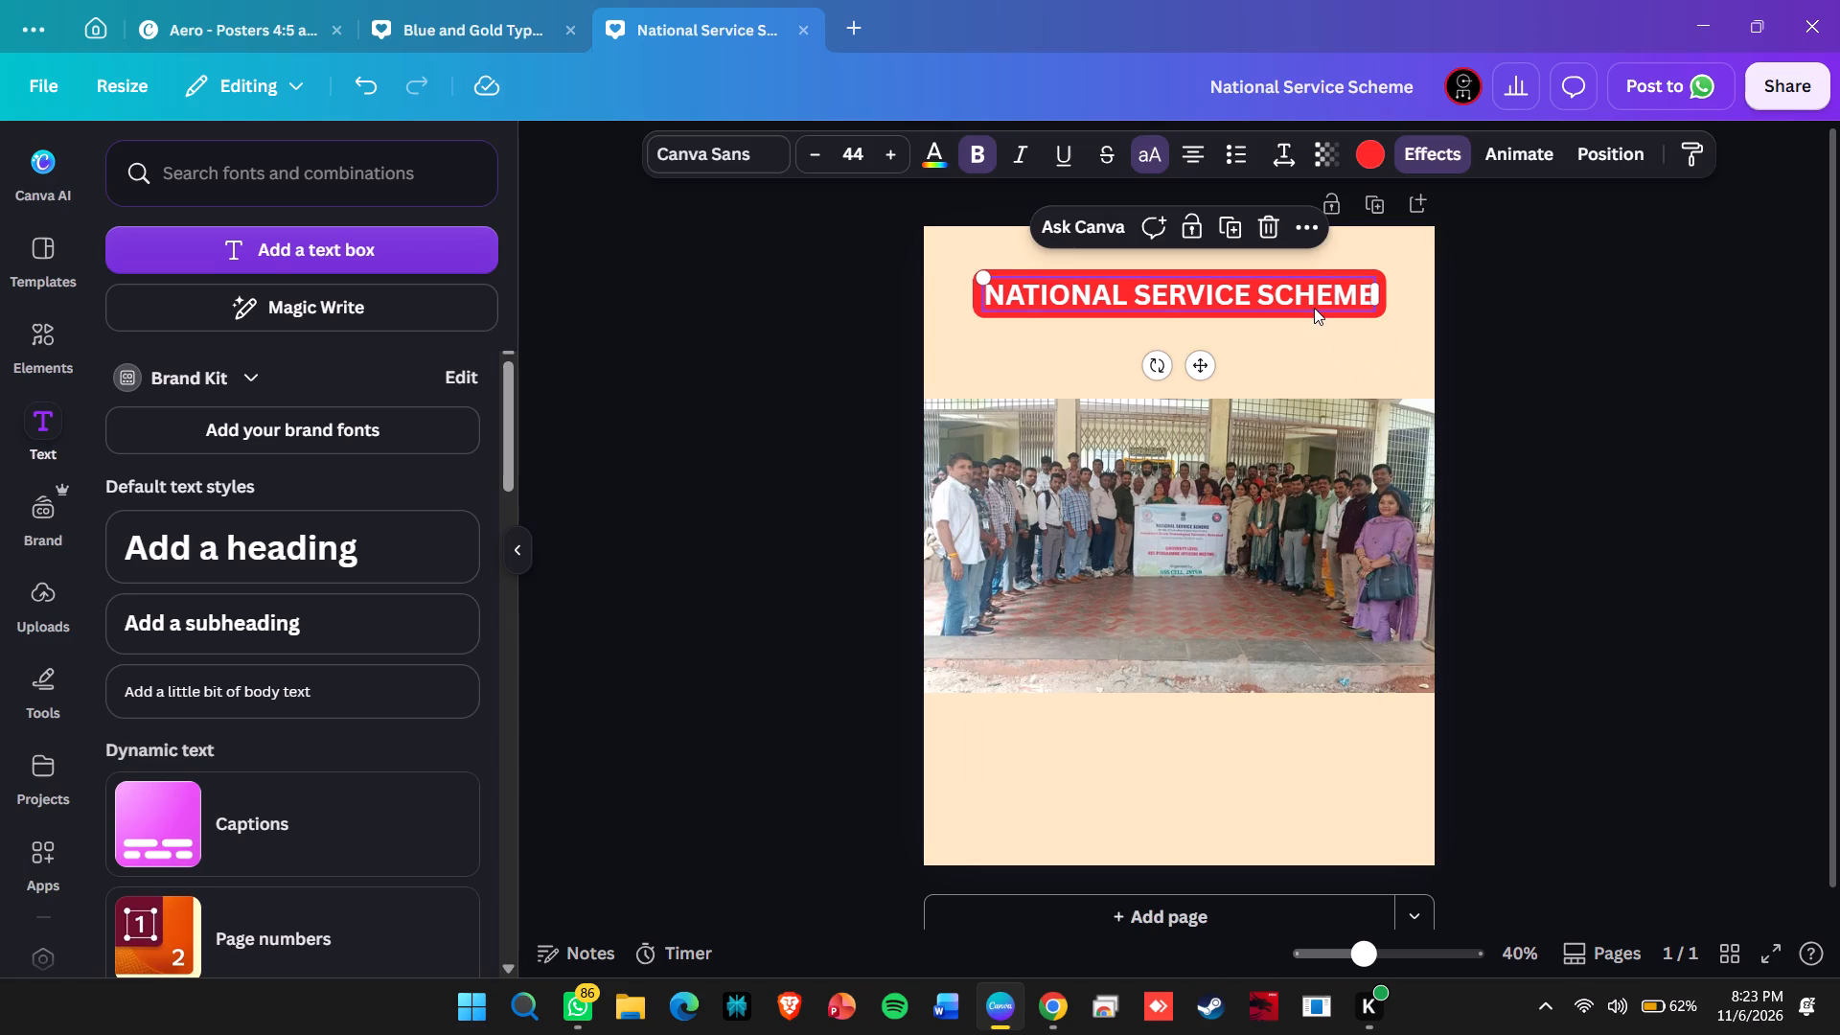
pyautogui.press('Down')
pyautogui.press('Down')
pyautogui.press('Down')
pyautogui.press('Down')
pyautogui.press('Down')
pyautogui.press('Down')
pyautogui.press('Down')
pyautogui.press('Down')
pyautogui.press('Down')
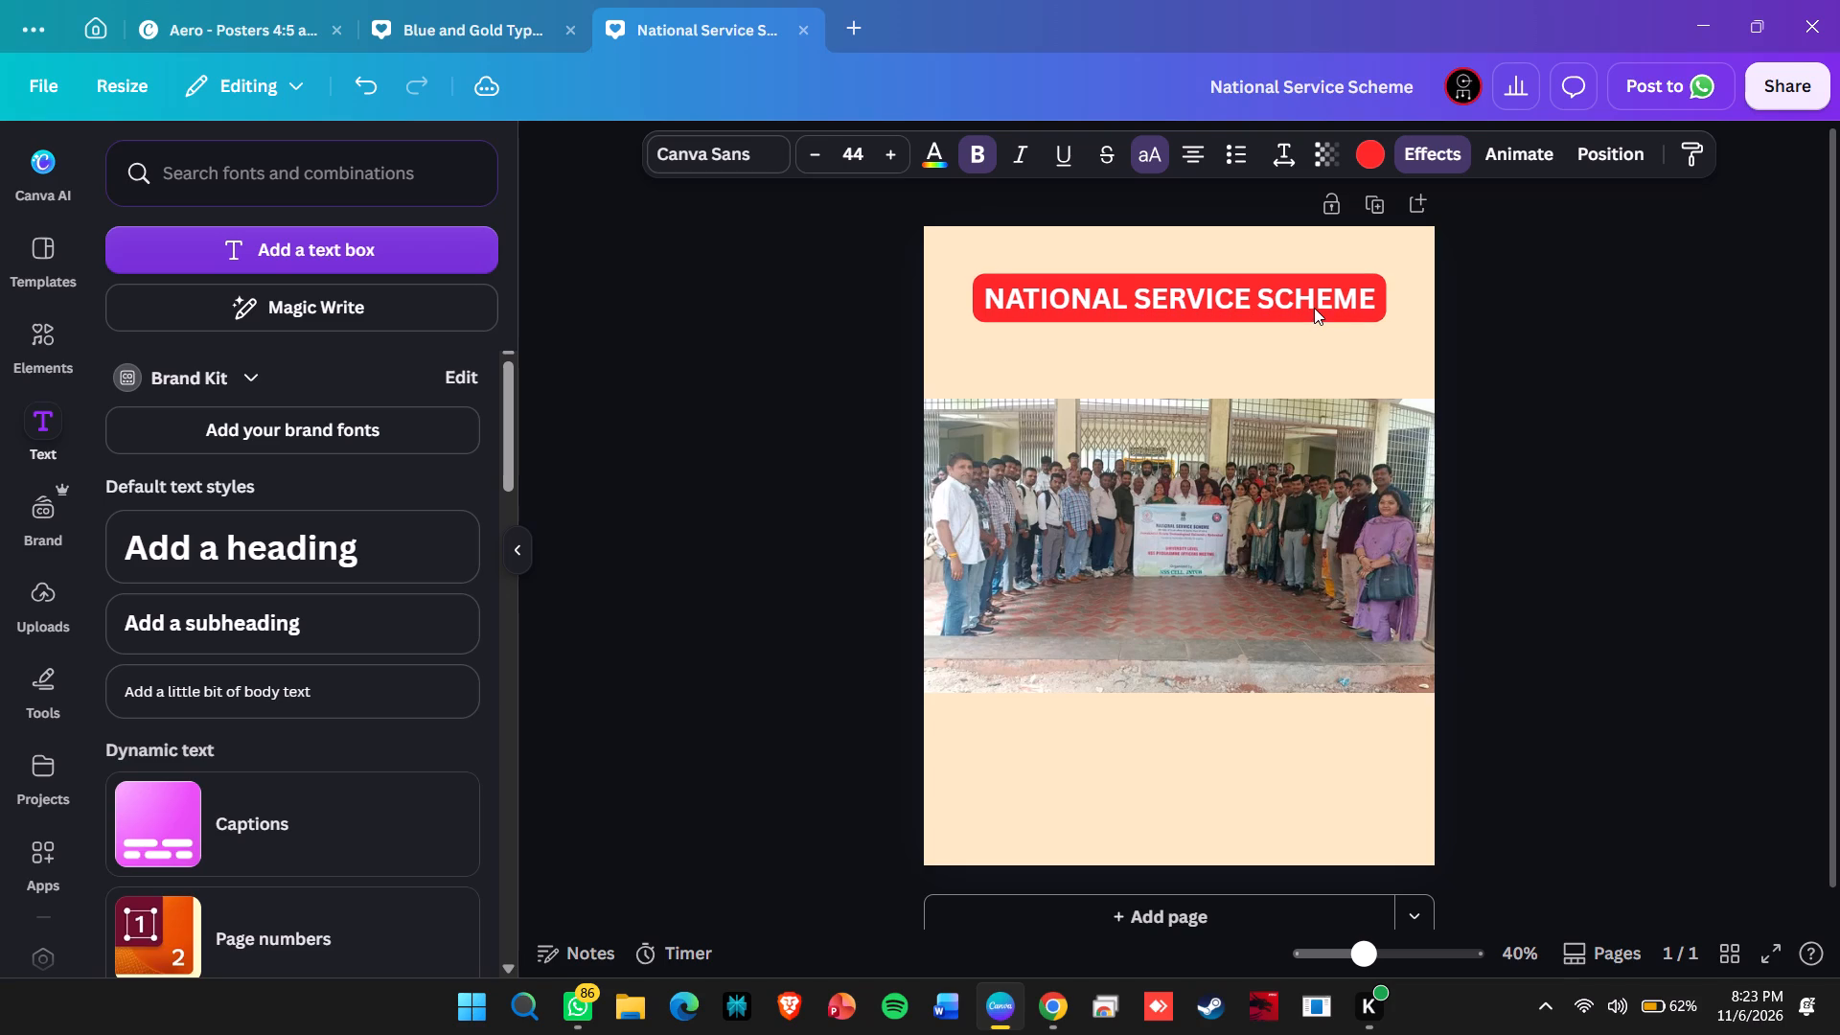
pyautogui.press('Down')
pyautogui.press('Down')
pyautogui.press('Down')
pyautogui.press('Down')
pyautogui.press('Down')
pyautogui.press('Down')
pyautogui.press('Down')
pyautogui.press('Down')
pyautogui.press('Down')
pyautogui.press('Down')
pyautogui.press('Down')
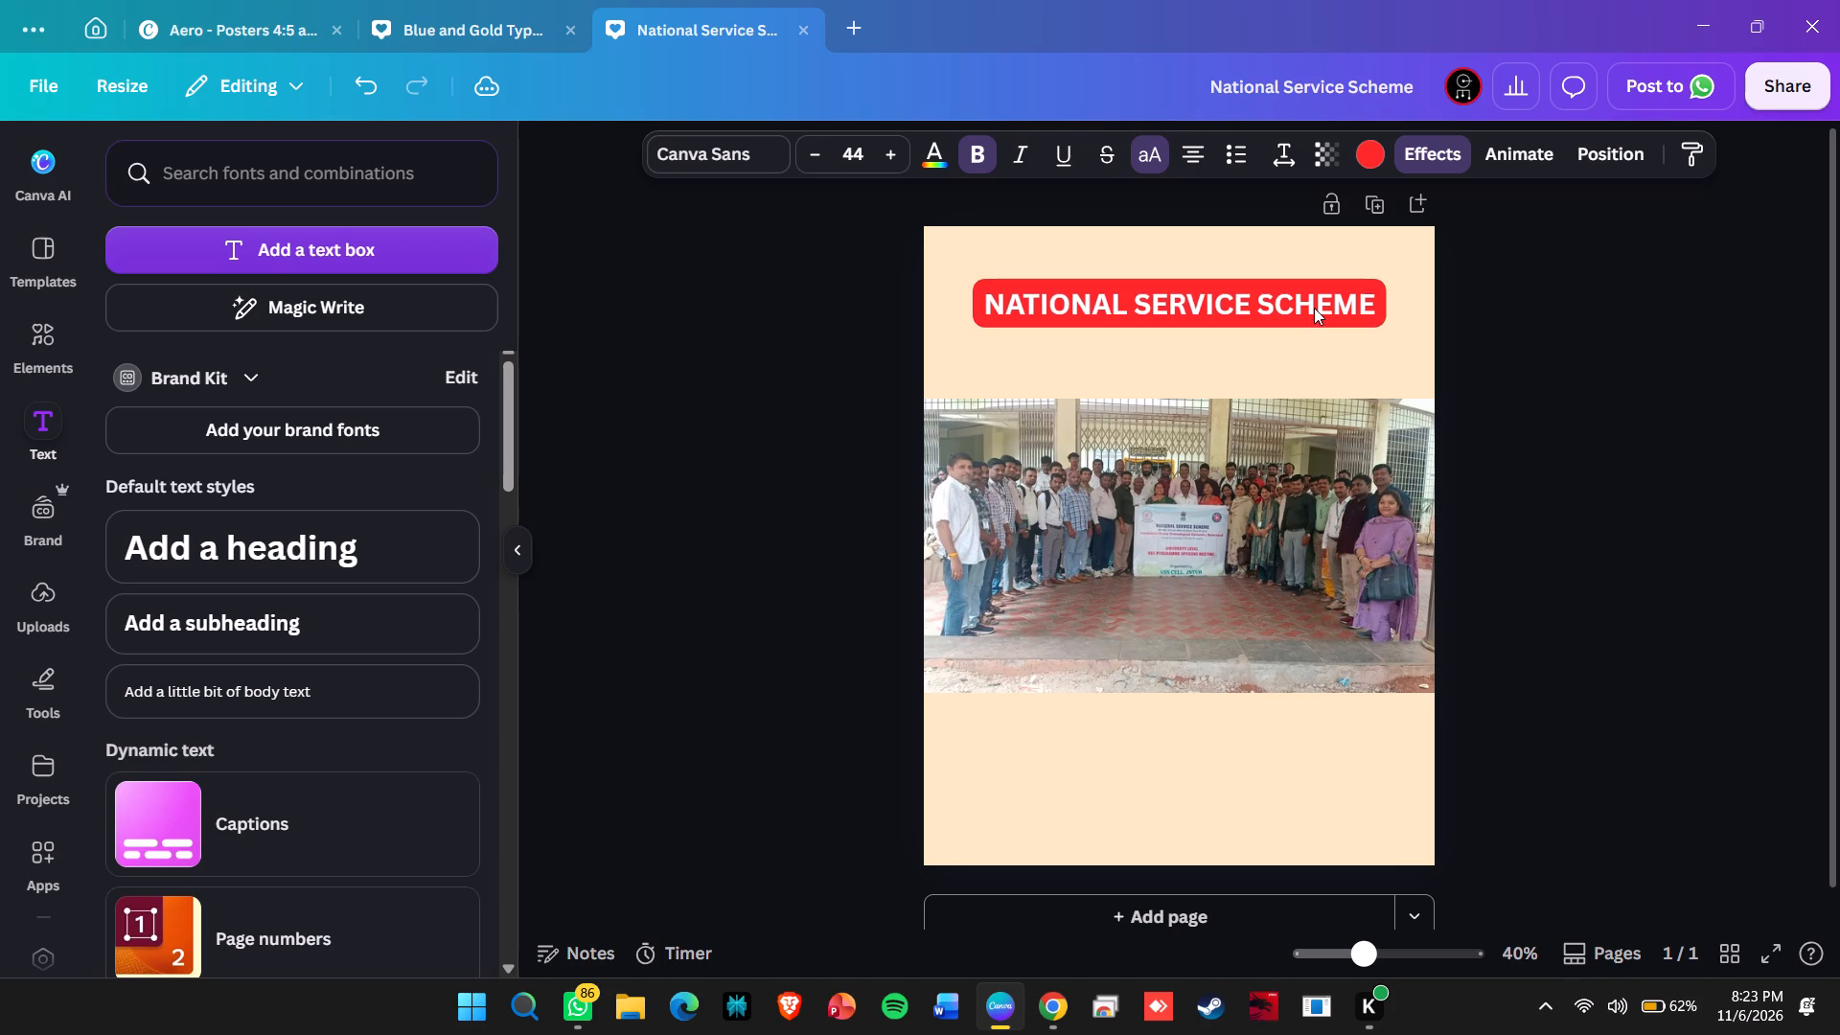
pyautogui.press('Down')
pyautogui.press('Down')
pyautogui.press('Down')
pyautogui.press('Down')
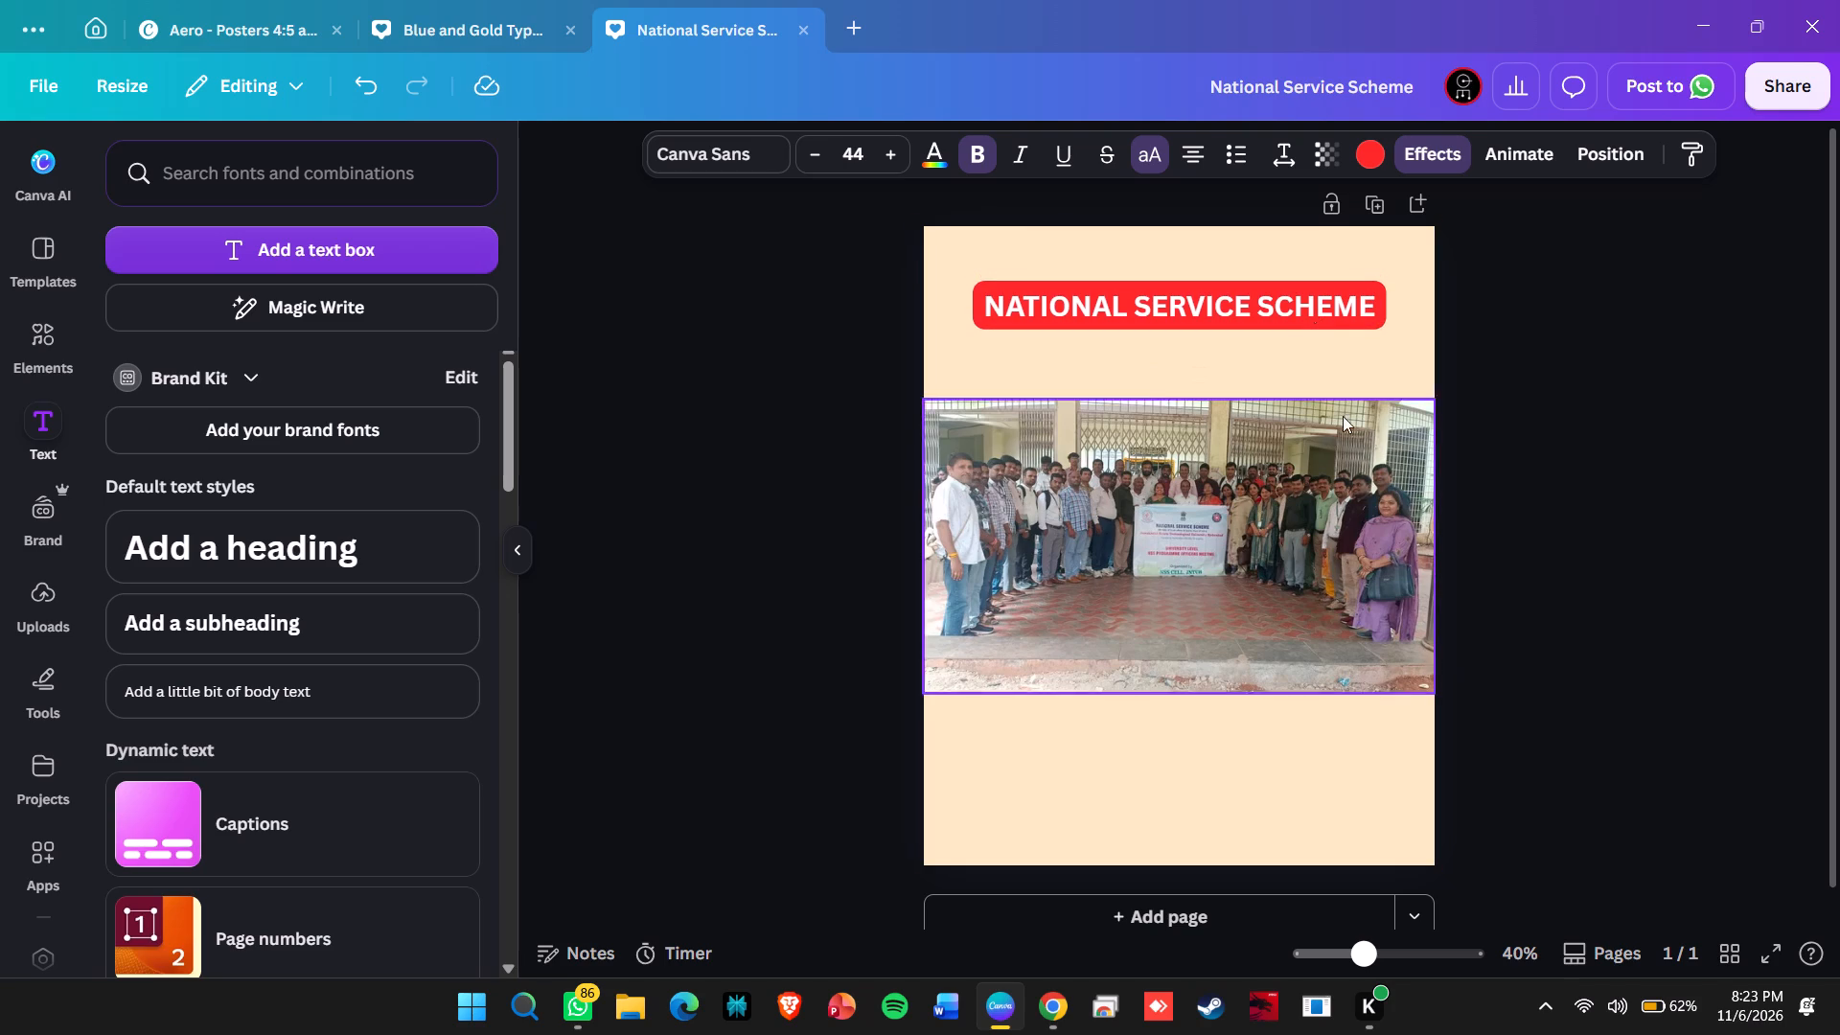
pyautogui.click(1552, 422)
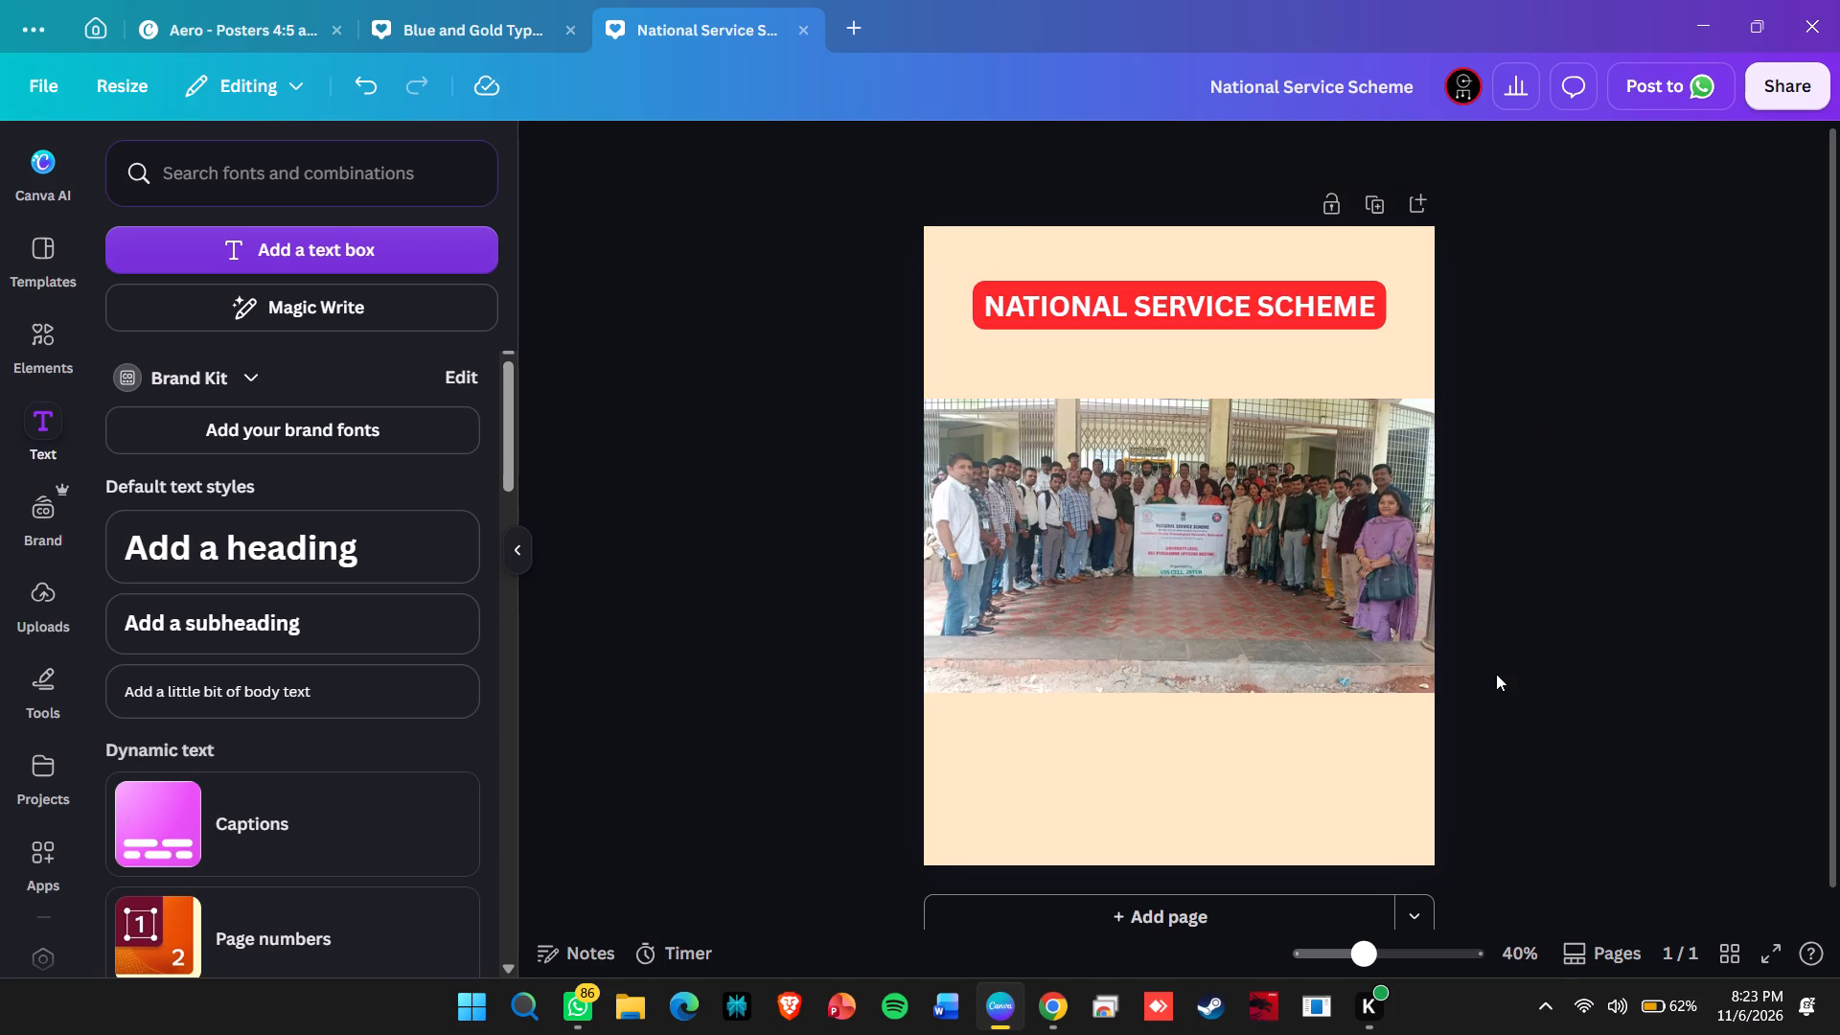
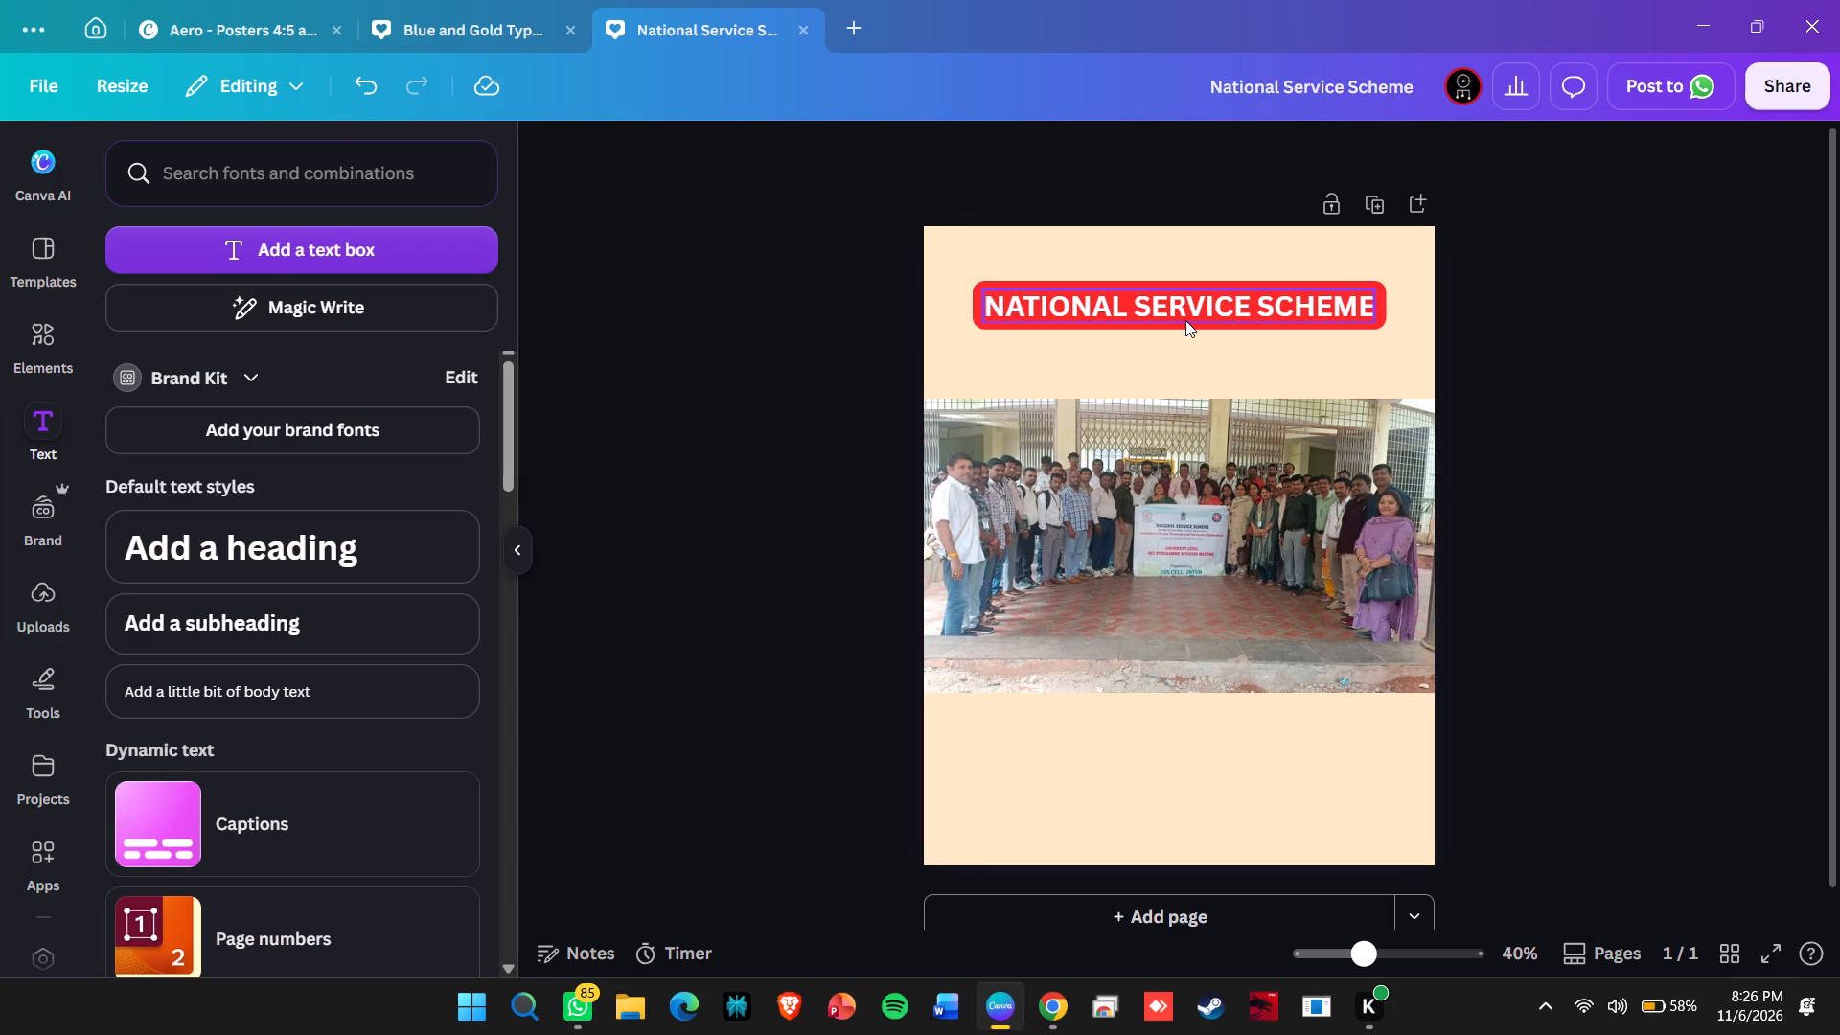
# Nudge the heading slightly further down towards the group photo, keeping it horizontally centred, and deselect it.
pyautogui.moveTo(1185, 320); pyautogui.dragTo(1186, 331)
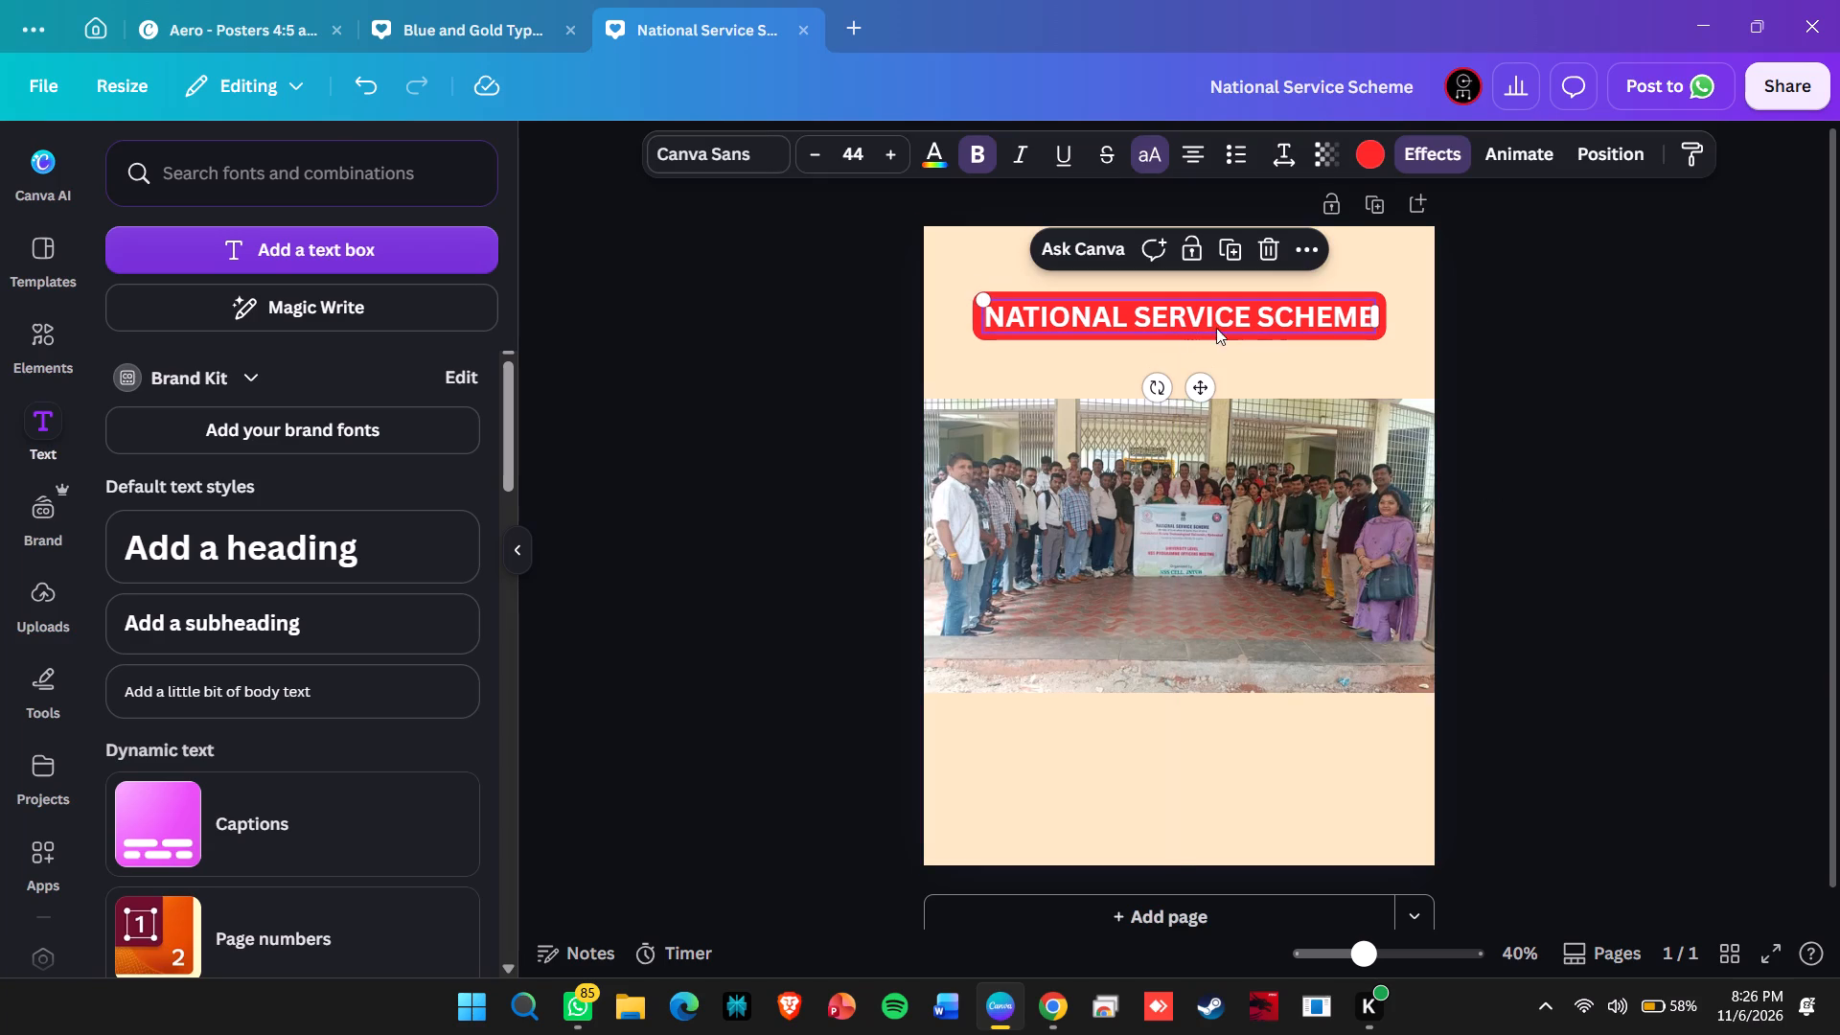
pyautogui.click(1571, 311)
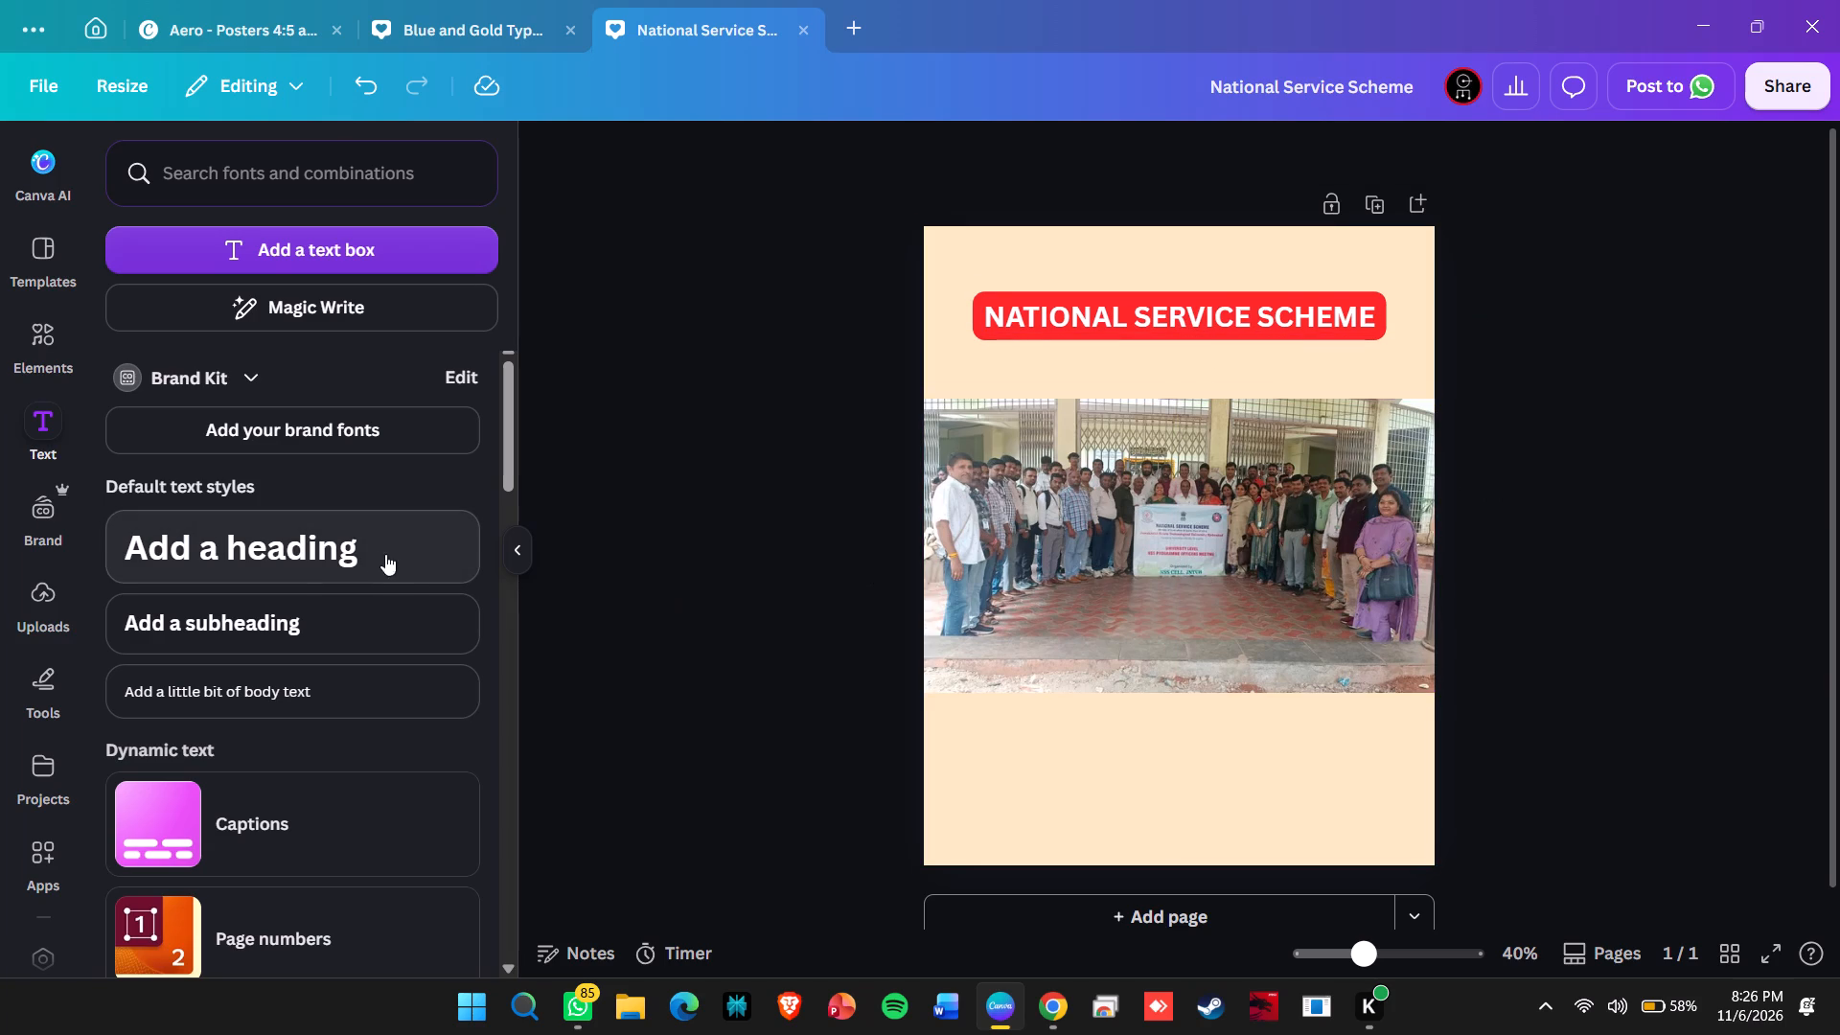
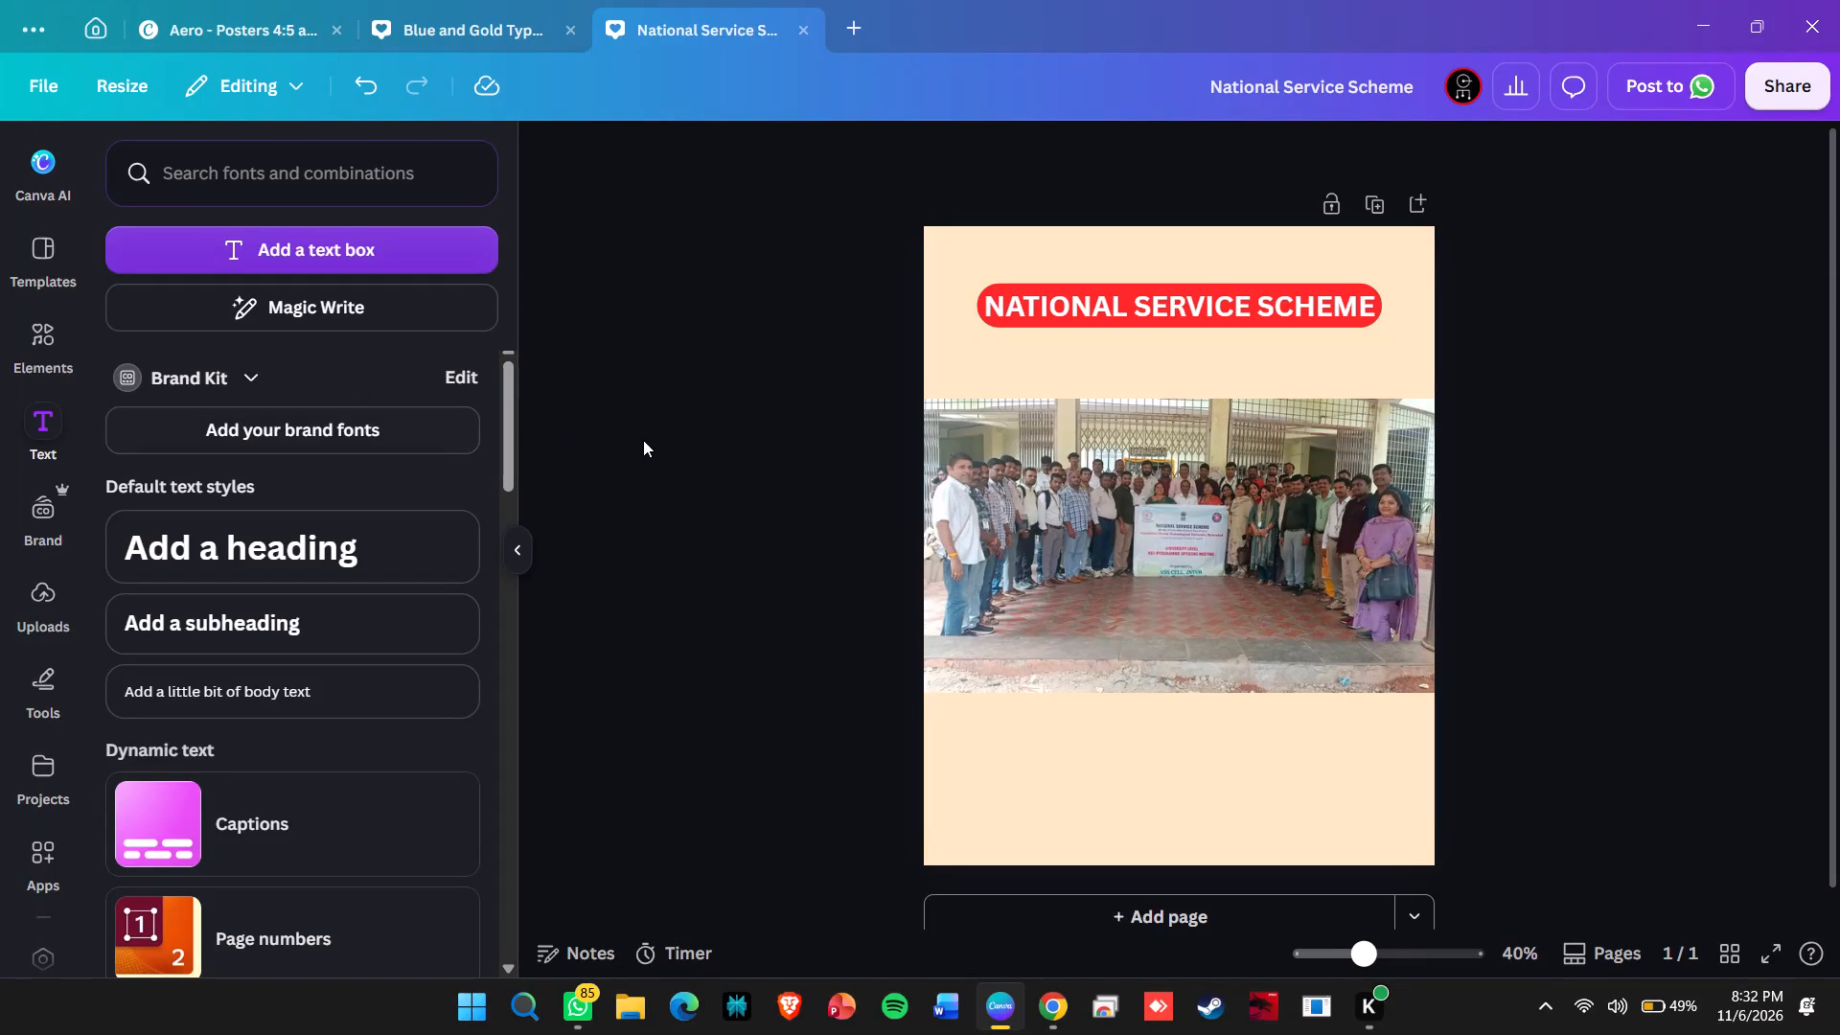
# Nudge the NATIONAL SERVICE SCHEME heading slightly further down towards the group photo, keeping its horizontal position.
pyautogui.click(1133, 295)
pyautogui.press('Down')
pyautogui.press('Down')
pyautogui.press('Down')
pyautogui.press('Down')
pyautogui.press('Down')
pyautogui.press('Down')
pyautogui.press('Down')
pyautogui.press('Down')
pyautogui.press('Down')
pyautogui.press('Down')
pyautogui.press('Down')
pyautogui.press('Down')
pyautogui.press('Down')
pyautogui.press('Down')
pyautogui.press('Down')
pyautogui.press('Down')
pyautogui.press('Down')
pyautogui.press('Down')
pyautogui.press('Down')
pyautogui.press('Down')
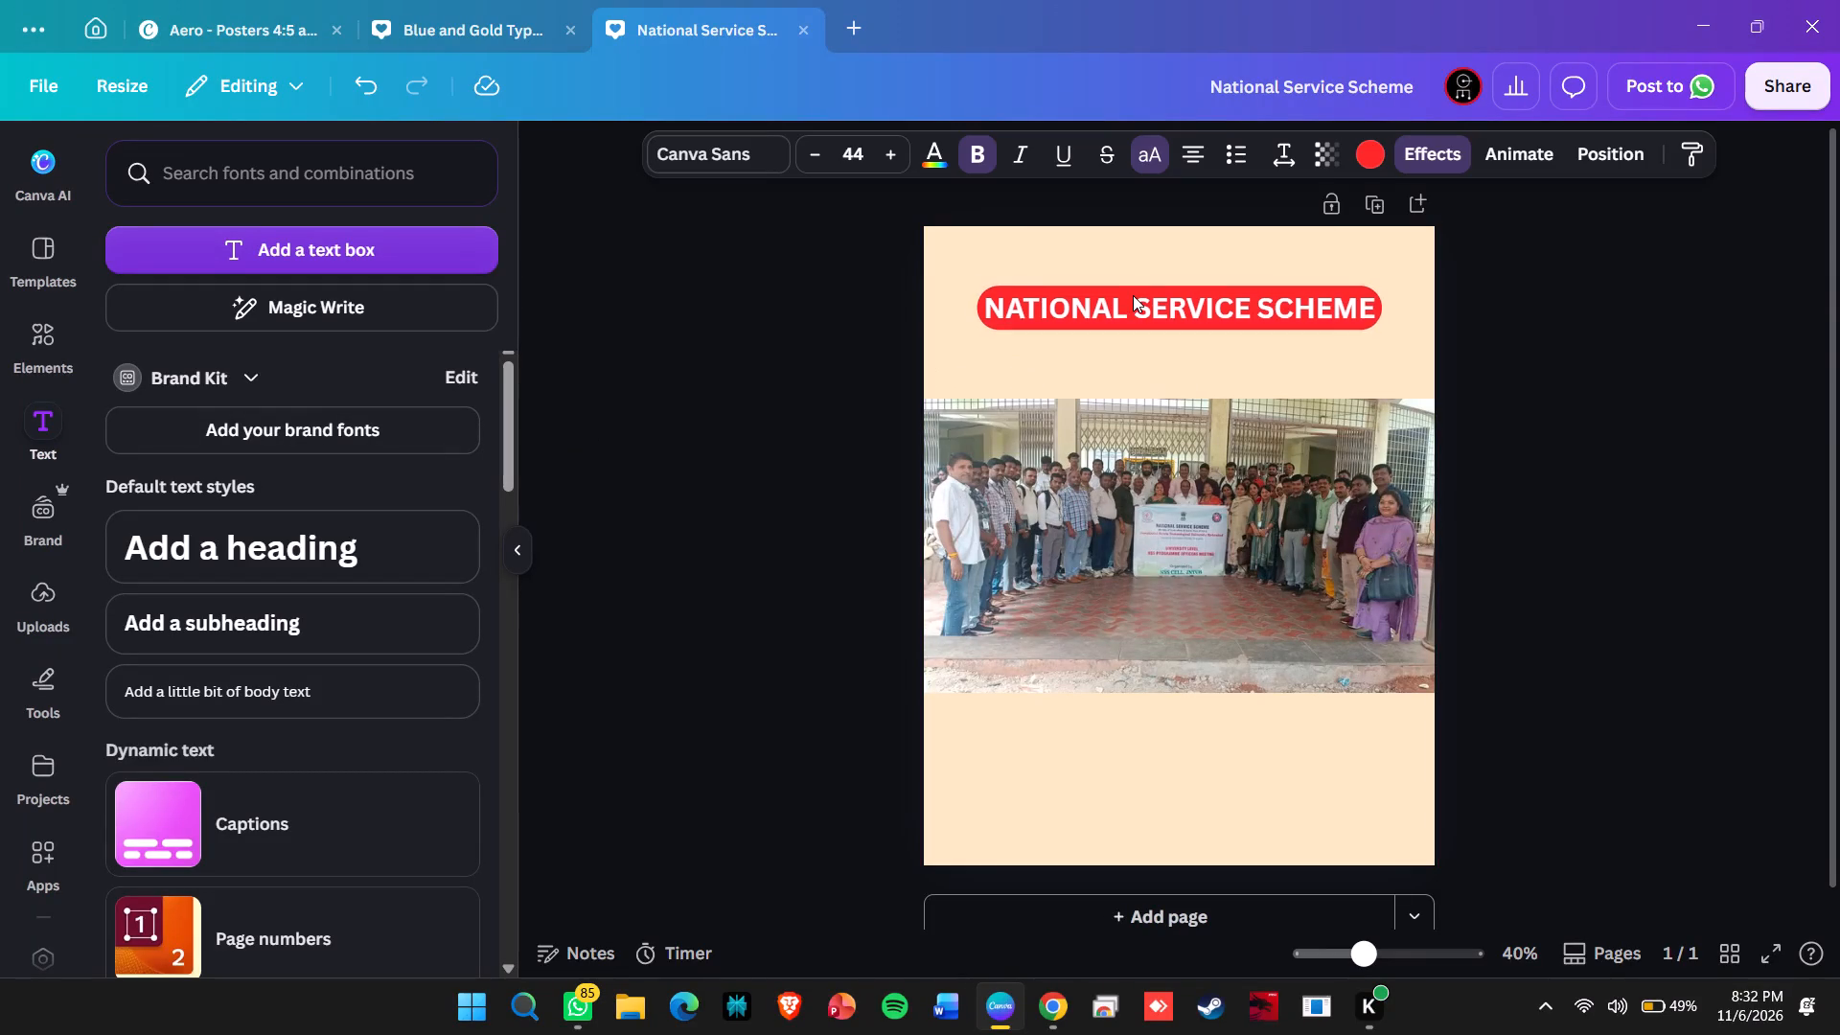
pyautogui.press('Down')
pyautogui.press('Down')
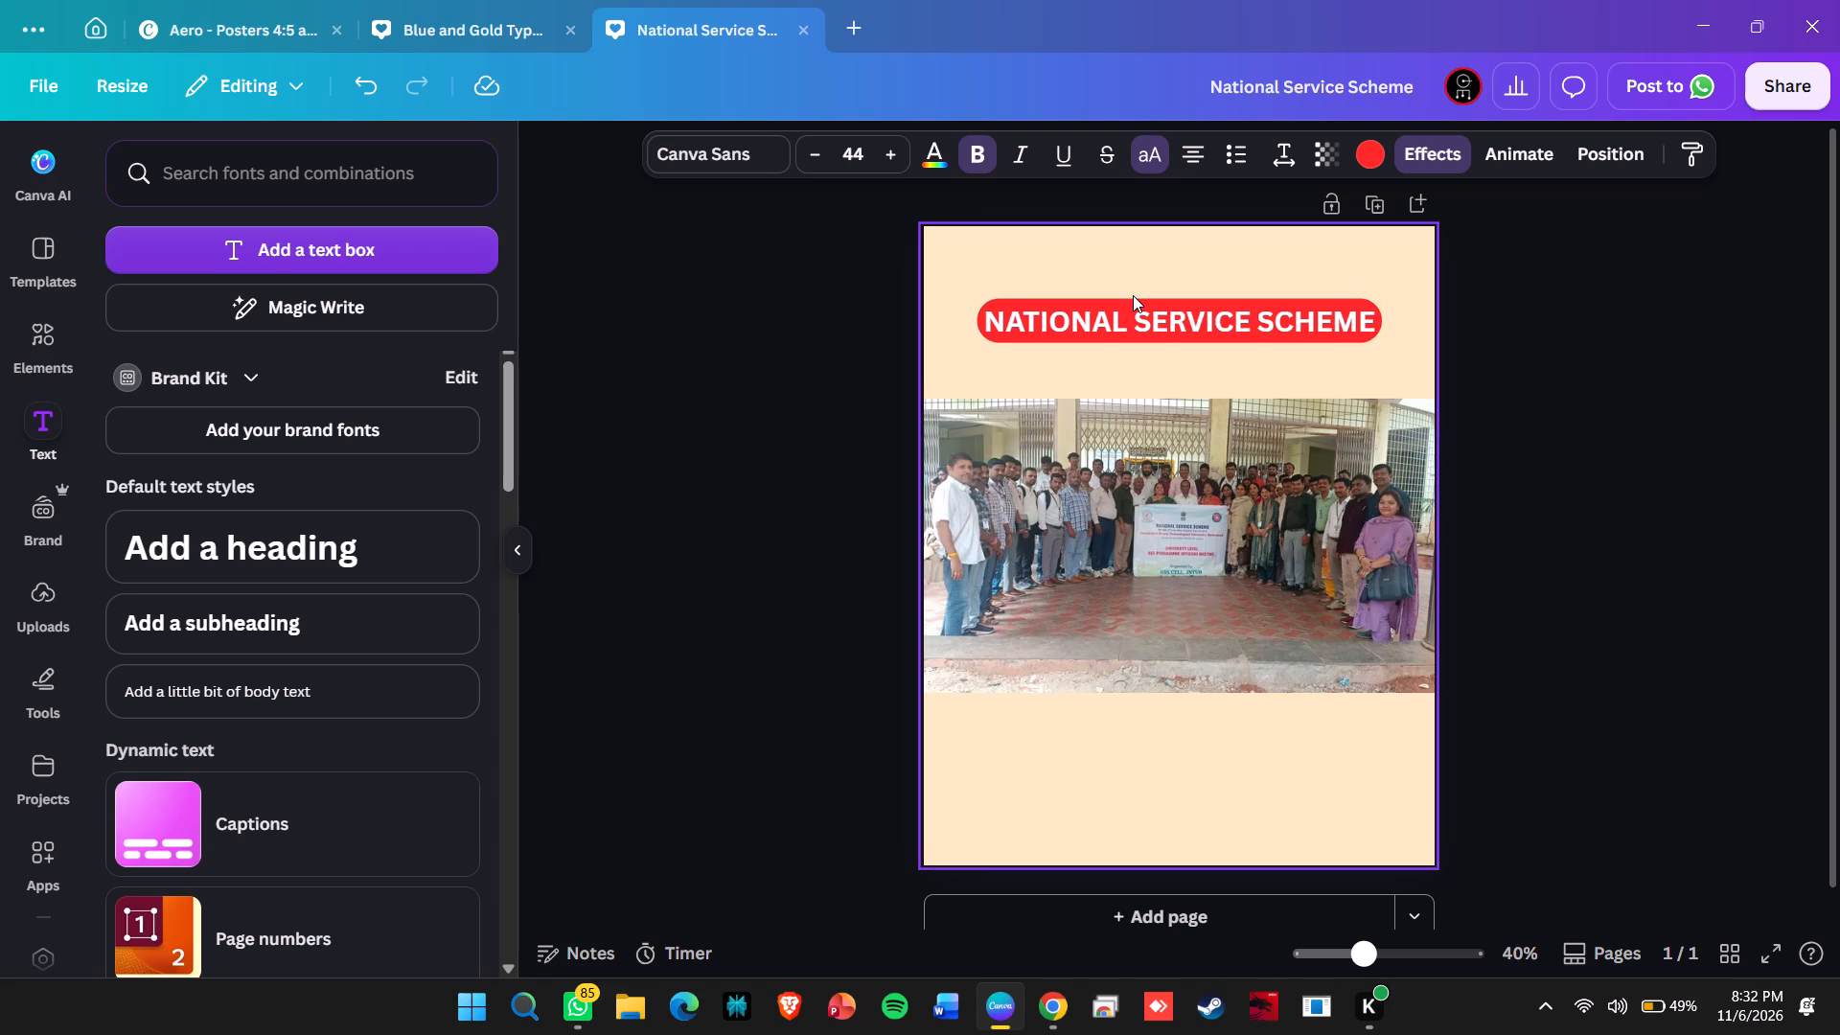
# Nudge the group photo straight down to widen the gap below the heading, and deselect it.
pyautogui.click(1199, 527)
pyautogui.press('Down')
pyautogui.press('Down')
pyautogui.press('Down')
pyautogui.press('Down')
pyautogui.press('Down')
pyautogui.press('Down')
pyautogui.press('Down')
pyautogui.press('Down')
pyautogui.press('Down')
pyautogui.press('Down')
pyautogui.press('Down')
pyautogui.press('Down')
pyautogui.press('Down')
pyautogui.press('Down')
pyautogui.press('Down')
pyautogui.press('Down')
pyautogui.press('Down')
pyautogui.press('Down')
pyautogui.press('Down')
pyautogui.press('Down')
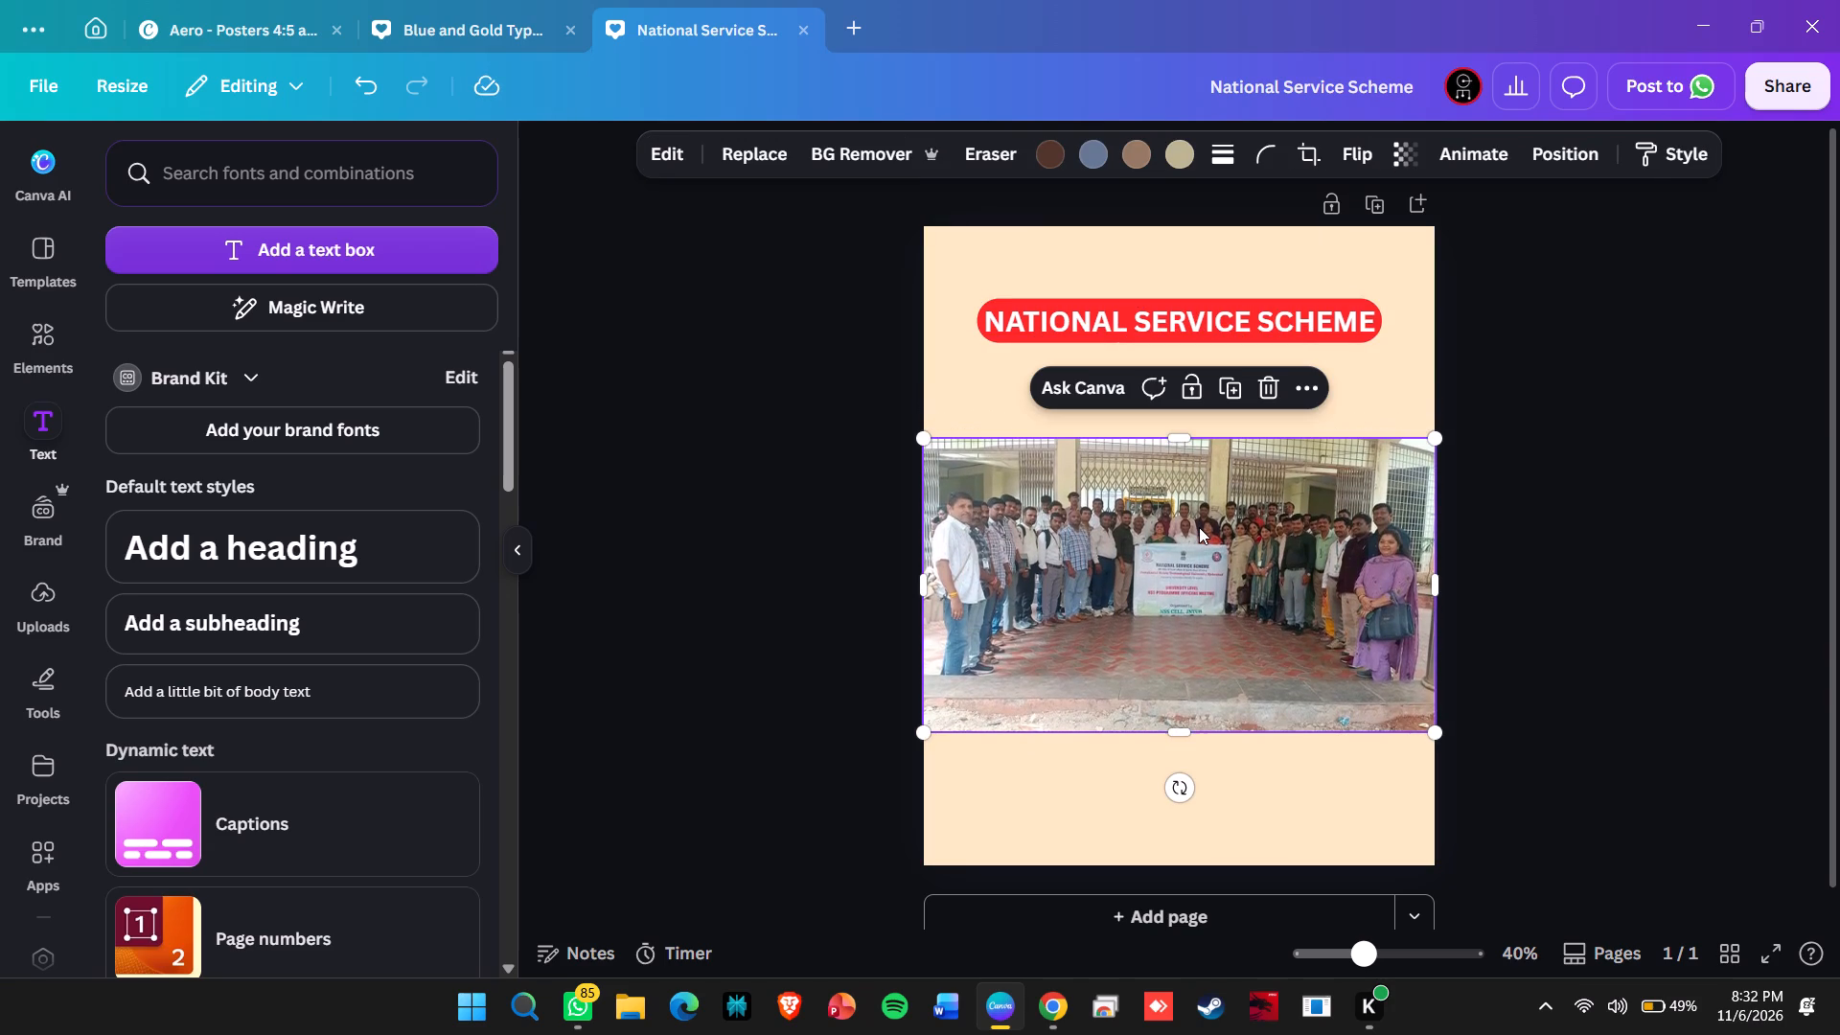
pyautogui.click(1631, 345)
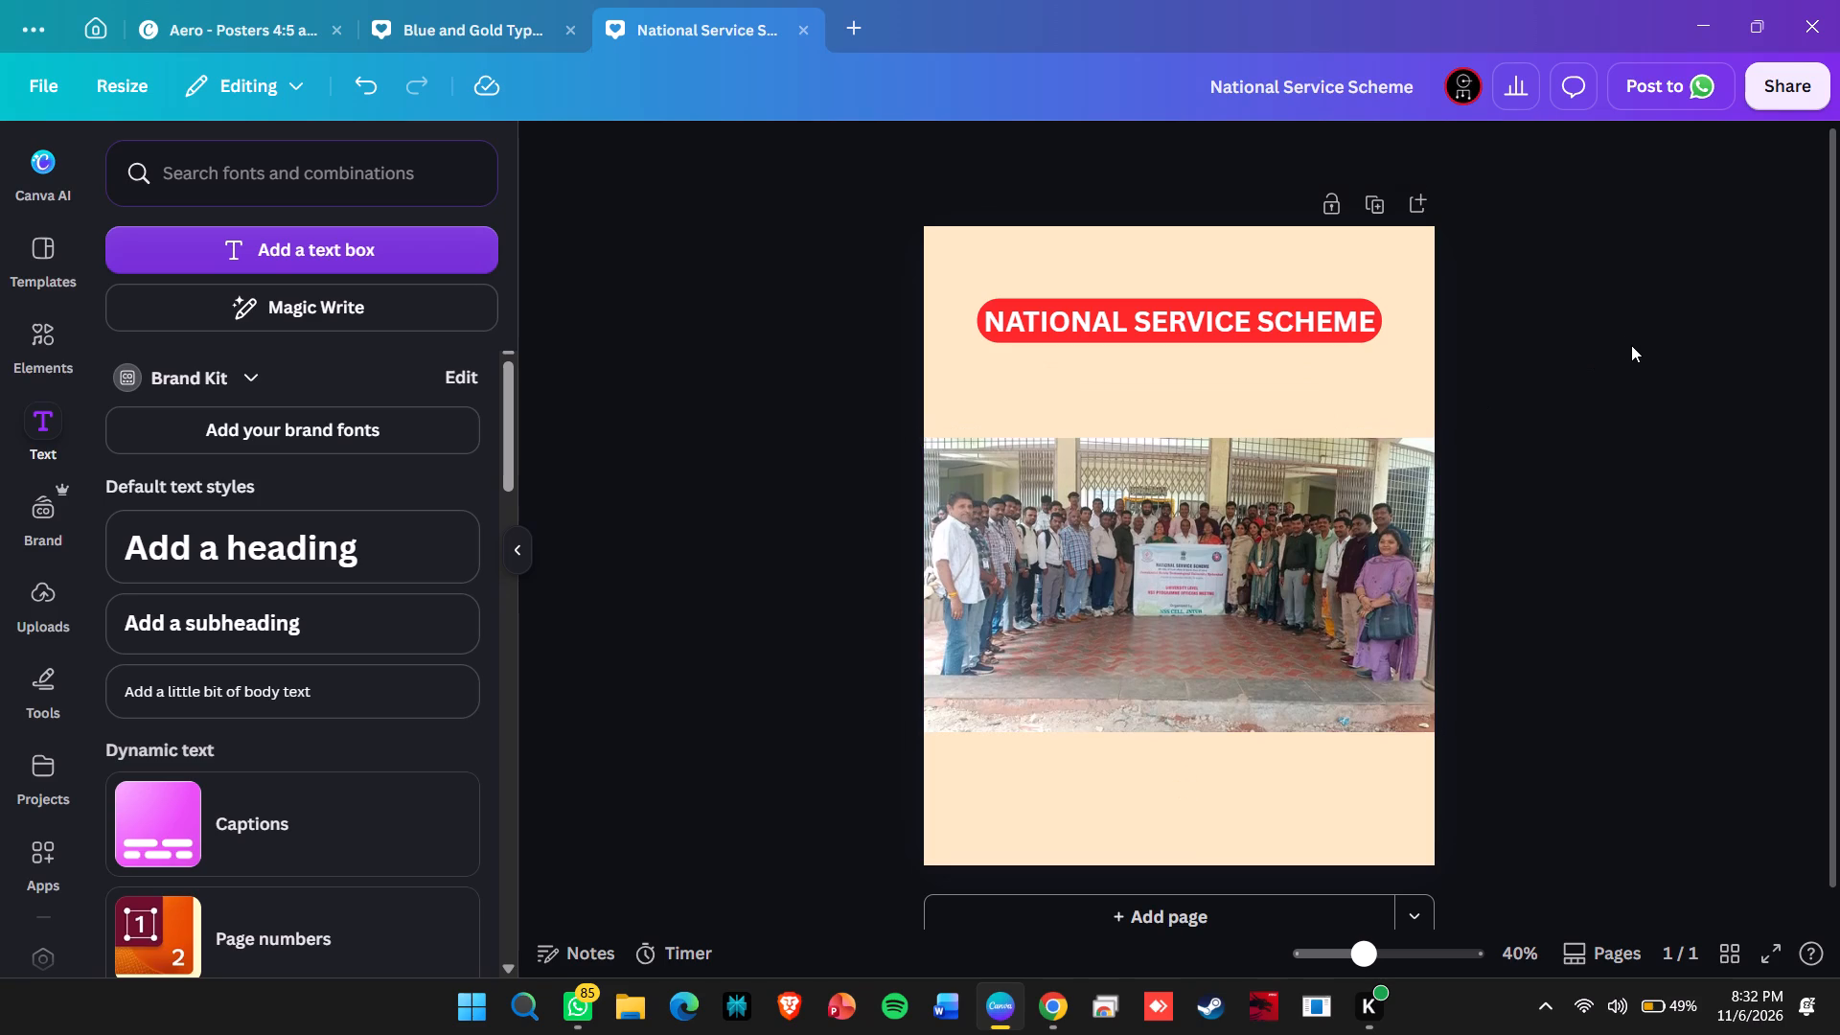
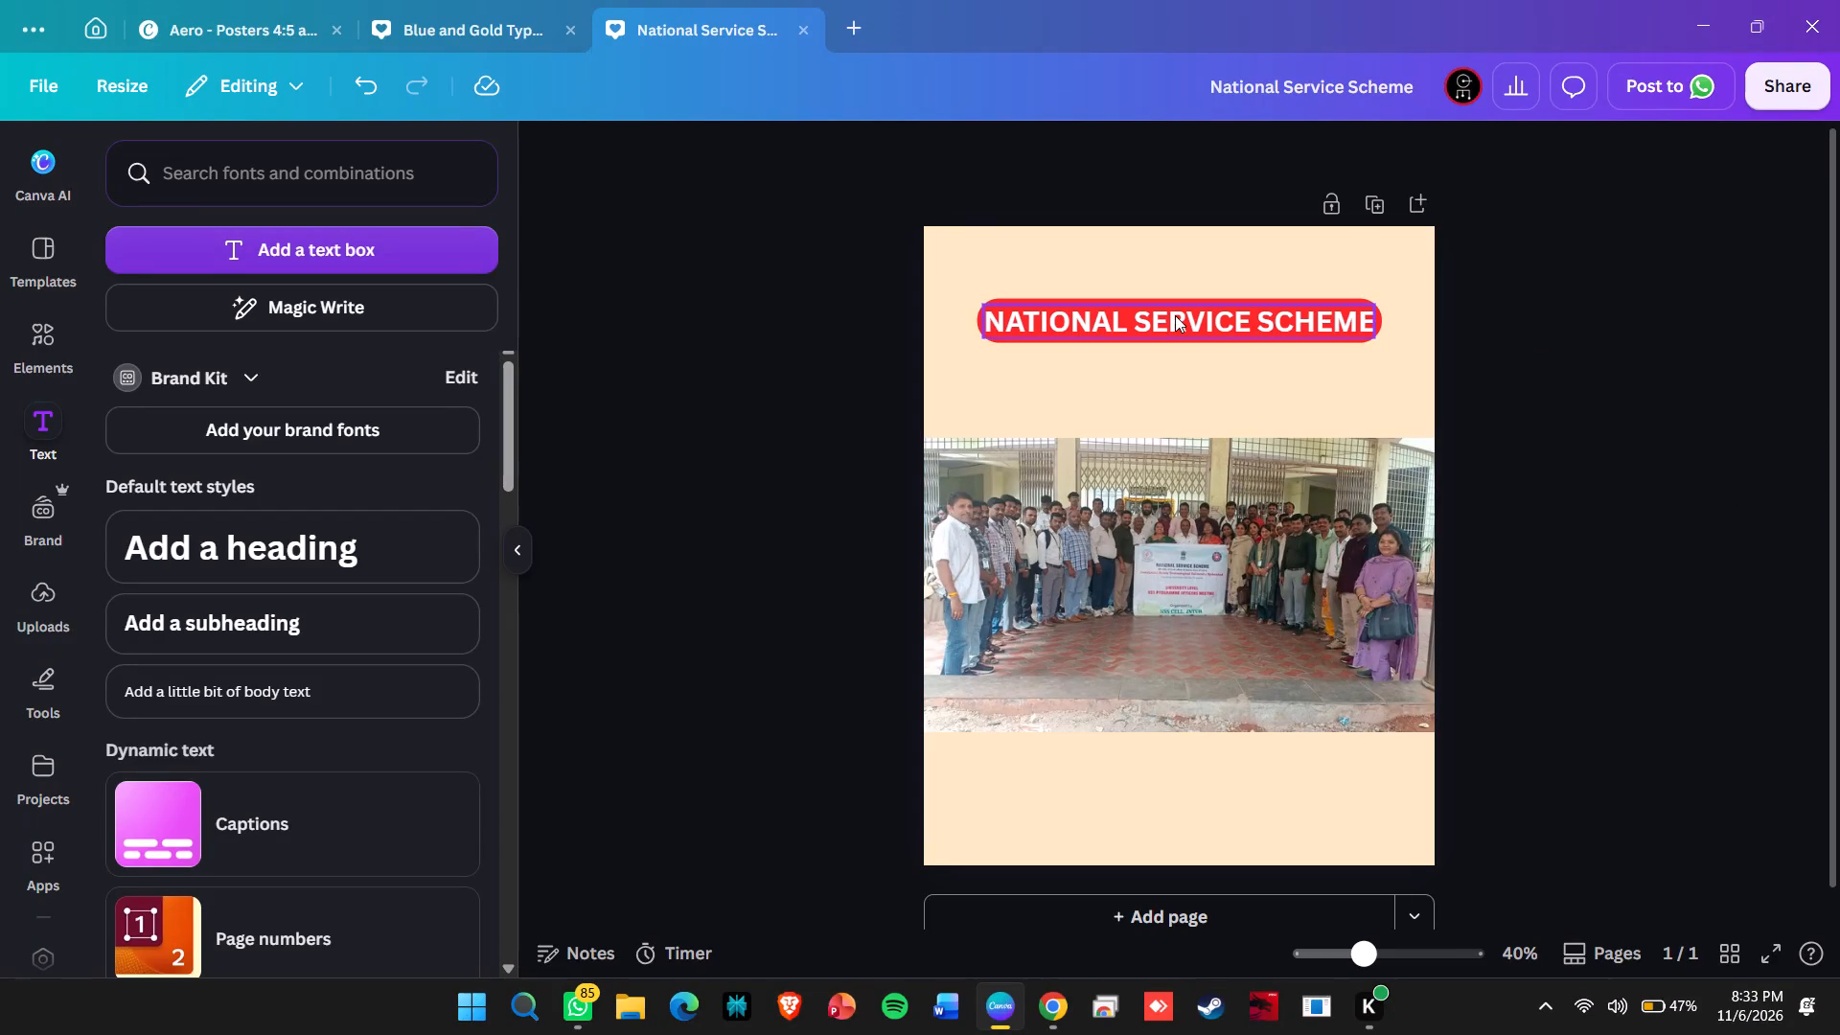
# Look through the uploaded images for the college and National Service Scheme logos.
pyautogui.click(33, 594)
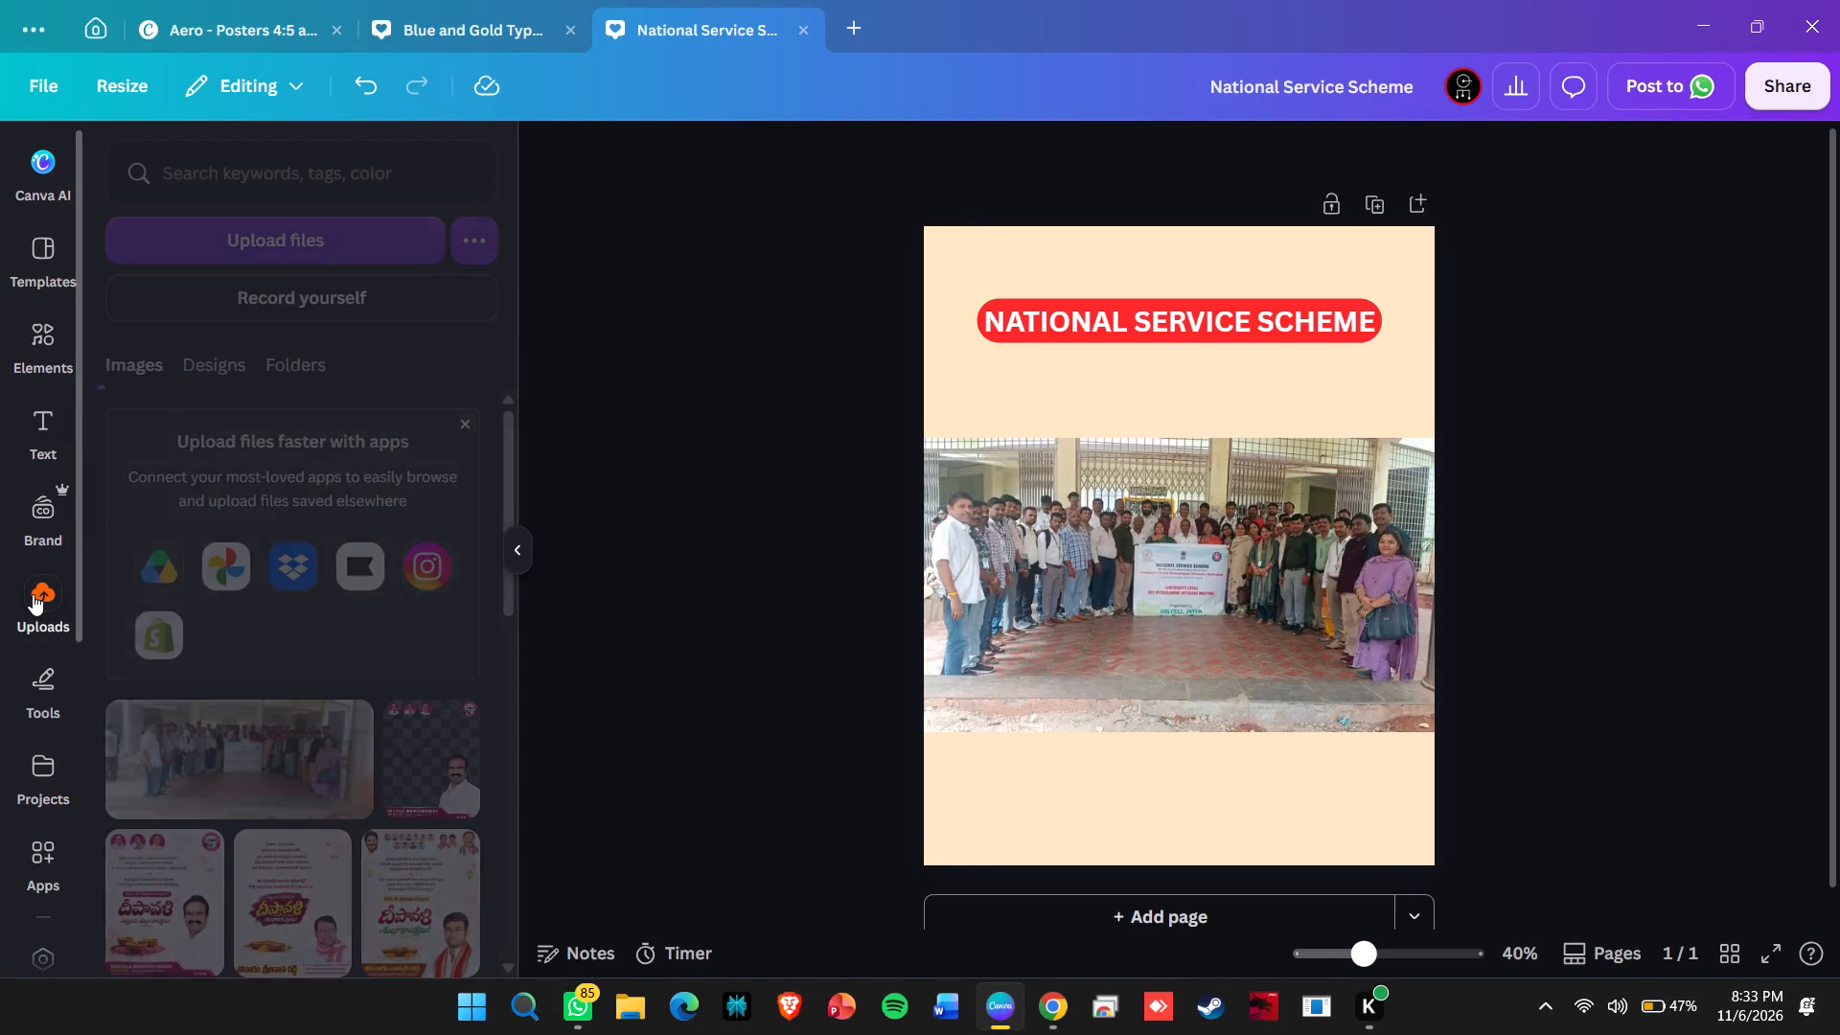
pyautogui.scroll(-5, 176, 824)
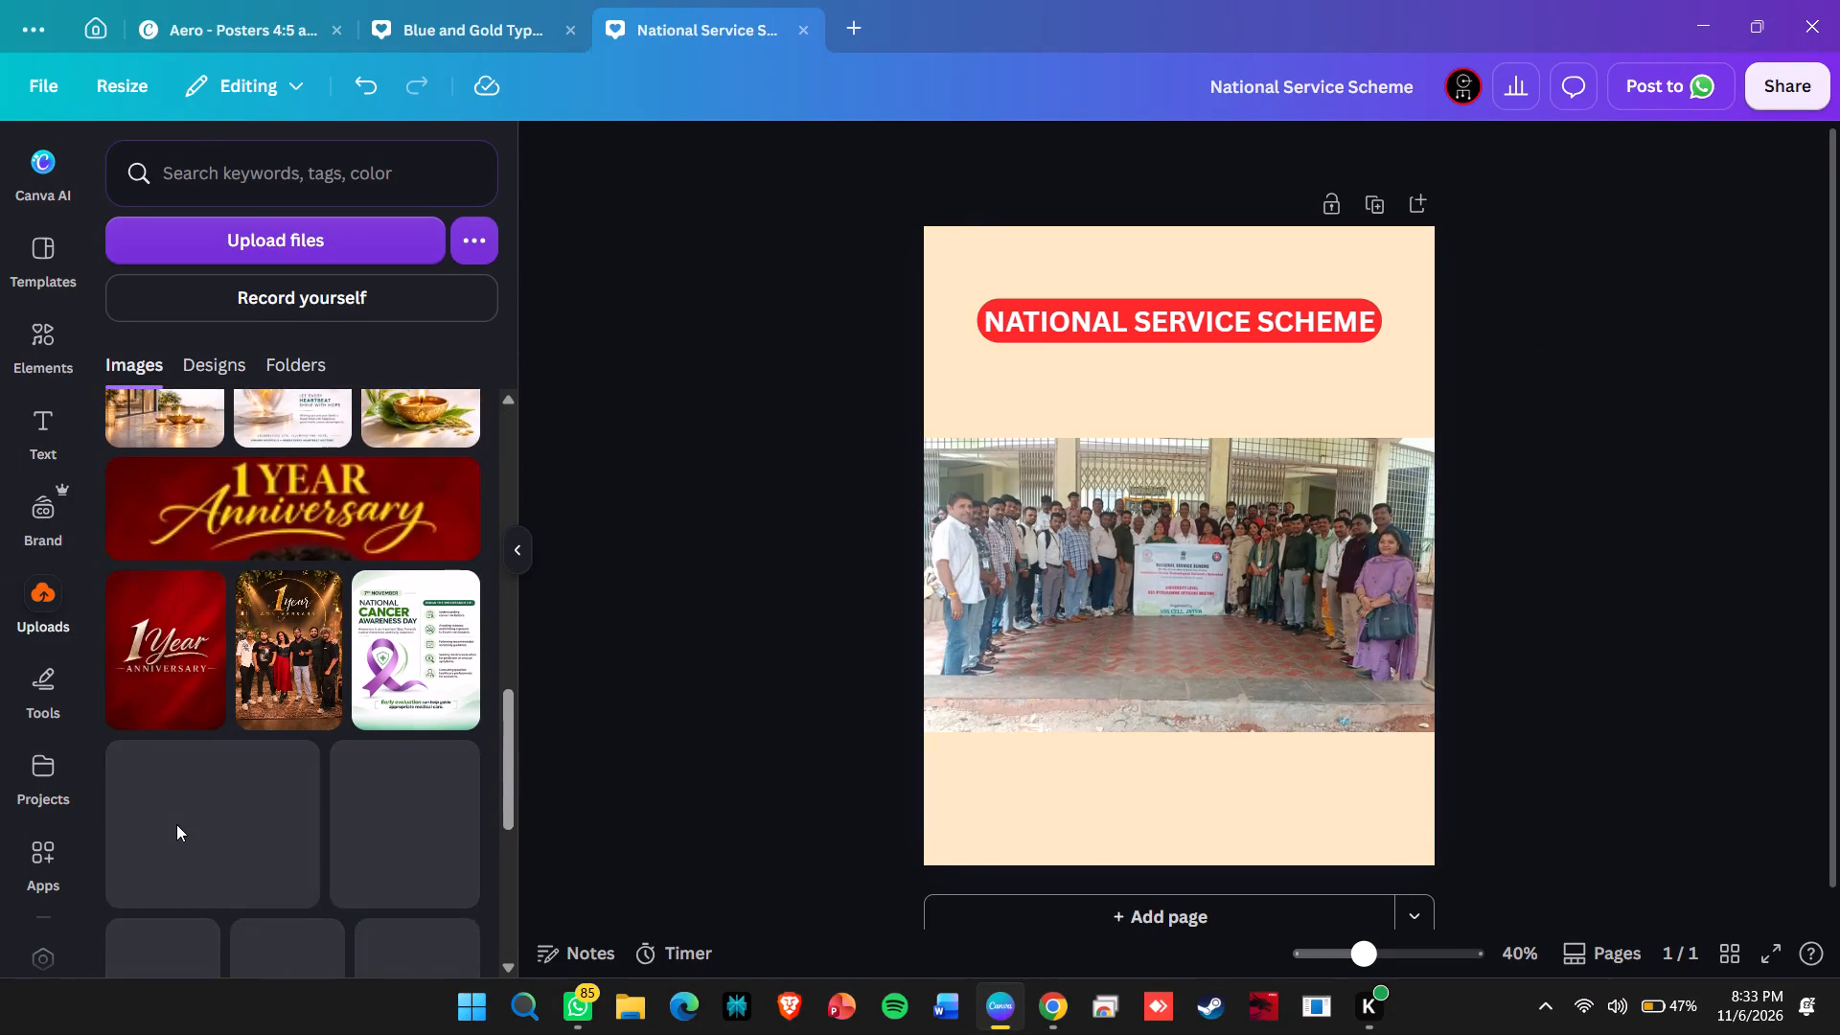
pyautogui.scroll(-4, 176, 824)
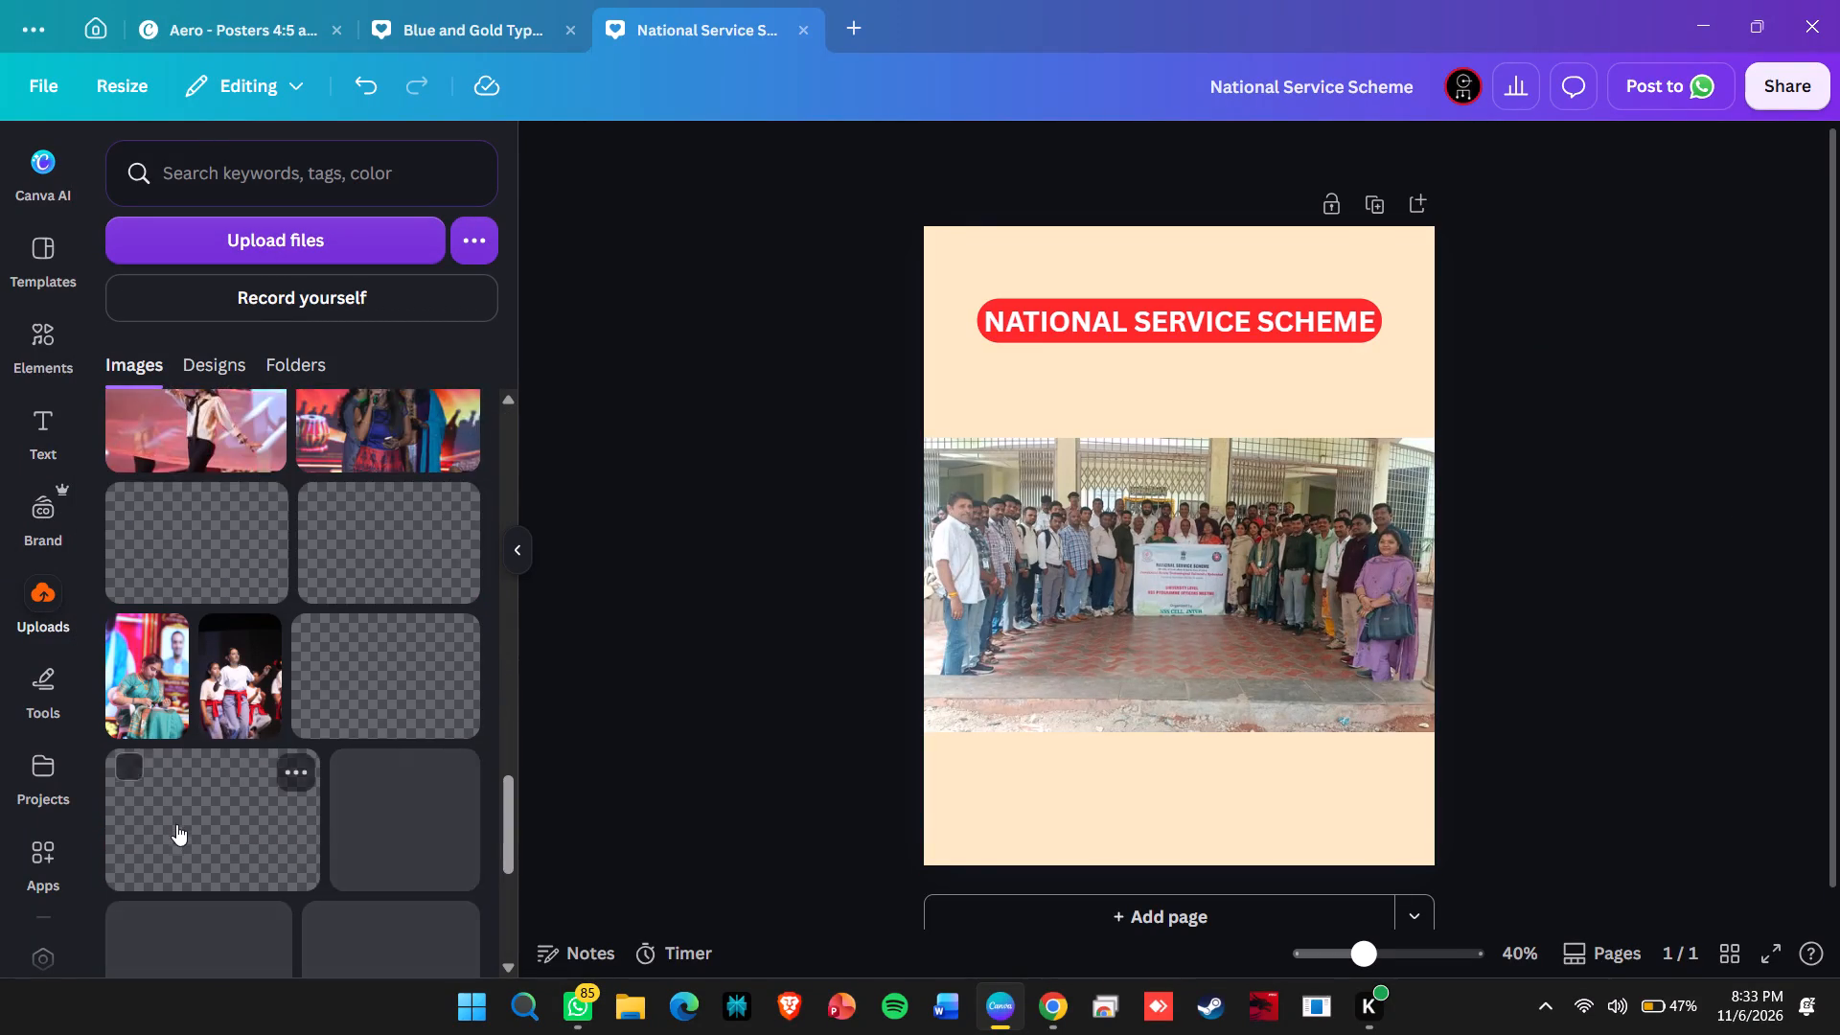
pyautogui.scroll(-2, 176, 824)
# Browse the existing designs on the home page and open the Blue Illustrative Air Force Day Instagram Post design.
pyautogui.click(83, 22)
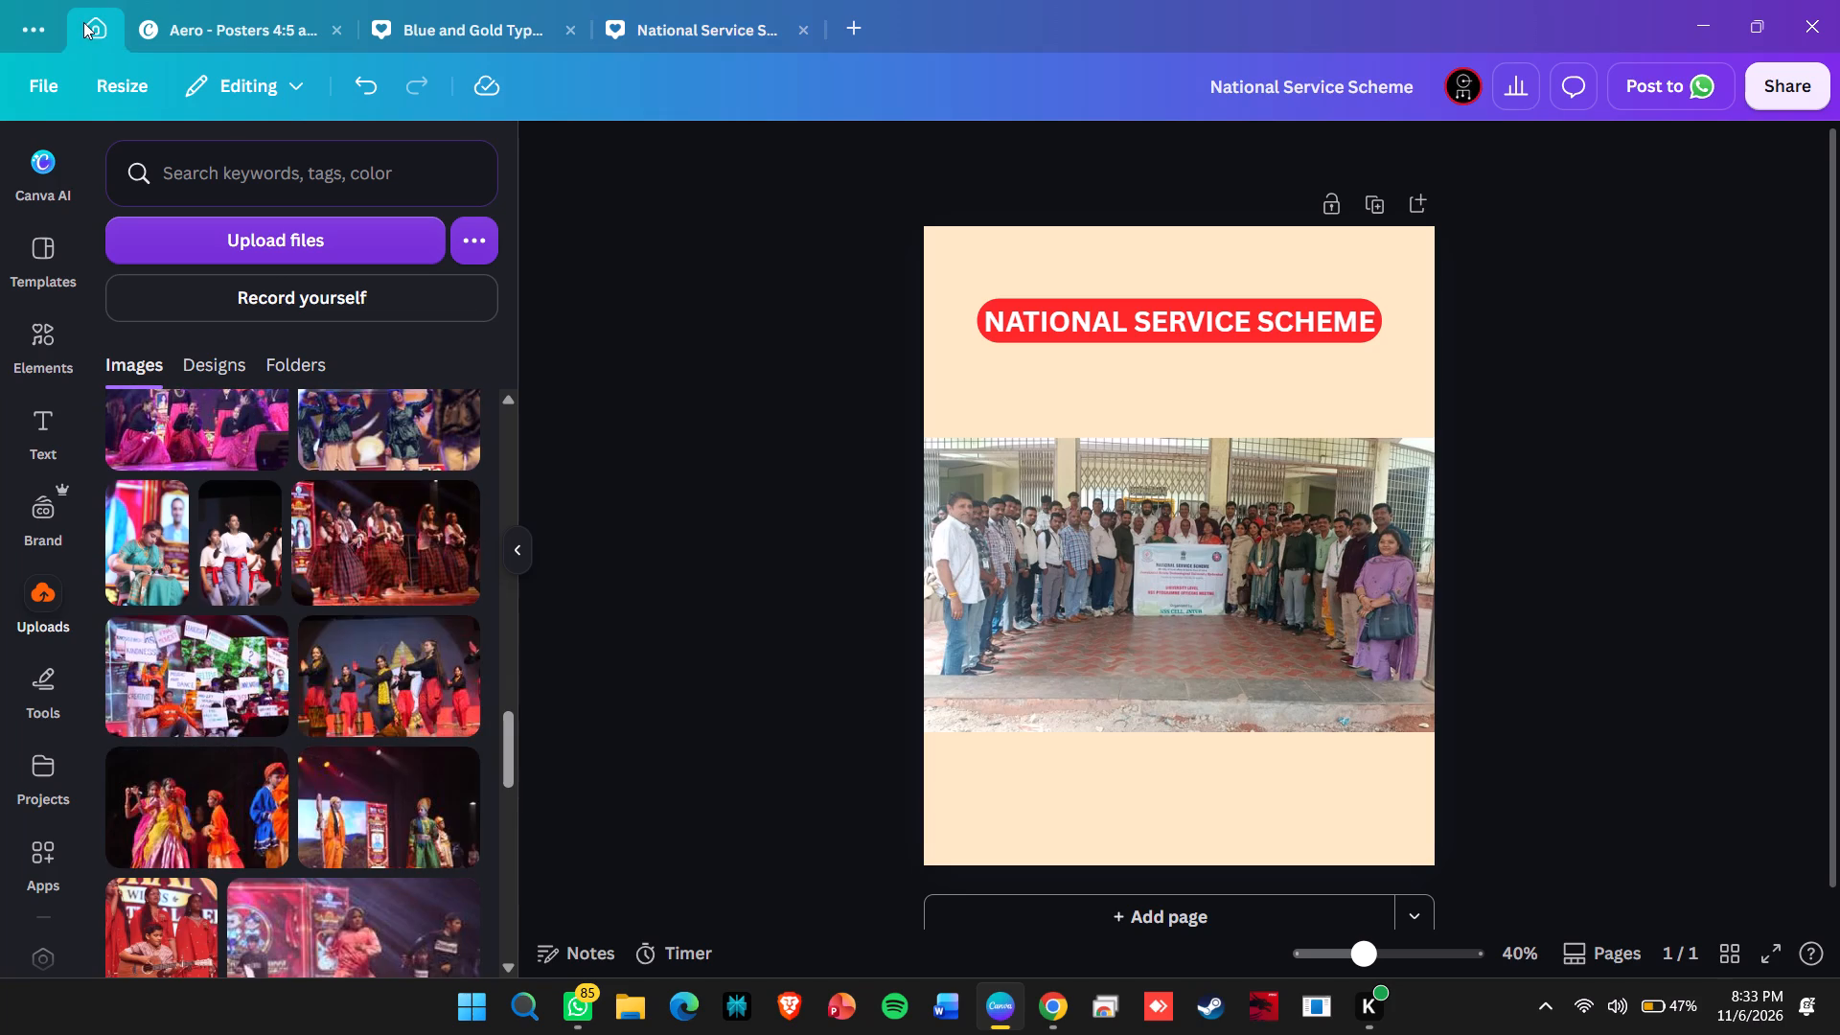
pyautogui.scroll(-4, 937, 854)
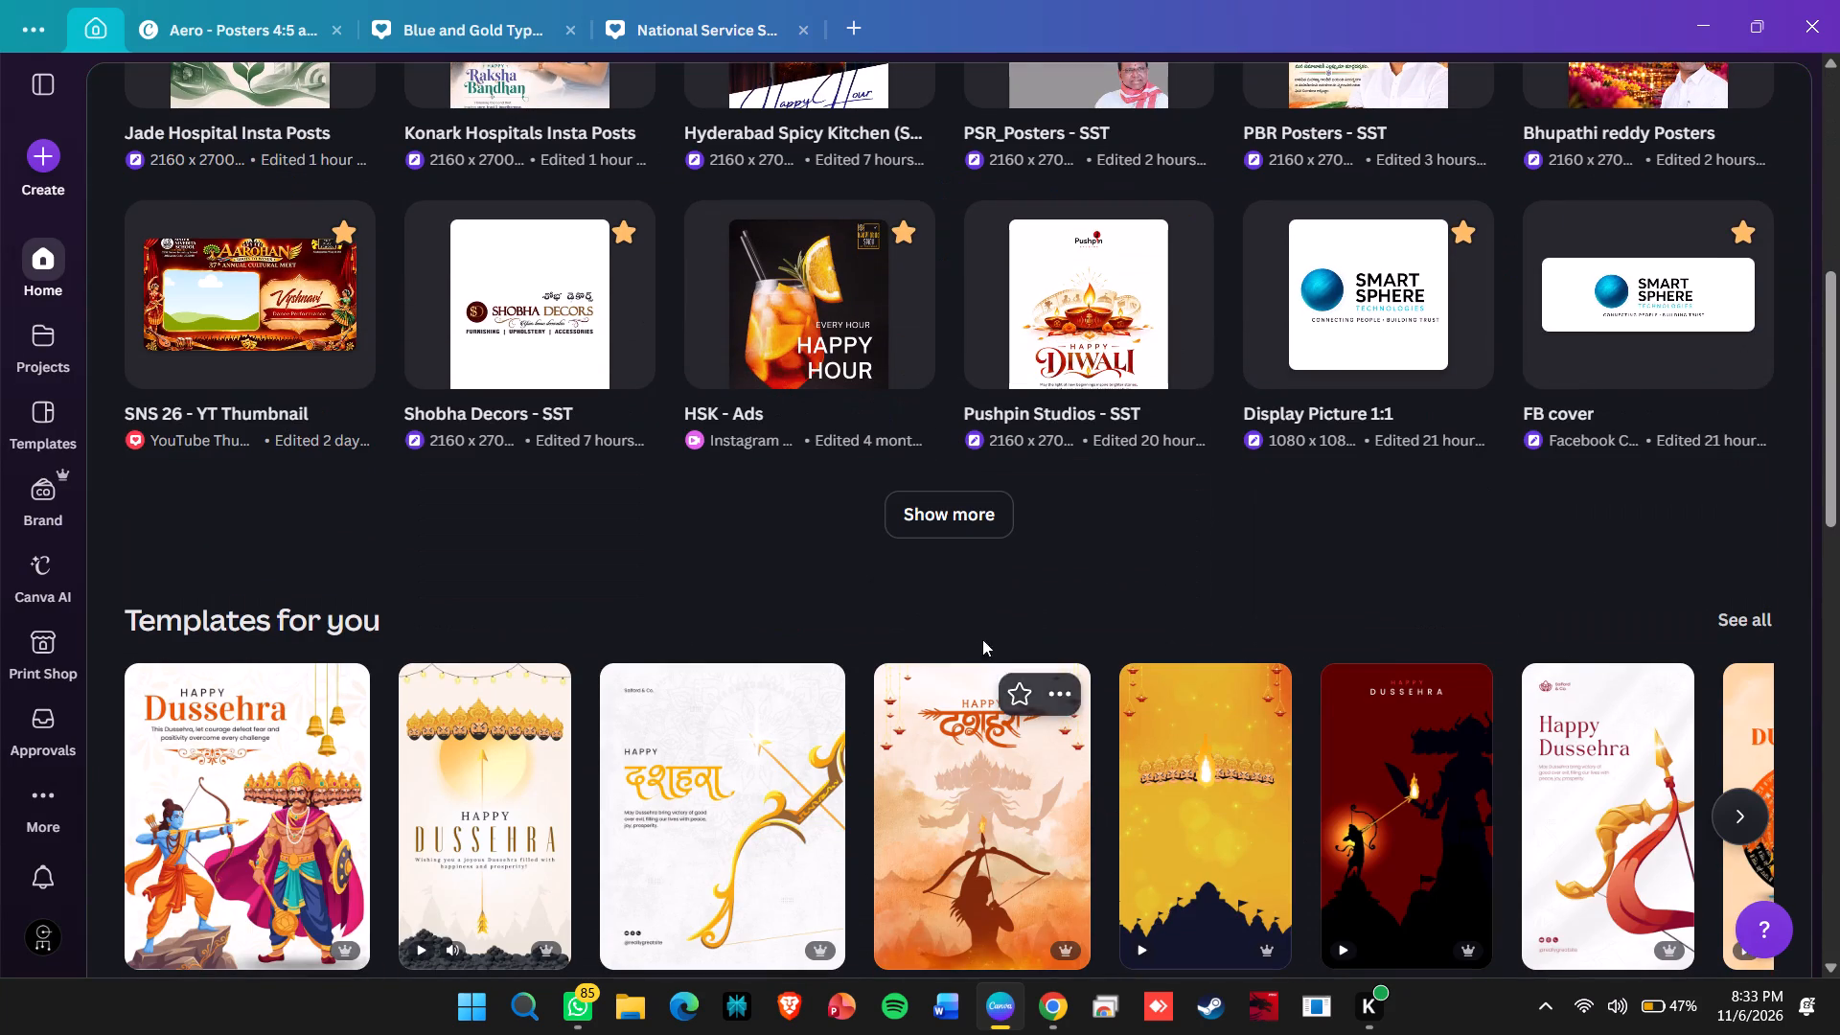
pyautogui.click(946, 514)
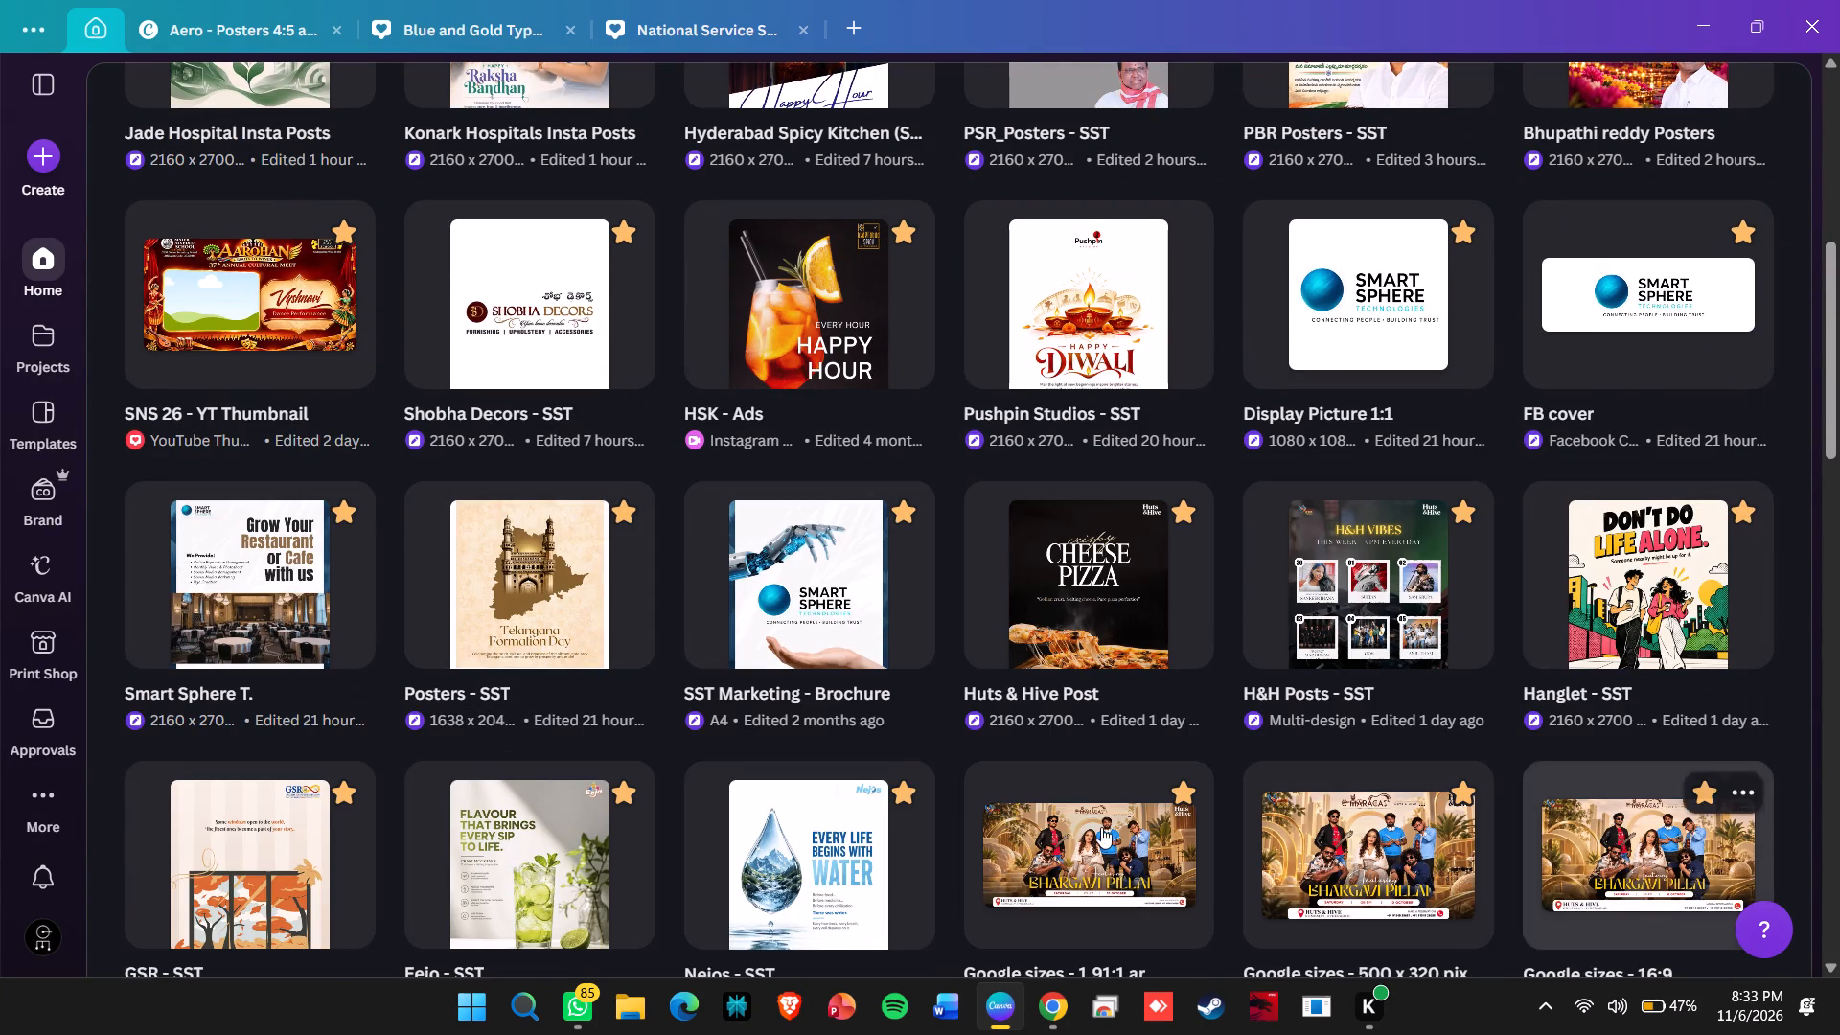
pyautogui.scroll(-3, 675, 764)
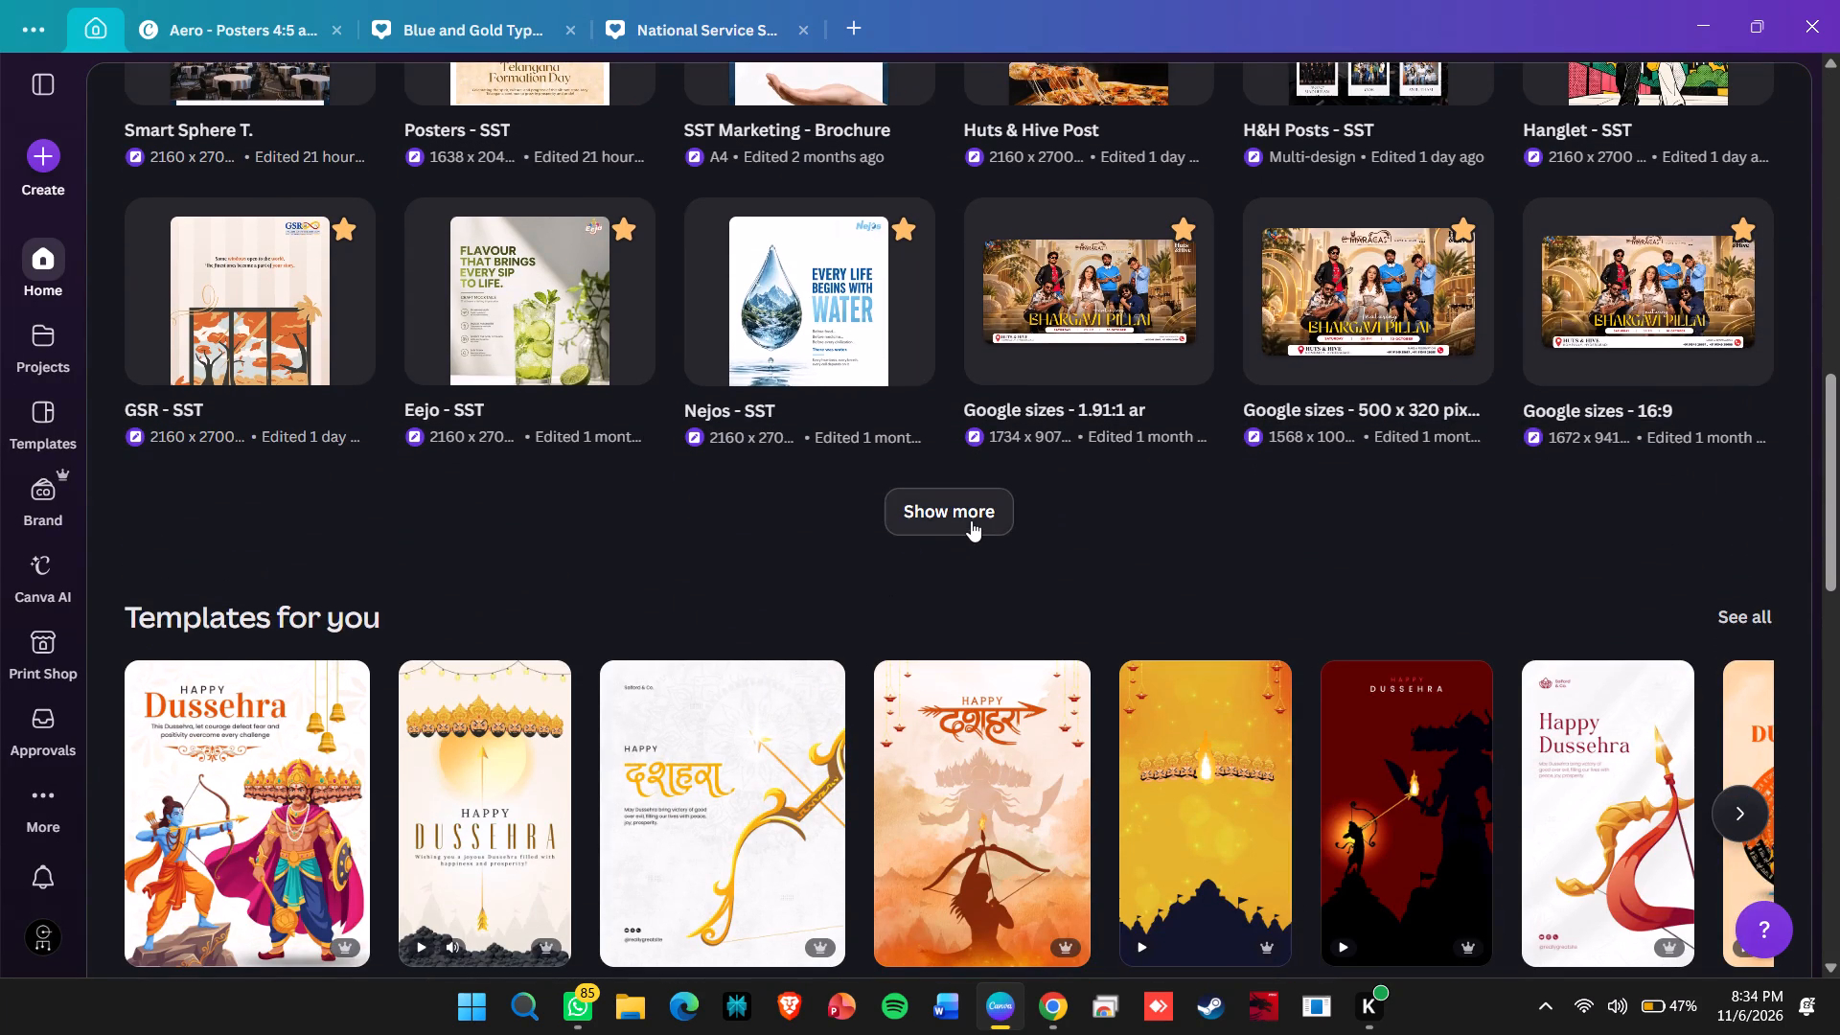
pyautogui.click(971, 520)
pyautogui.scroll(-3, 971, 520)
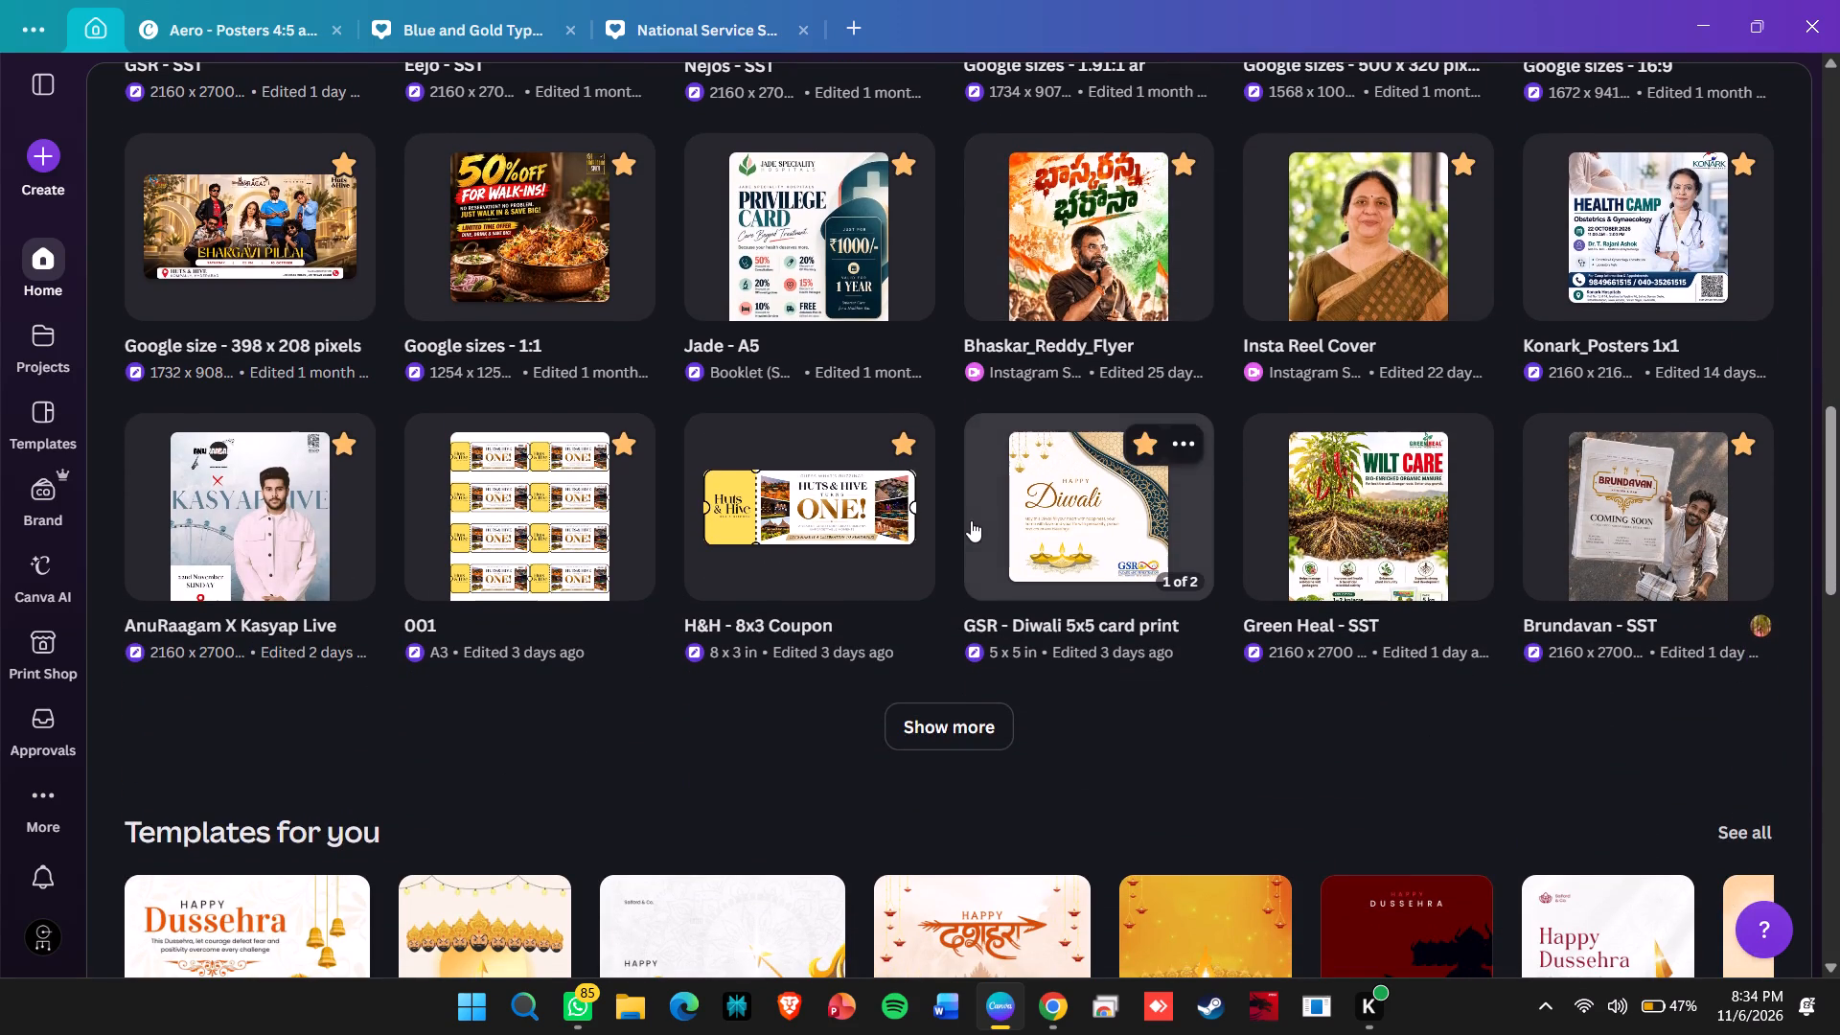
pyautogui.click(969, 707)
pyautogui.scroll(-1, 969, 707)
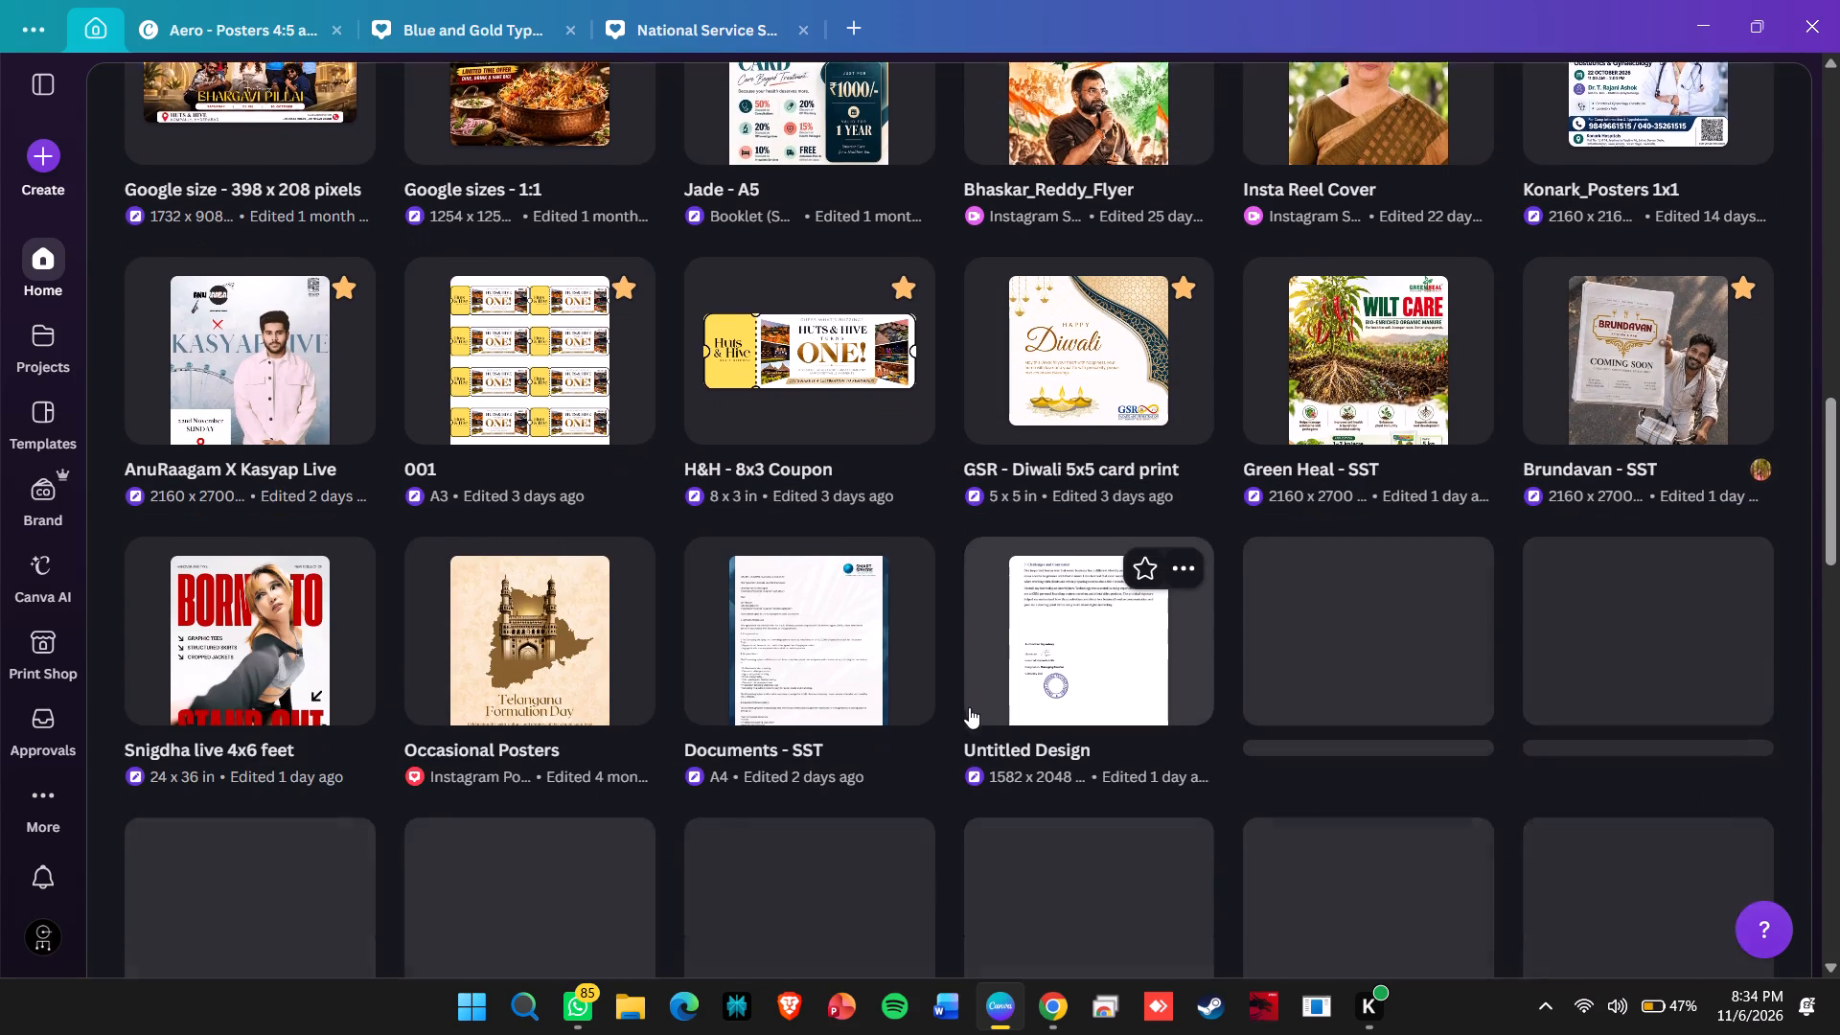
pyautogui.scroll(-3, 969, 707)
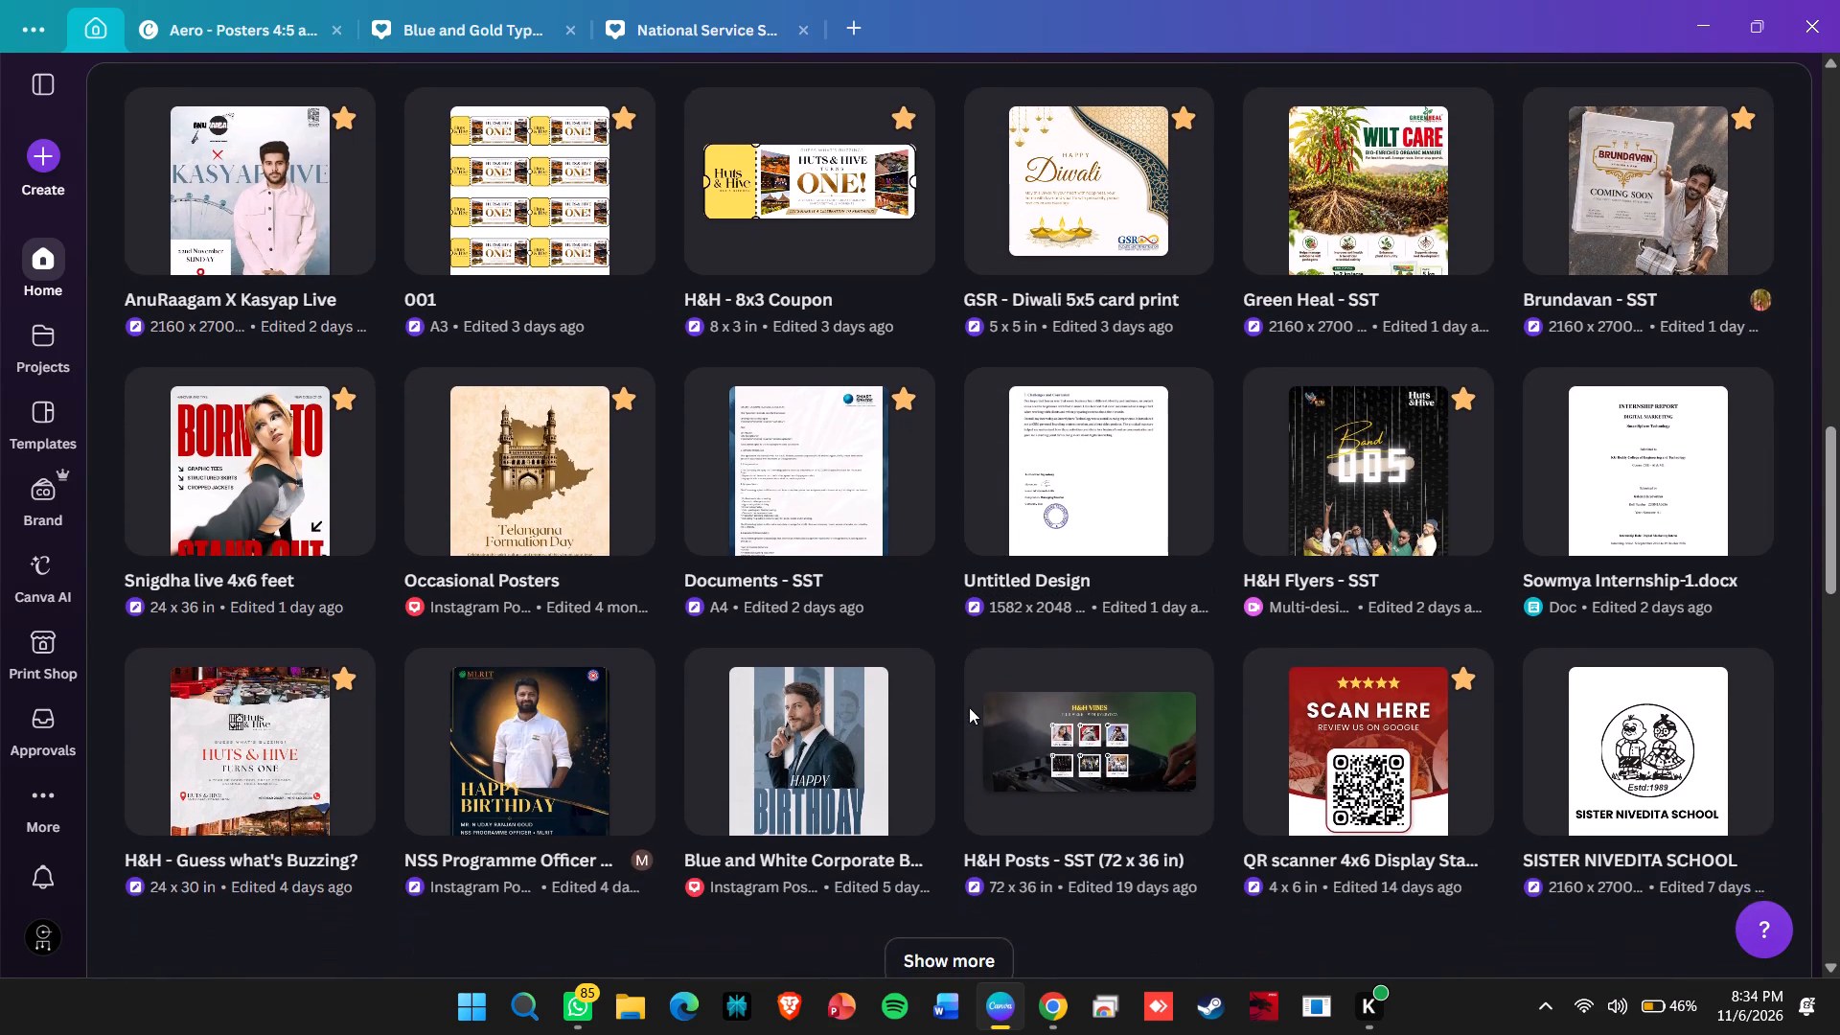
pyautogui.scroll(-3, 969, 707)
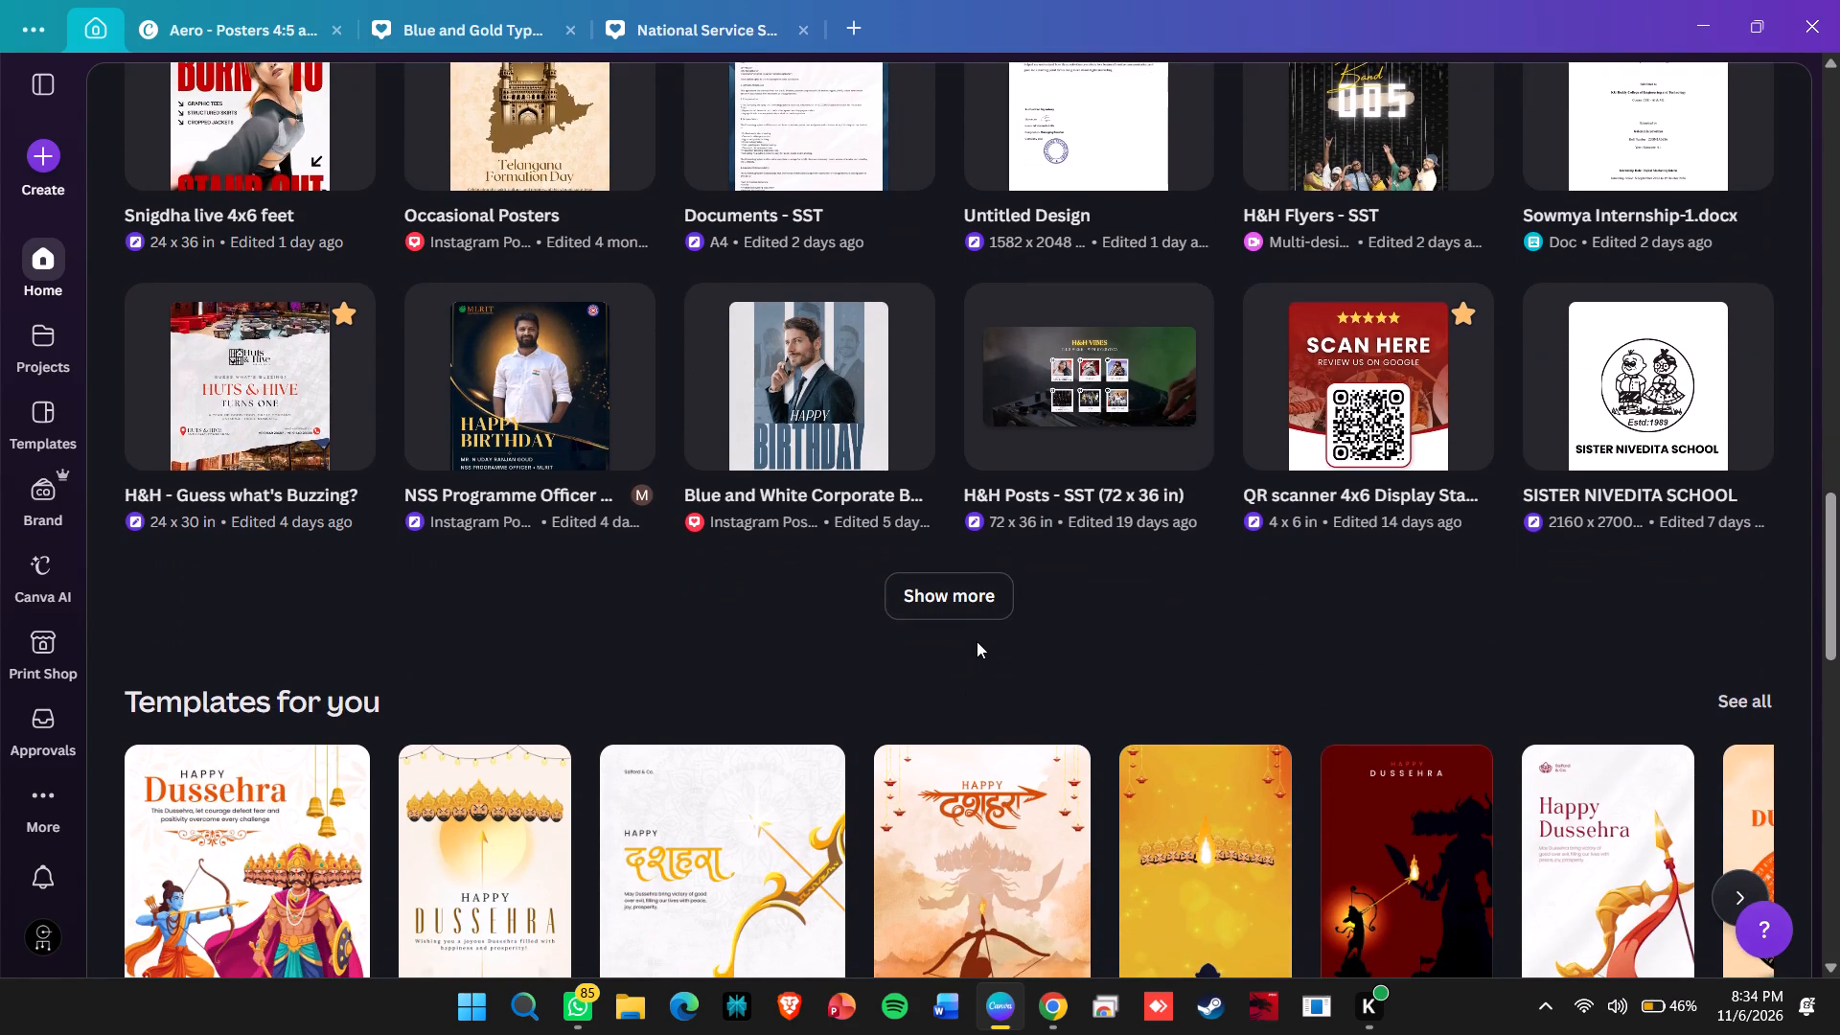
pyautogui.click(977, 602)
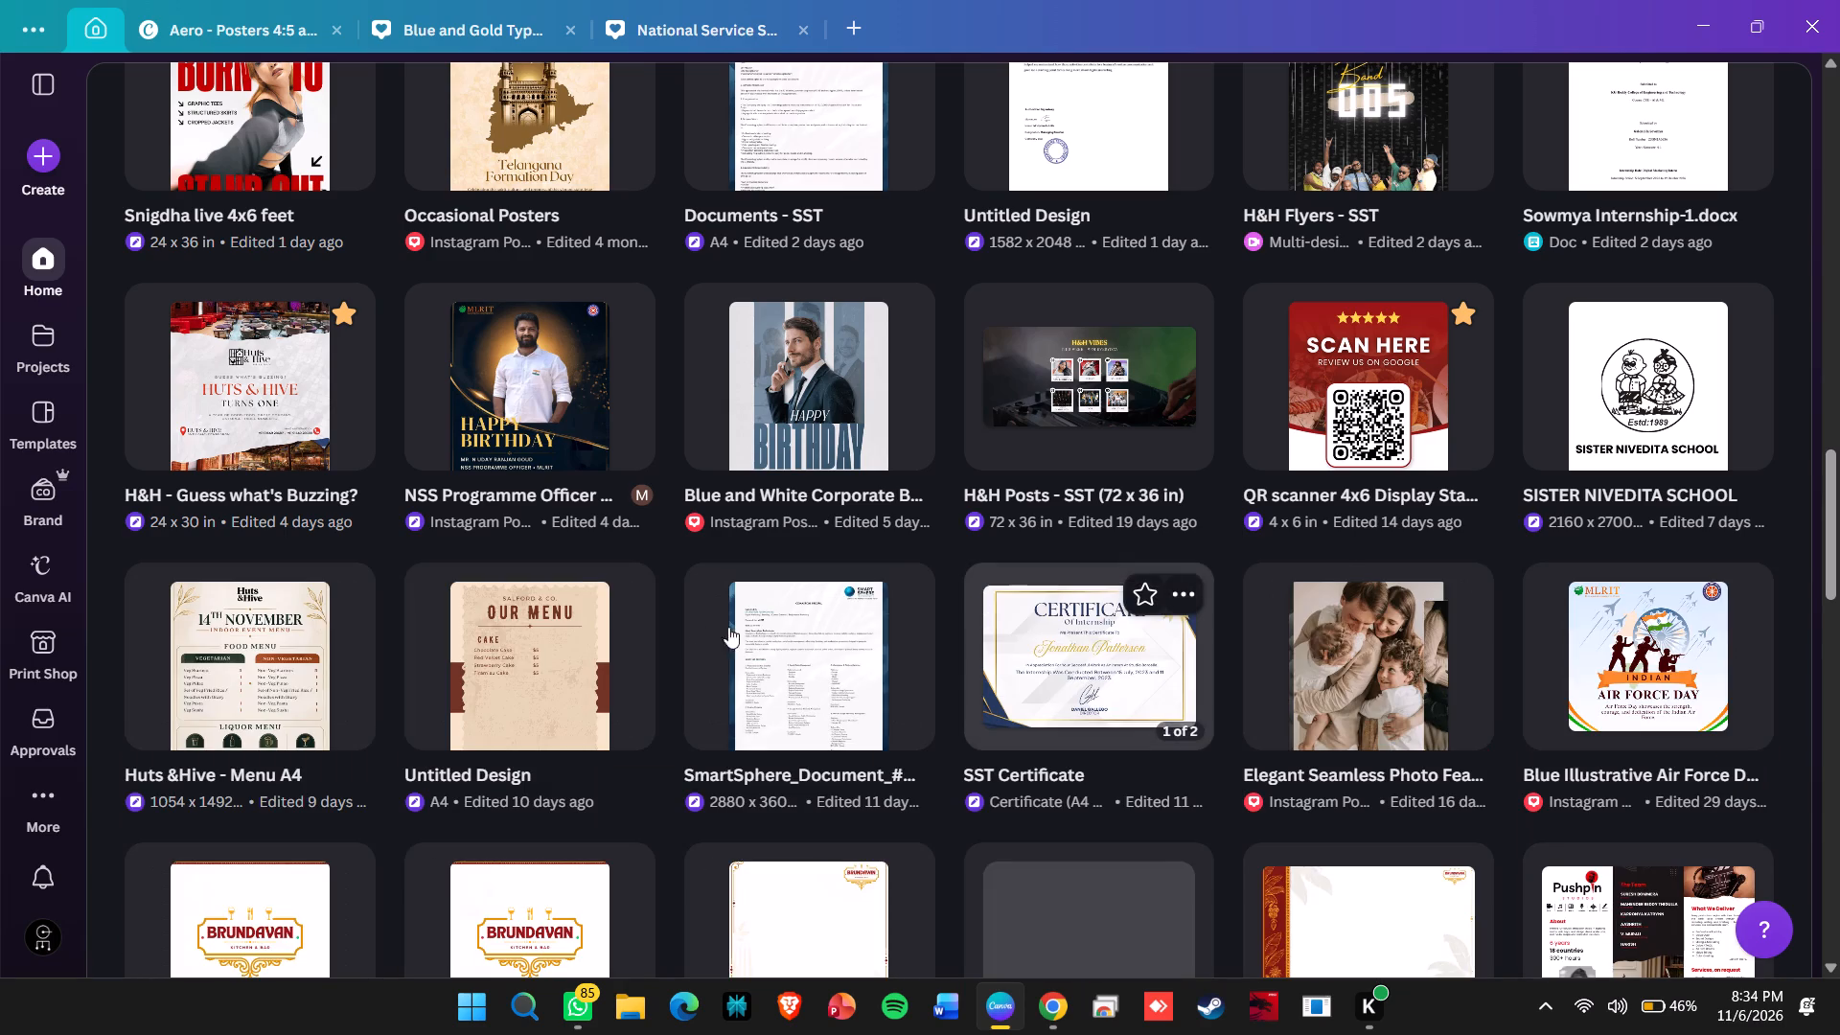
pyautogui.click(435, 785)
pyautogui.scroll(-1, 435, 785)
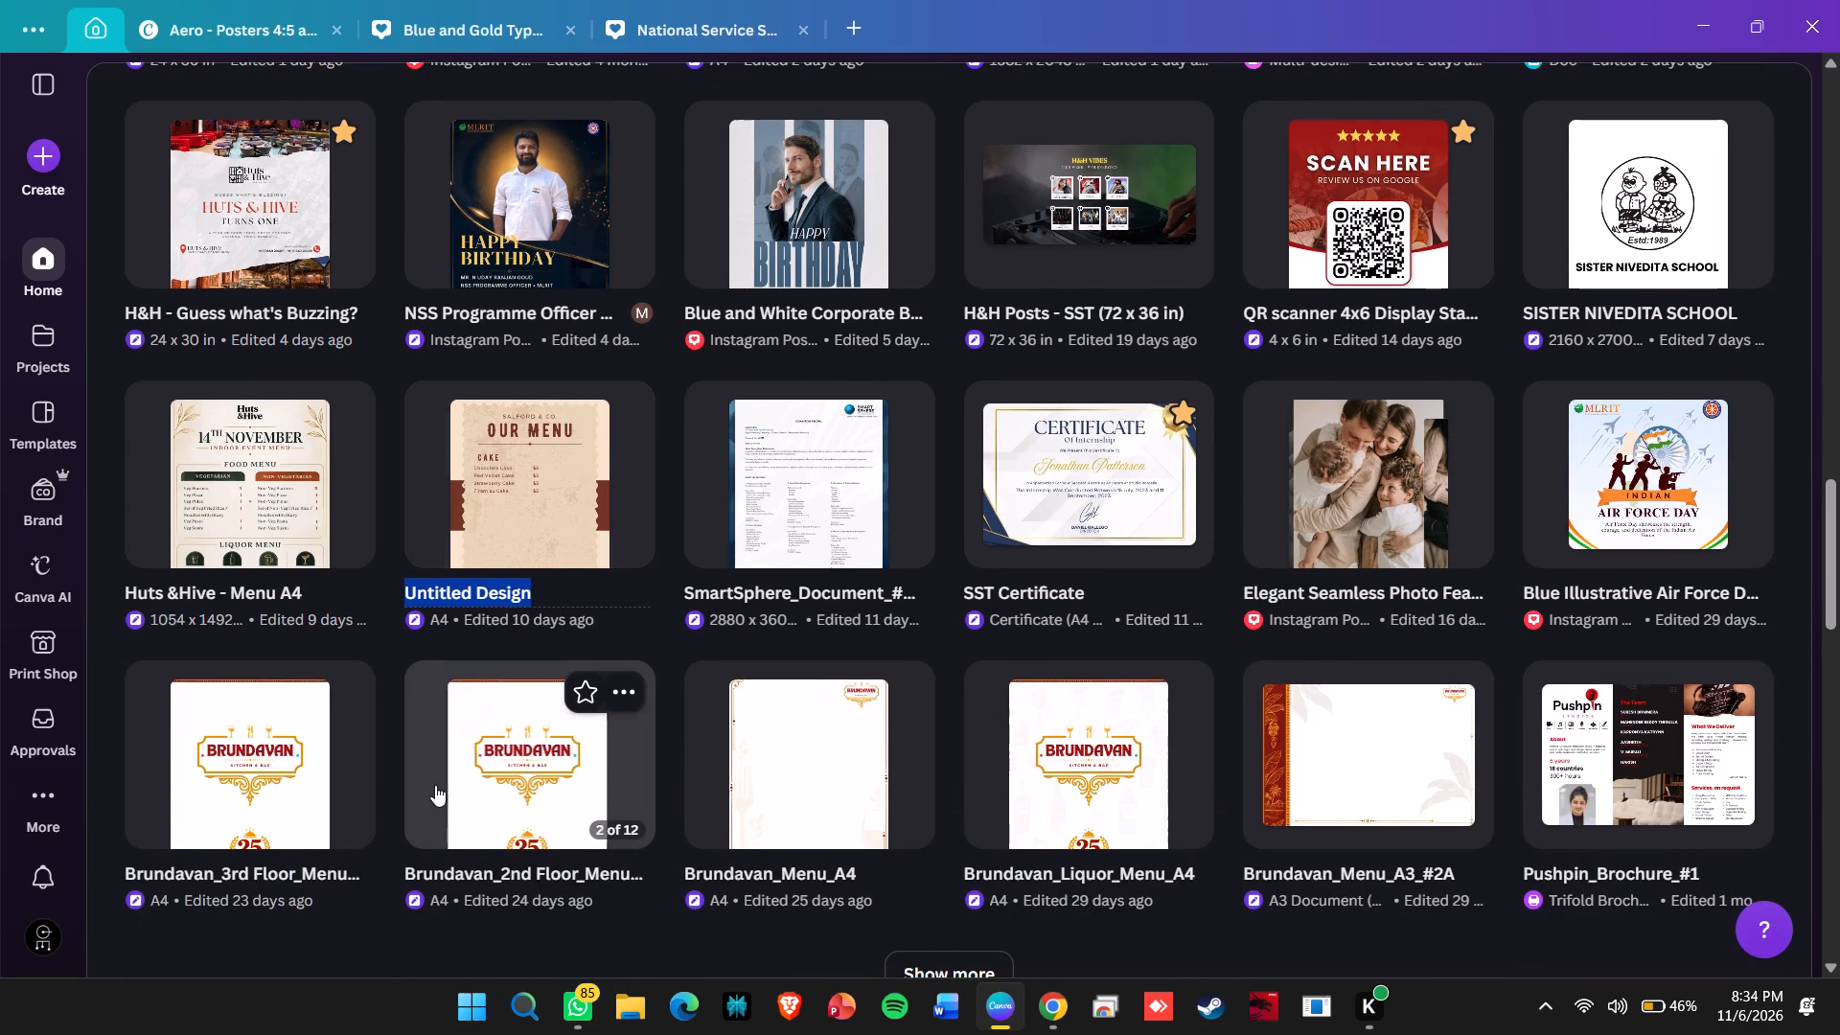
pyautogui.click(1671, 472)
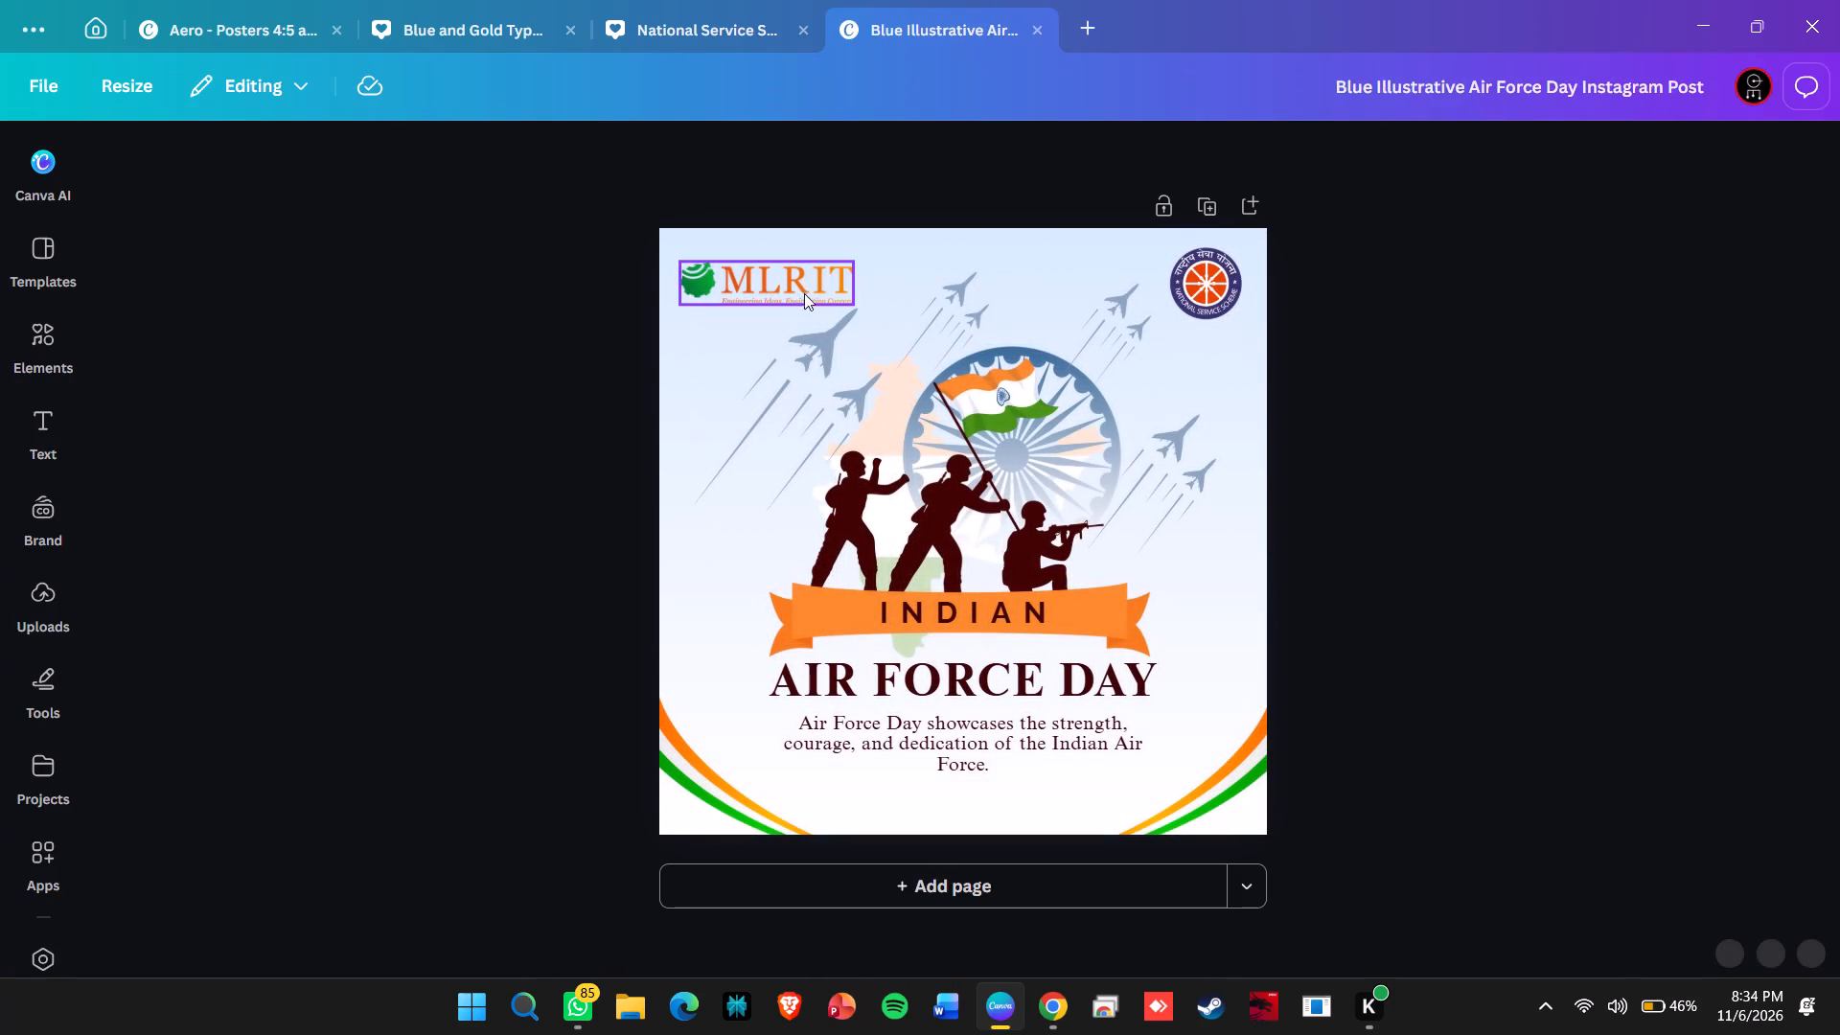
# Copy the MLRIT logo and the round National Service Scheme emblem together into the National Service Scheme design, and deselect them.
pyautogui.click(794, 284)
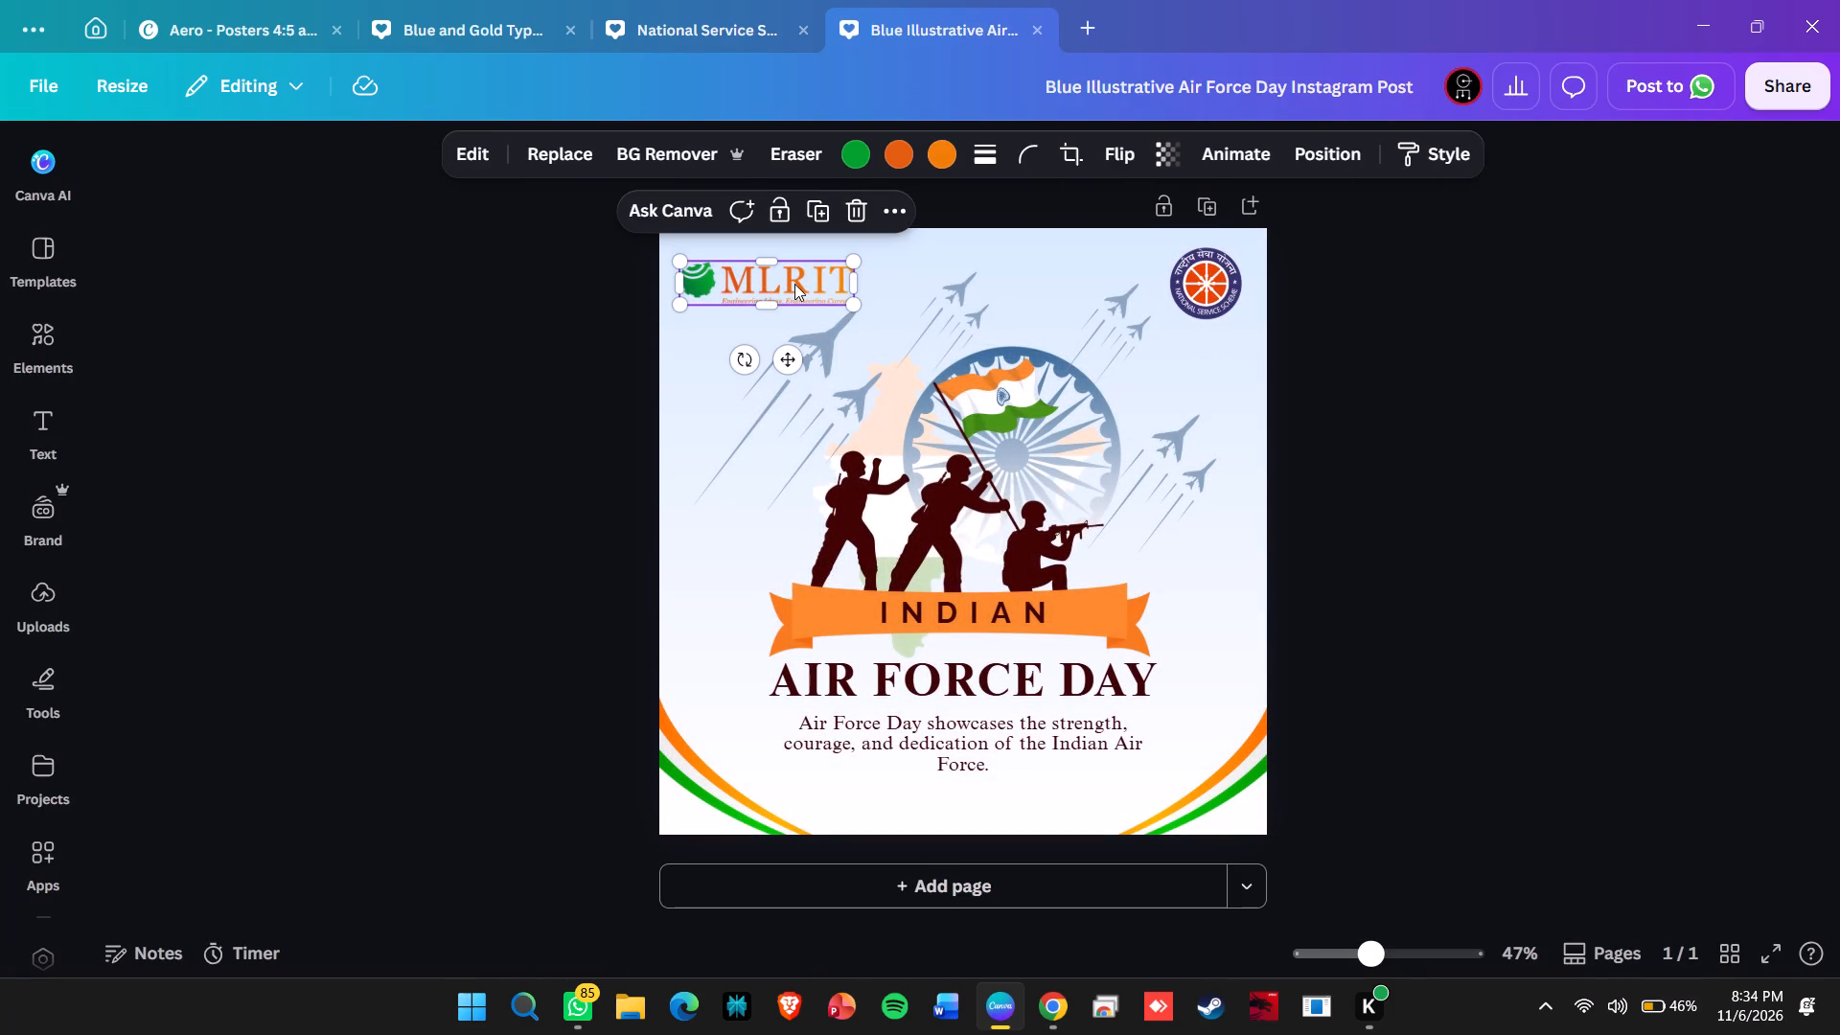
pyautogui.keyDown('shift'); pyautogui.click(1226, 281); pyautogui.keyUp('shift')
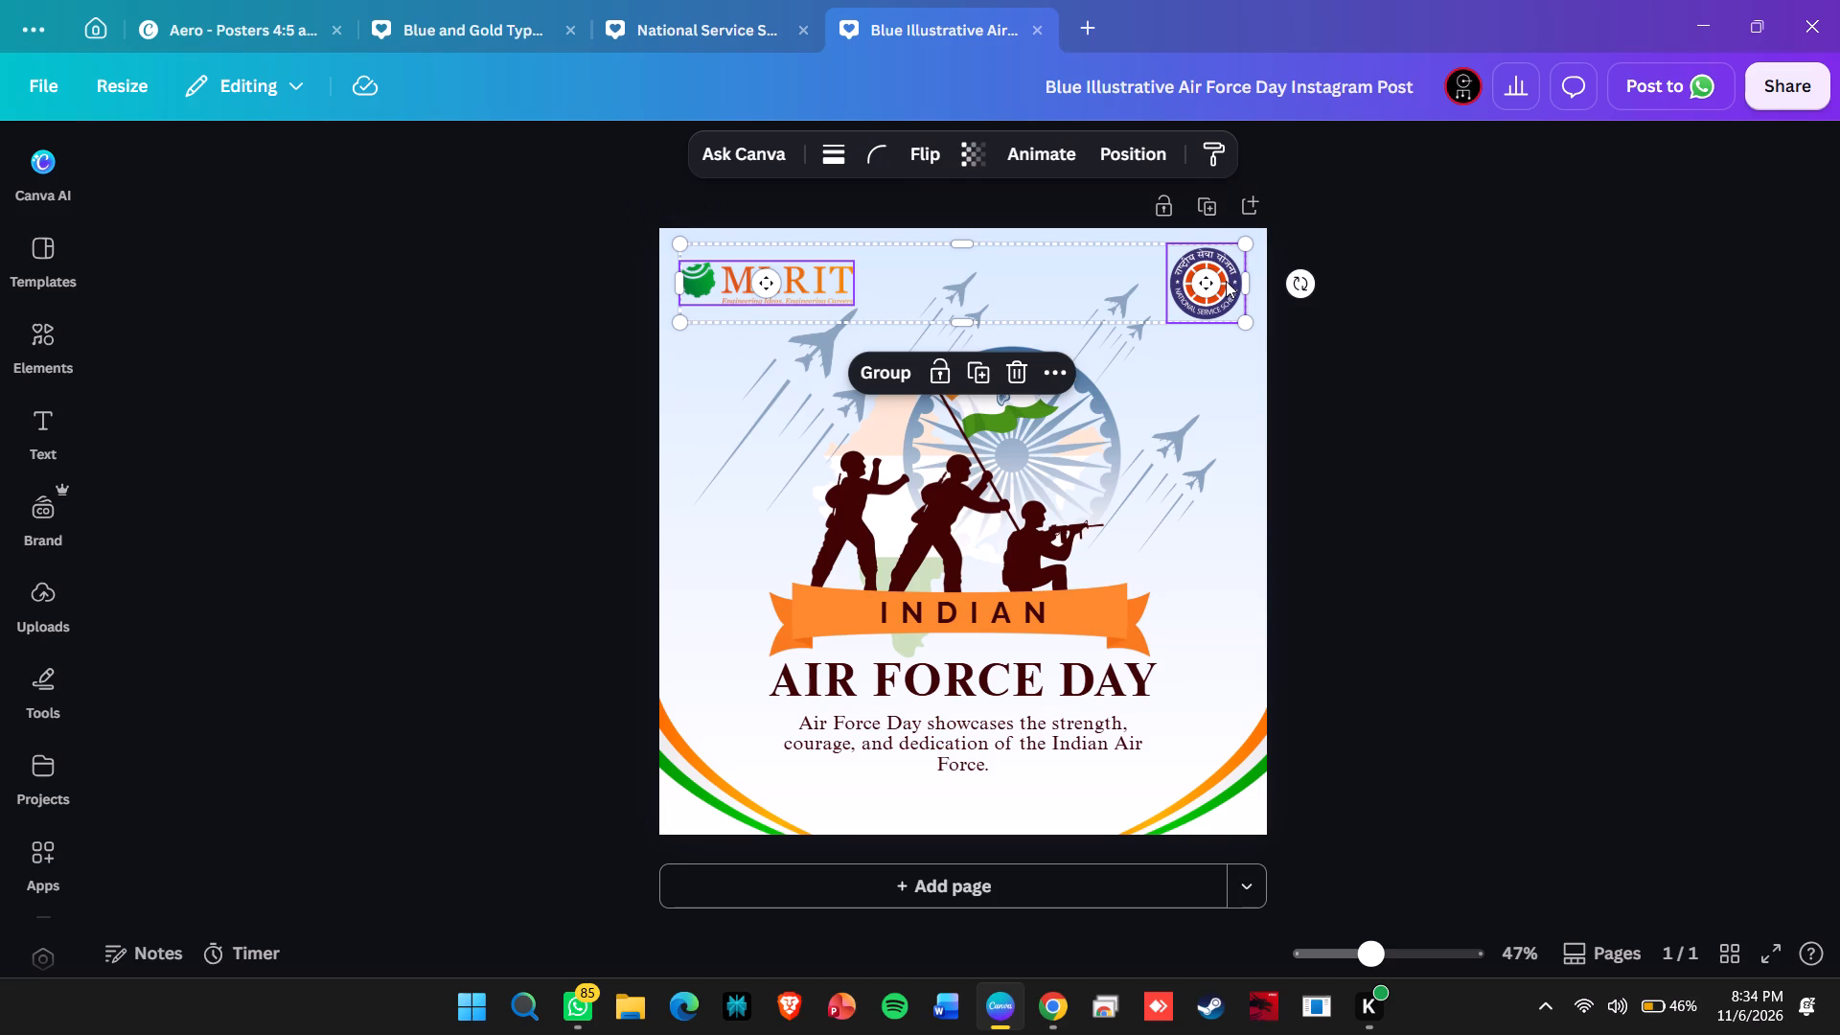
pyautogui.hotkey('ctrl', 'c')
pyautogui.hotkey('ctrl', 'c')
pyautogui.hotkey('ctrl', 'c')
pyautogui.hotkey('ctrl', 'c')
pyautogui.hotkey('ctrl', 'c')
pyautogui.click(655, 21)
pyautogui.hotkey('ctrl', 'v')
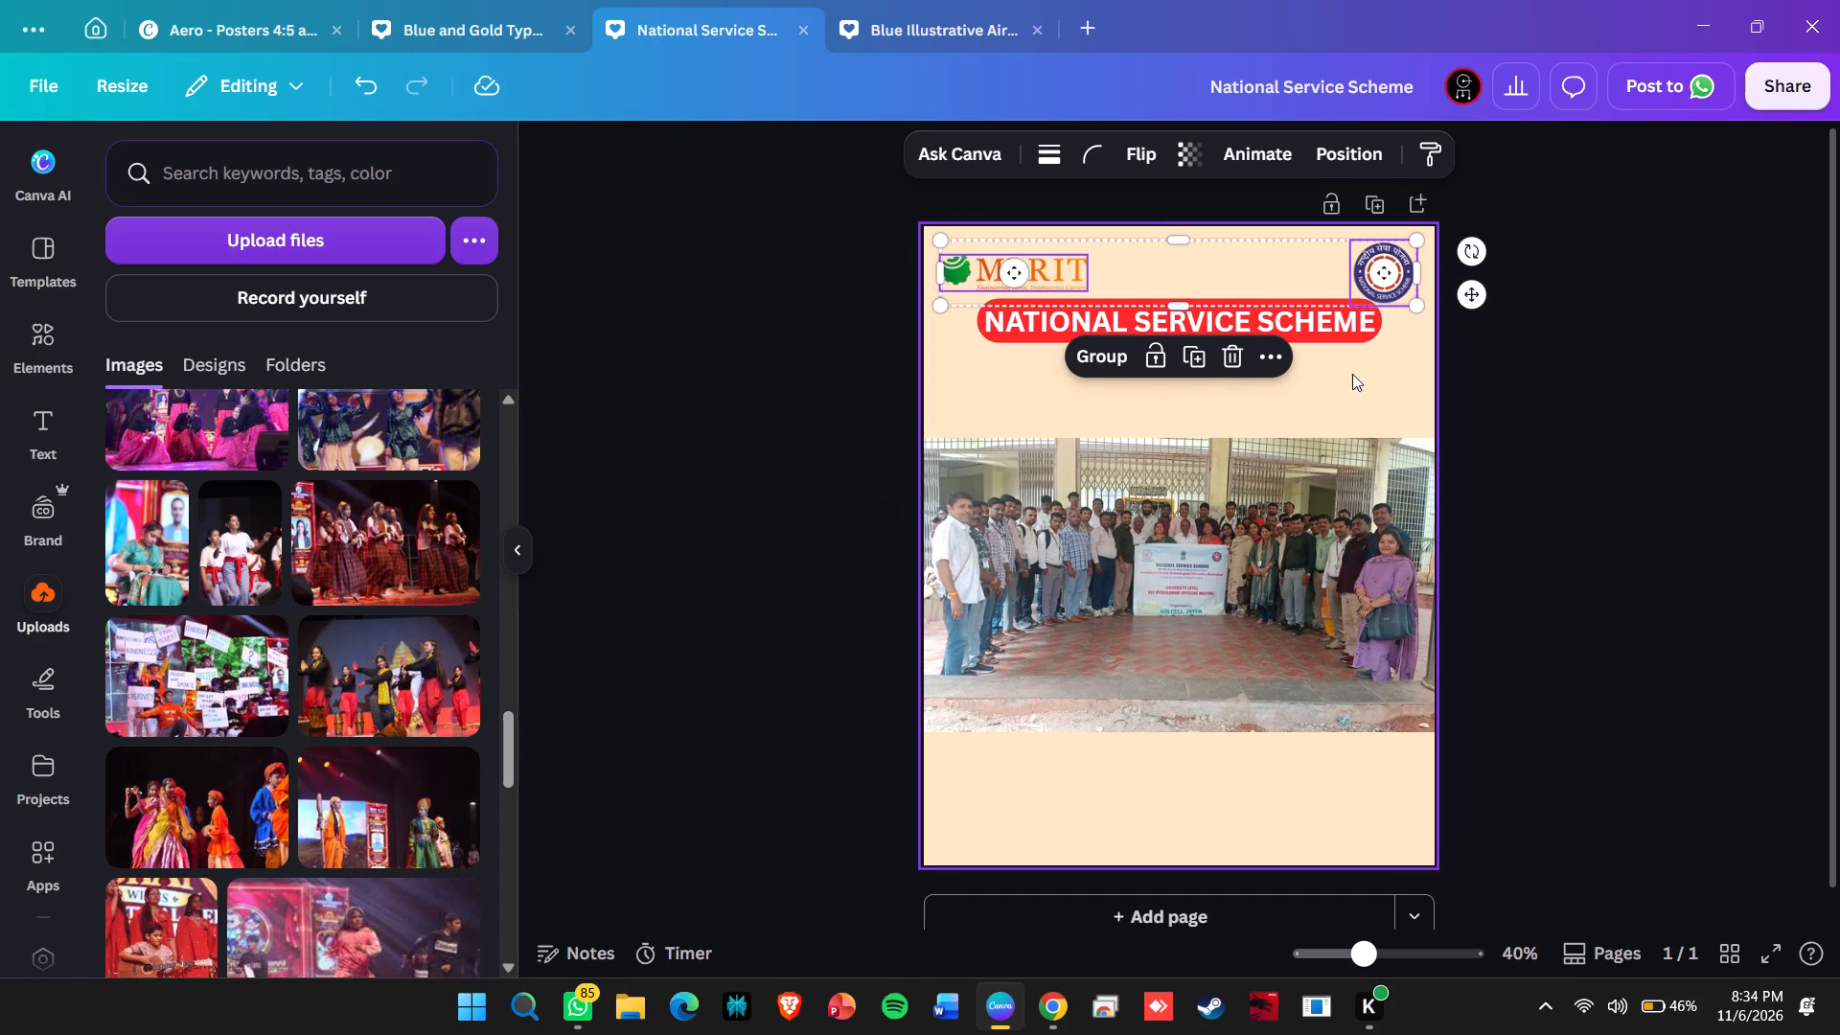
pyautogui.click(1529, 355)
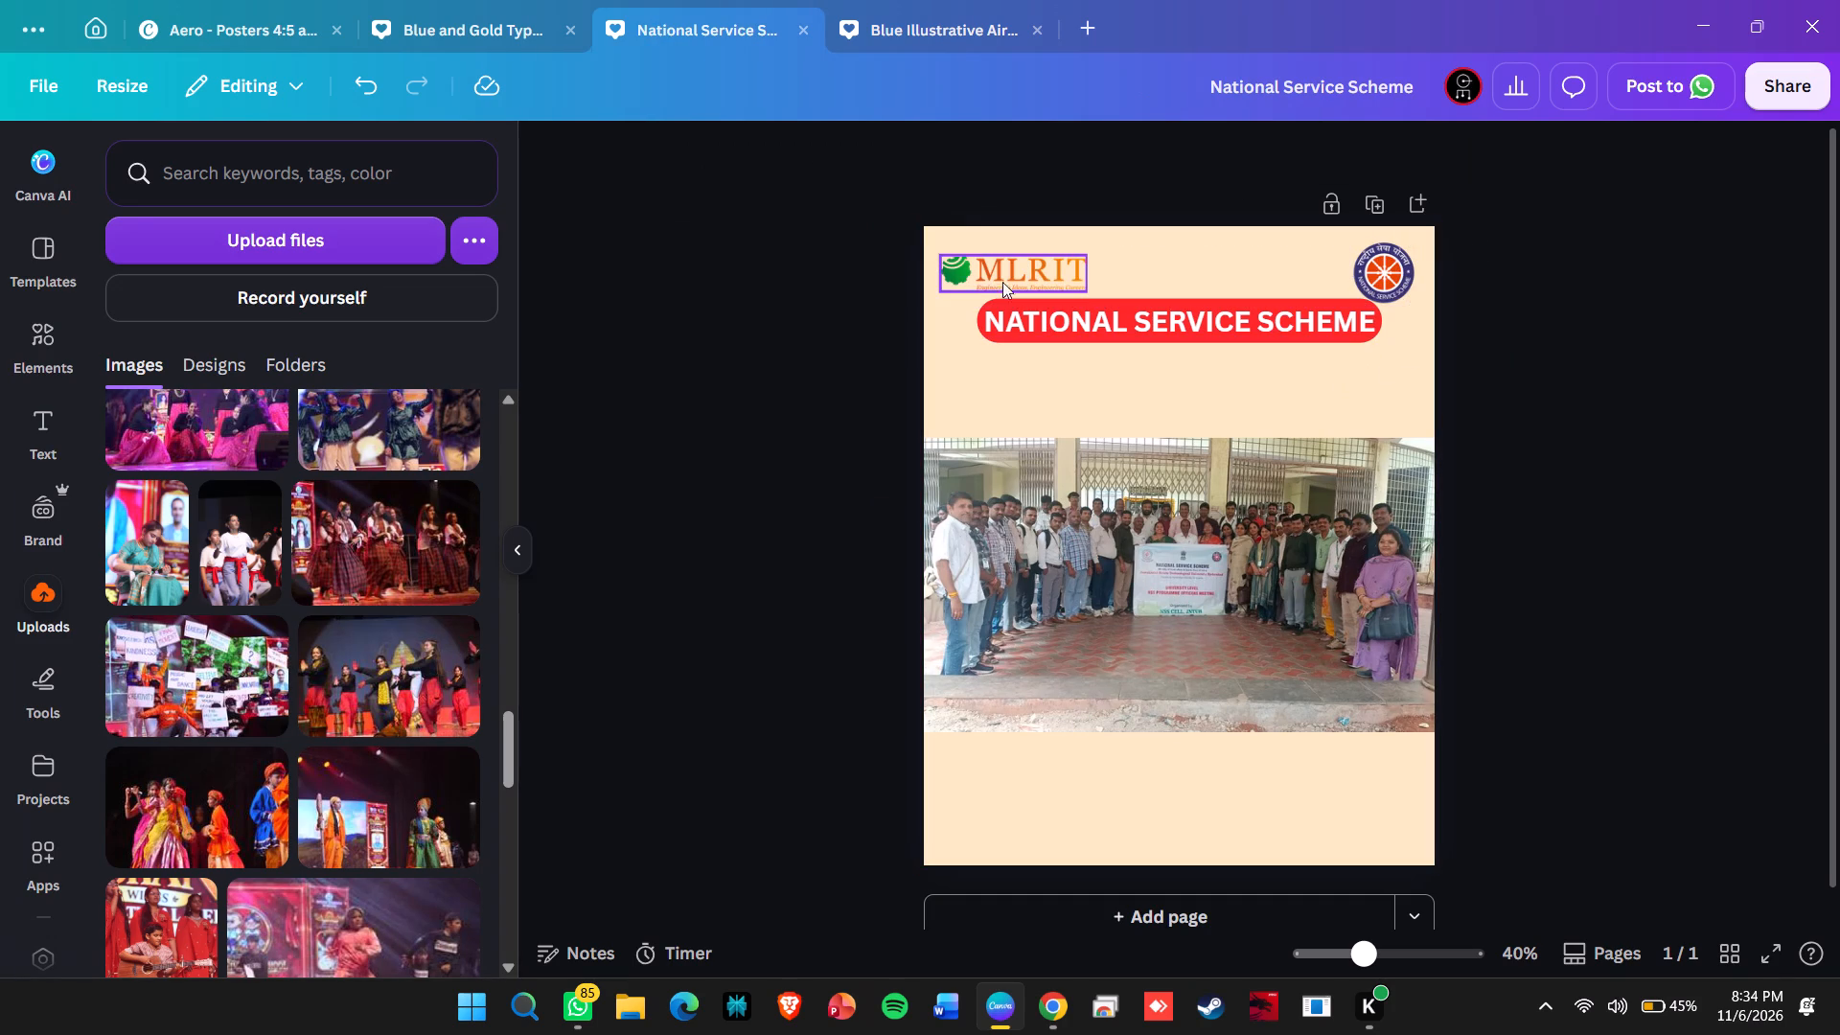
# Nudge the MLRIT logo straight up, away from the NATIONAL SERVICE SCHEME heading.
pyautogui.click(1000, 271)
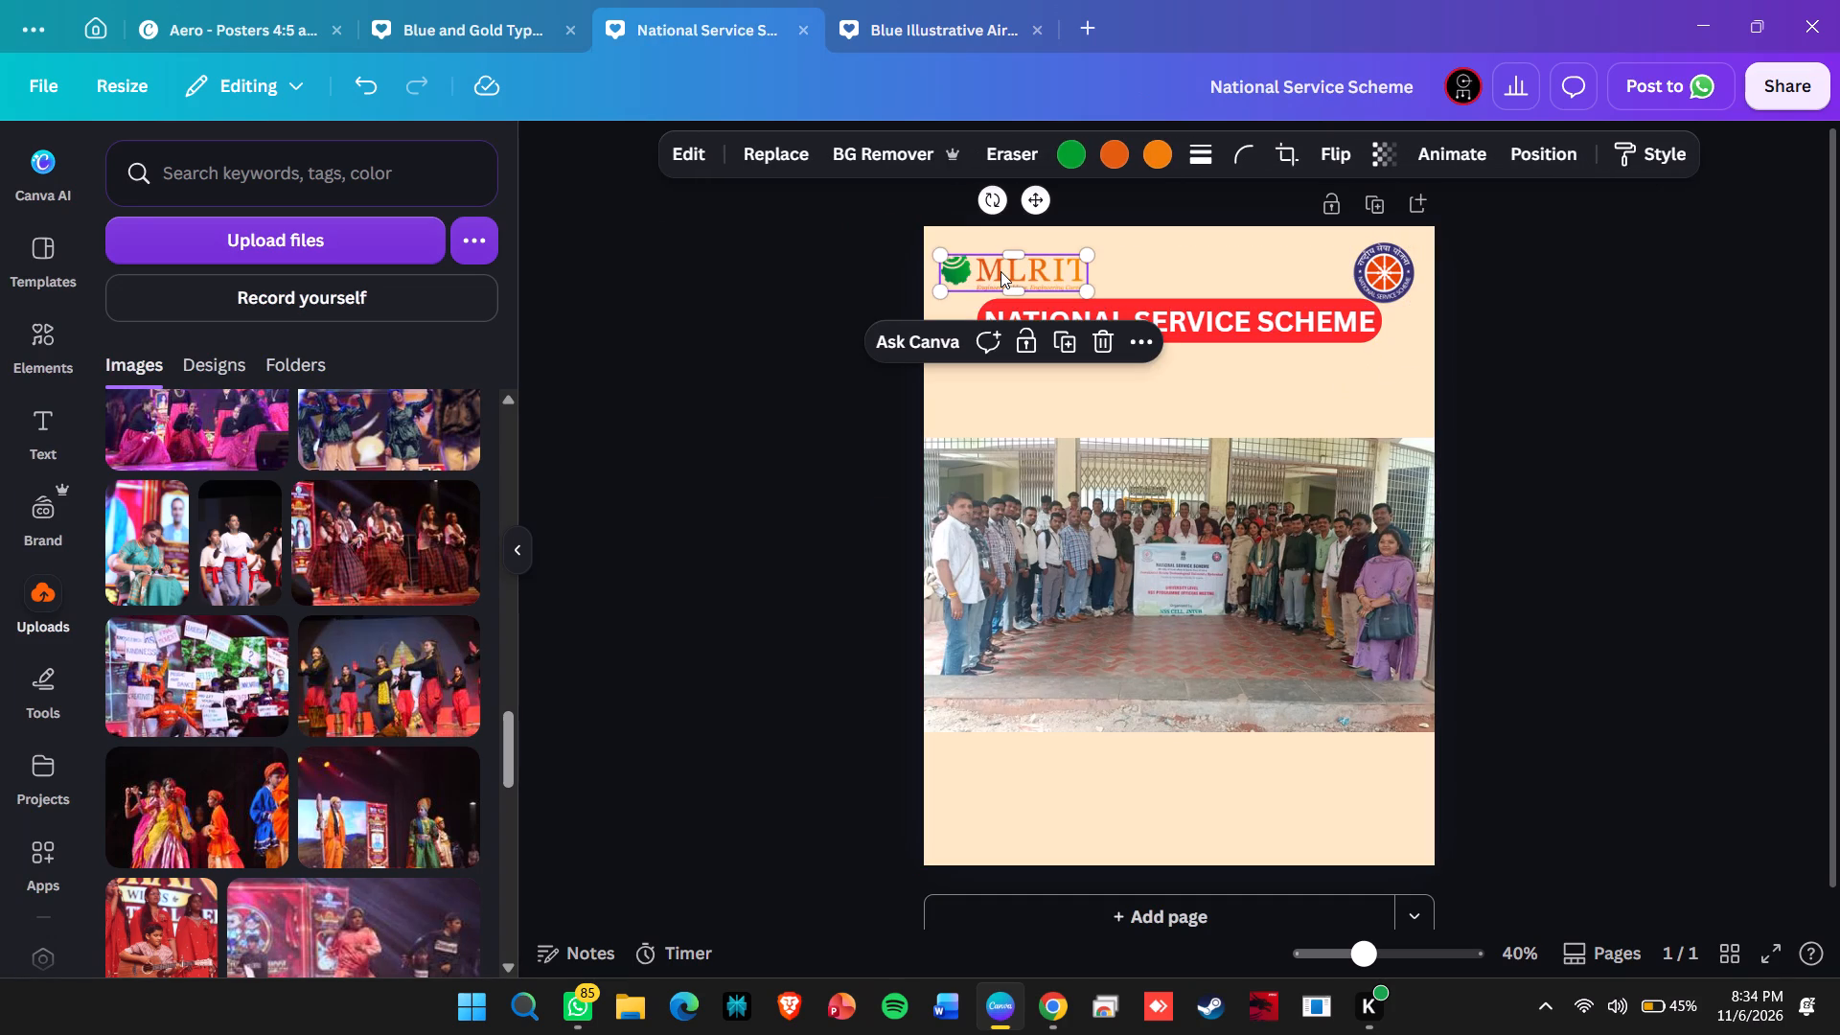
pyautogui.press('Up')
pyautogui.press('Up')
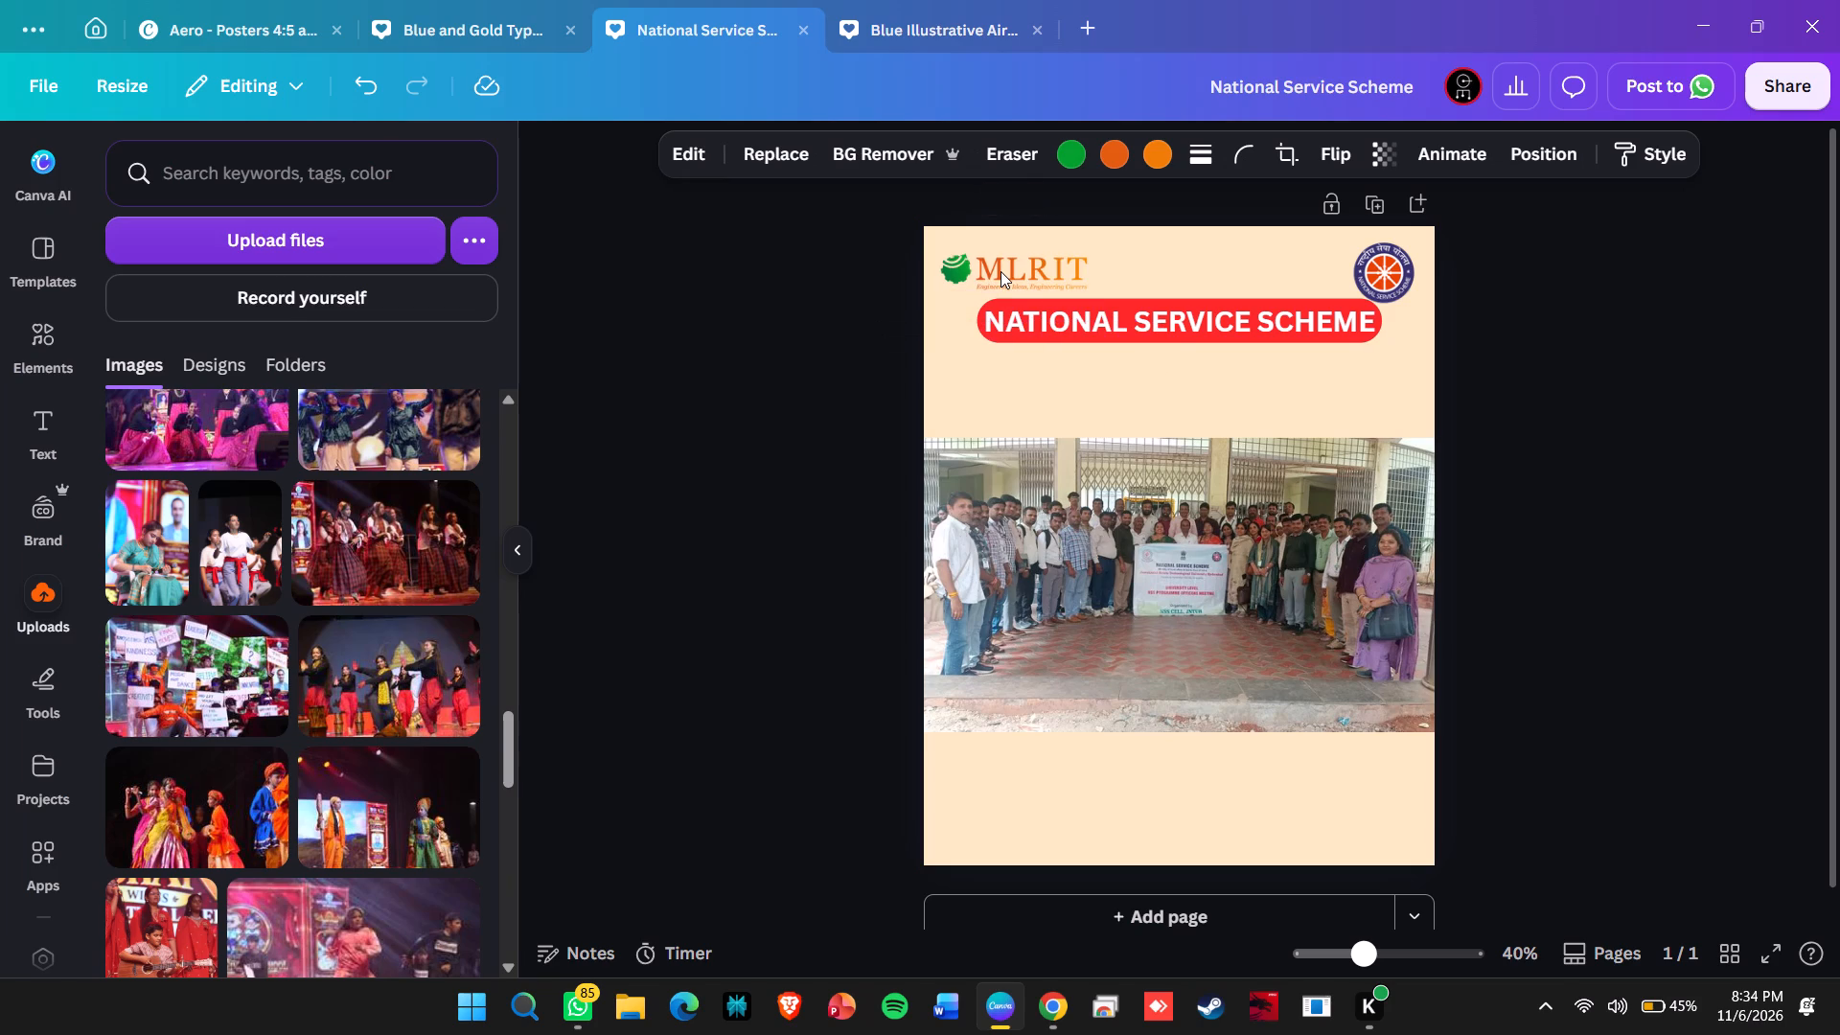
pyautogui.press('Up')
pyautogui.press('Up')
pyautogui.press('Up')
pyautogui.press('Up')
pyautogui.press('Up')
pyautogui.press('Up')
pyautogui.press('Up')
pyautogui.press('Up')
pyautogui.press('Up')
pyautogui.press('Up')
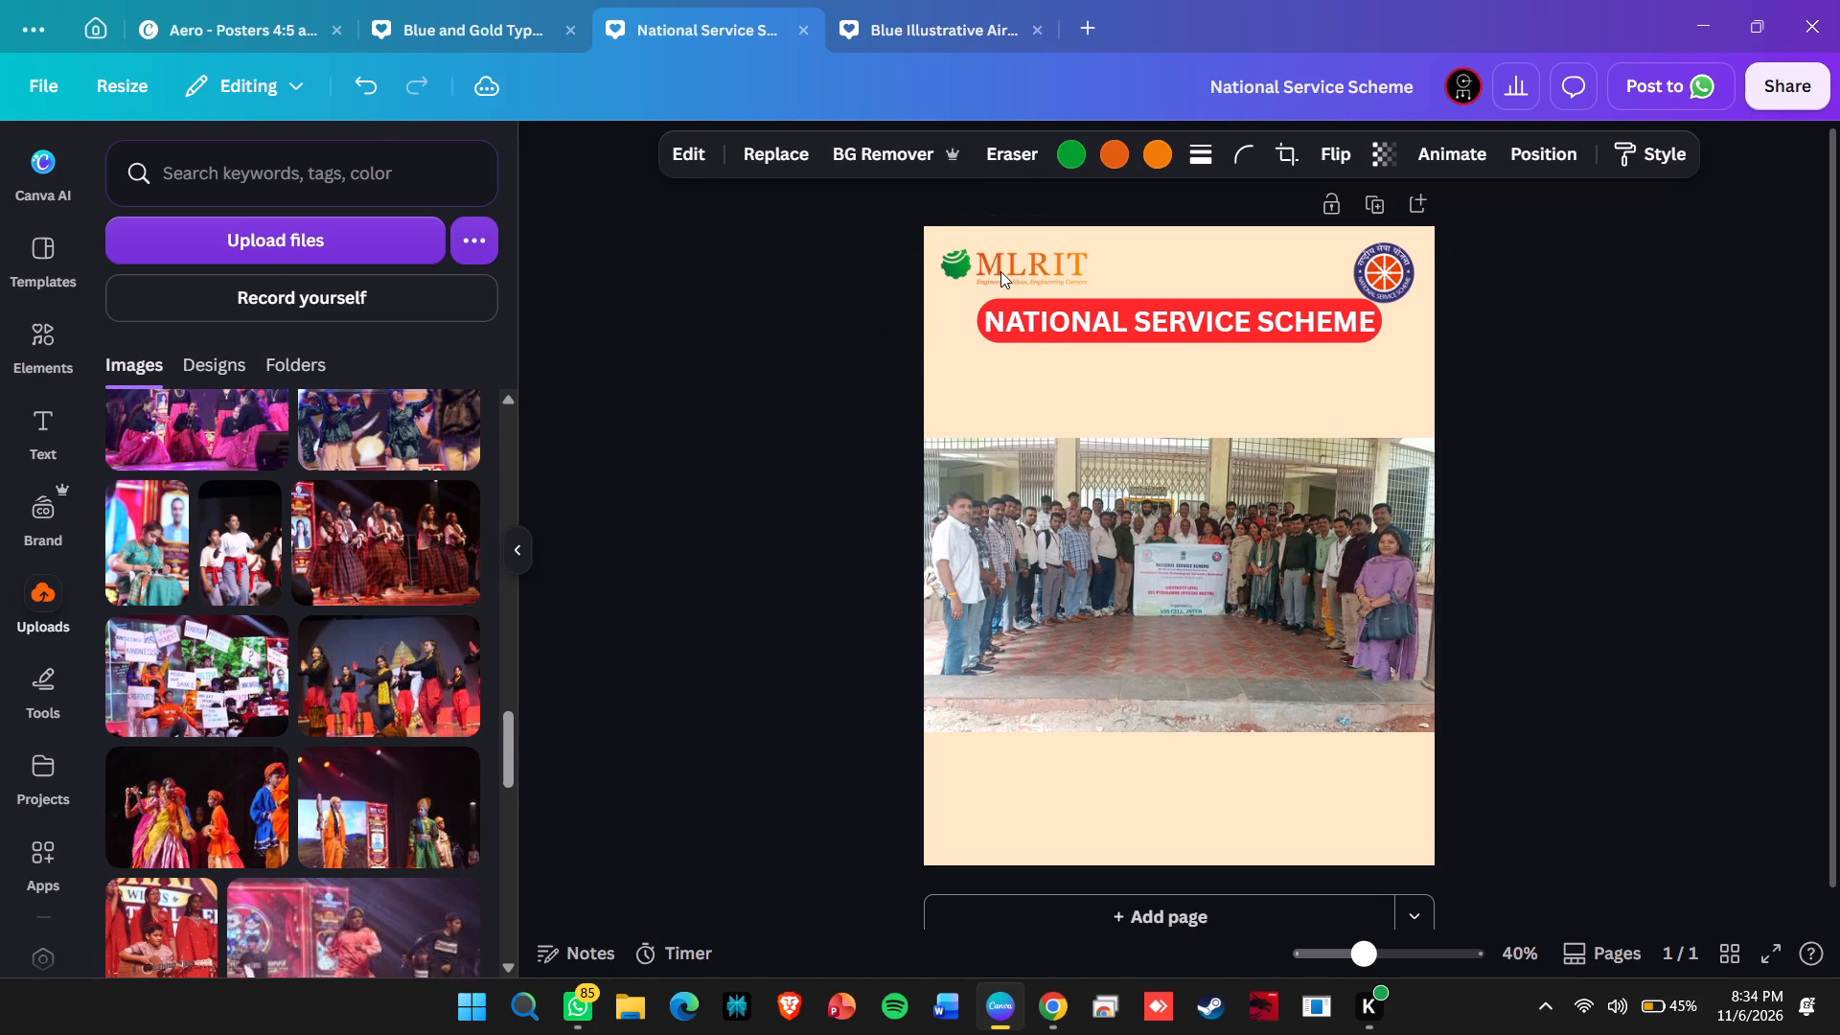
pyautogui.press('Up')
pyautogui.press('Up')
pyautogui.press('Up')
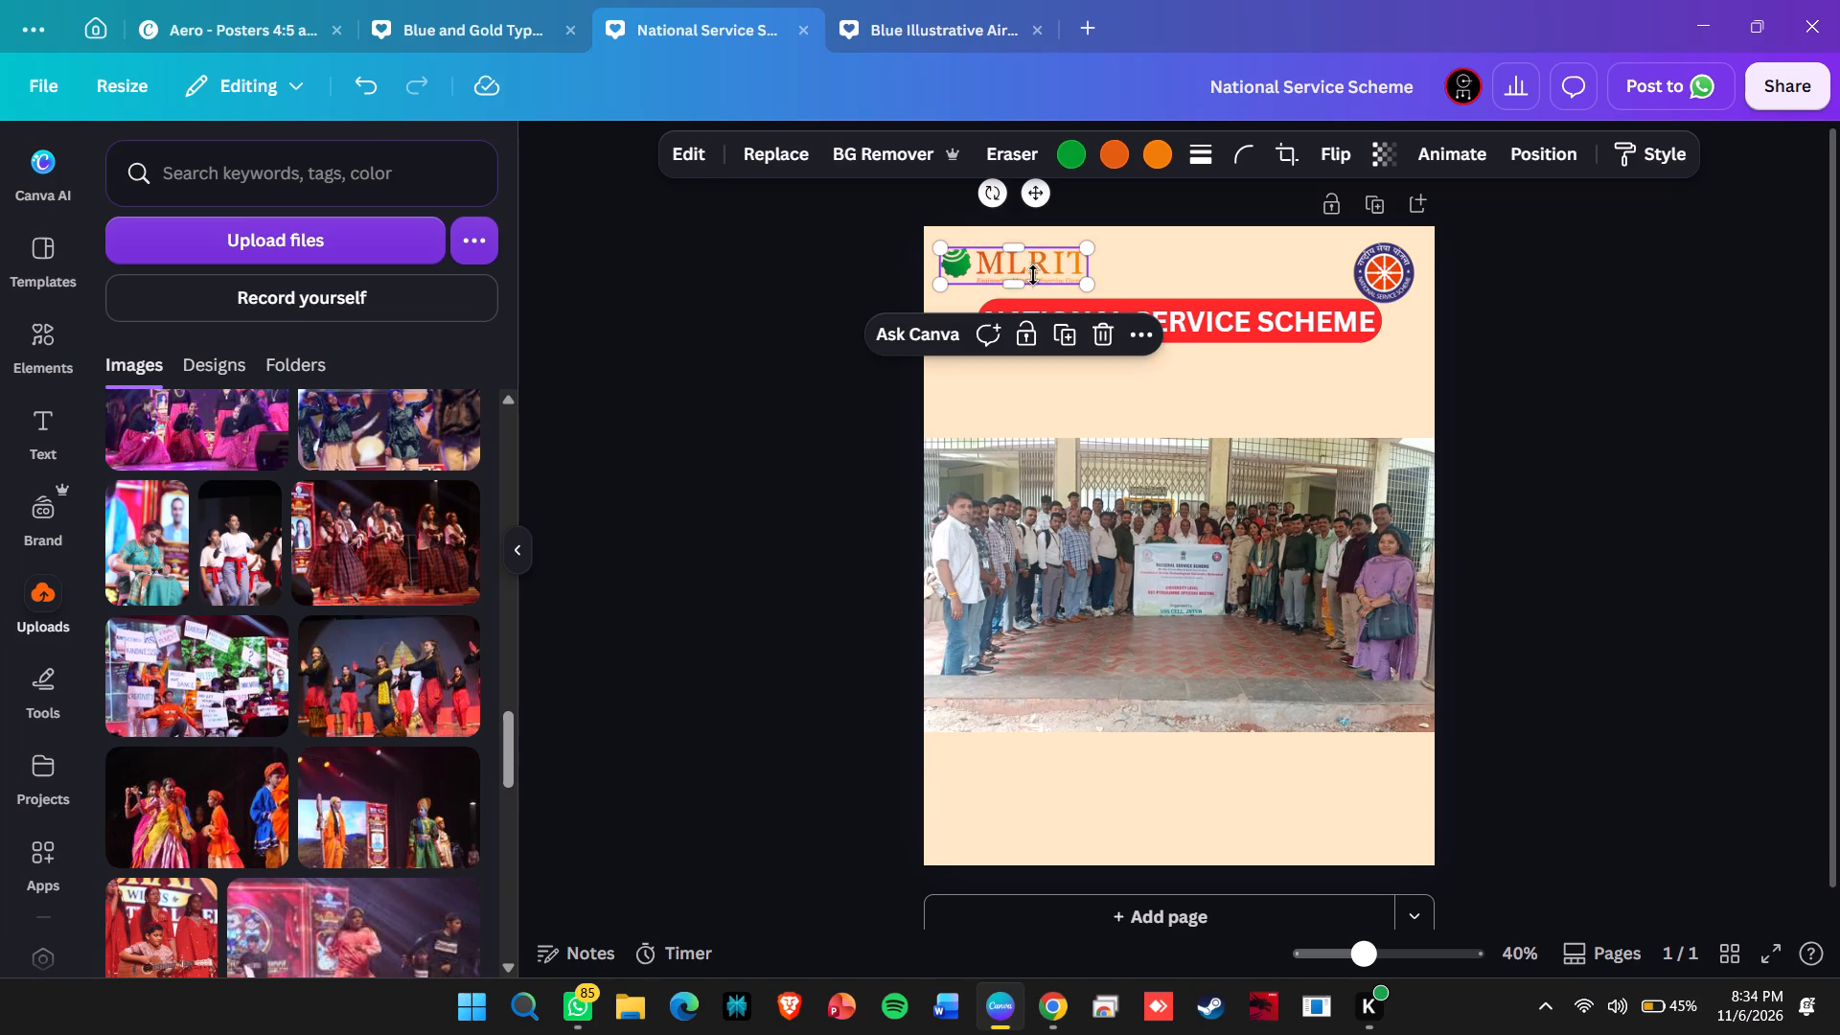
# Shrink the MLRIT logo slightly, keeping its upper-left corner in place.
pyautogui.moveTo(1089, 287); pyautogui.dragTo(1072, 284)
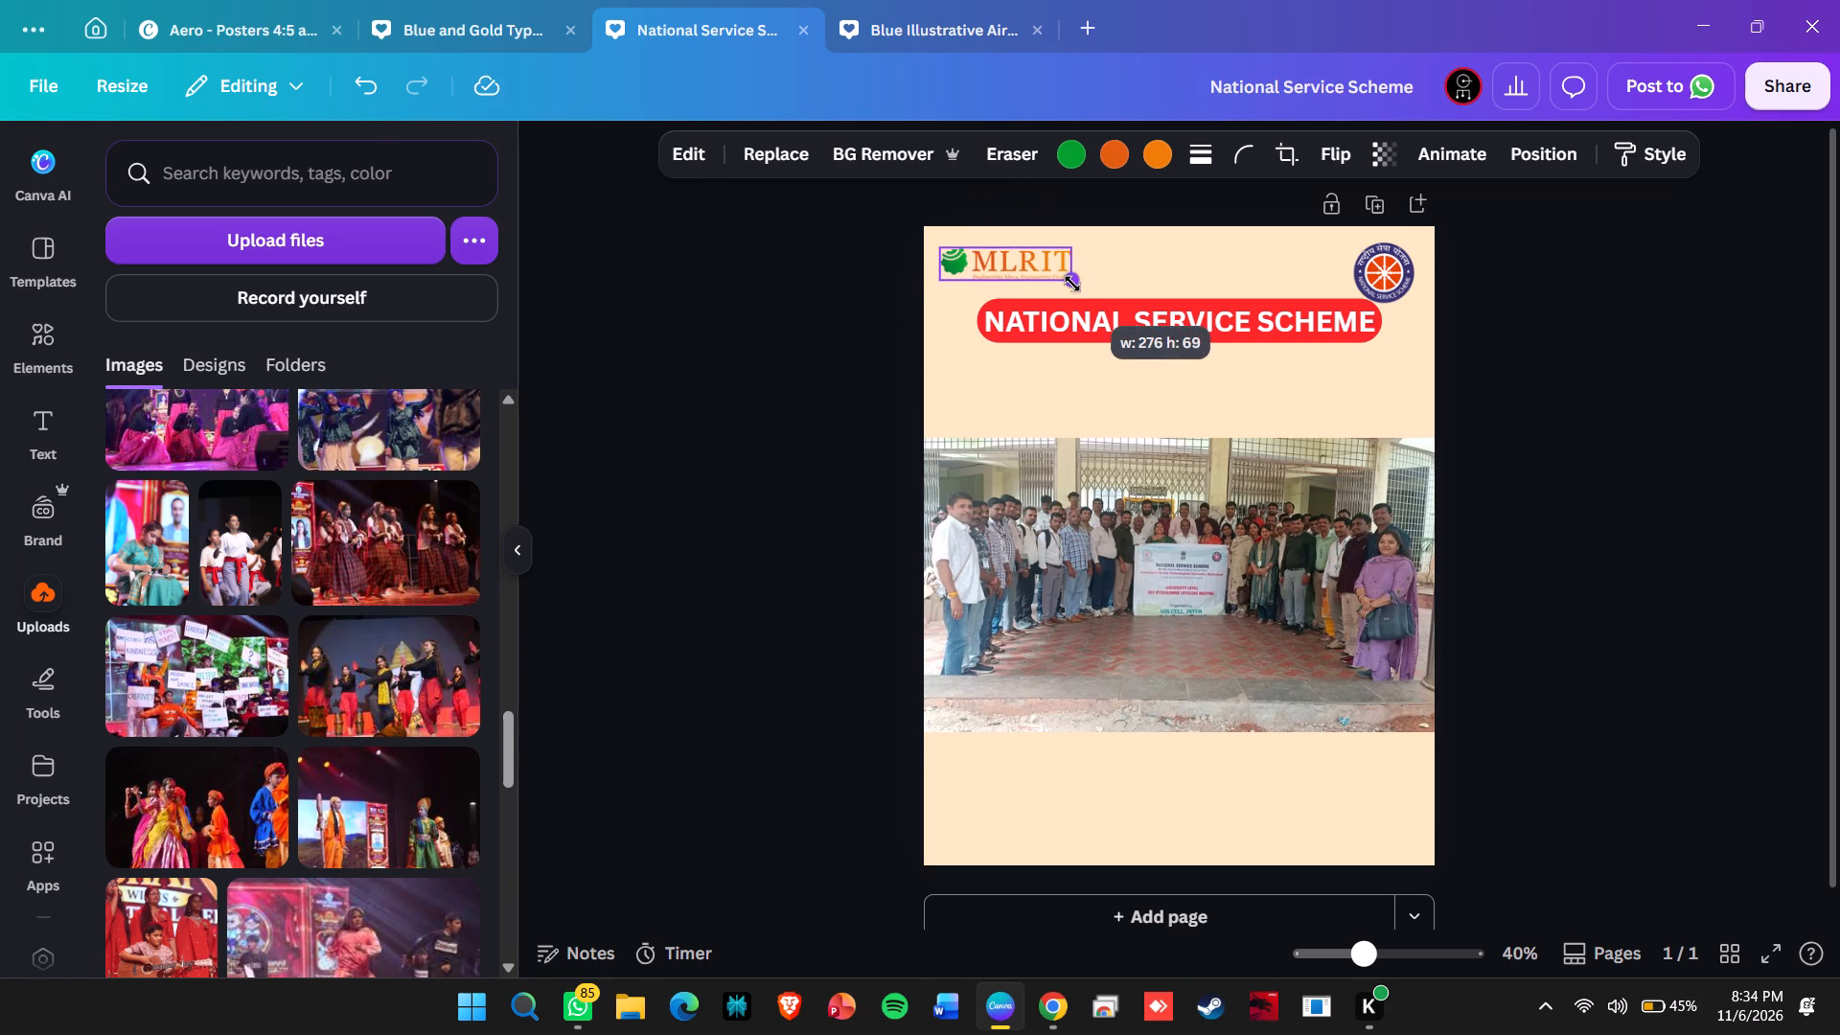
pyautogui.moveTo(1072, 284); pyautogui.dragTo(1069, 284)
# Shrink the round NSS emblem towards the poster's upper-right corner to roughly match the MLRIT logo's height.
pyautogui.click(1390, 278)
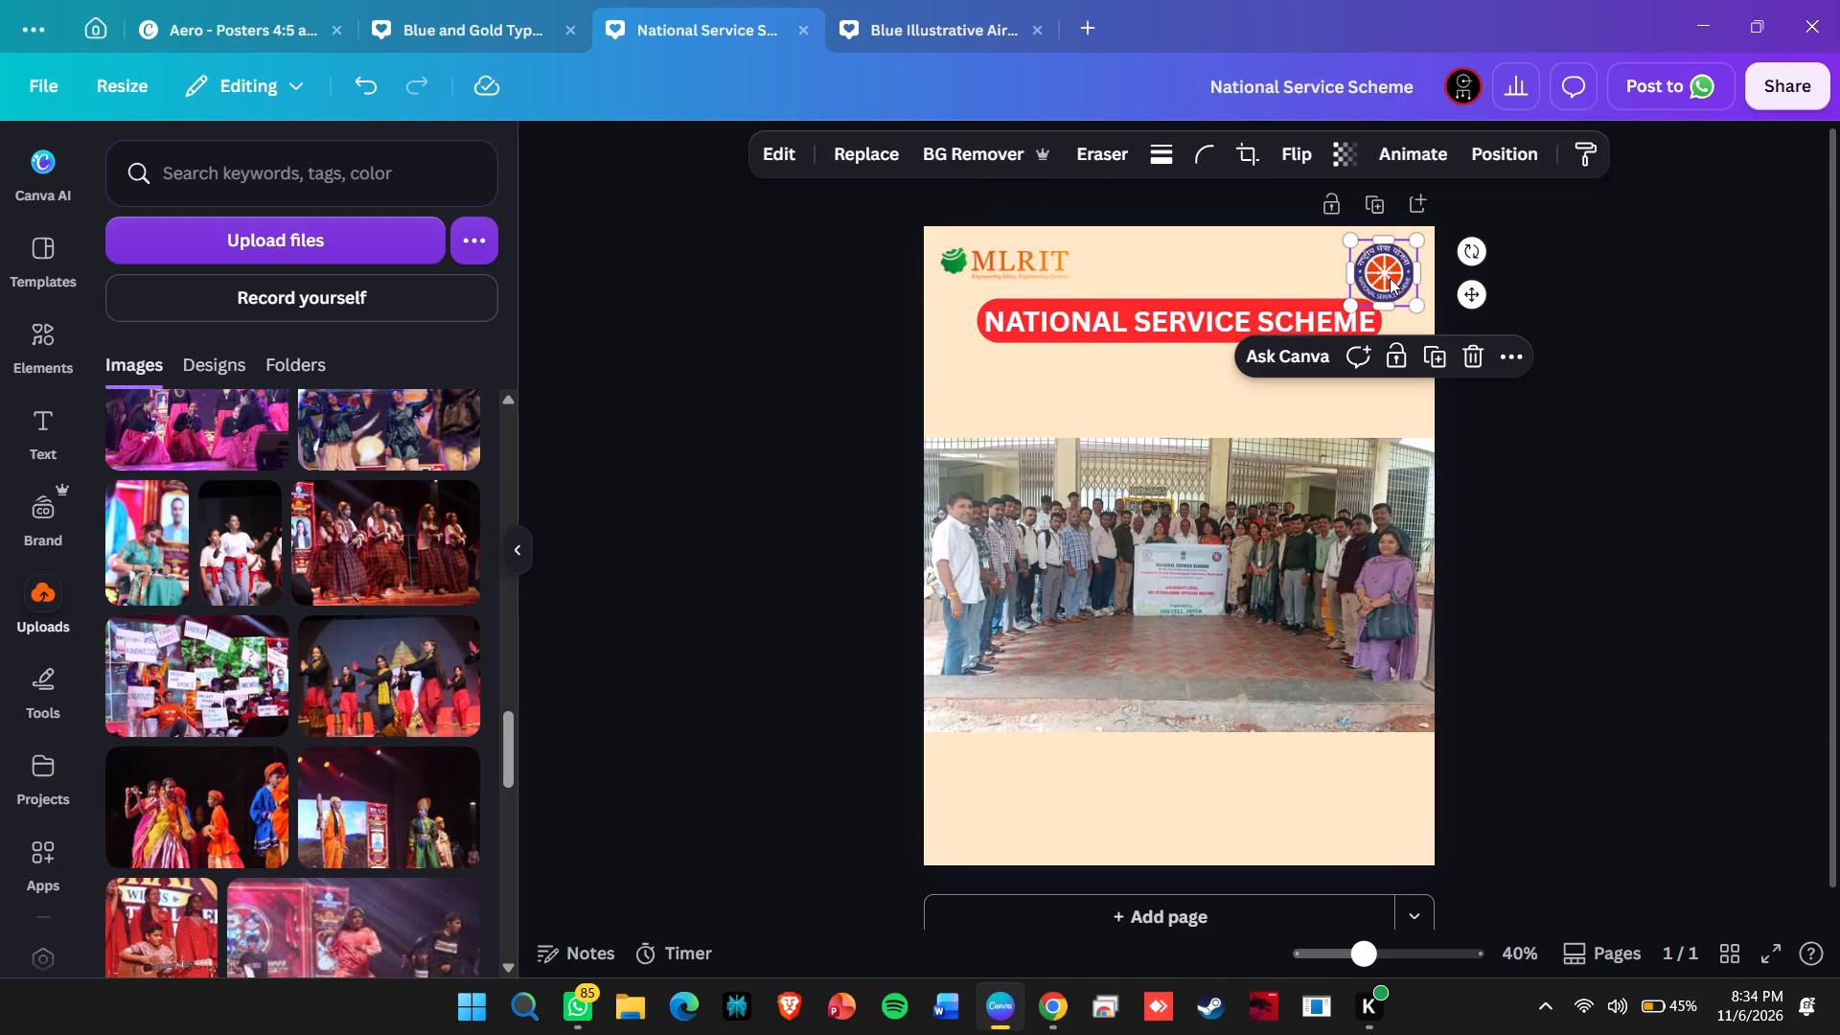
pyautogui.moveTo(1349, 310); pyautogui.dragTo(1359, 295)
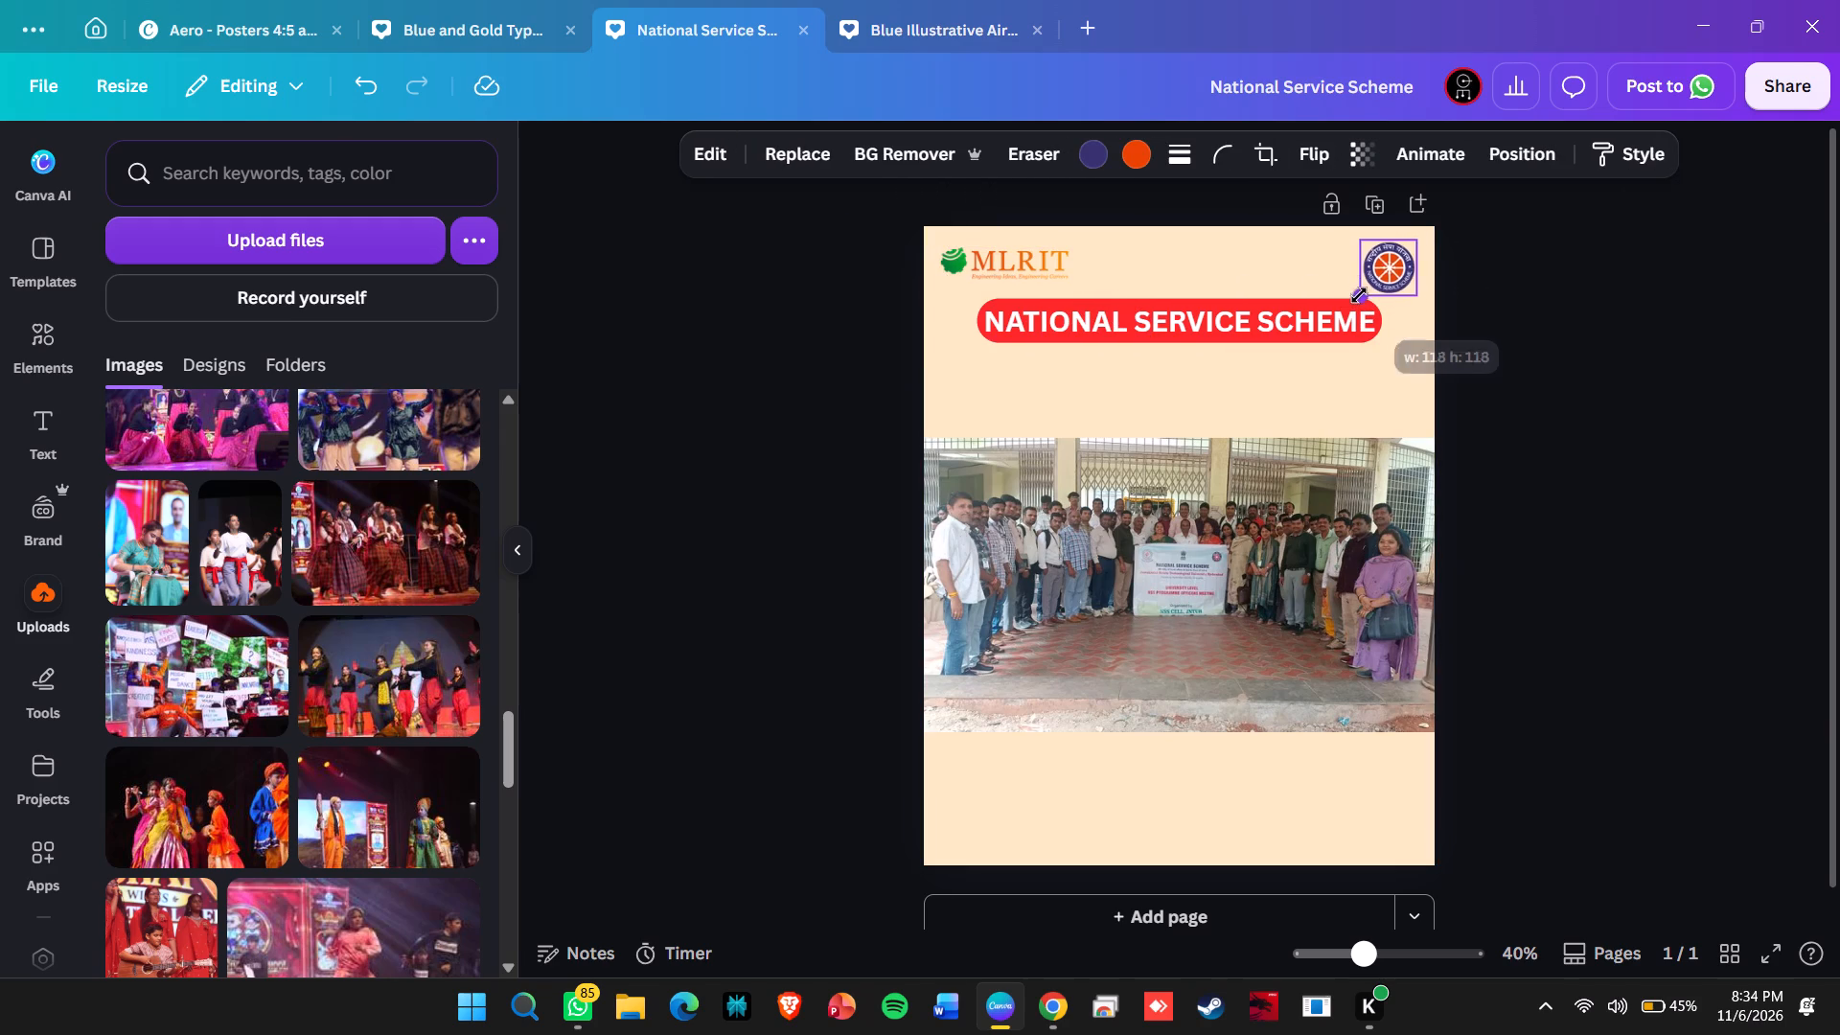
pyautogui.moveTo(1359, 295); pyautogui.dragTo(1367, 289)
pyautogui.click(1525, 286)
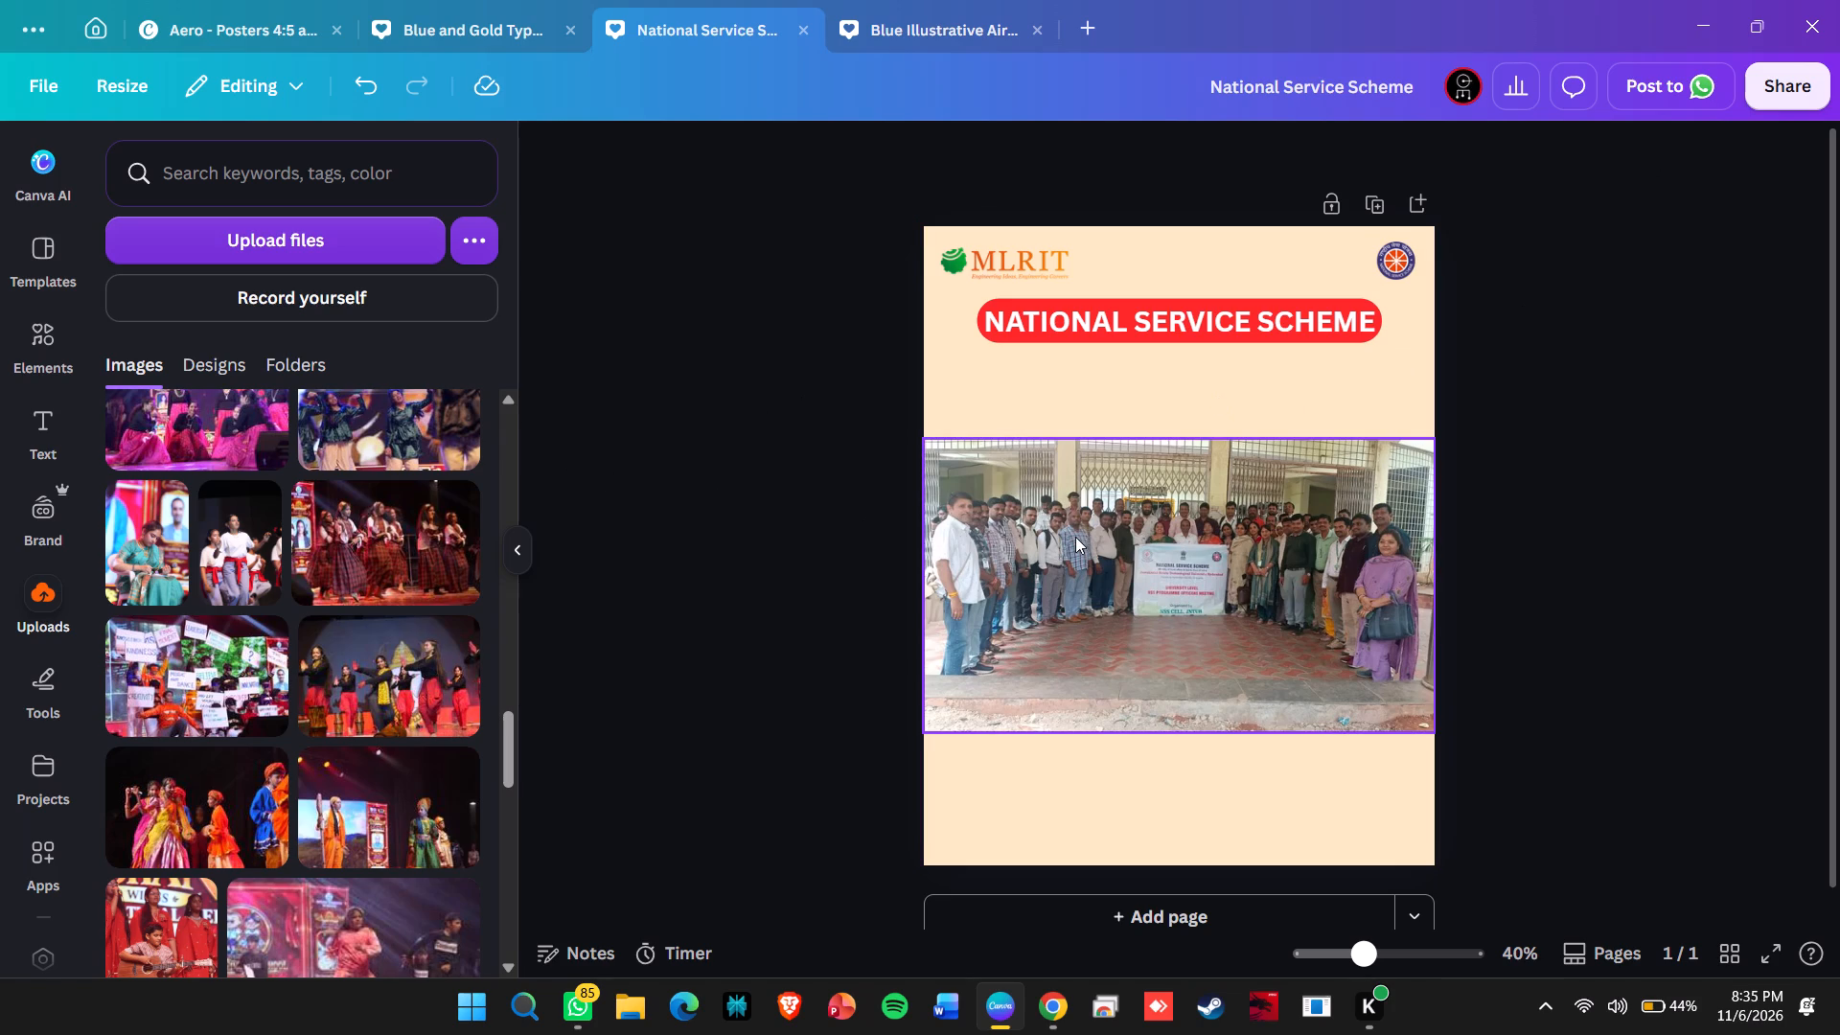
# Nudge the NATIONAL SERVICE SCHEME heading straight down to widen the gap below the logos.
pyautogui.click(1188, 321)
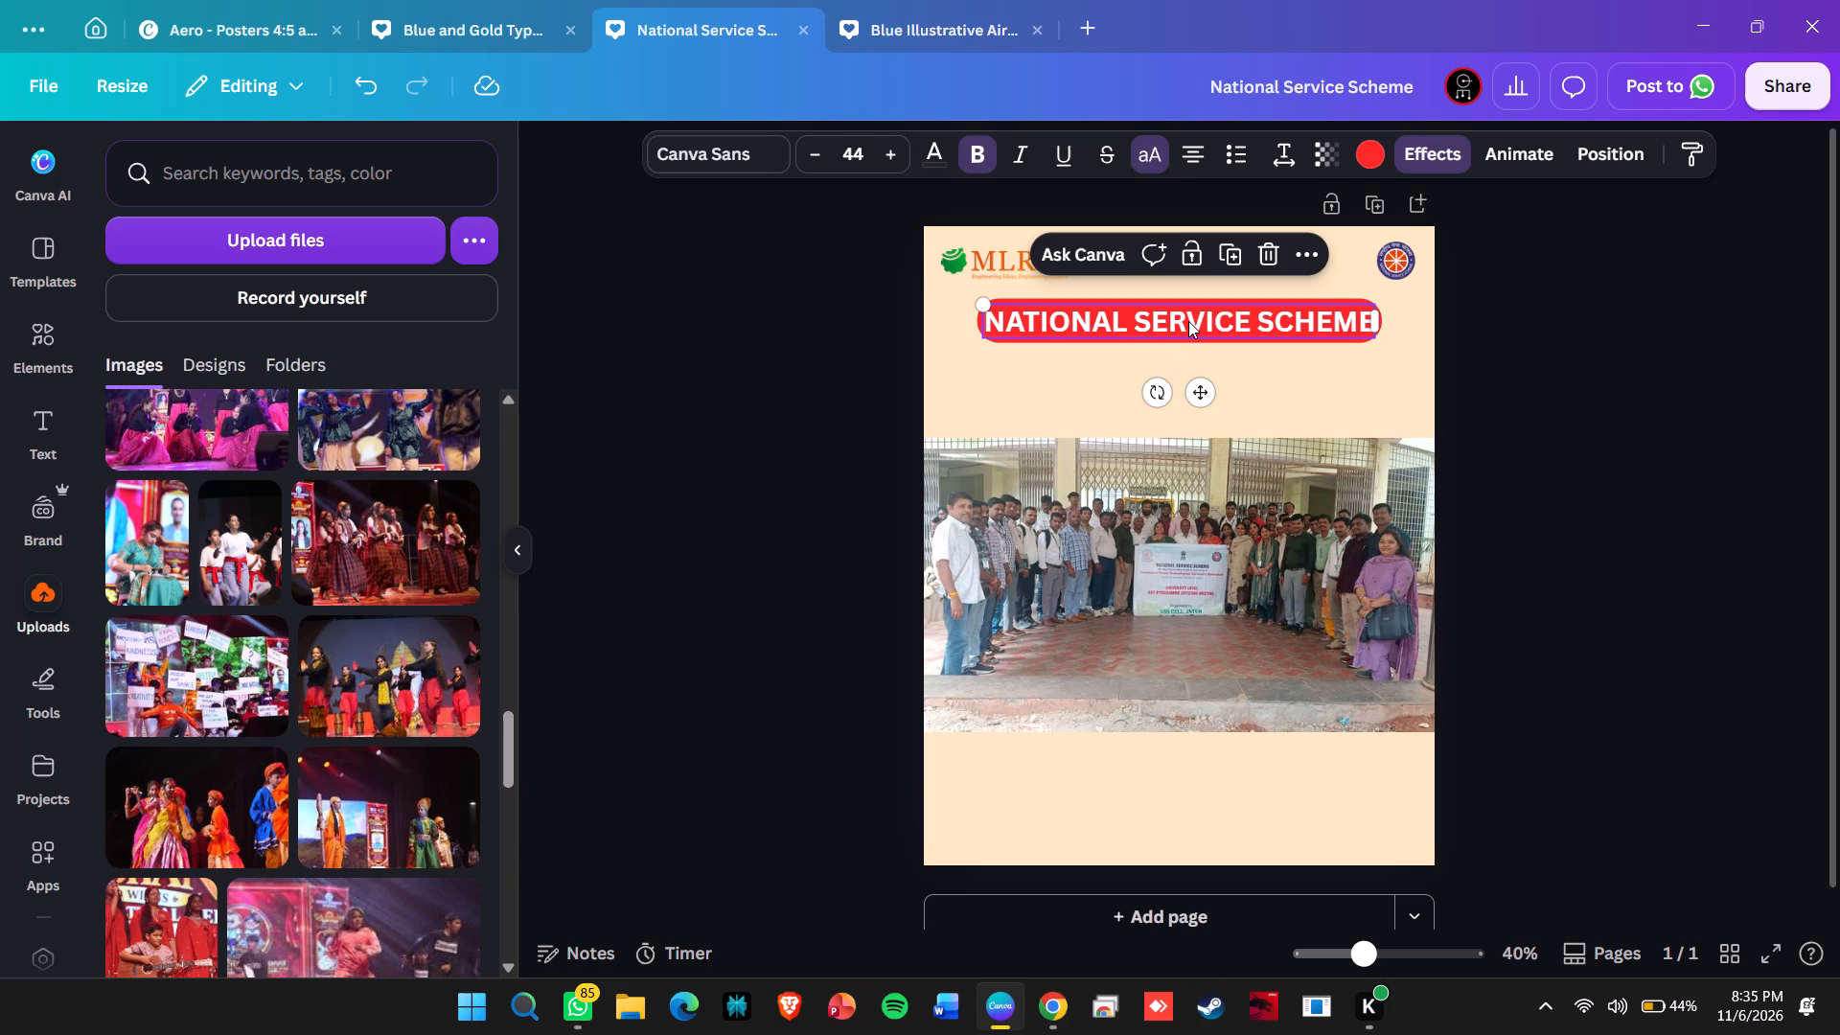
pyautogui.press('Down')
pyautogui.press('Down')
pyautogui.press('Down')
pyautogui.press('Down')
pyautogui.press('Down')
pyautogui.press('Down')
pyautogui.press('Down')
pyautogui.press('Down')
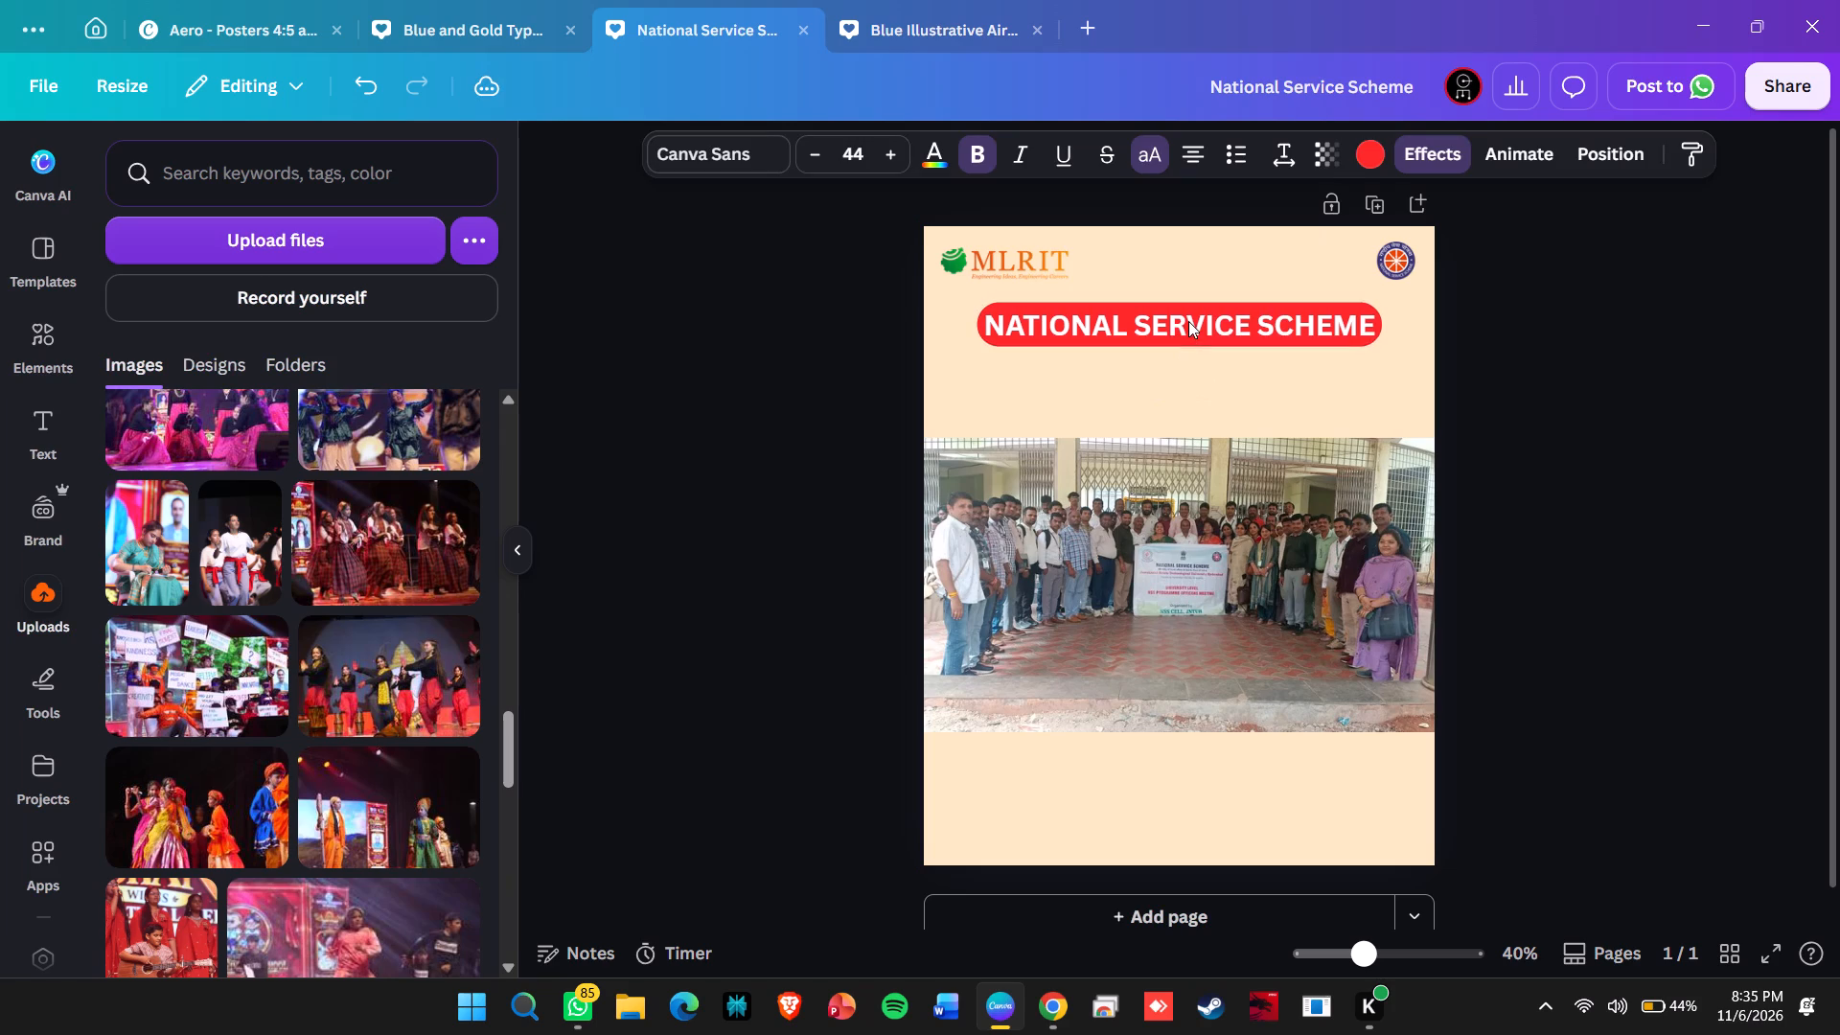
pyautogui.press('Down')
pyautogui.press('Down')
pyautogui.press('Down')
pyautogui.press('Down')
pyautogui.press('Down')
pyautogui.press('Down')
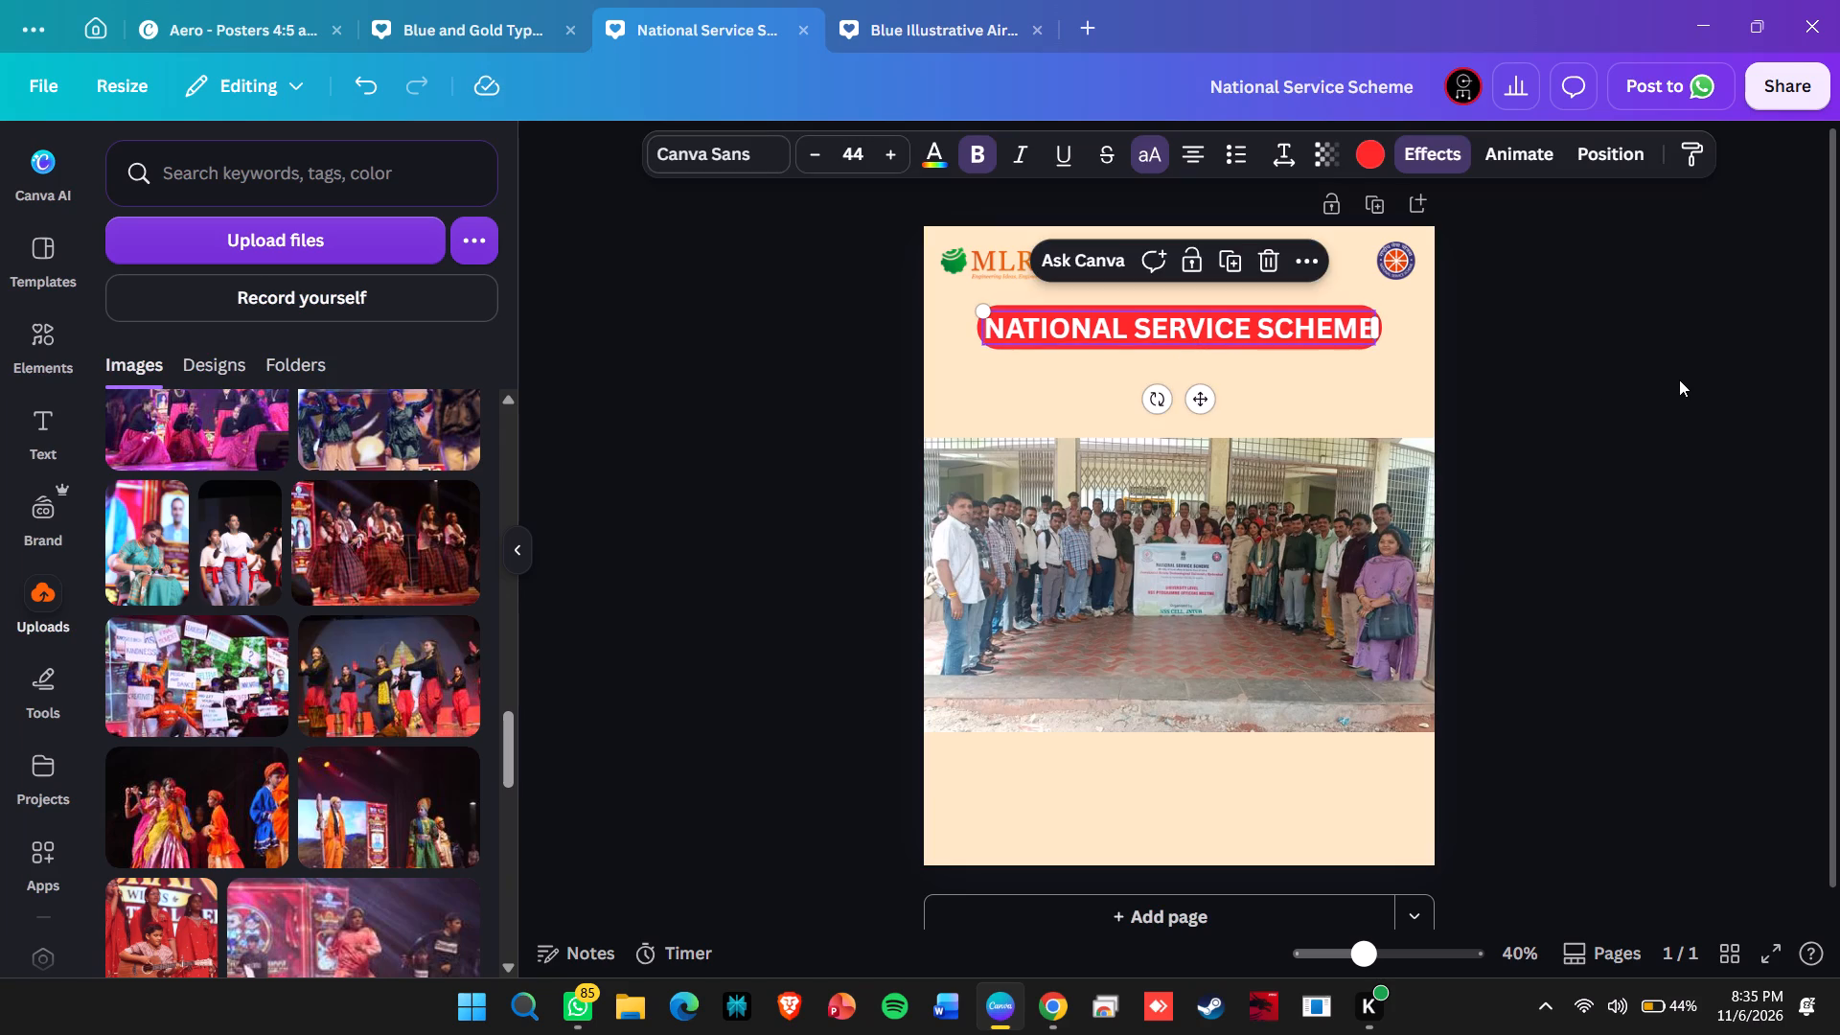
pyautogui.click(1679, 379)
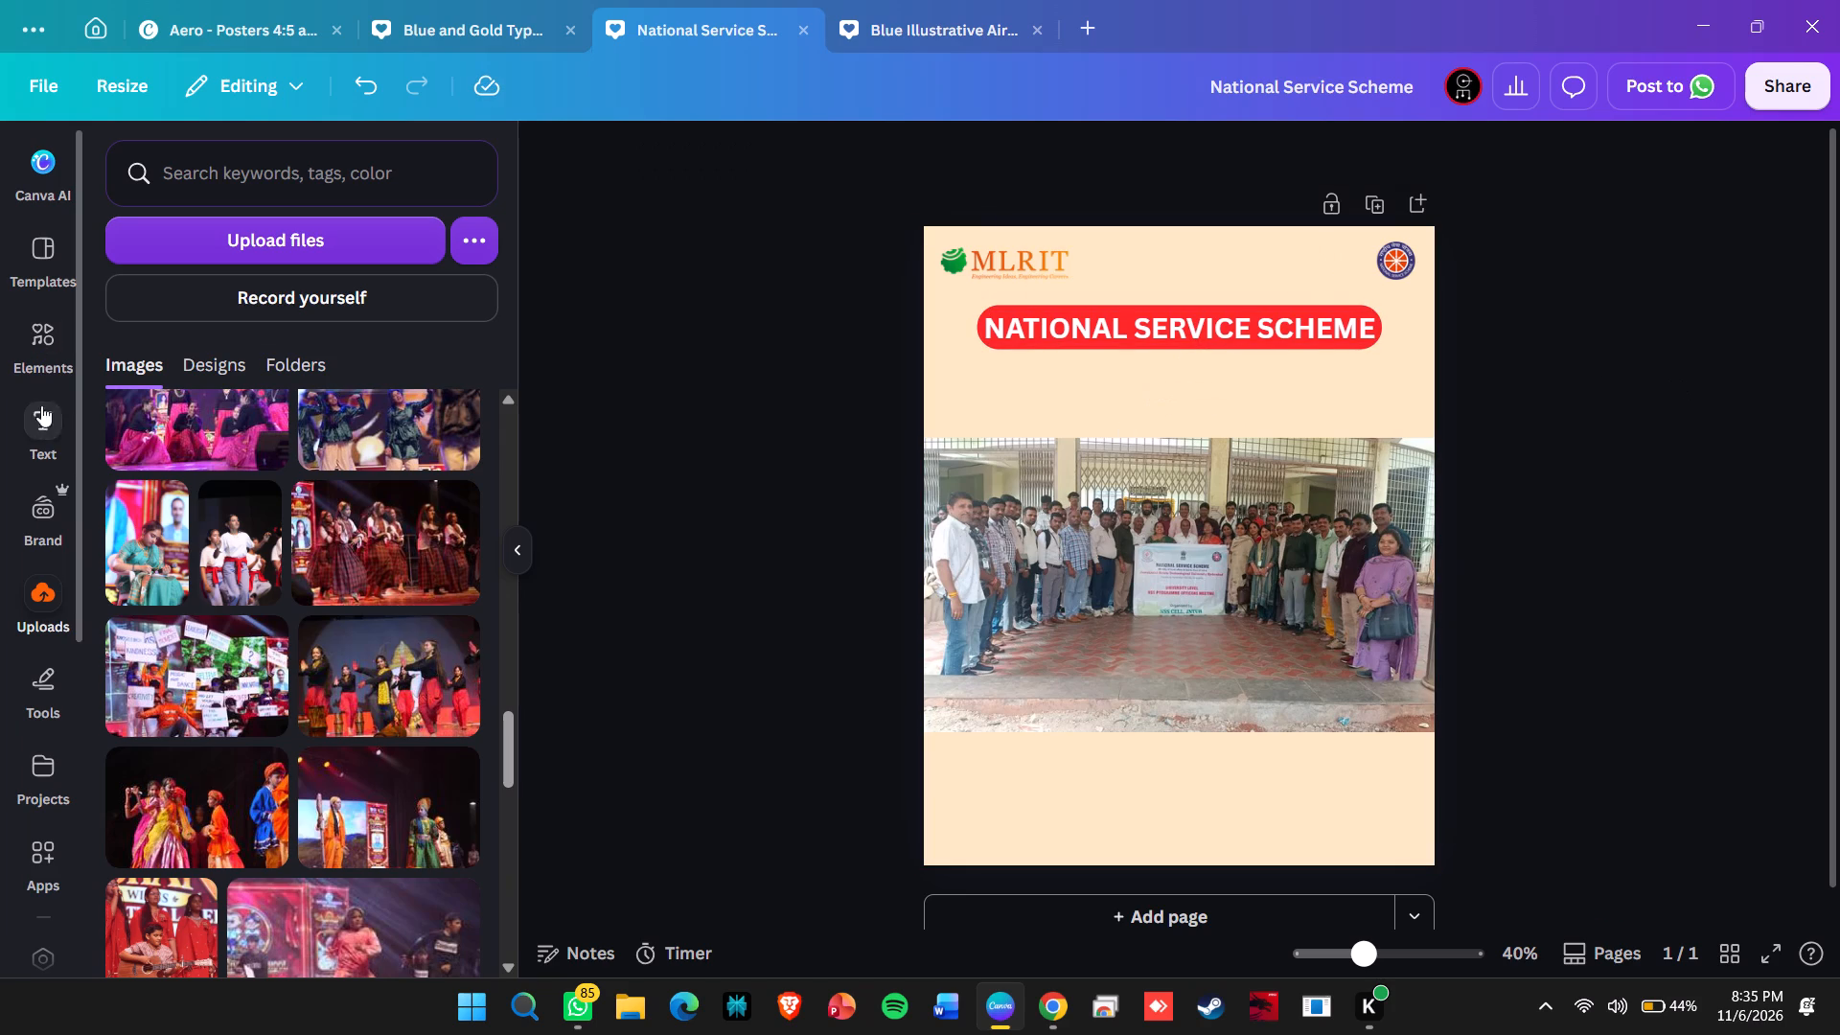
# Add a new text box to the poster and enter "MLR INSTI" as the start of the college name.
pyautogui.click(36, 427)
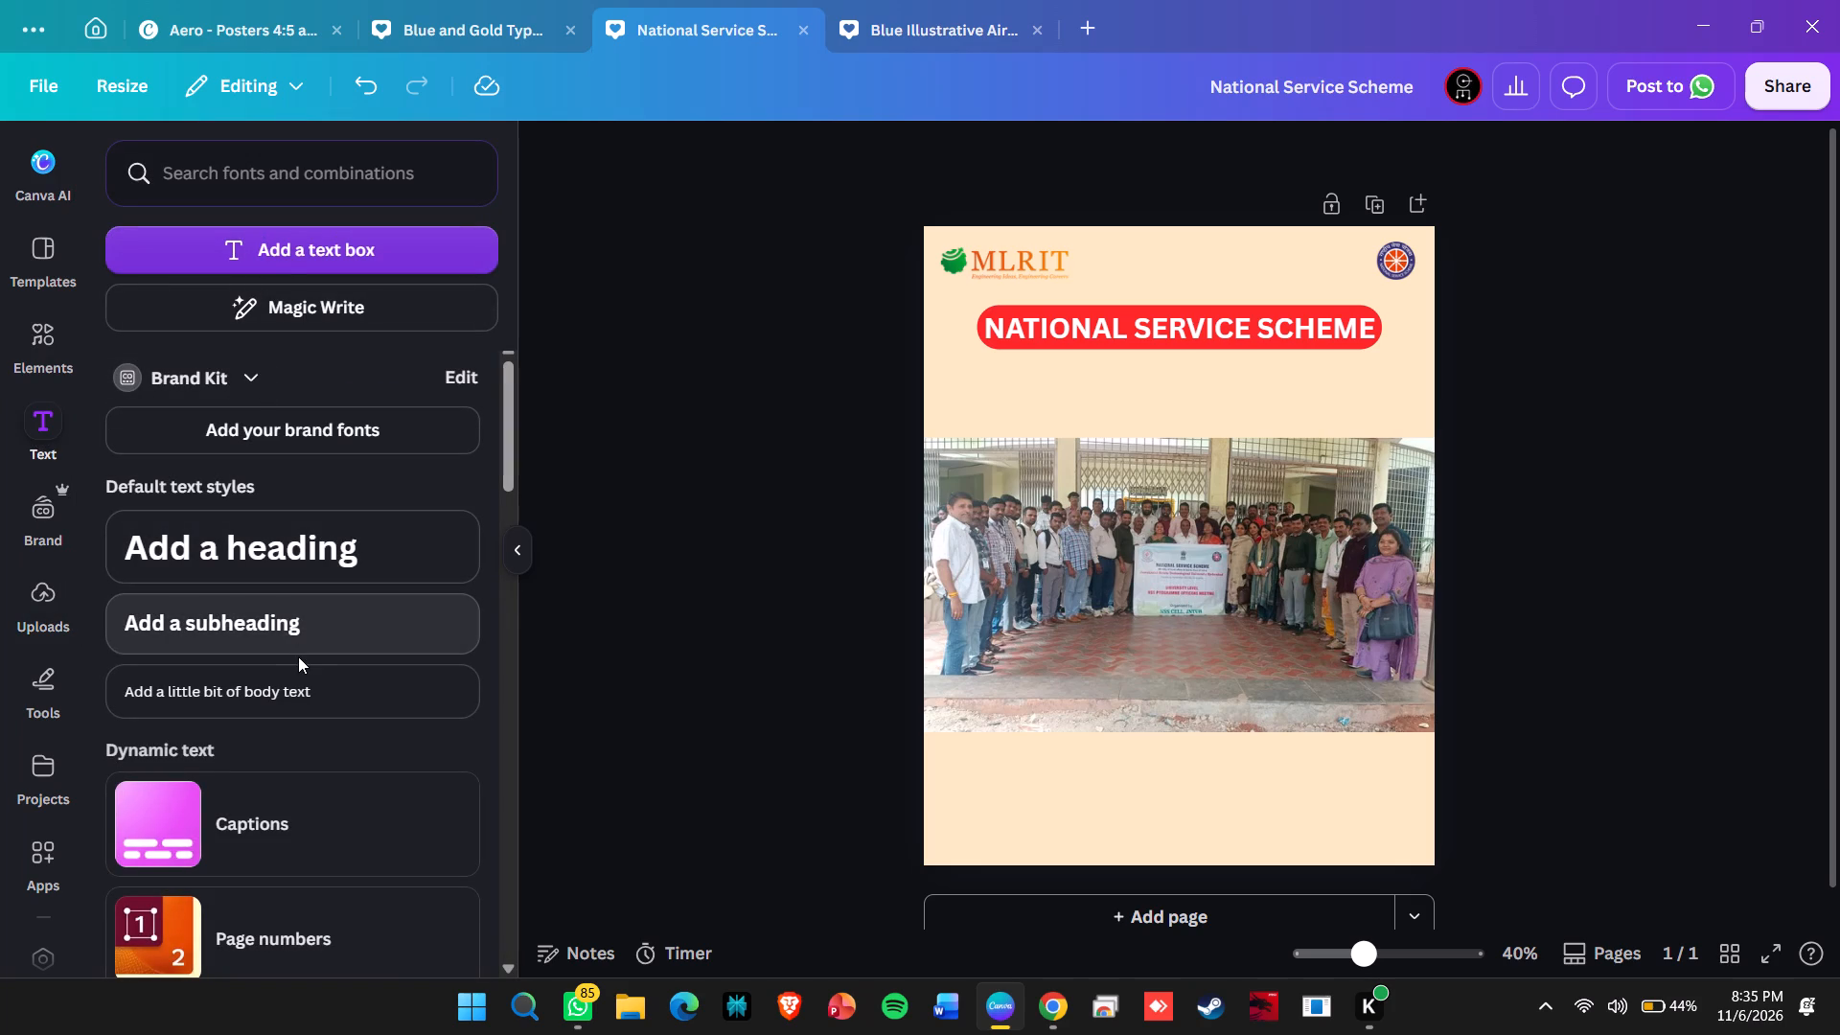
pyautogui.click(400, 248)
pyautogui.write('mlr')
pyautogui.press('space')
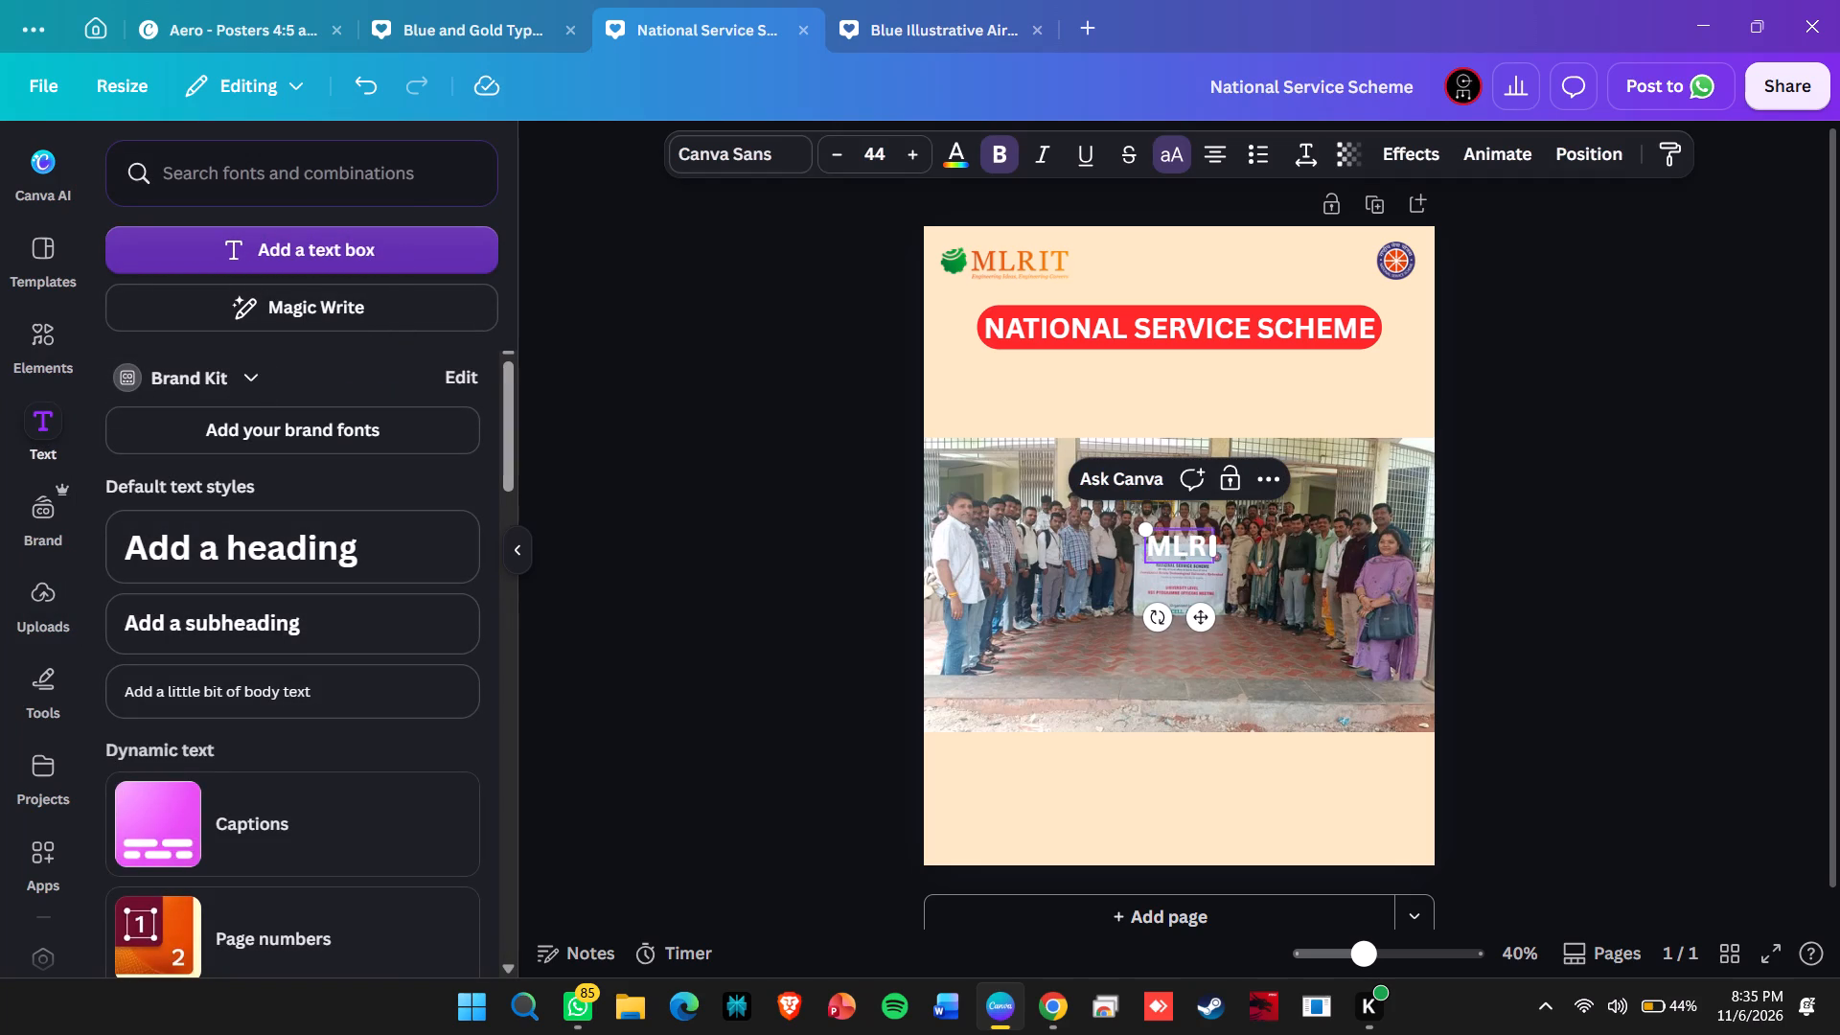
pyautogui.write('insti')
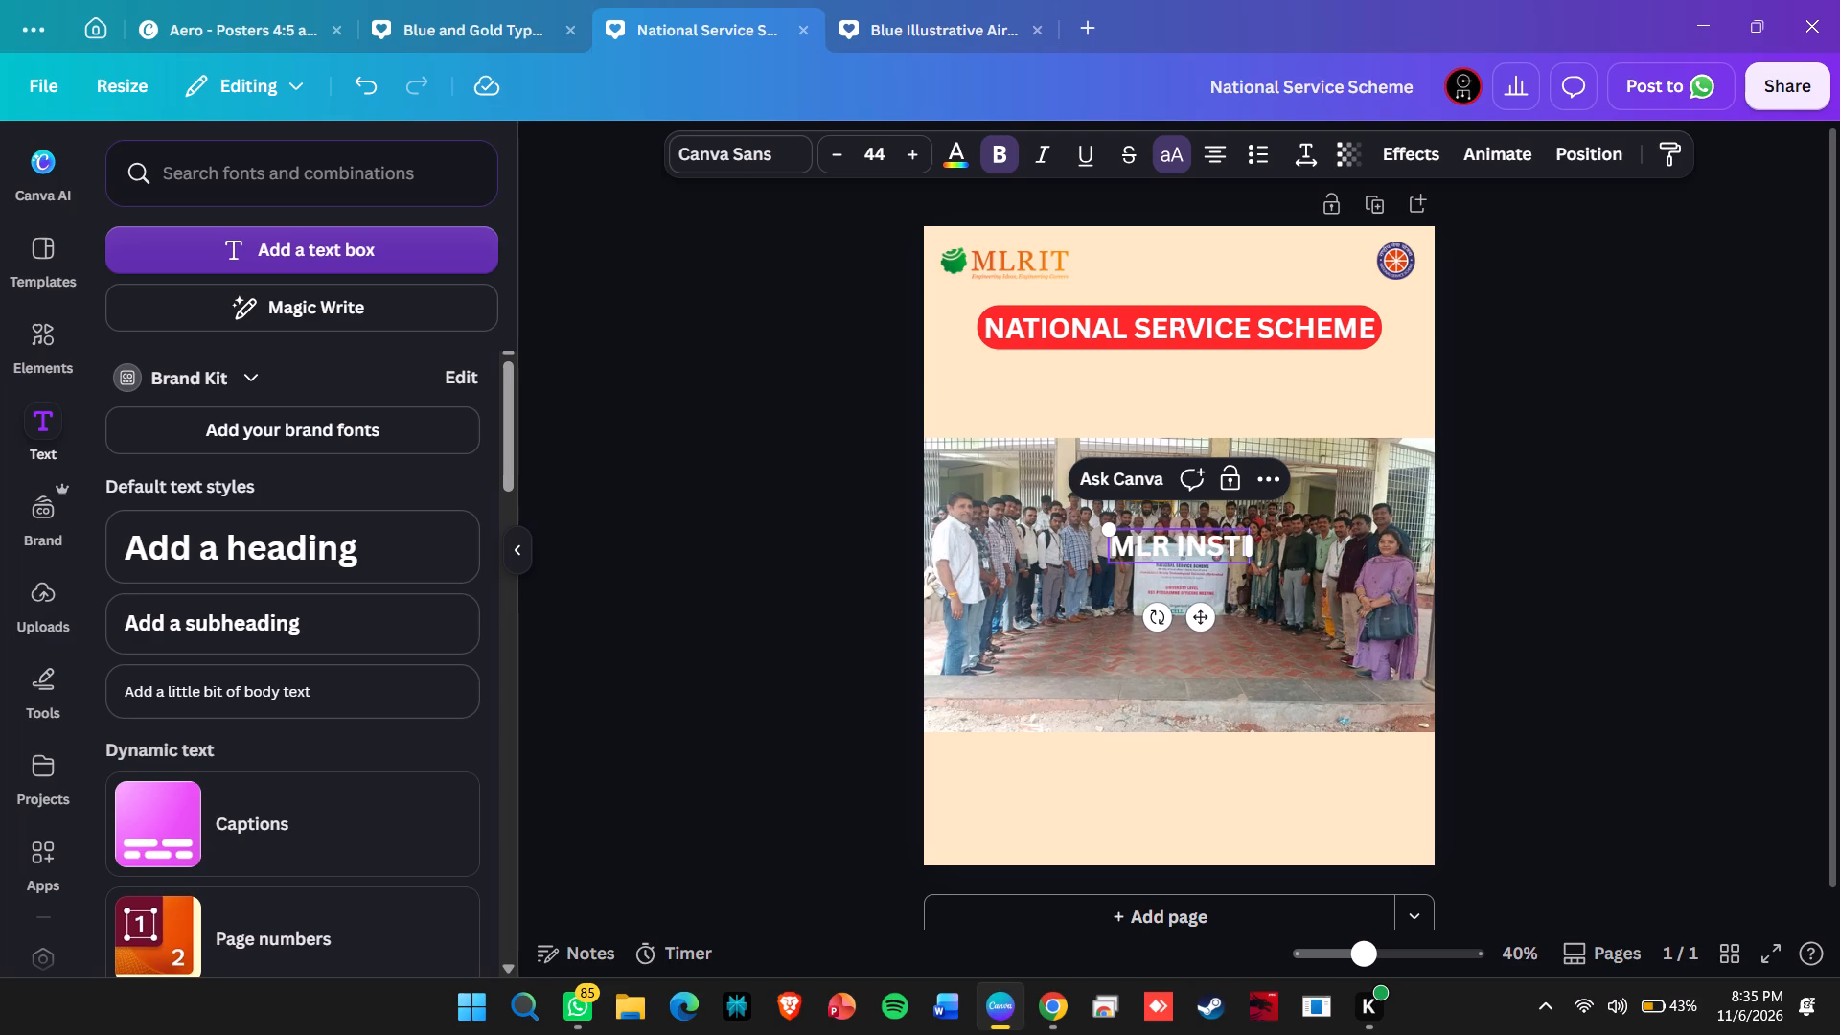
# Switch to Chrome, search the web for MLRIT in a new tab and open the college's Wikipedia article.
pyautogui.click(1055, 1018)
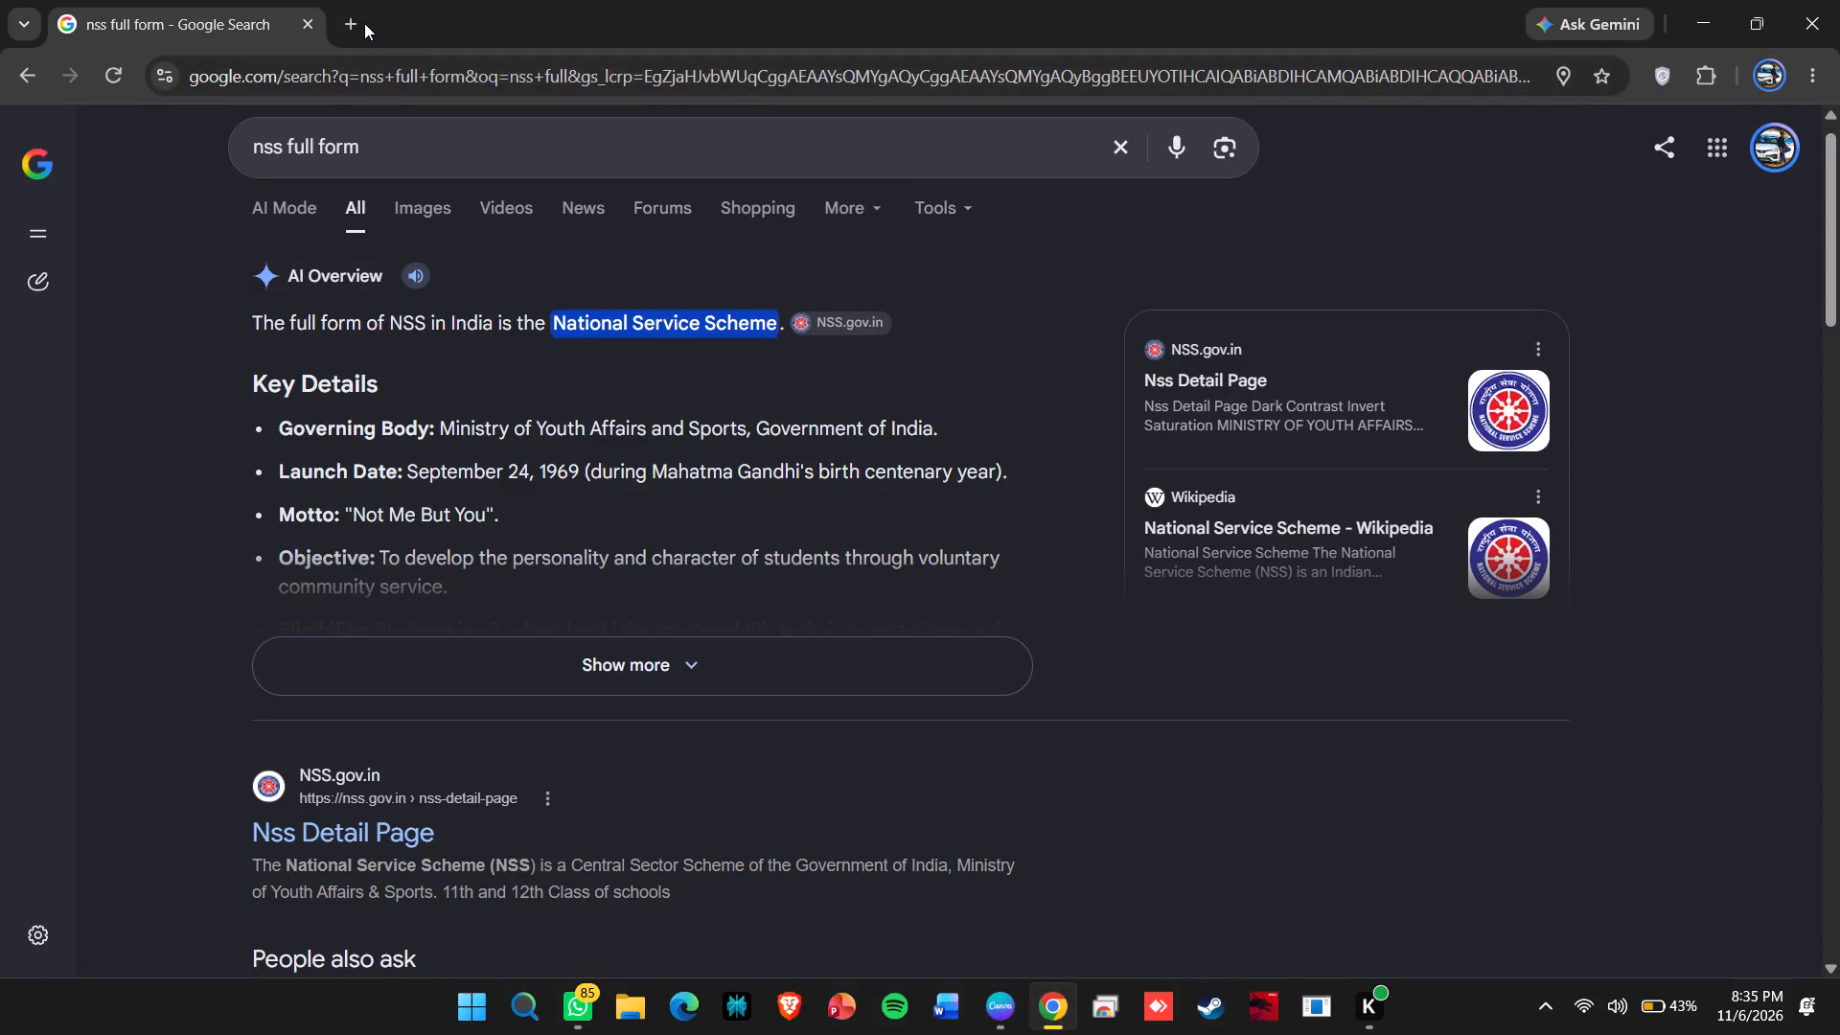
pyautogui.click(357, 23)
pyautogui.write('mlr')
pyautogui.write('it')
pyautogui.press('space')
pyautogui.press('Return')
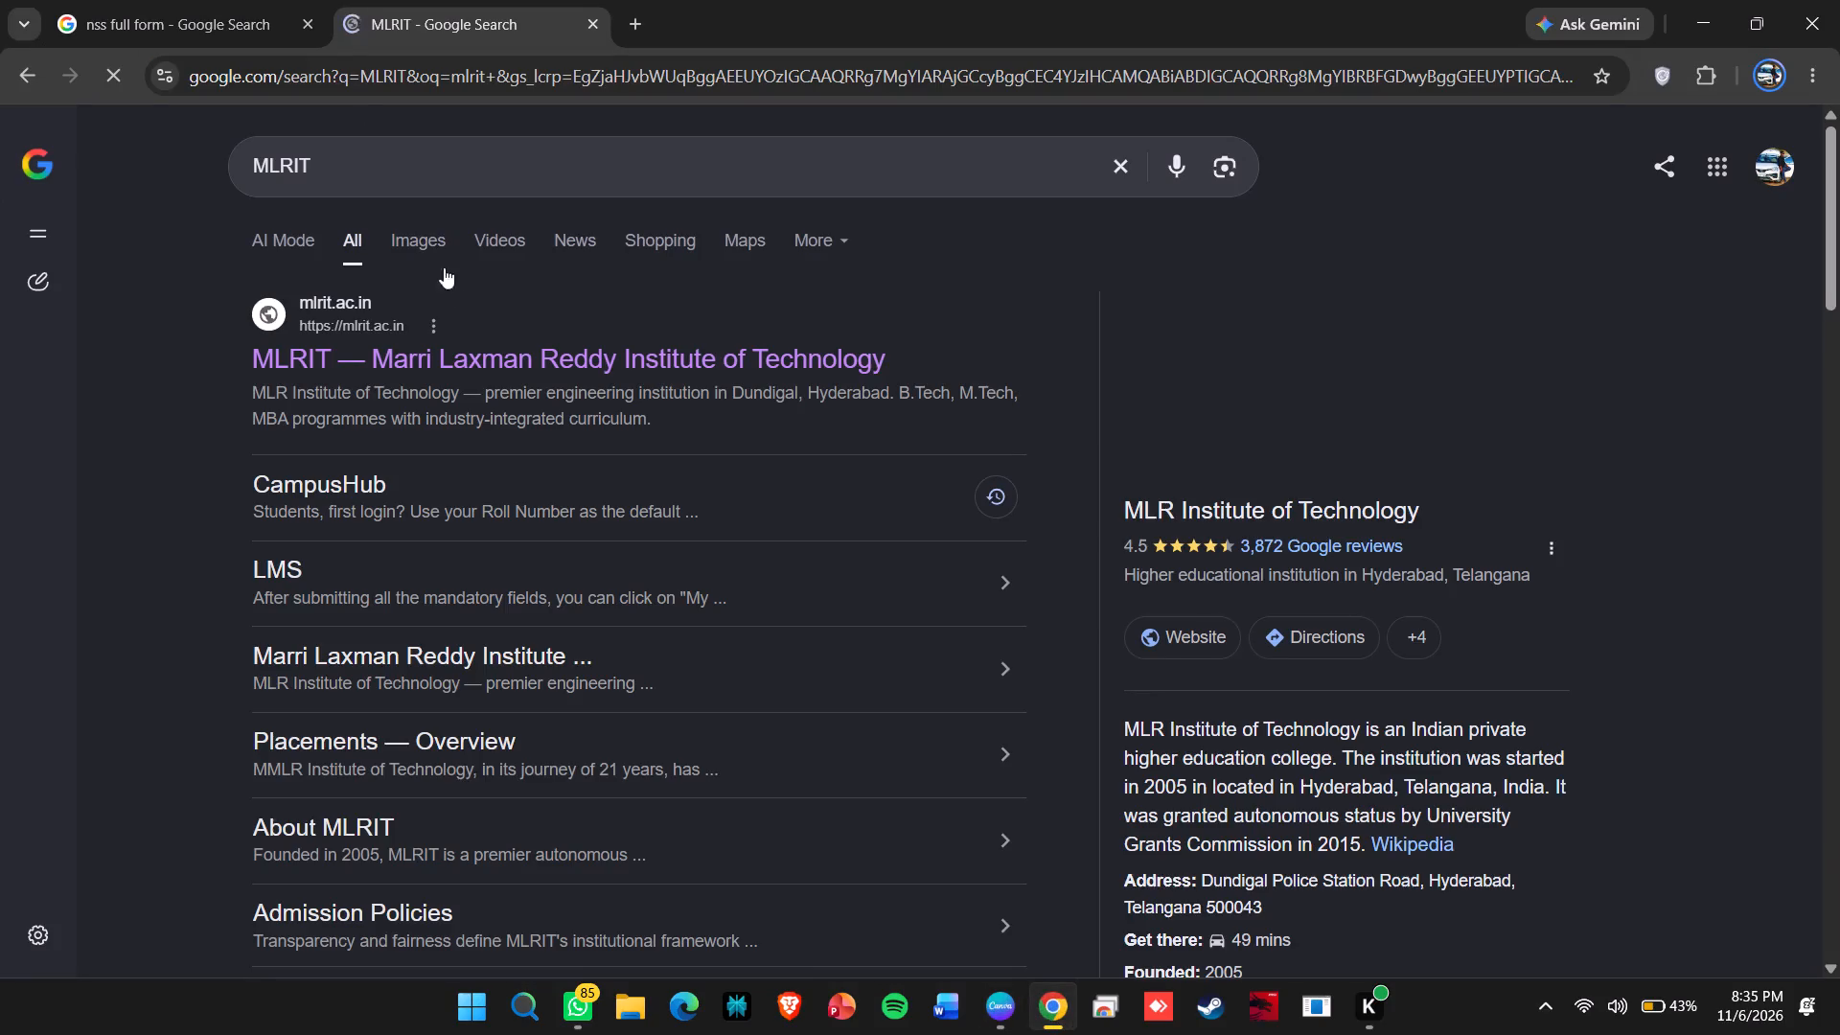
pyautogui.scroll(-3, 476, 678)
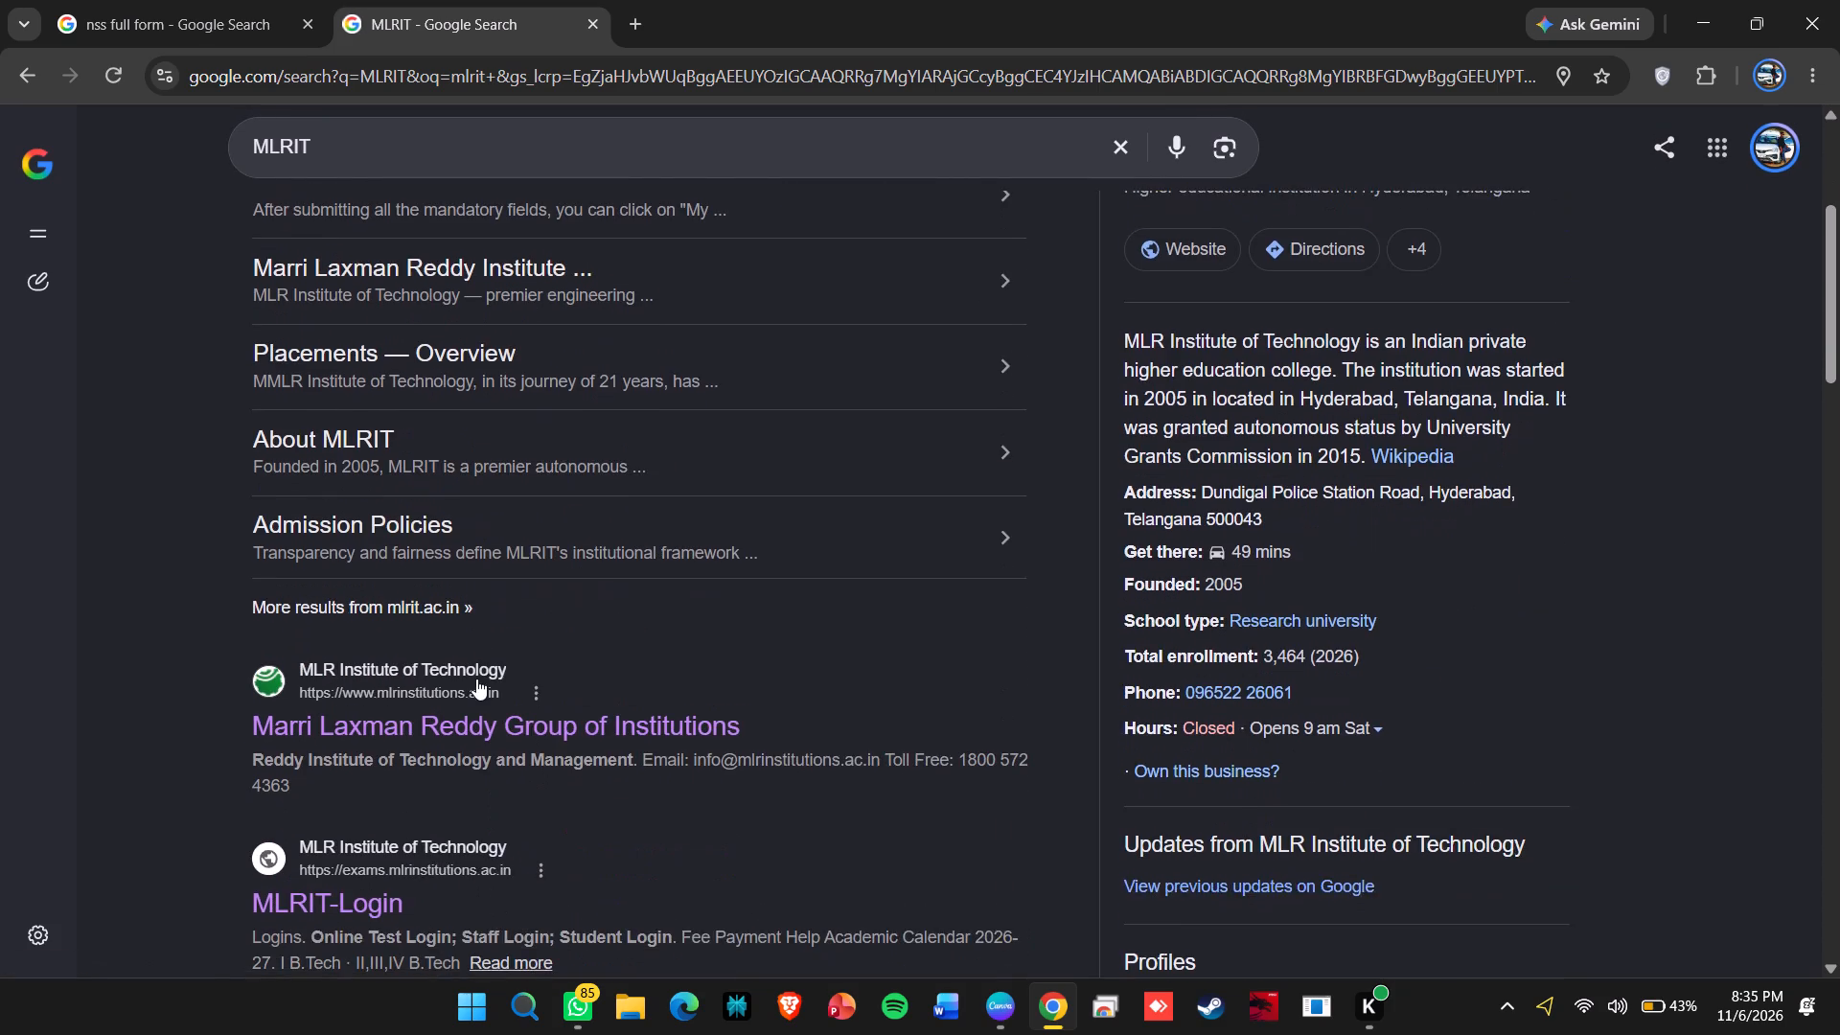
pyautogui.scroll(-4, 476, 678)
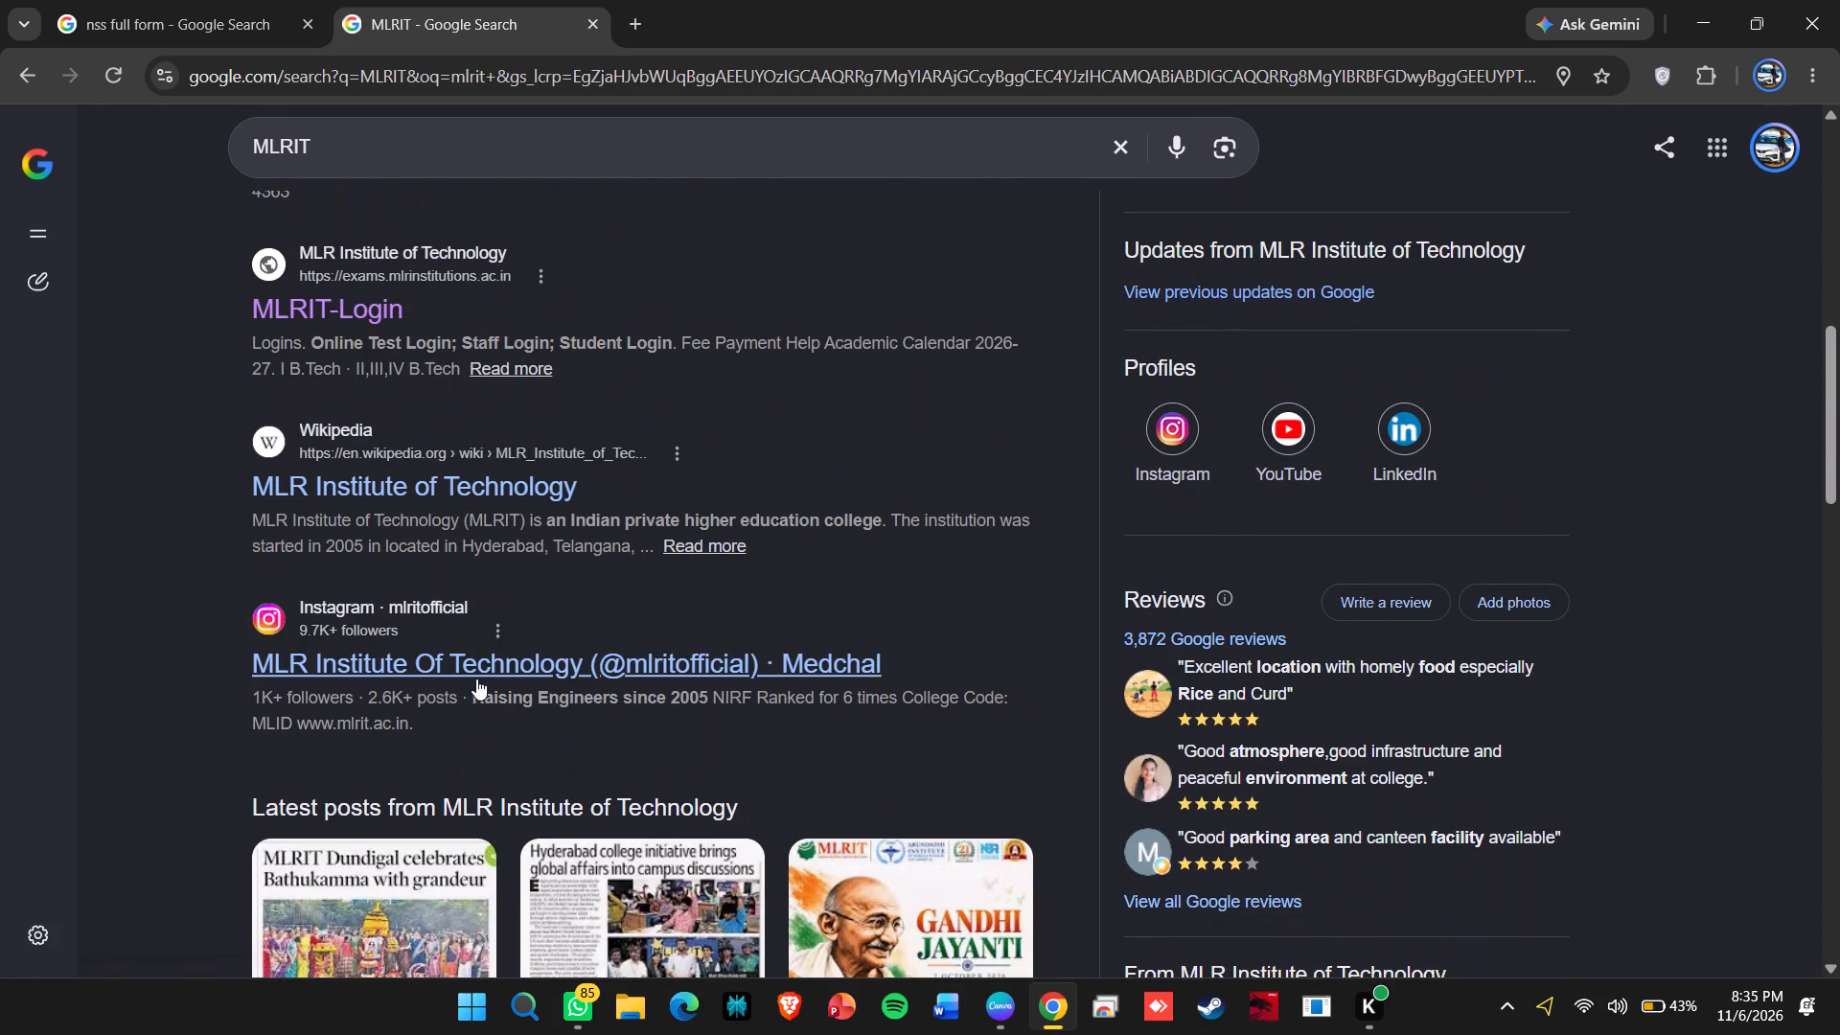
pyautogui.click(710, 546)
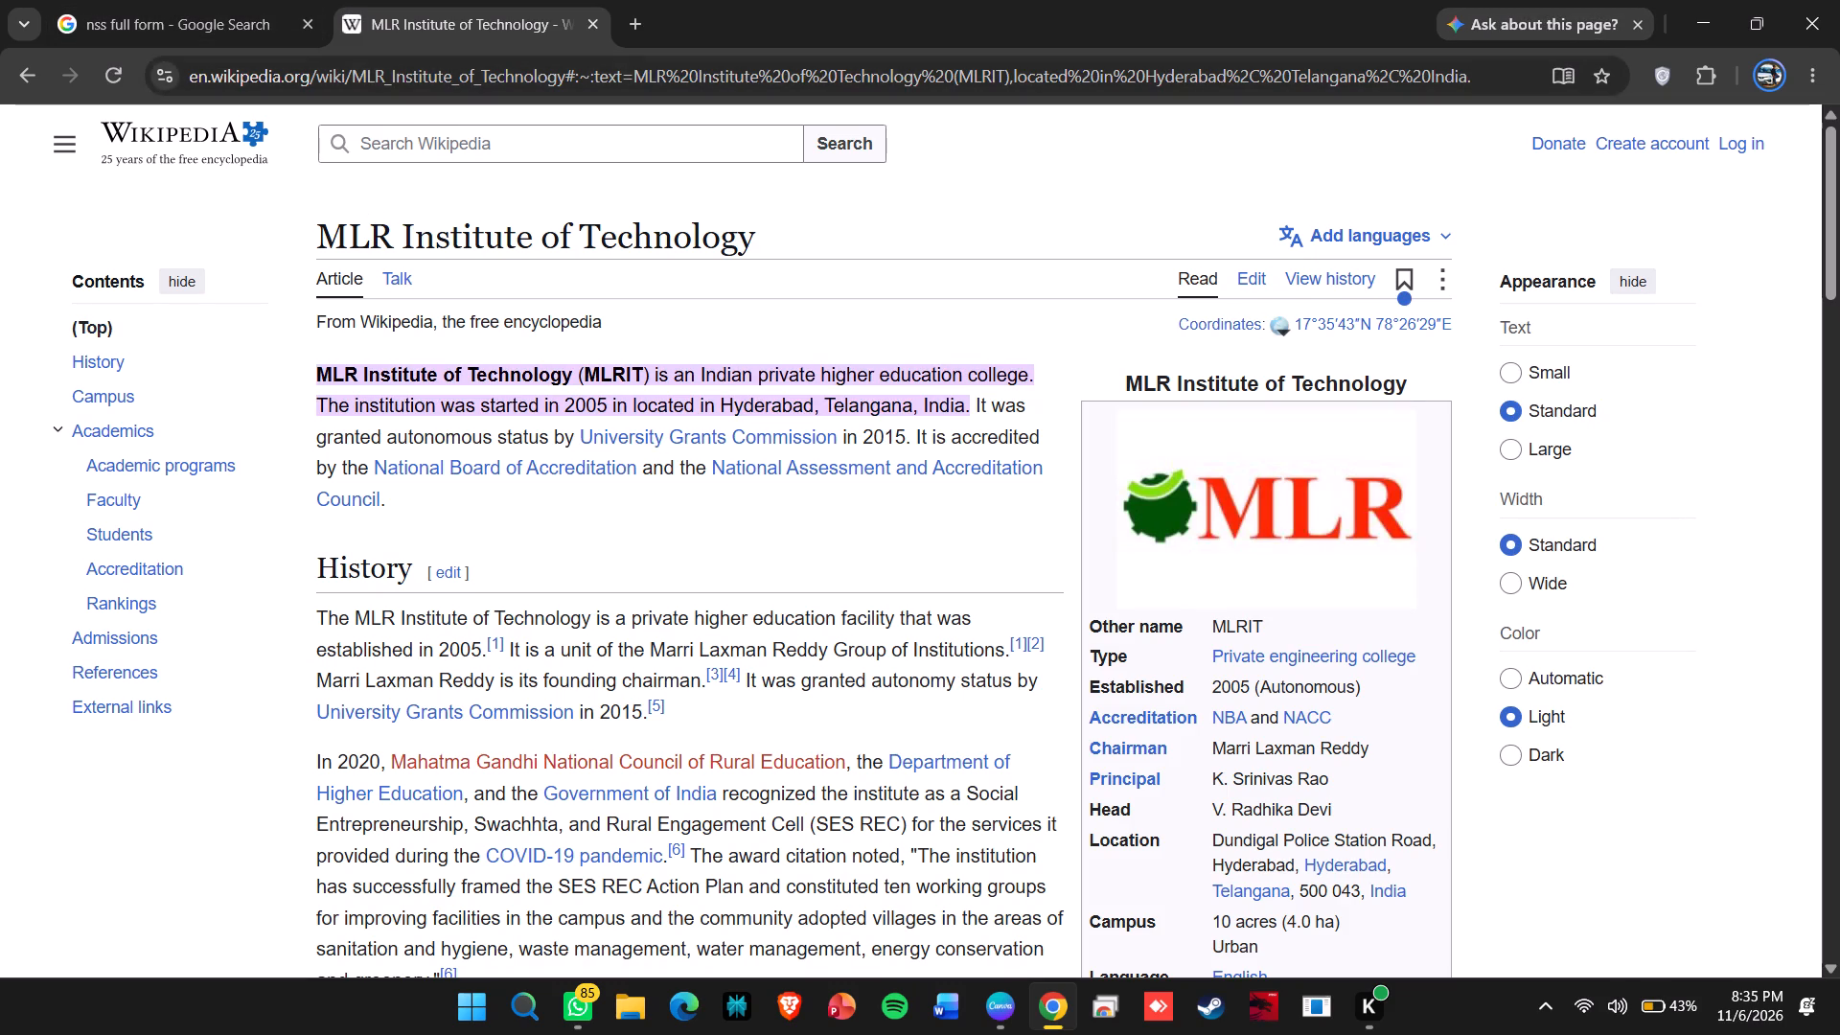
# Copy "MLR Institute of Technology" from the article's opening sentence and replace the new text box's content in Canva with it.
pyautogui.moveTo(572, 379); pyautogui.dragTo(326, 372)
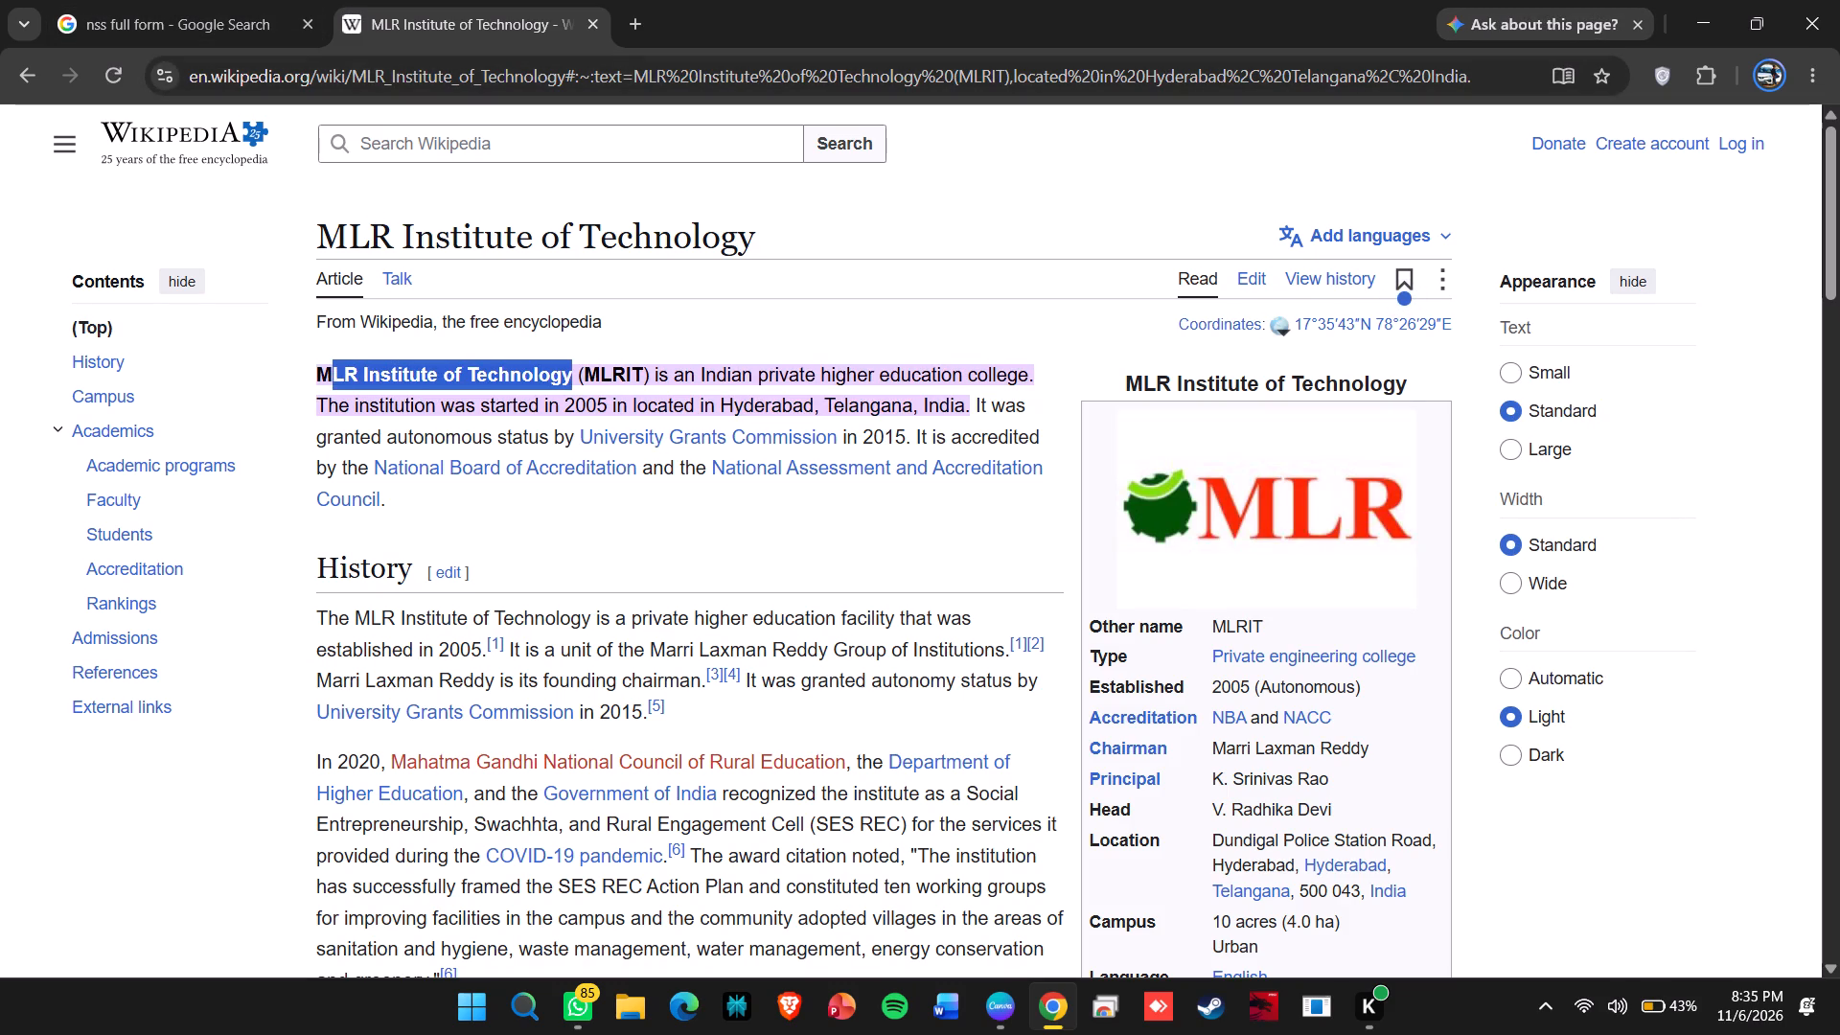
pyautogui.moveTo(326, 372); pyautogui.dragTo(310, 372)
pyautogui.hotkey('ctrl', 'c')
pyautogui.hotkey('ctrl', 'c')
pyautogui.hotkey('ctrl', 'c')
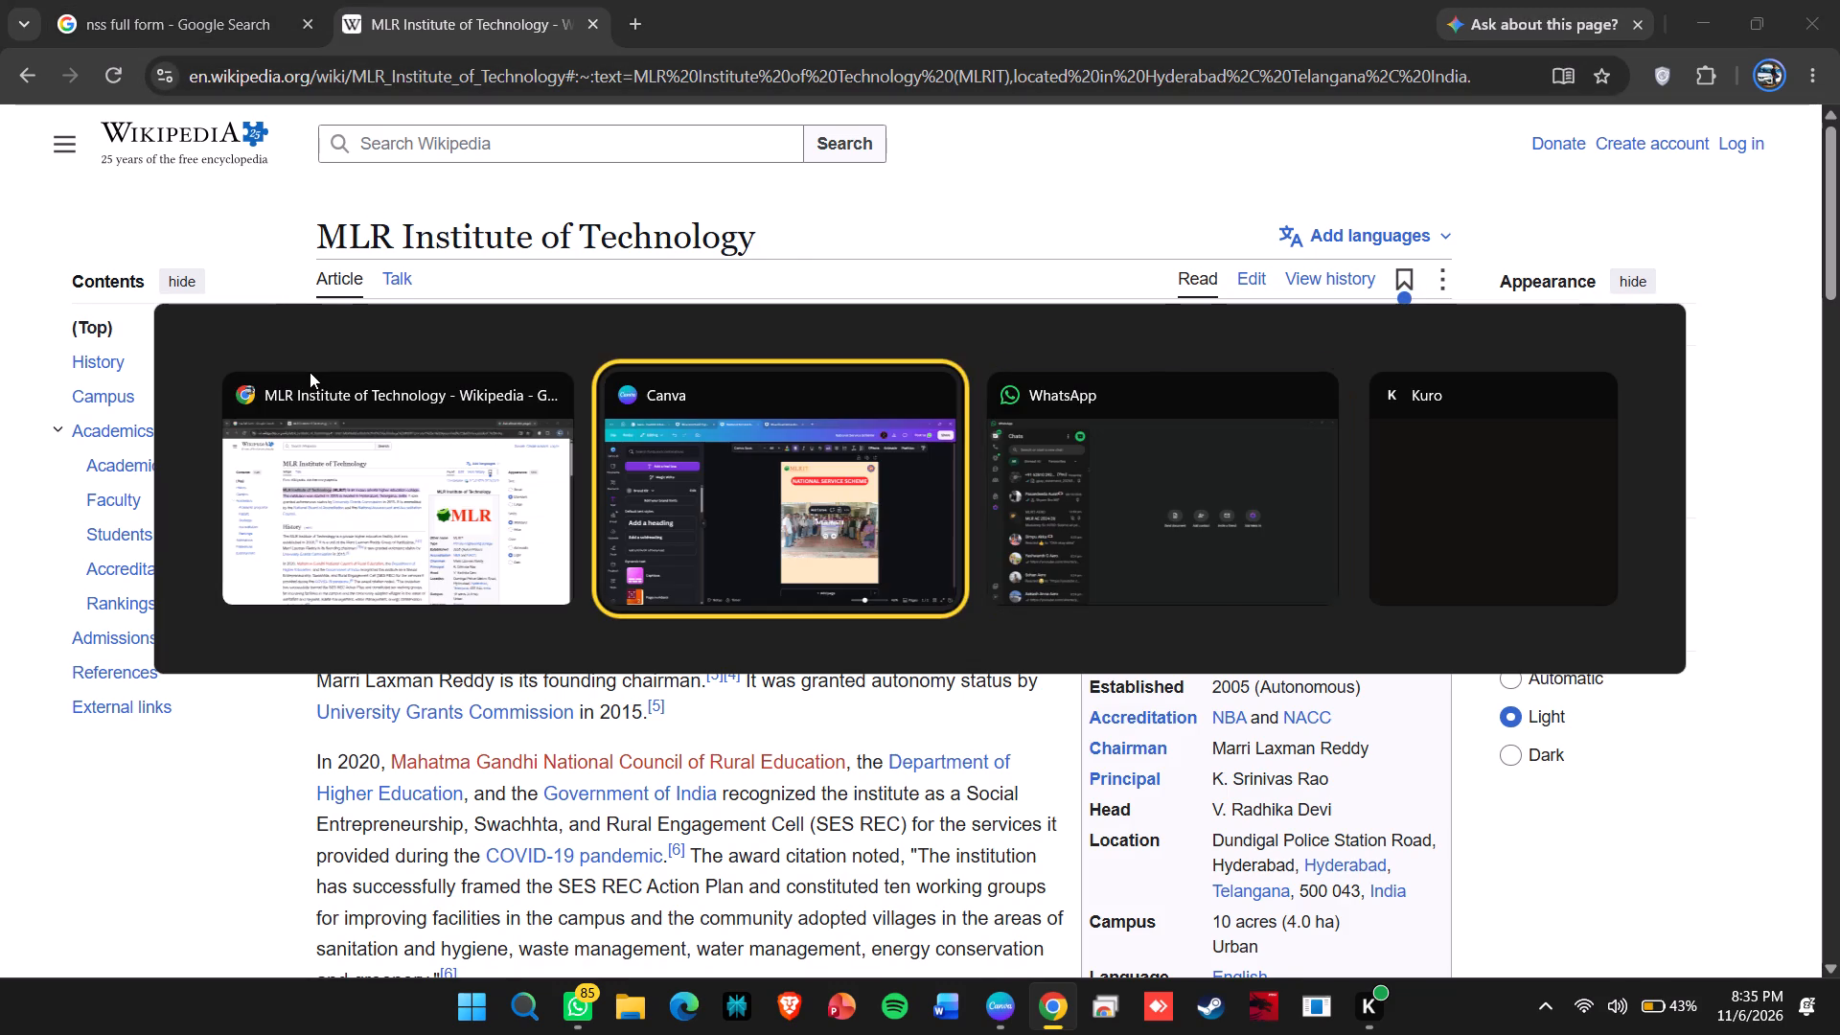
pyautogui.hotkey('ctrl', 'a')
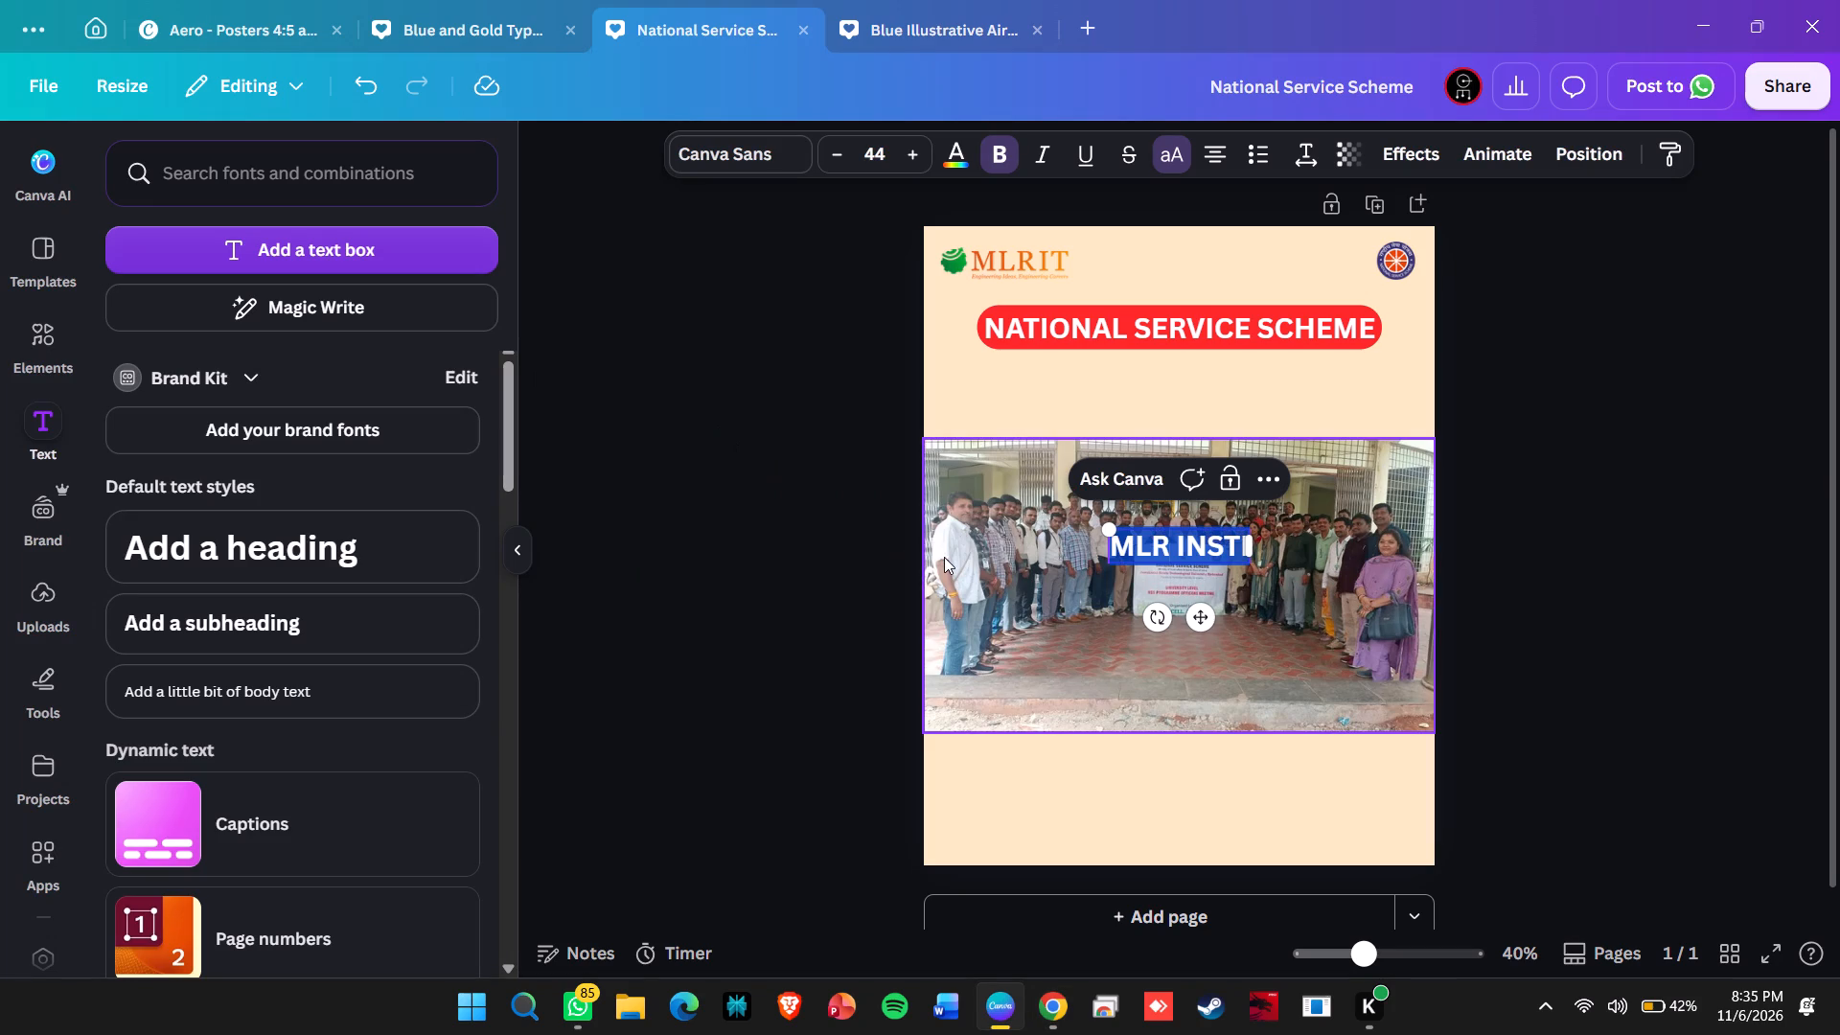
pyautogui.hotkey('ctrl', 'v')
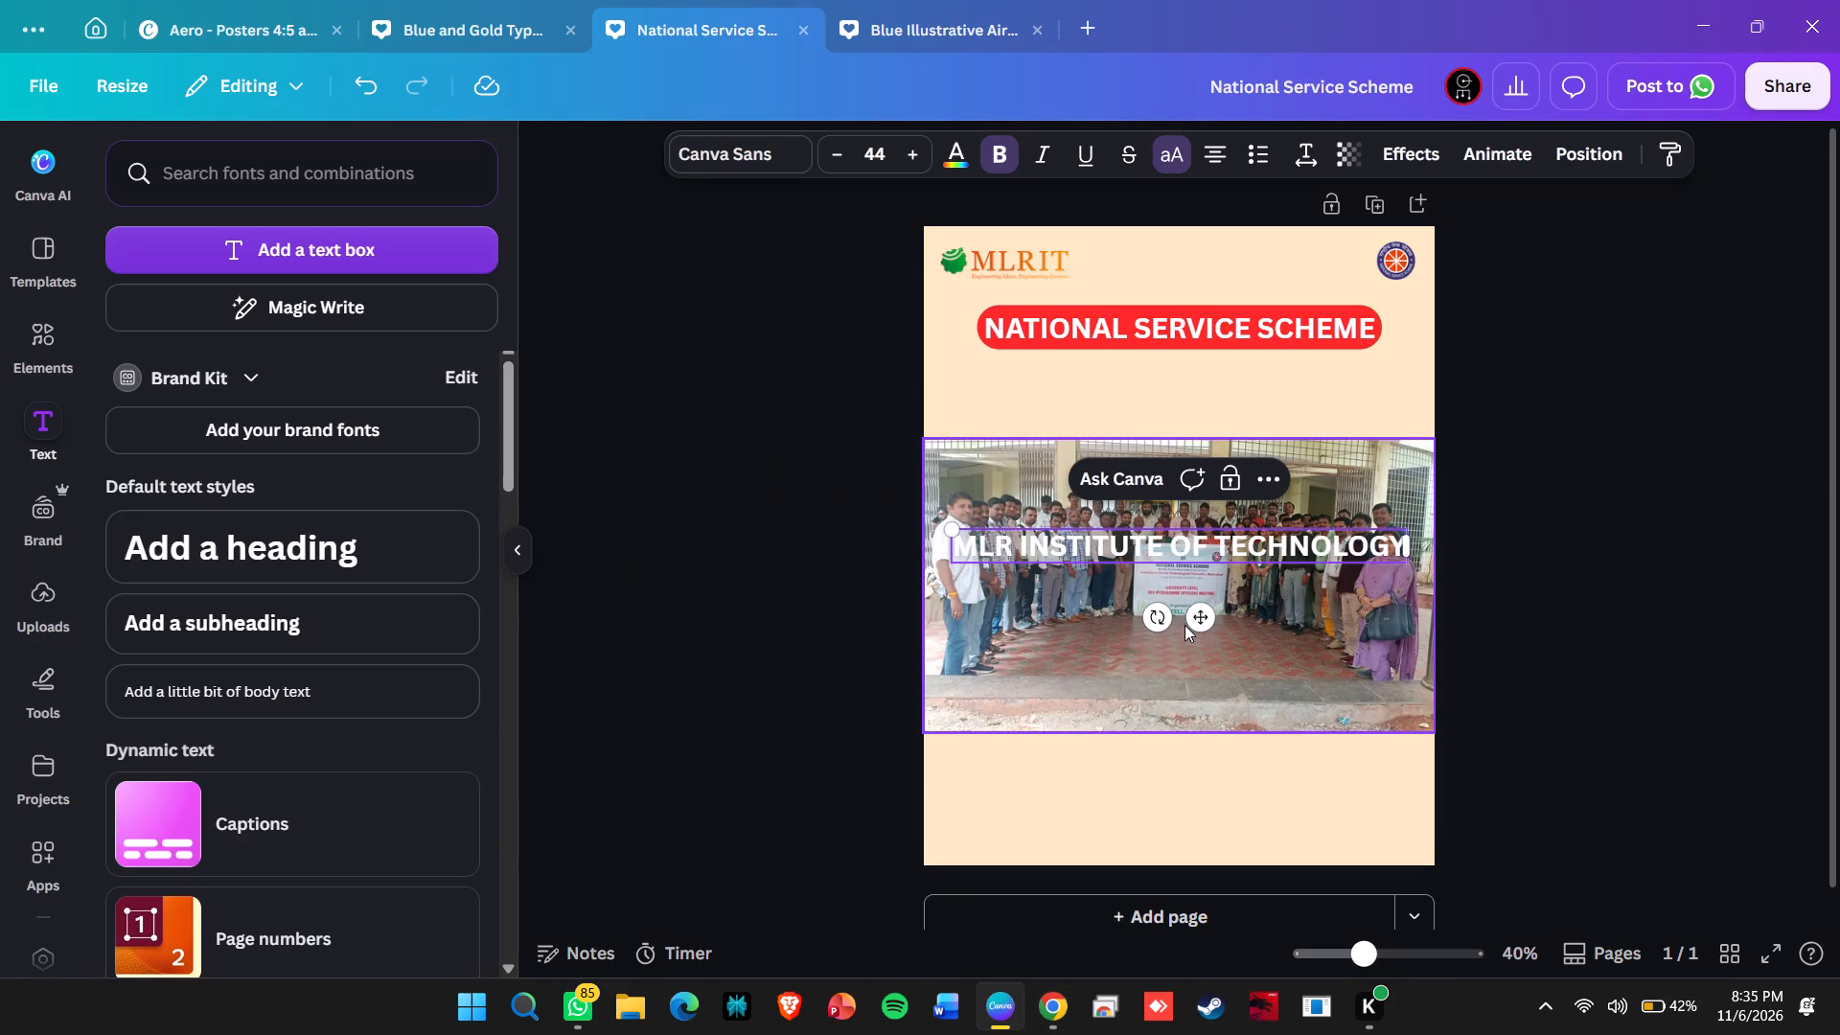
# Move the MLR INSTITUTE OF TECHNOLOGY text off the photo into the gap beneath the NATIONAL SERVICE SCHEME heading.
pyautogui.moveTo(1194, 624); pyautogui.dragTo(1189, 475)
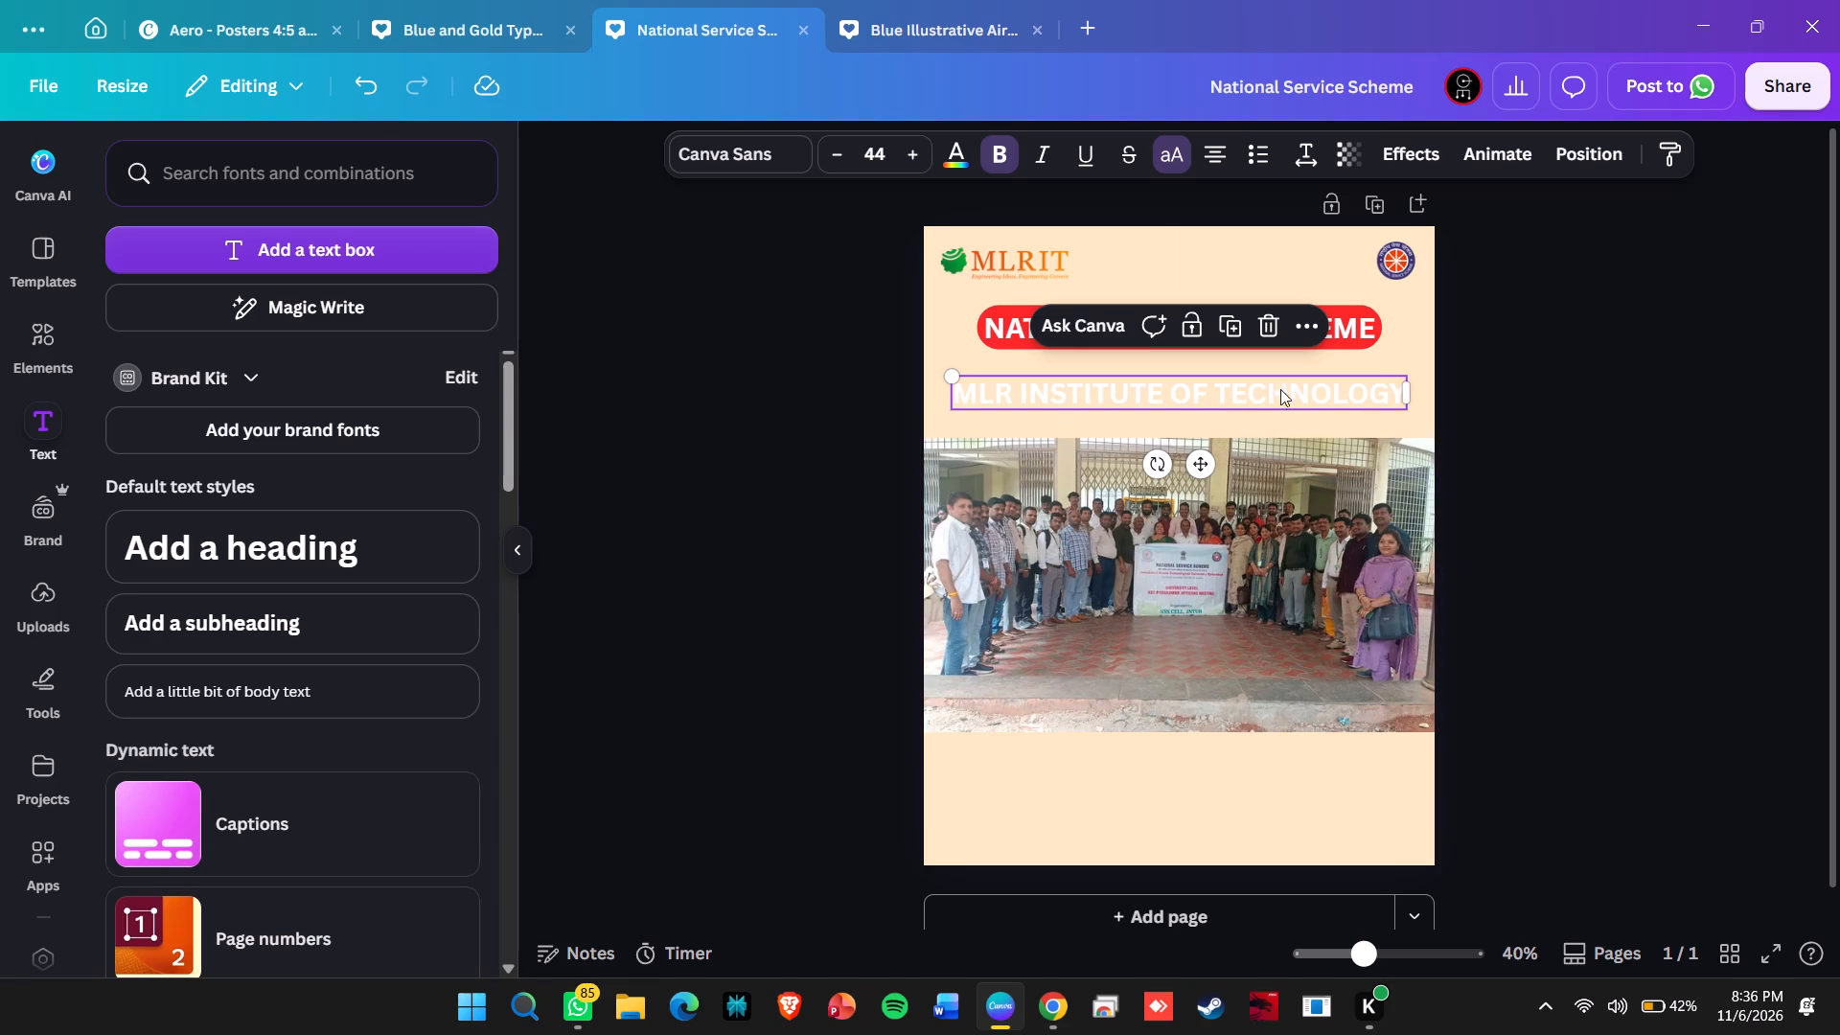
pyautogui.moveTo(1204, 464); pyautogui.dragTo(1203, 454)
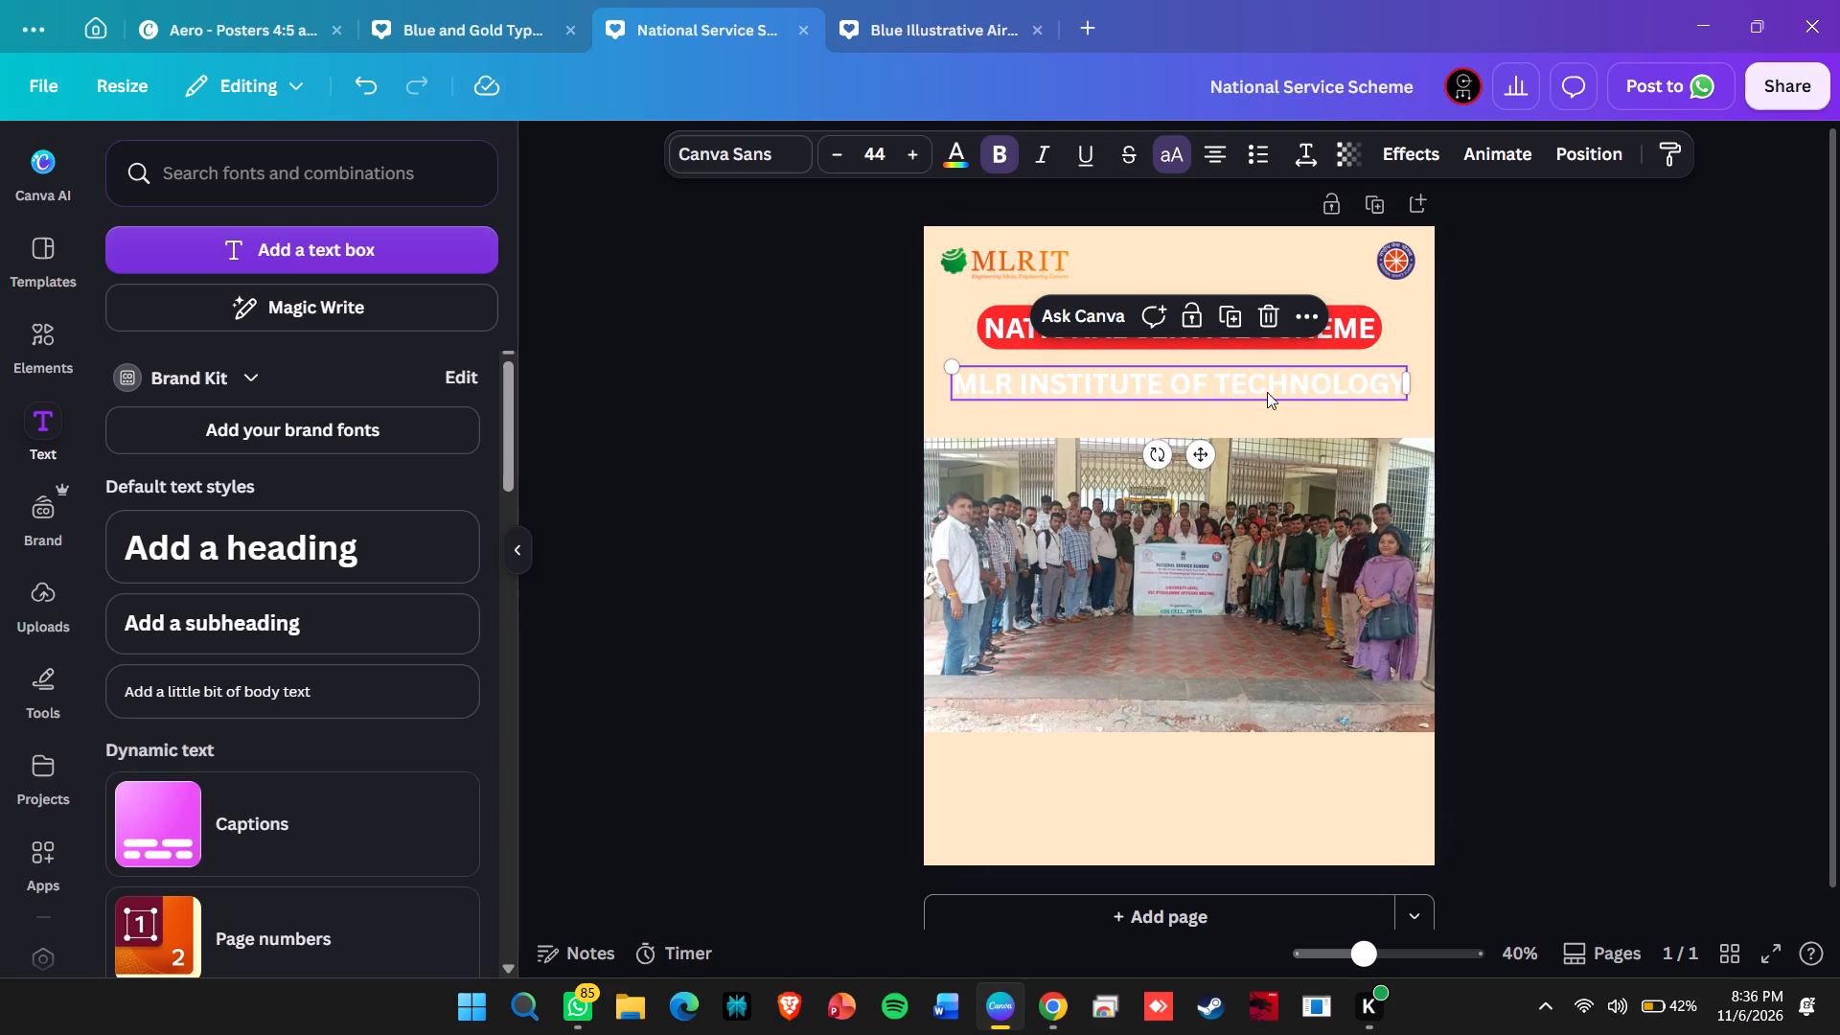
# Apply a Background effect to the MLR INSTITUTE OF TECHNOLOGY text with spread 30 and roundness 73.
pyautogui.doubleClick(1271, 384)
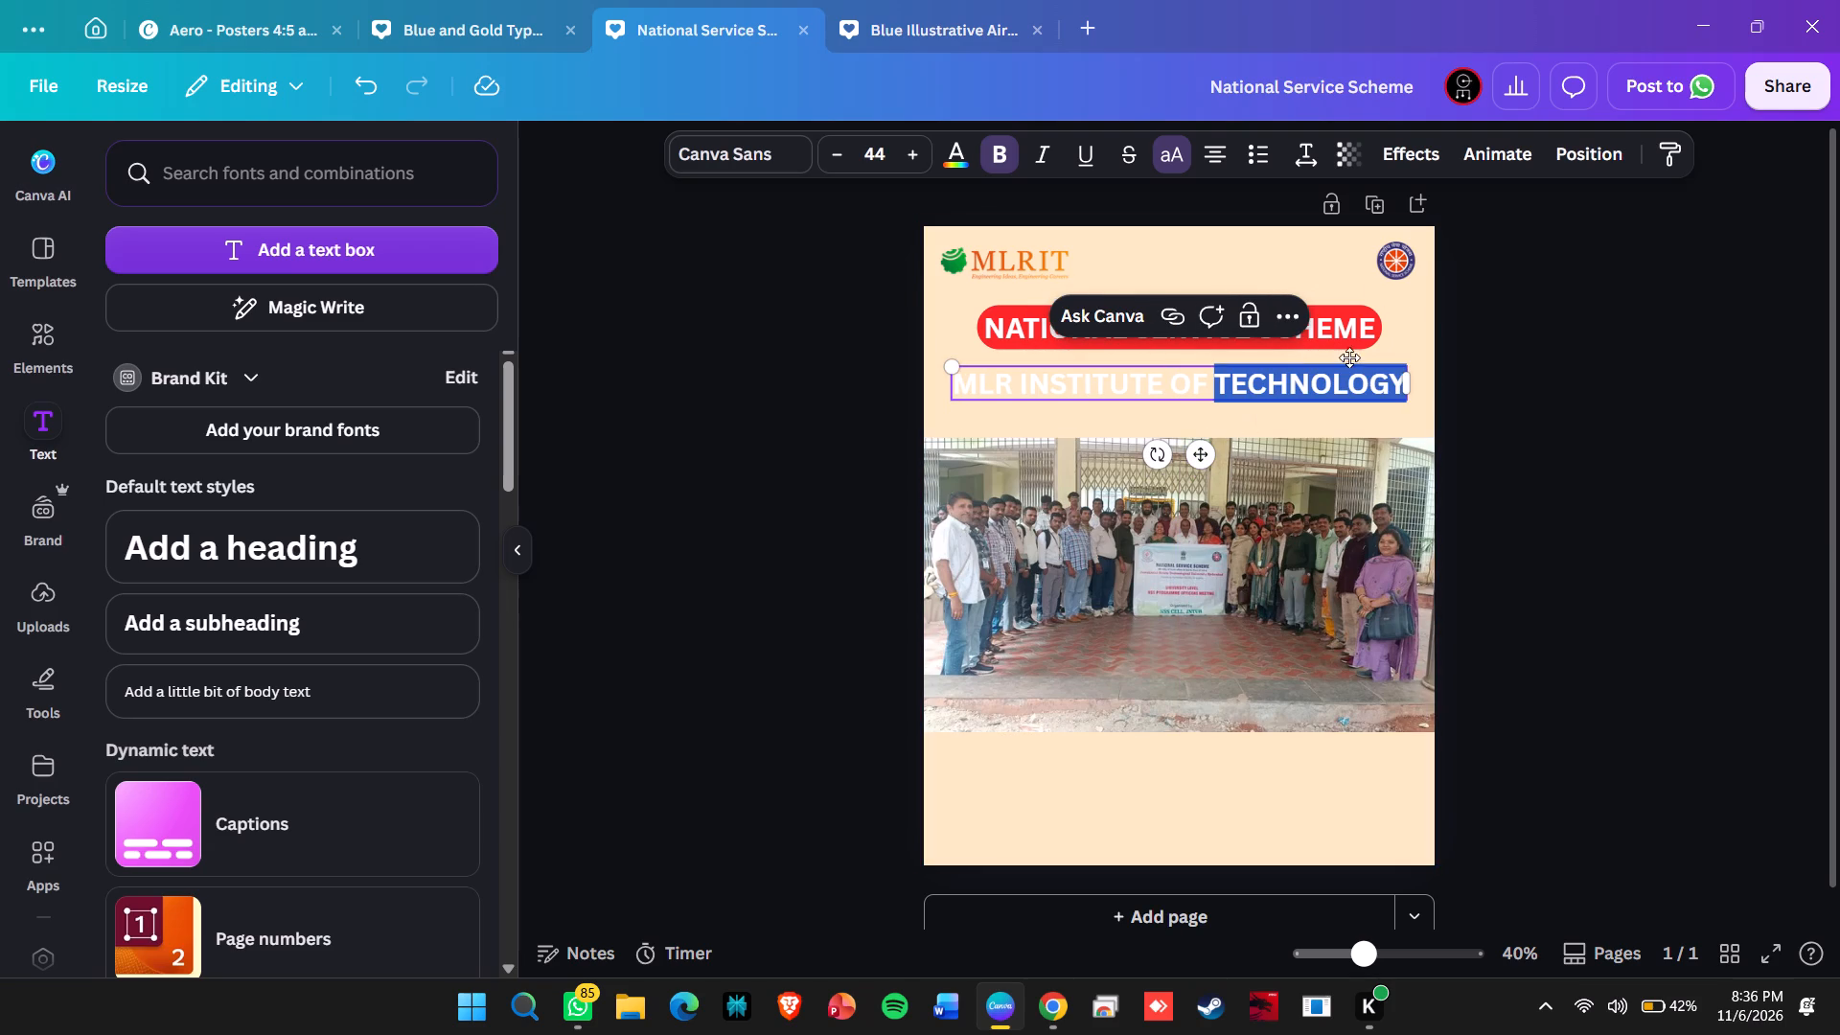
pyautogui.click(1412, 146)
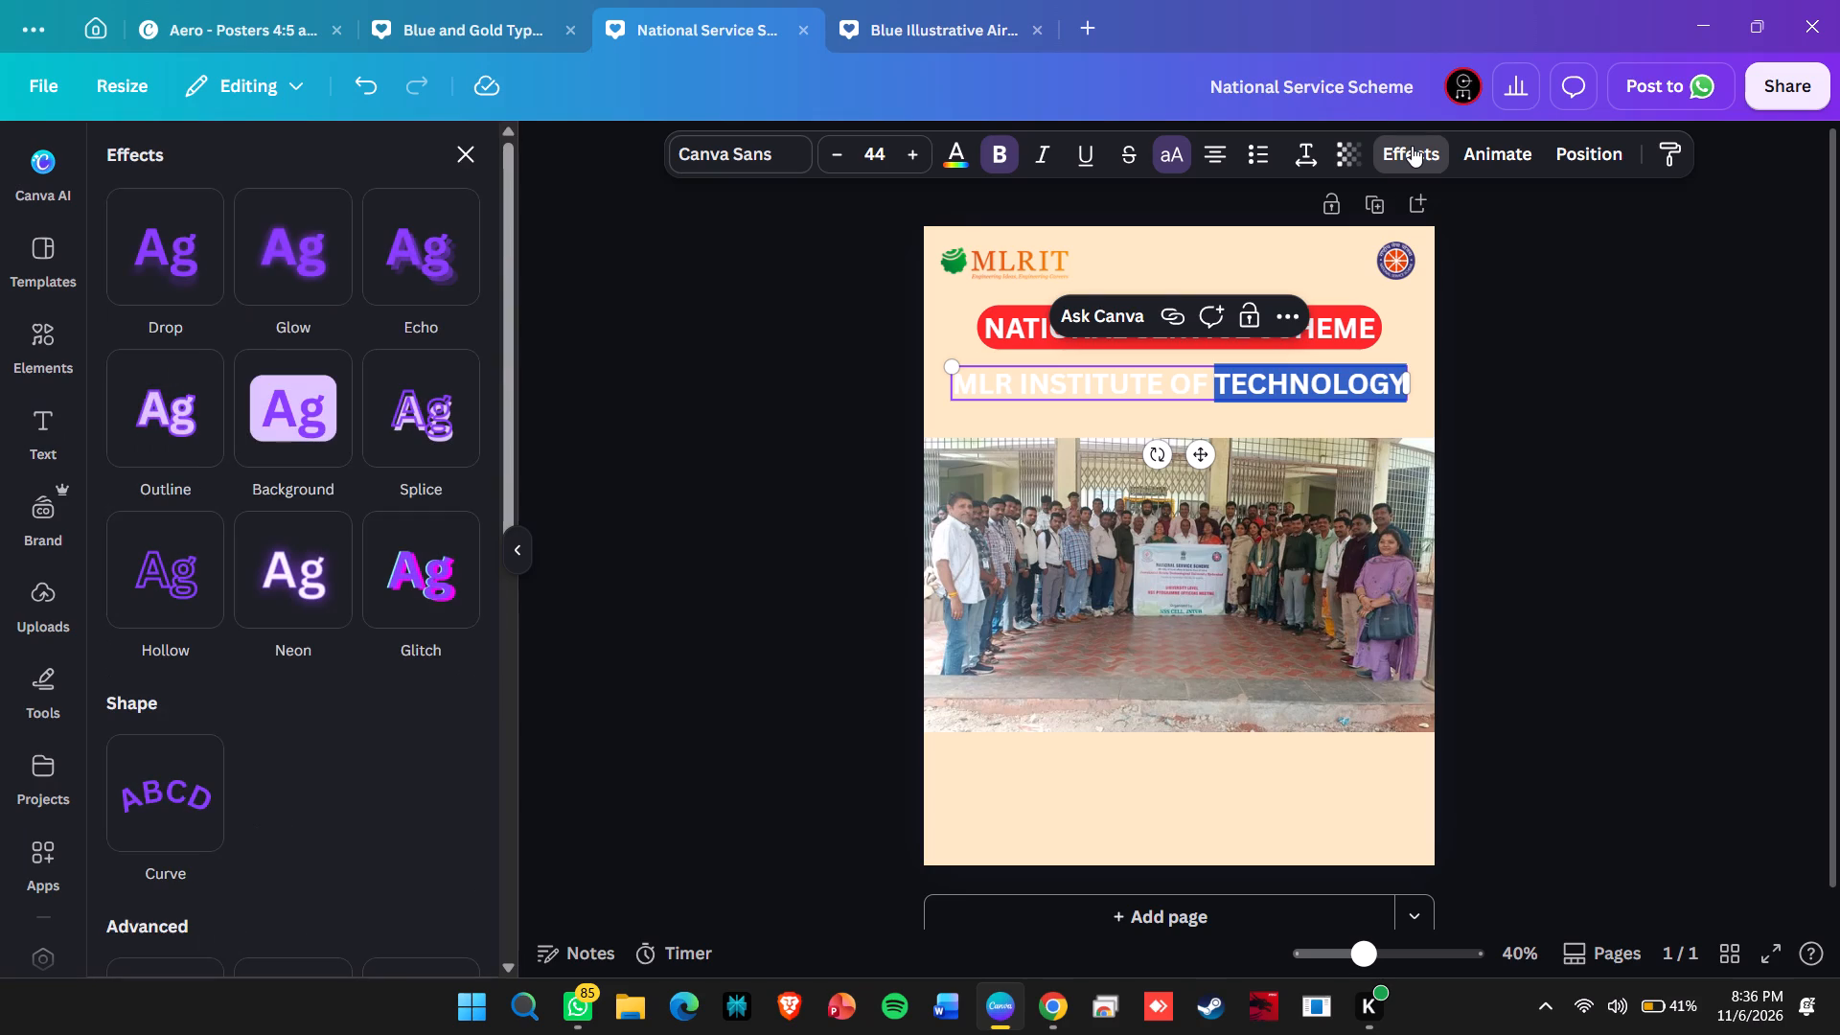
pyautogui.click(318, 415)
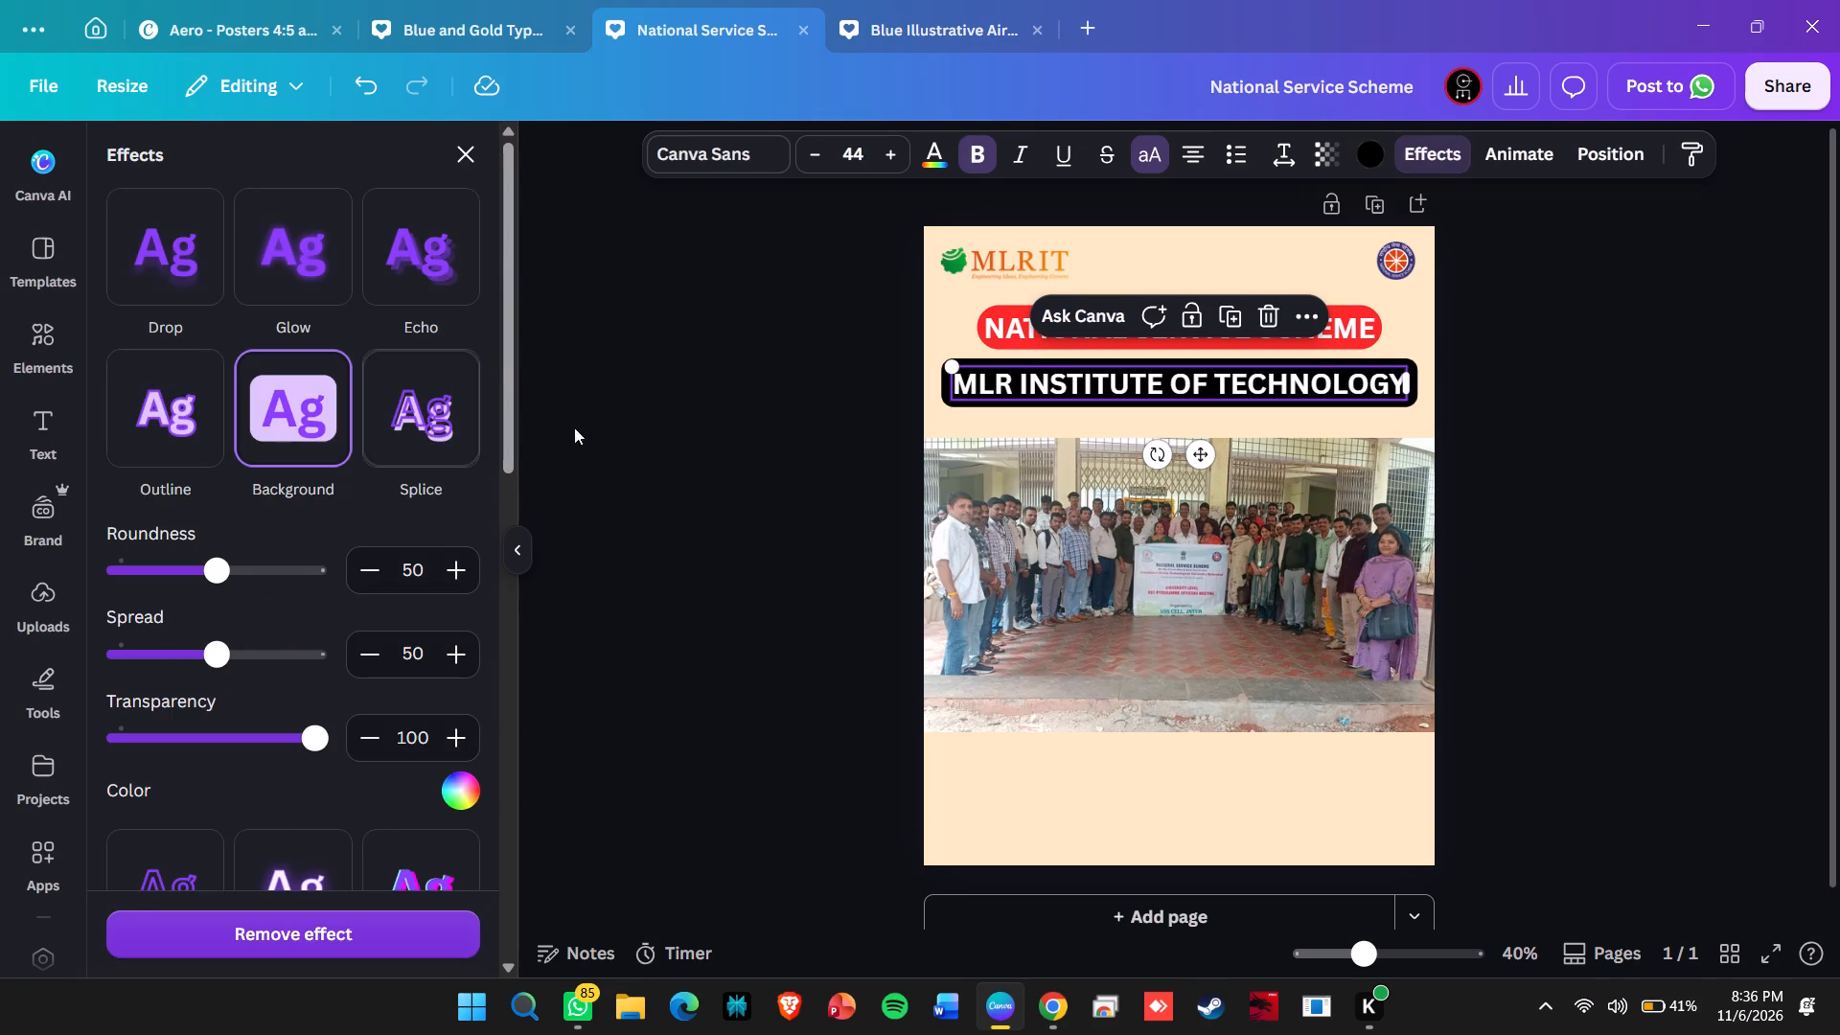
pyautogui.moveTo(208, 666); pyautogui.dragTo(203, 666)
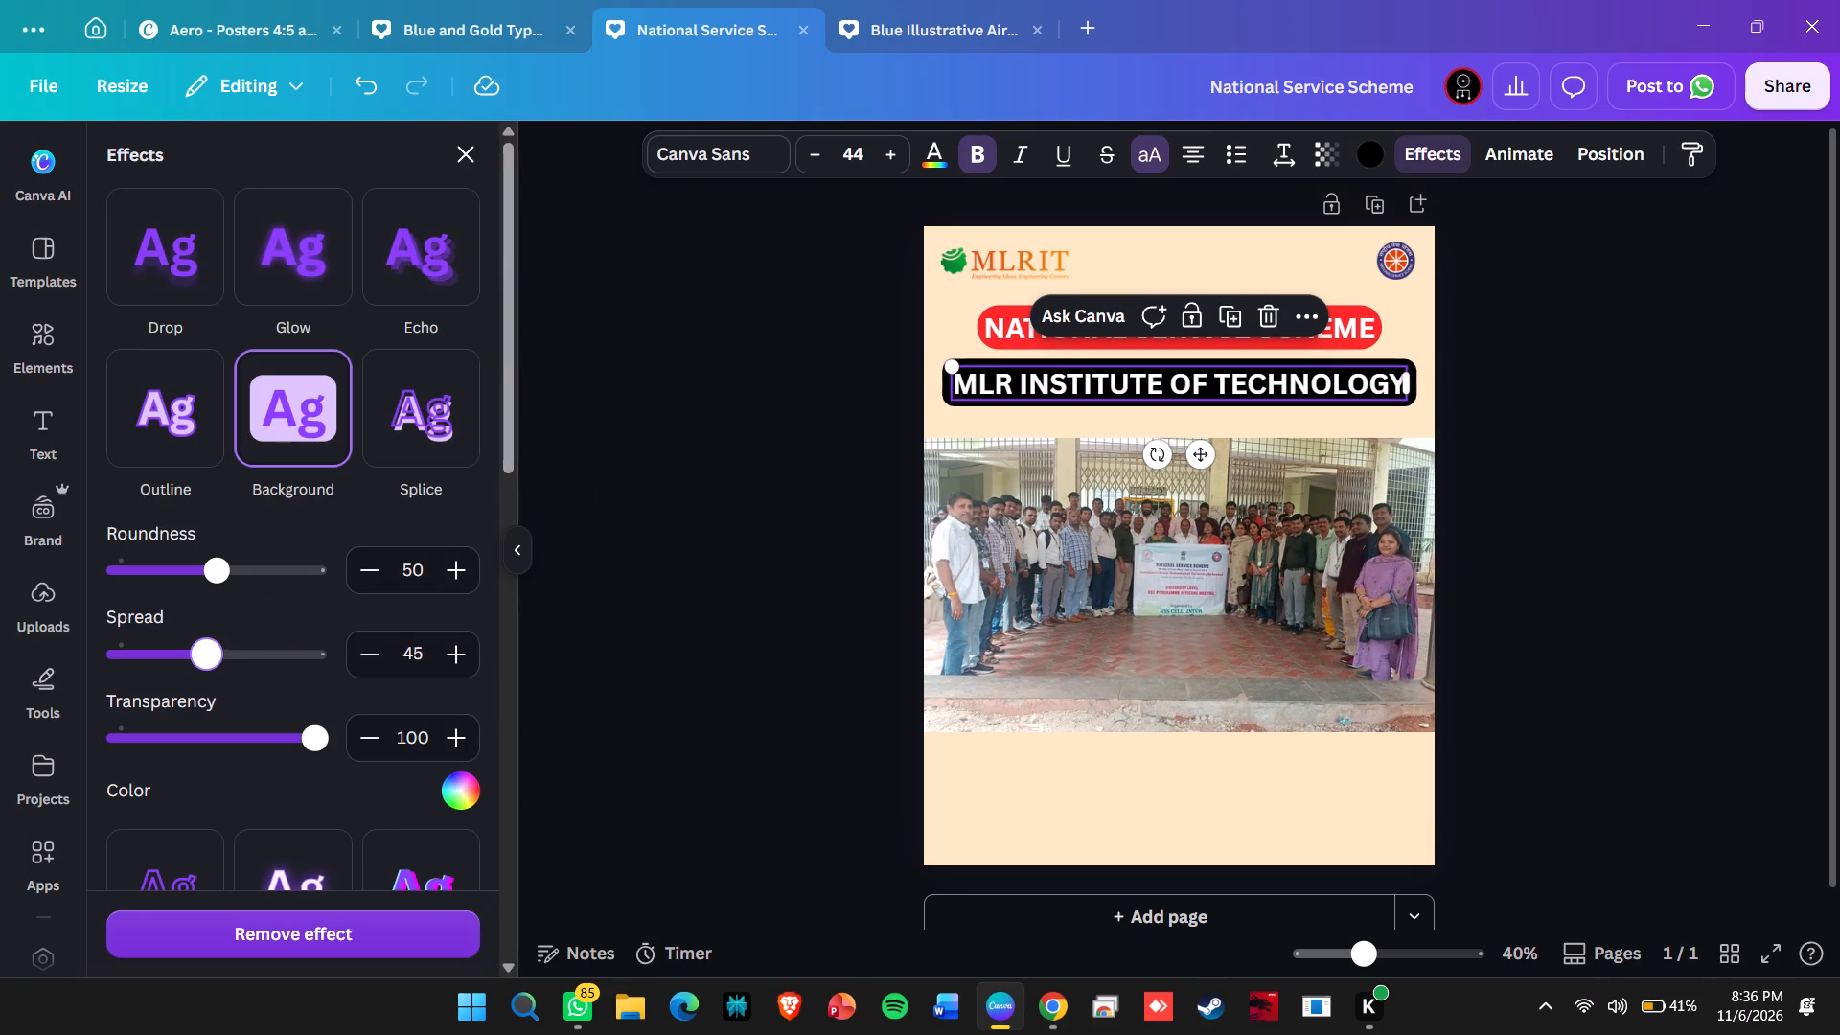
pyautogui.moveTo(203, 666); pyautogui.dragTo(176, 667)
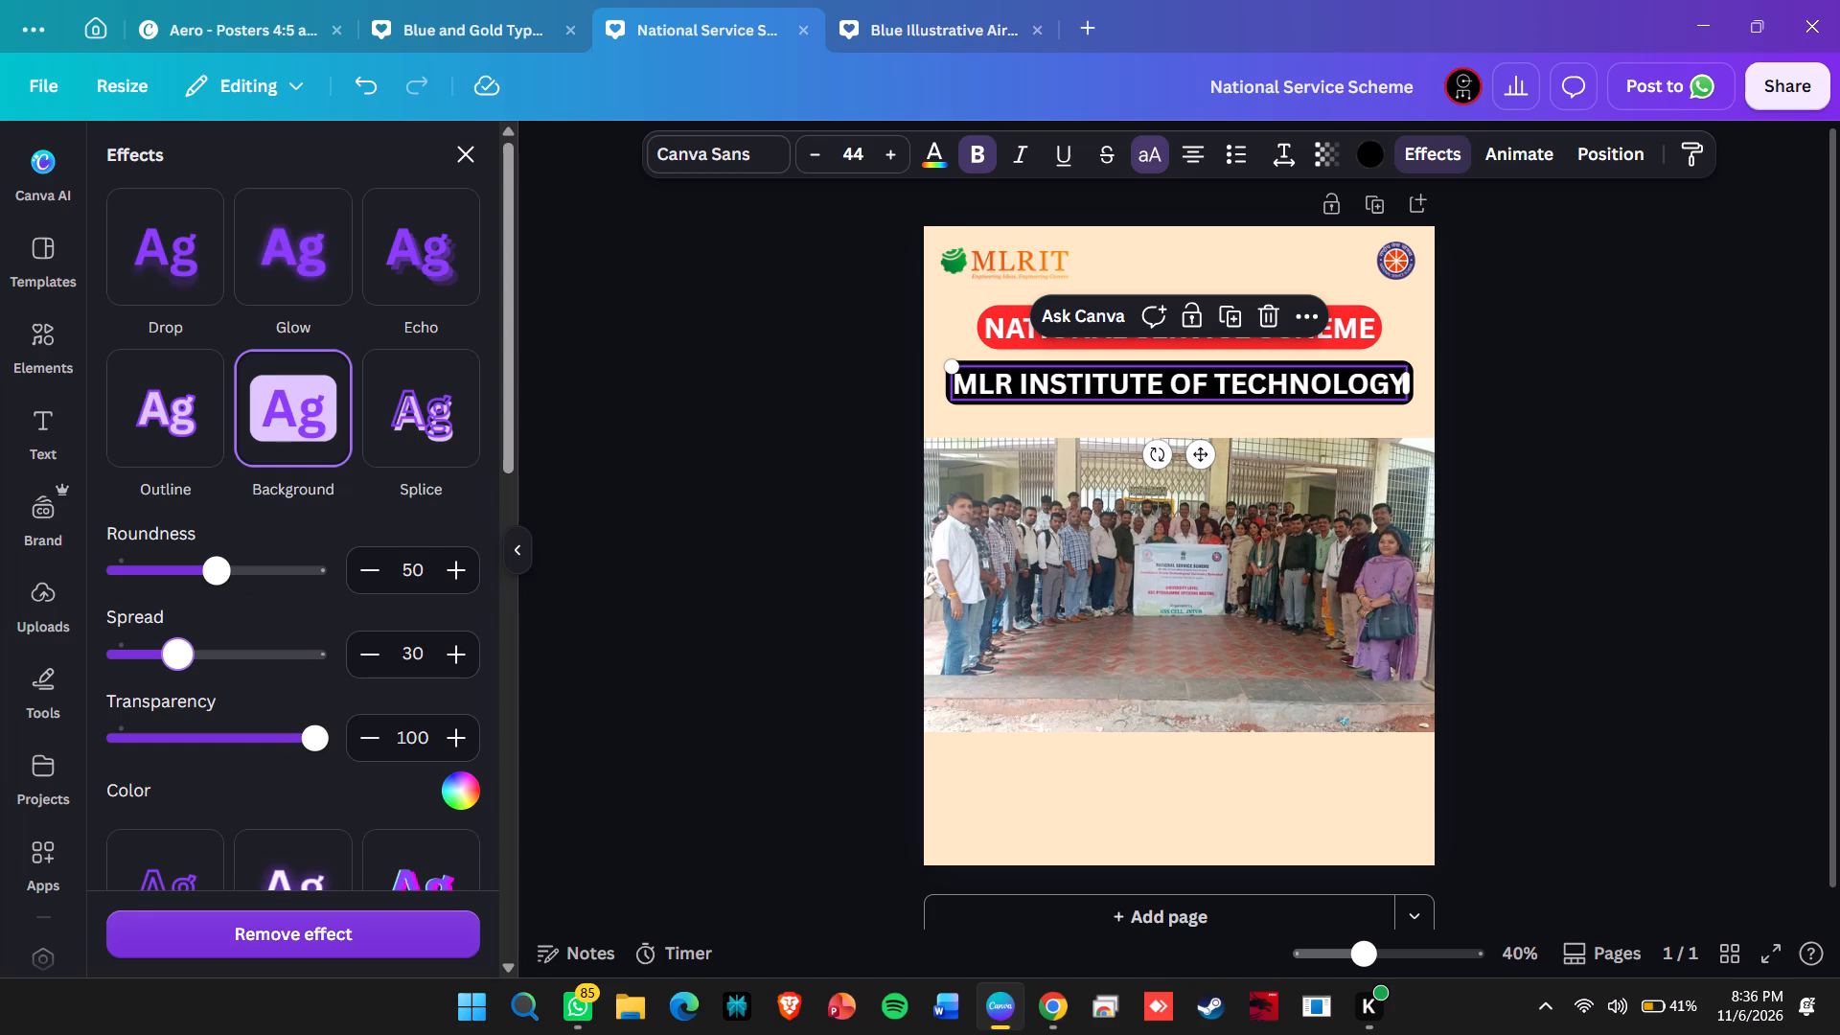
pyautogui.moveTo(209, 572); pyautogui.dragTo(228, 577)
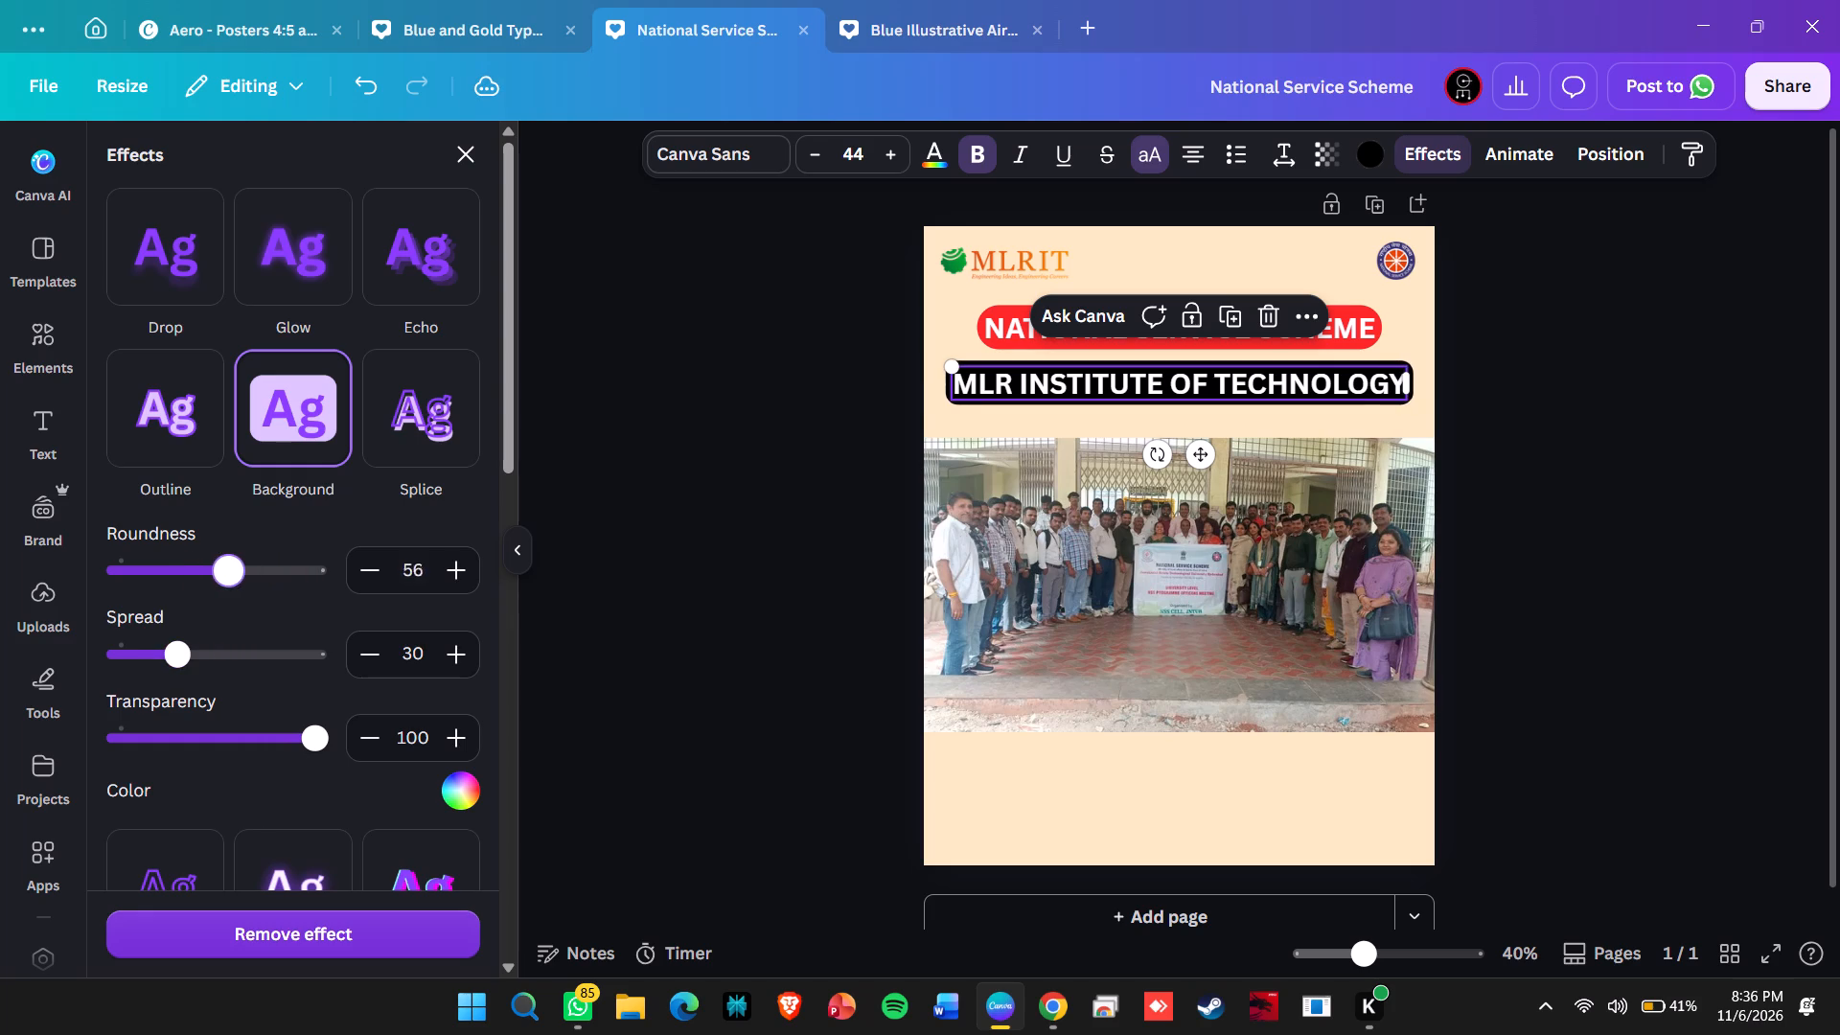
pyautogui.moveTo(228, 577); pyautogui.dragTo(337, 592)
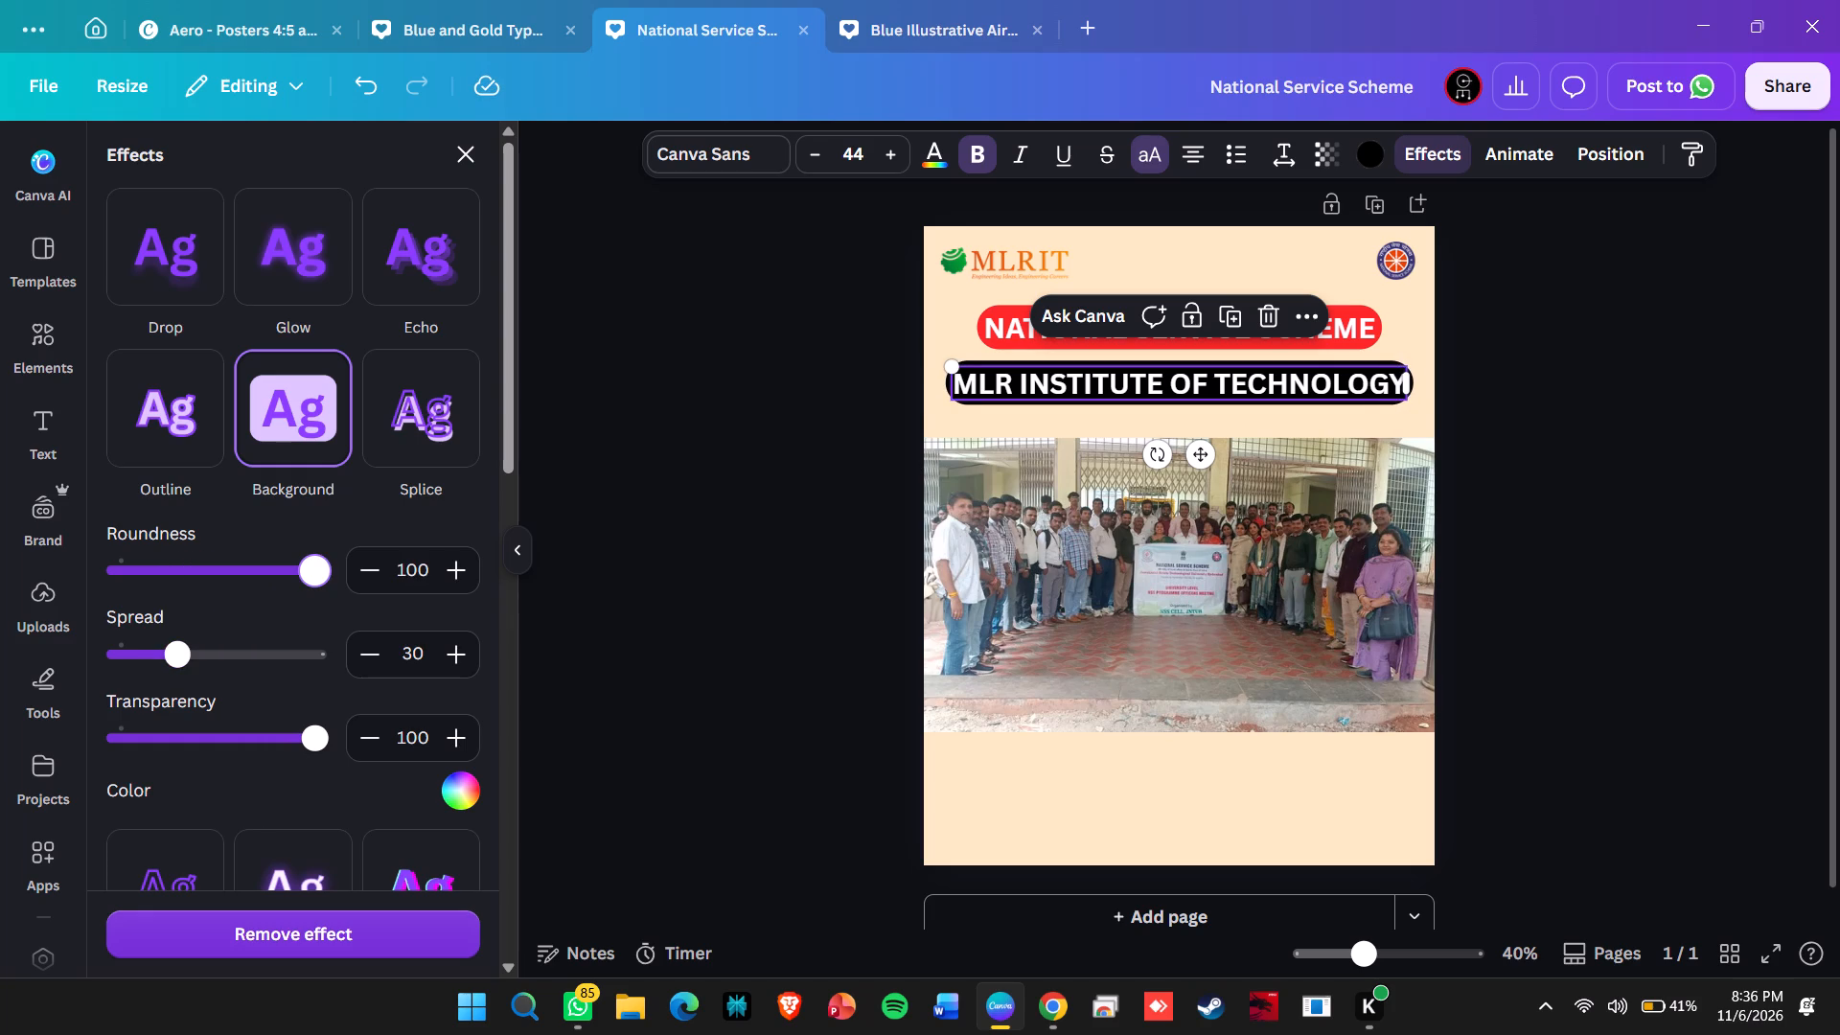
pyautogui.moveTo(337, 592); pyautogui.dragTo(275, 589)
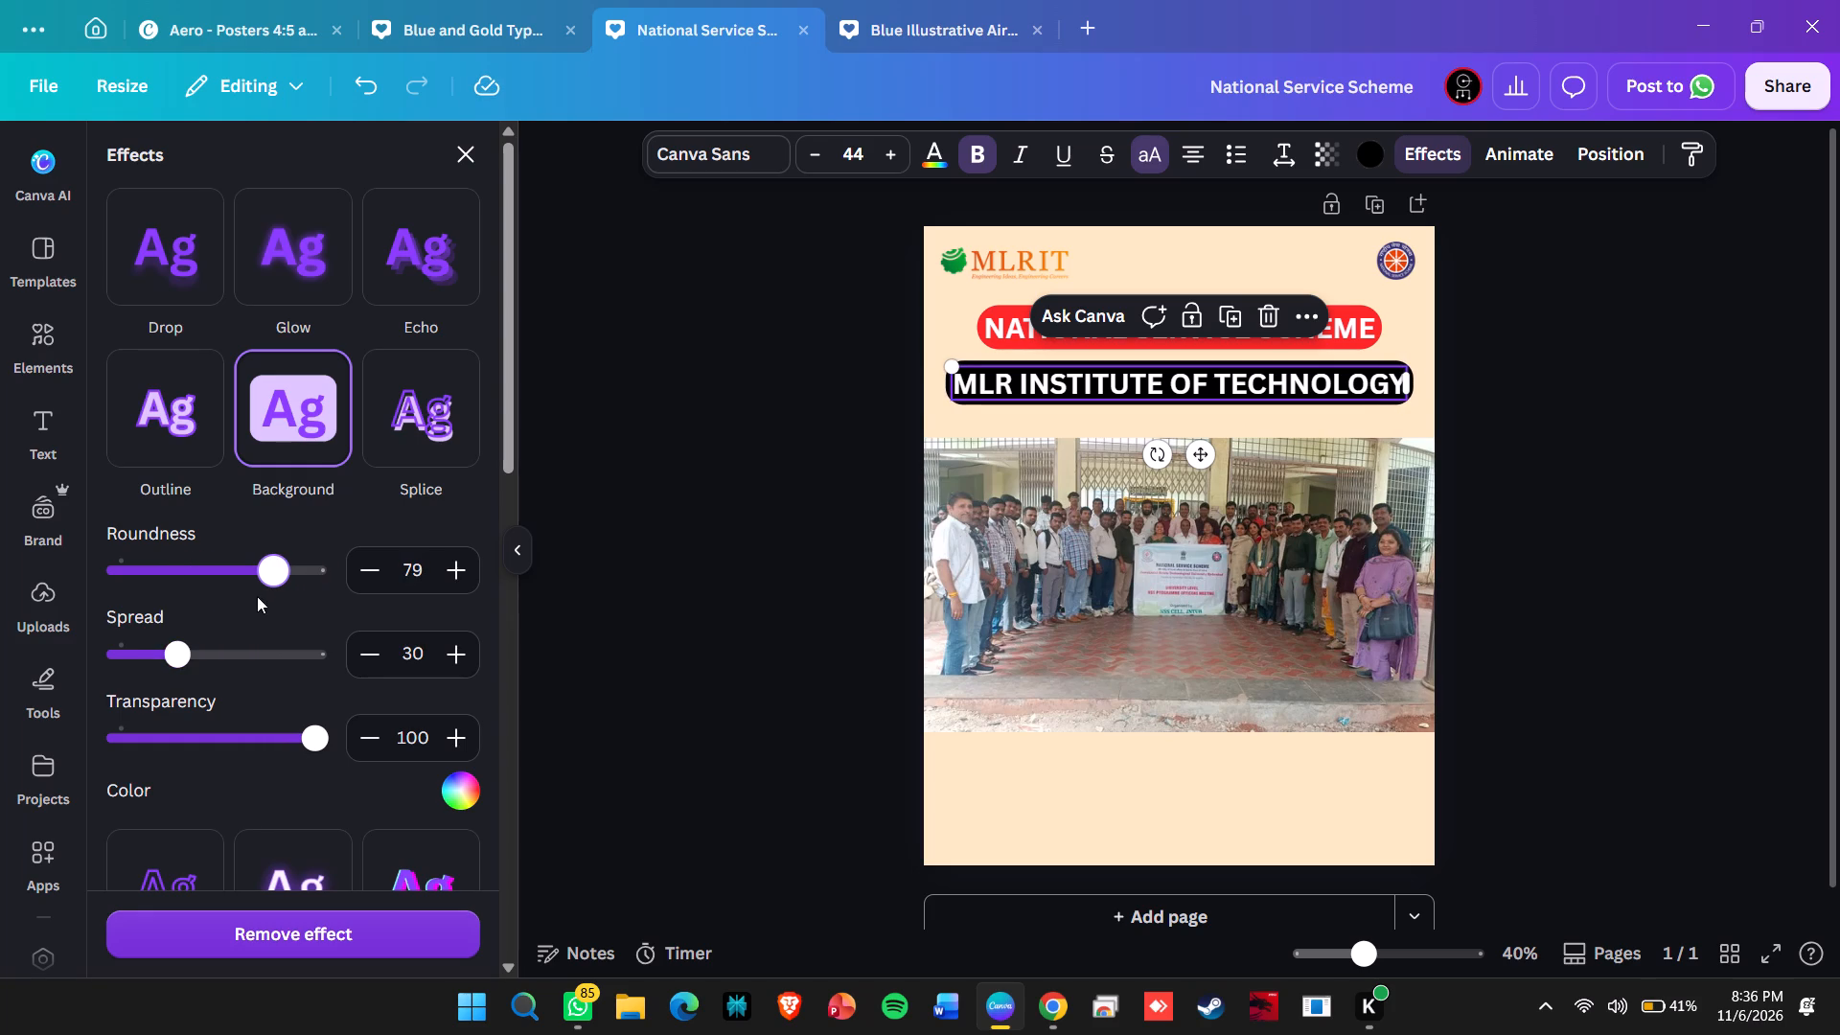
pyautogui.click(268, 587)
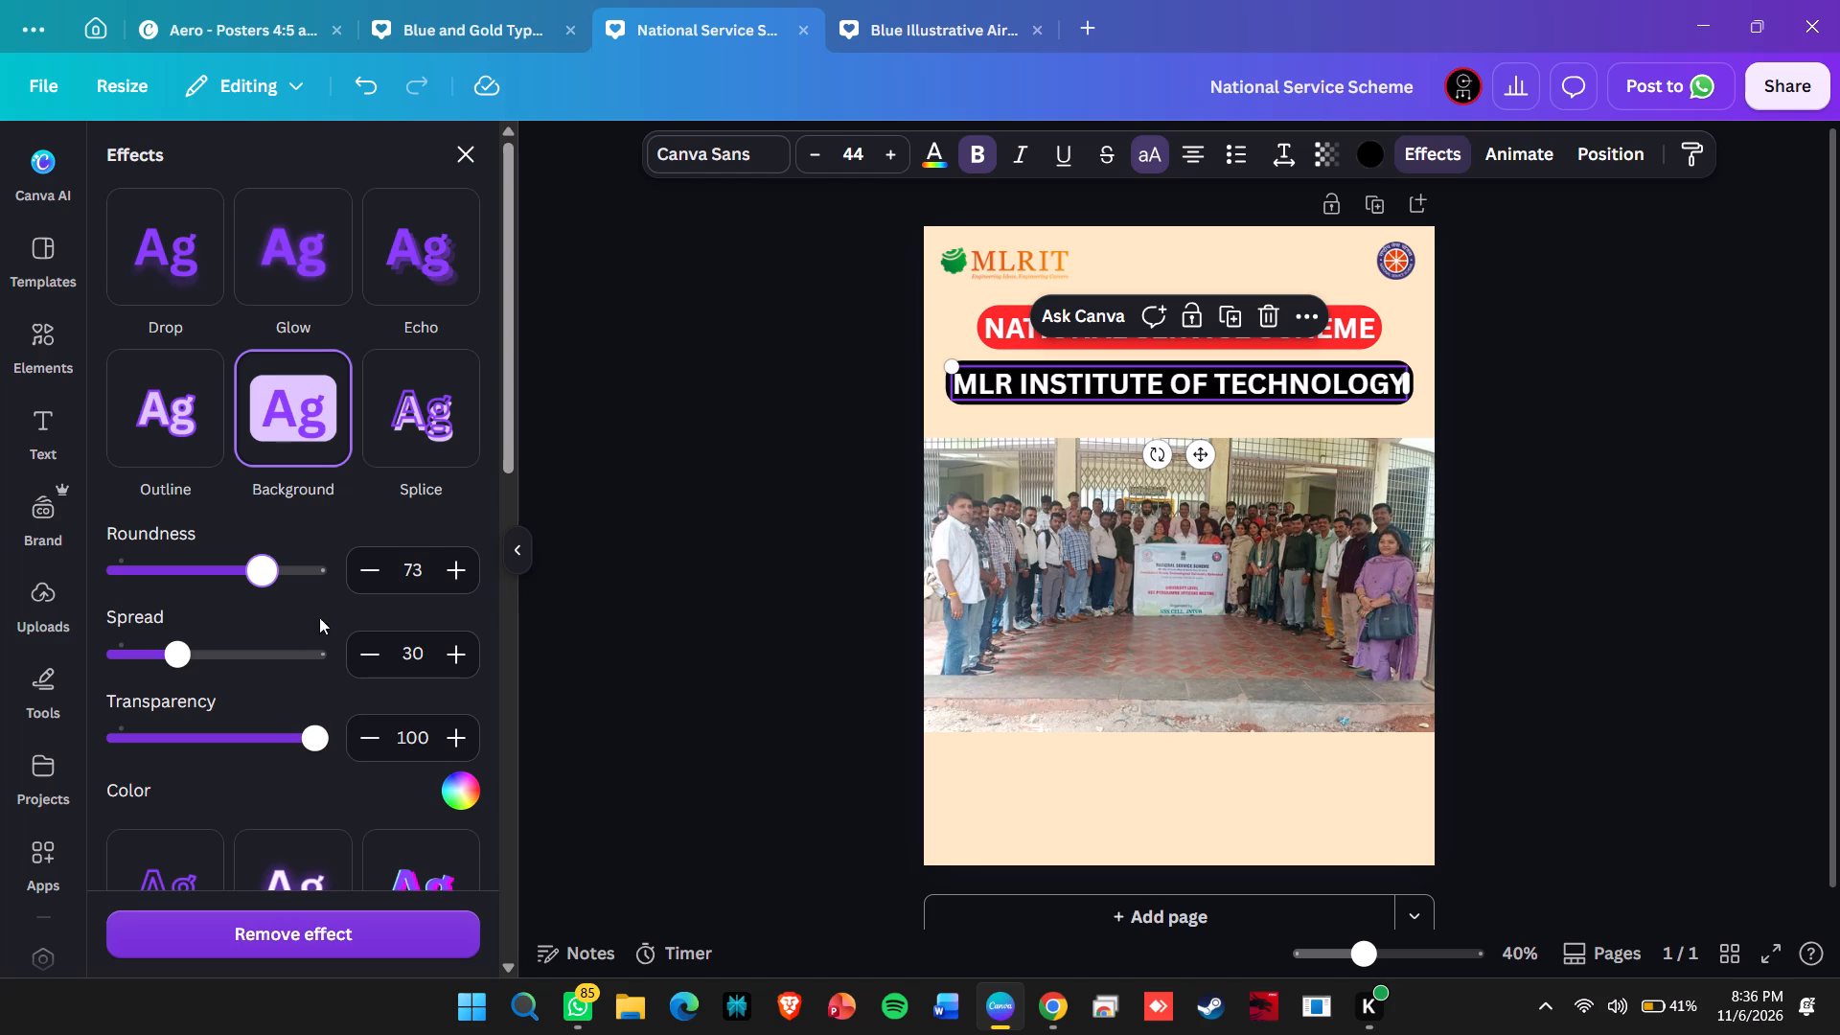
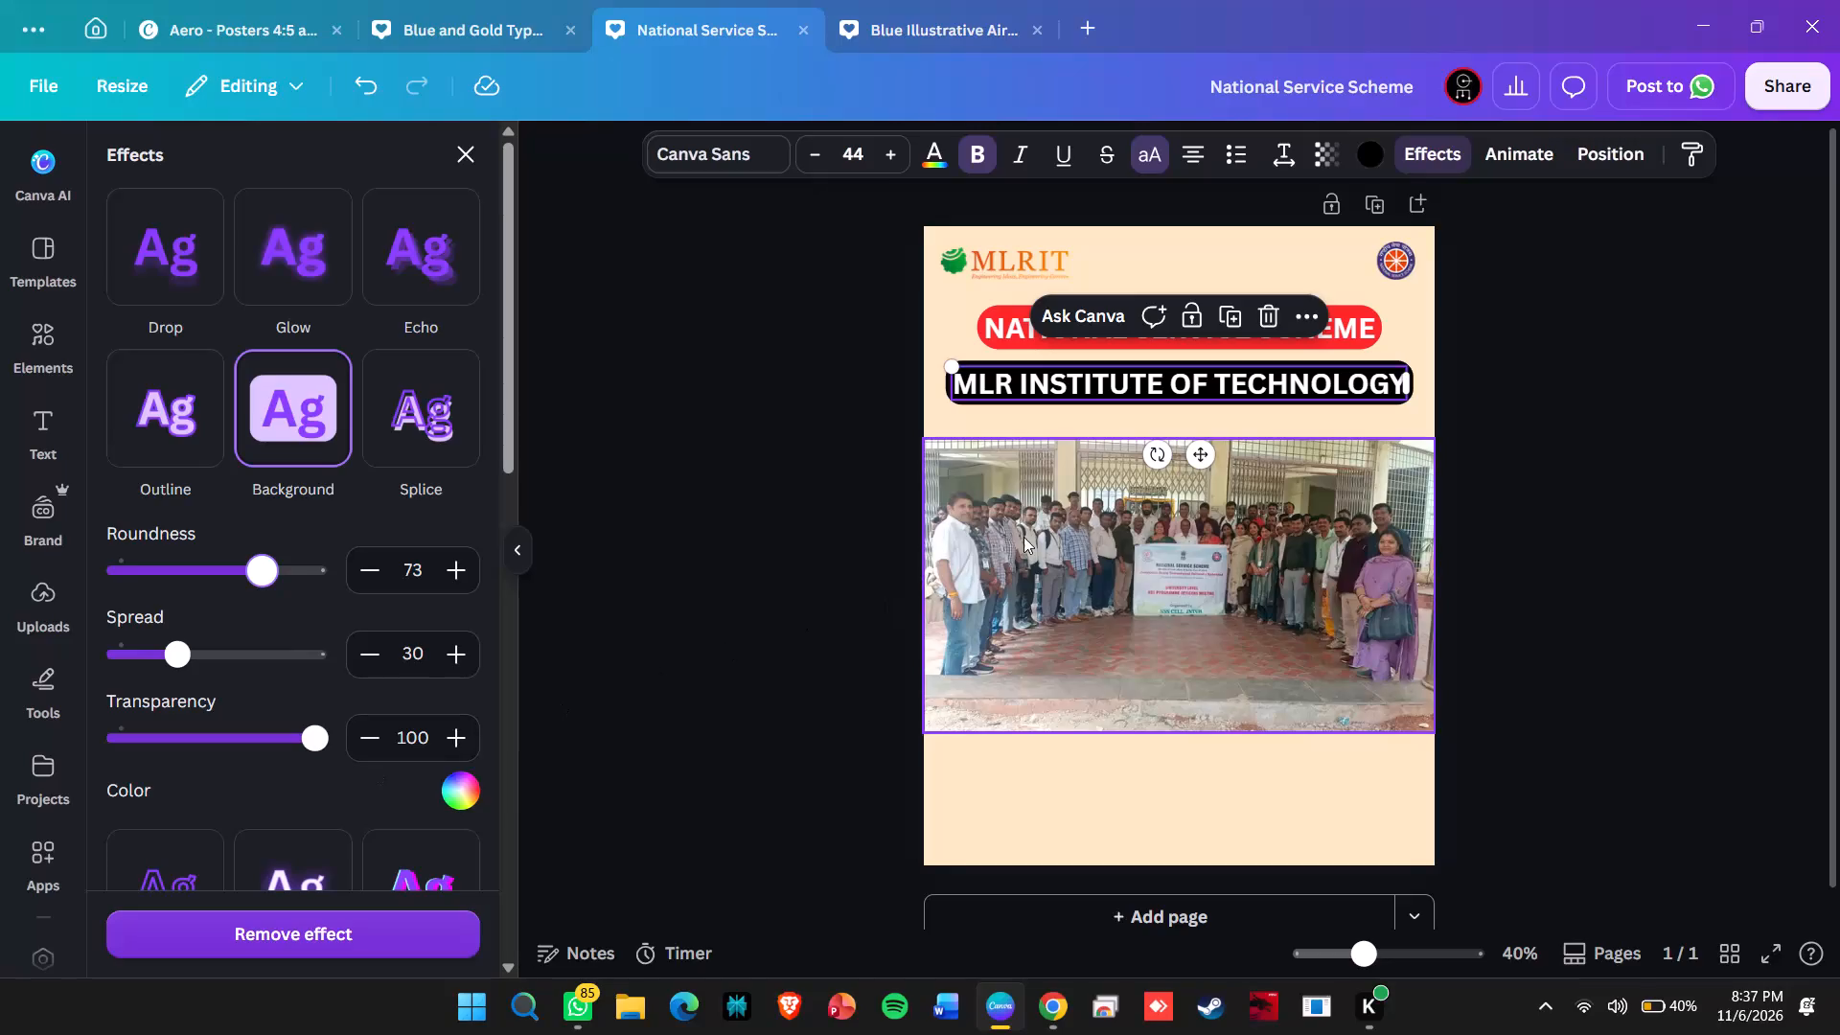
# Change the MLR INSTITUTE OF TECHNOLOGY text's background effect colour to the dark indigo taken from the NSS logo's photo colours.
pyautogui.click(1366, 152)
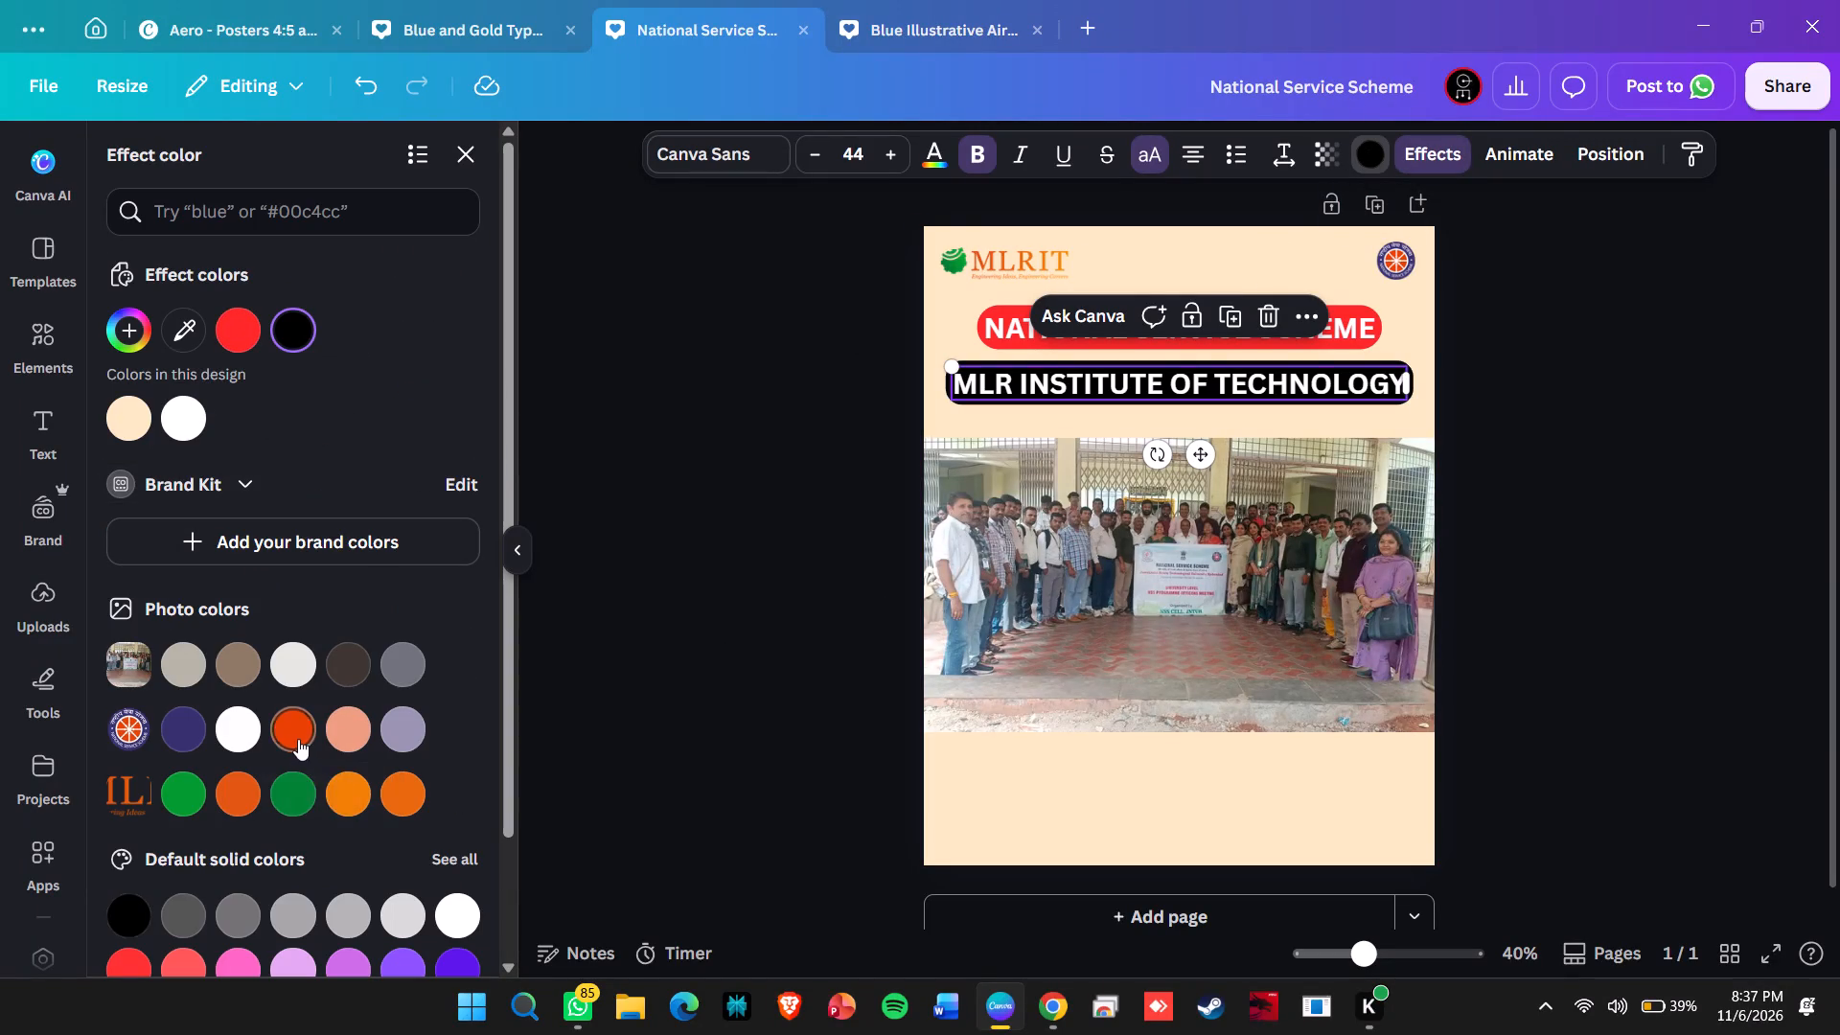
pyautogui.click(173, 738)
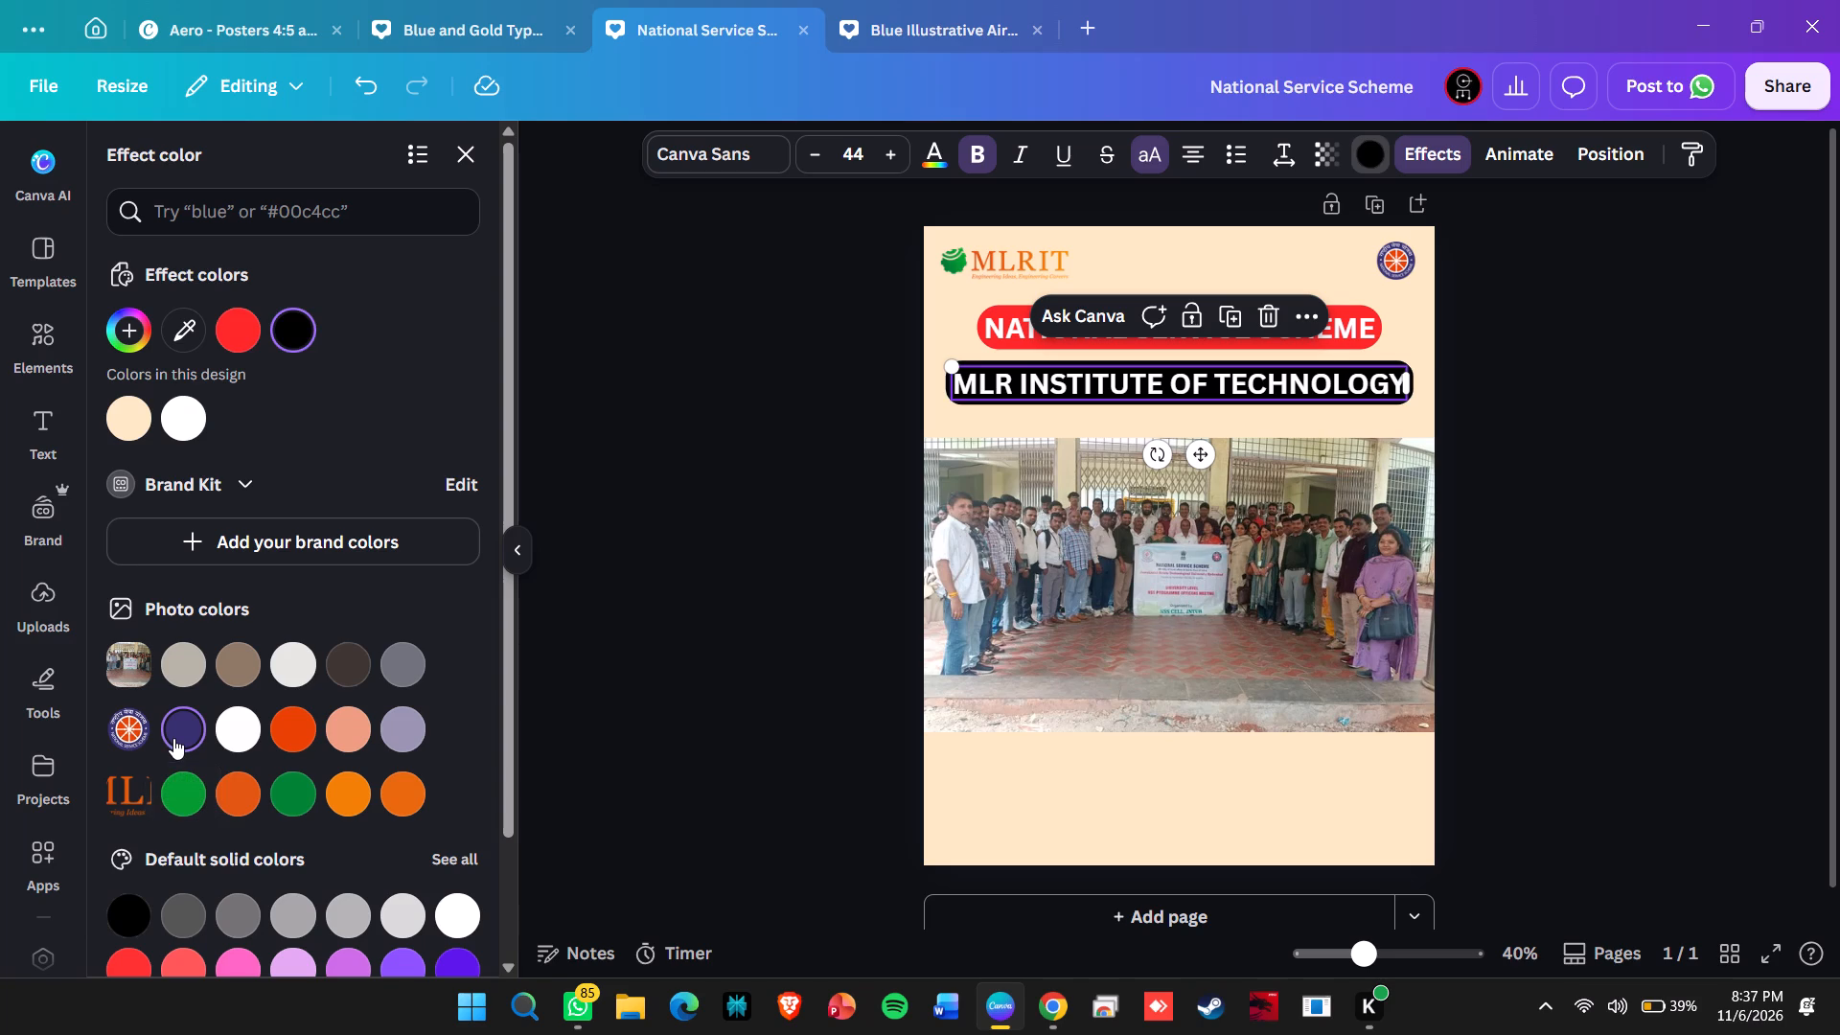
pyautogui.click(710, 542)
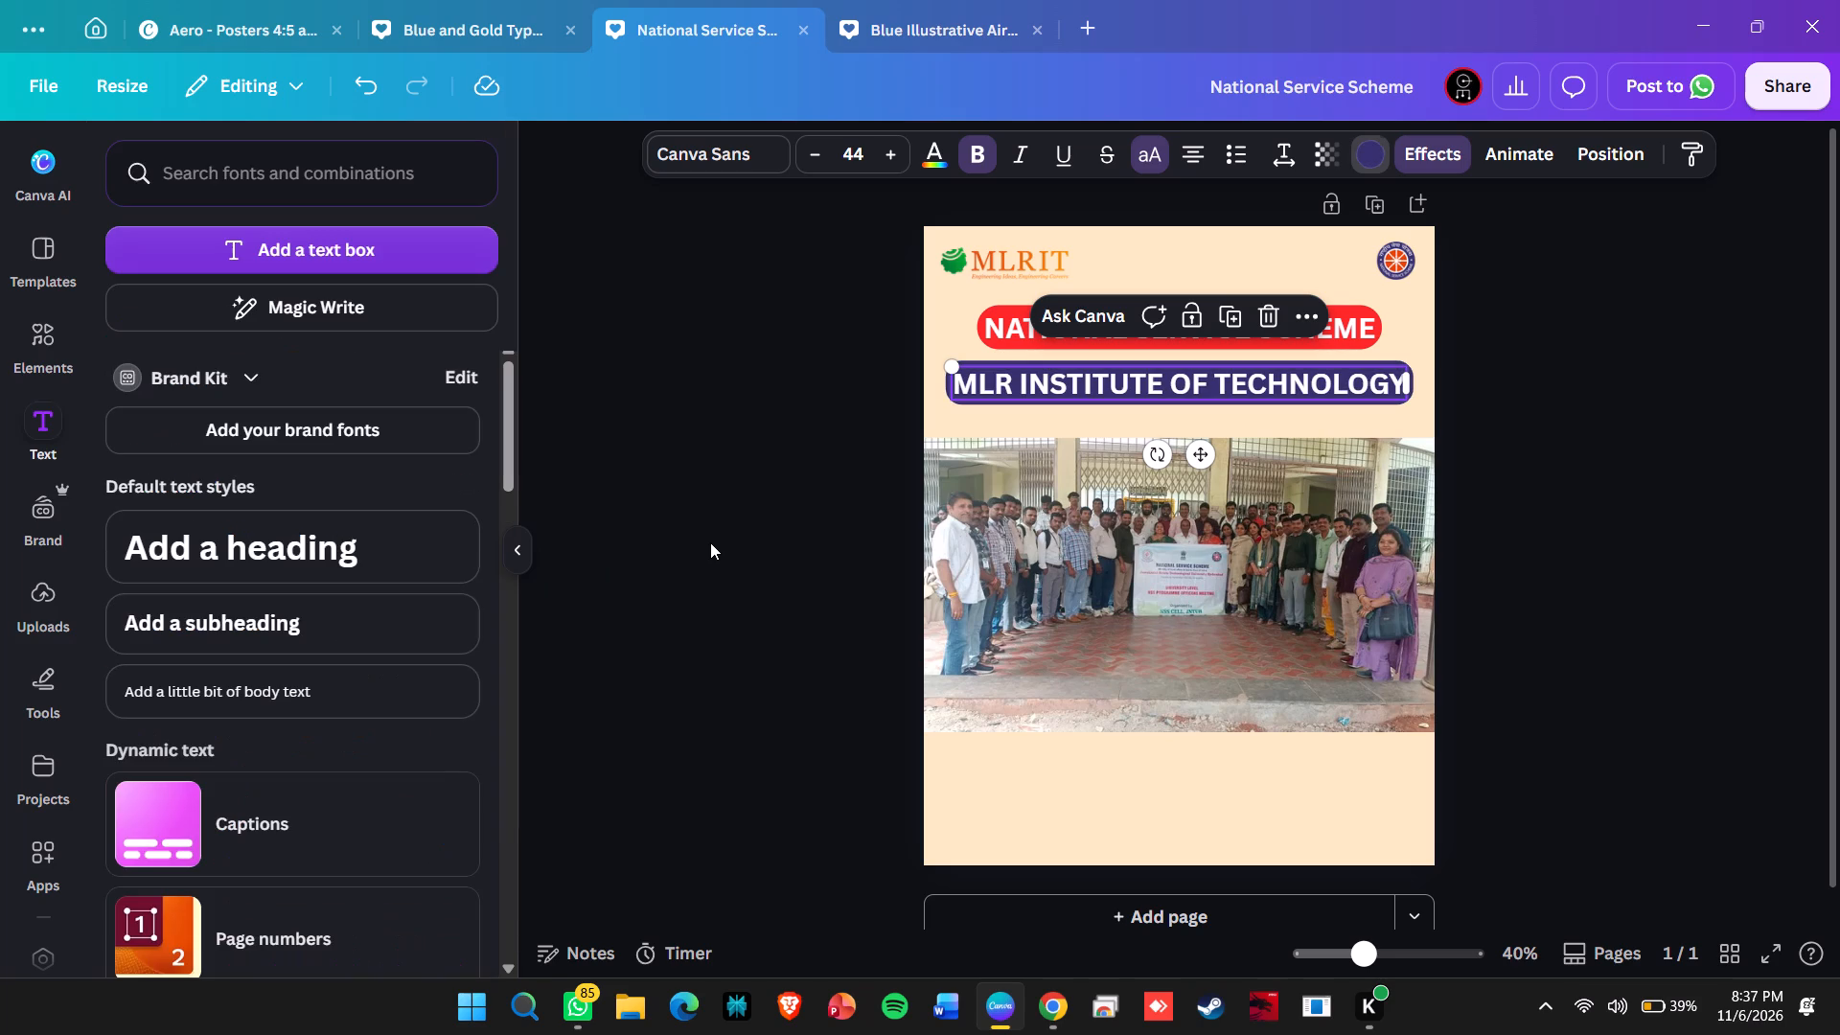
pyautogui.click(710, 542)
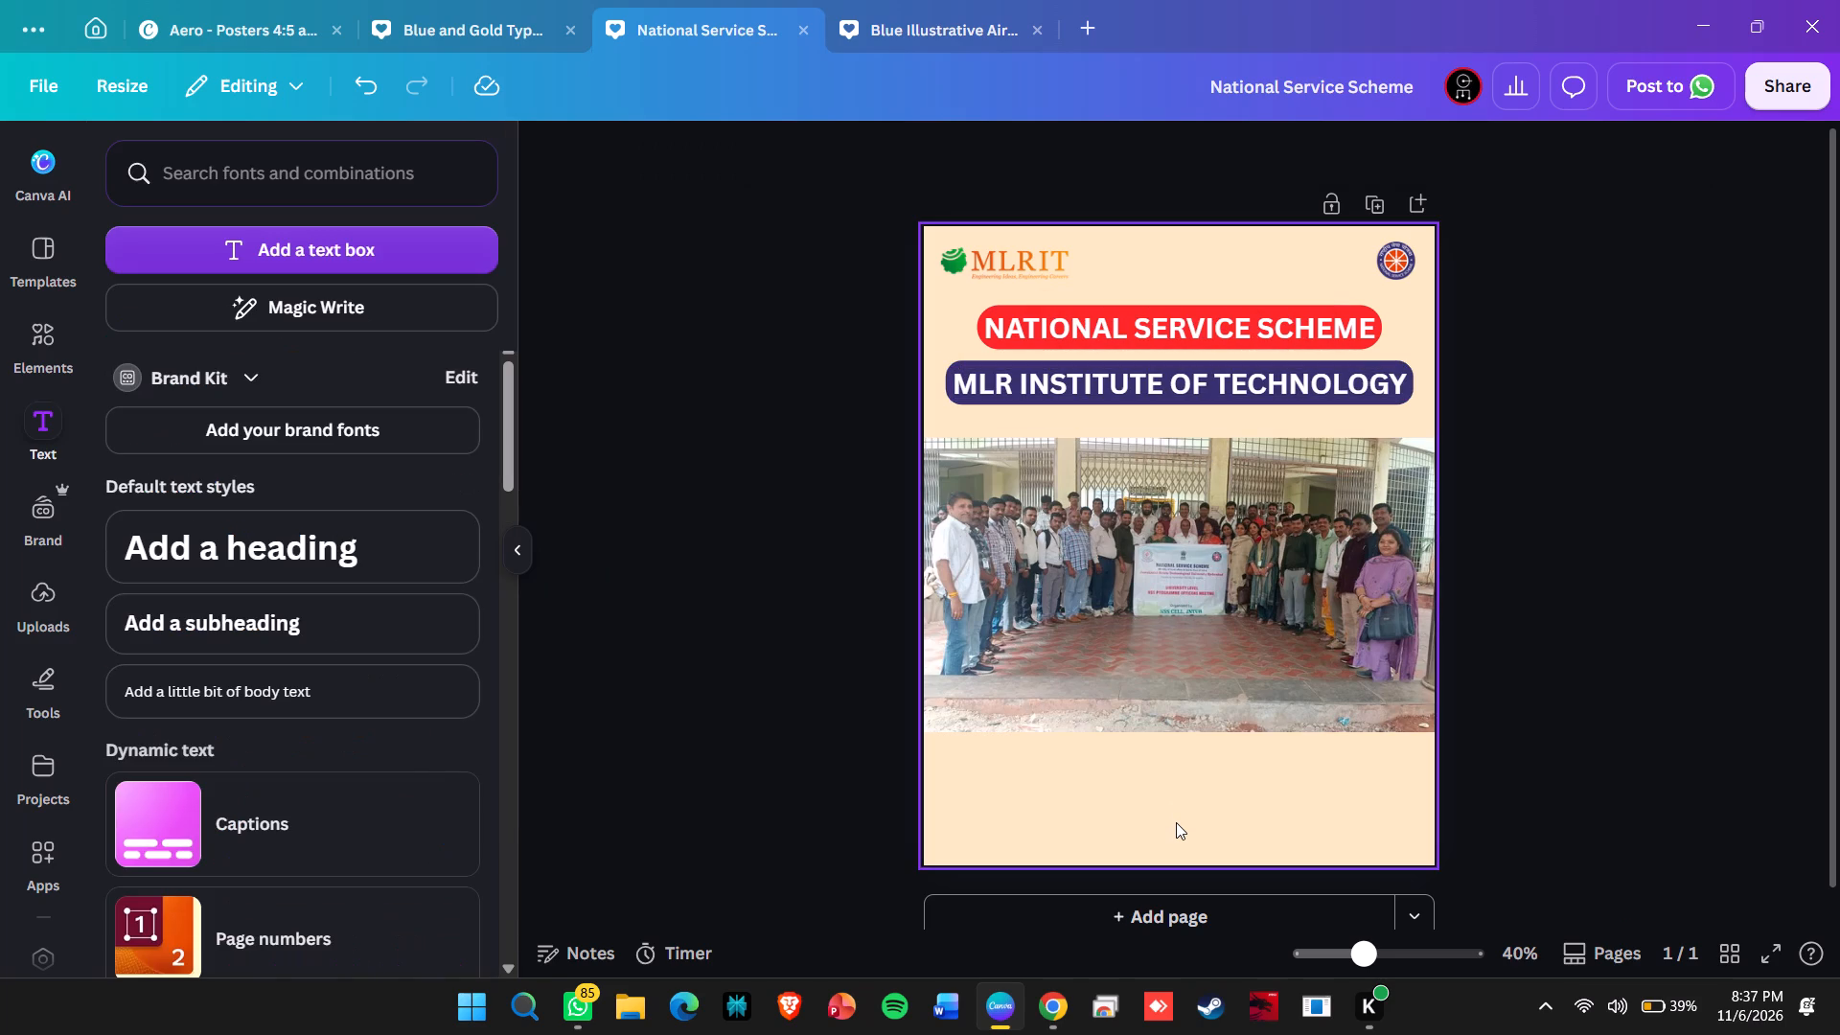
# Crop the bottom edge of the group photo upward, leaving it 1,080 wide and about 518 high.
pyautogui.scroll(-1, 1176, 822)
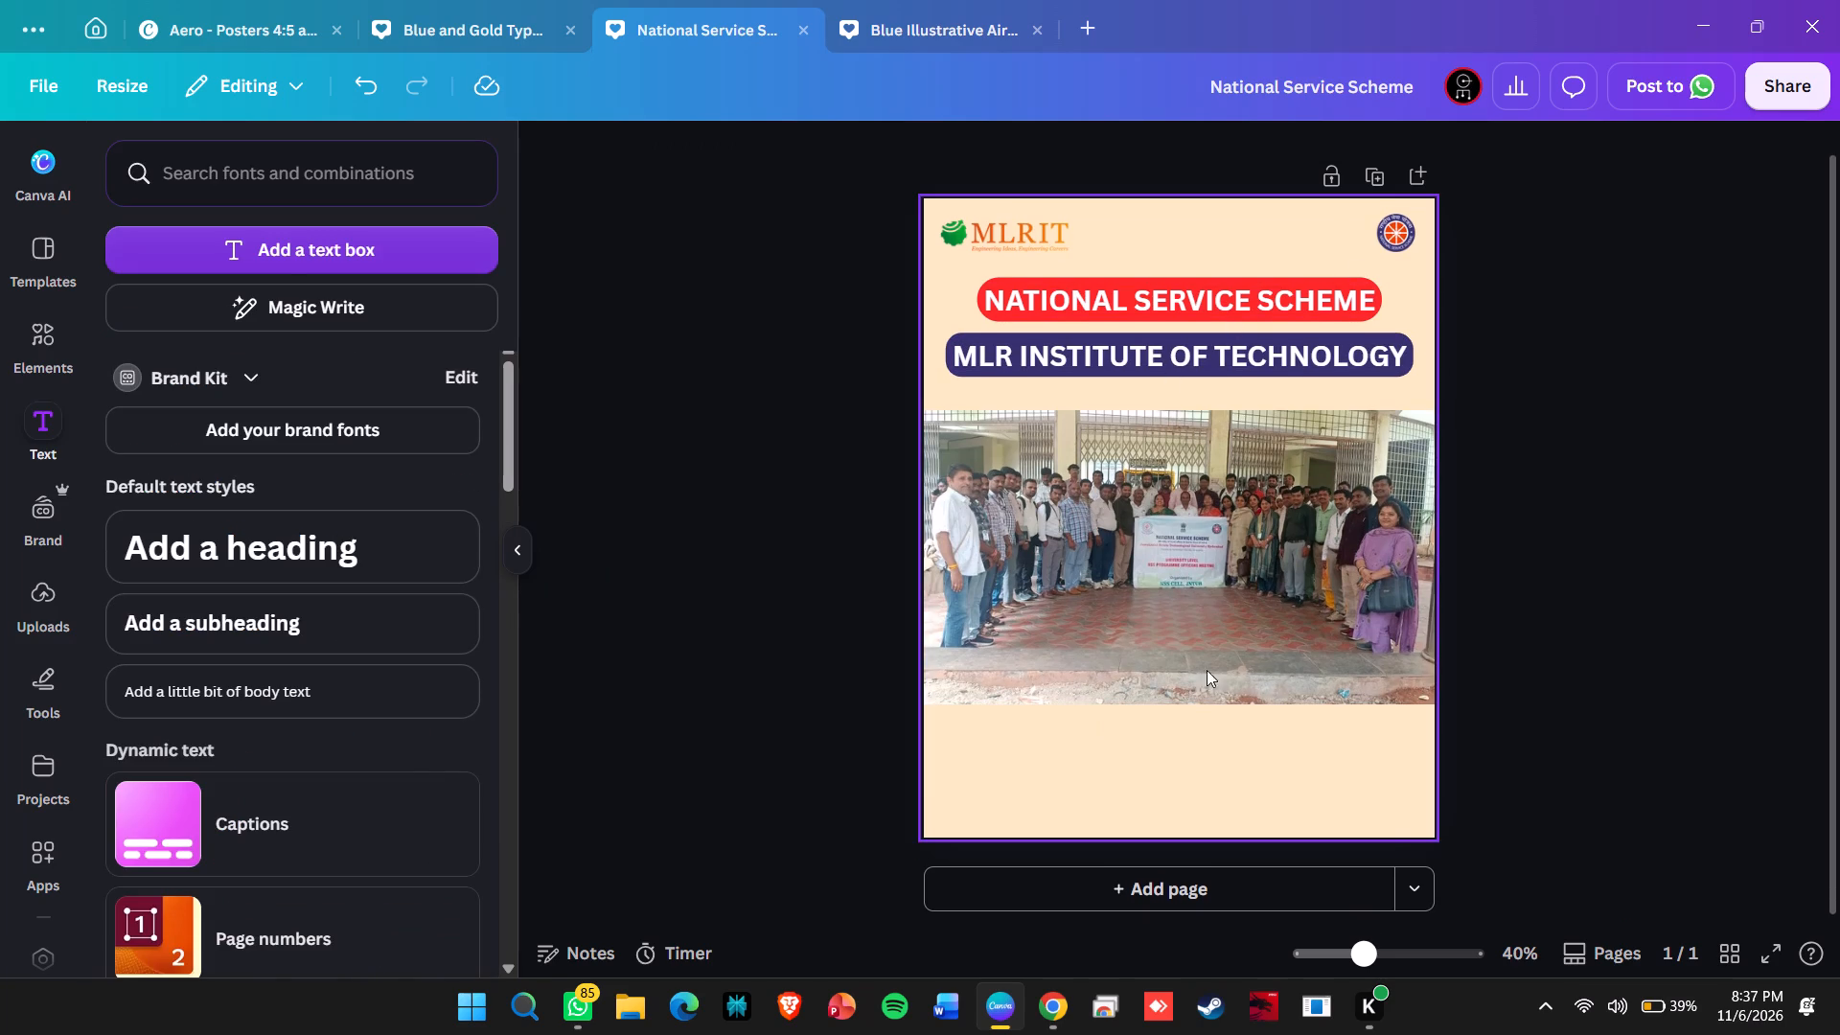
pyautogui.click(1143, 678)
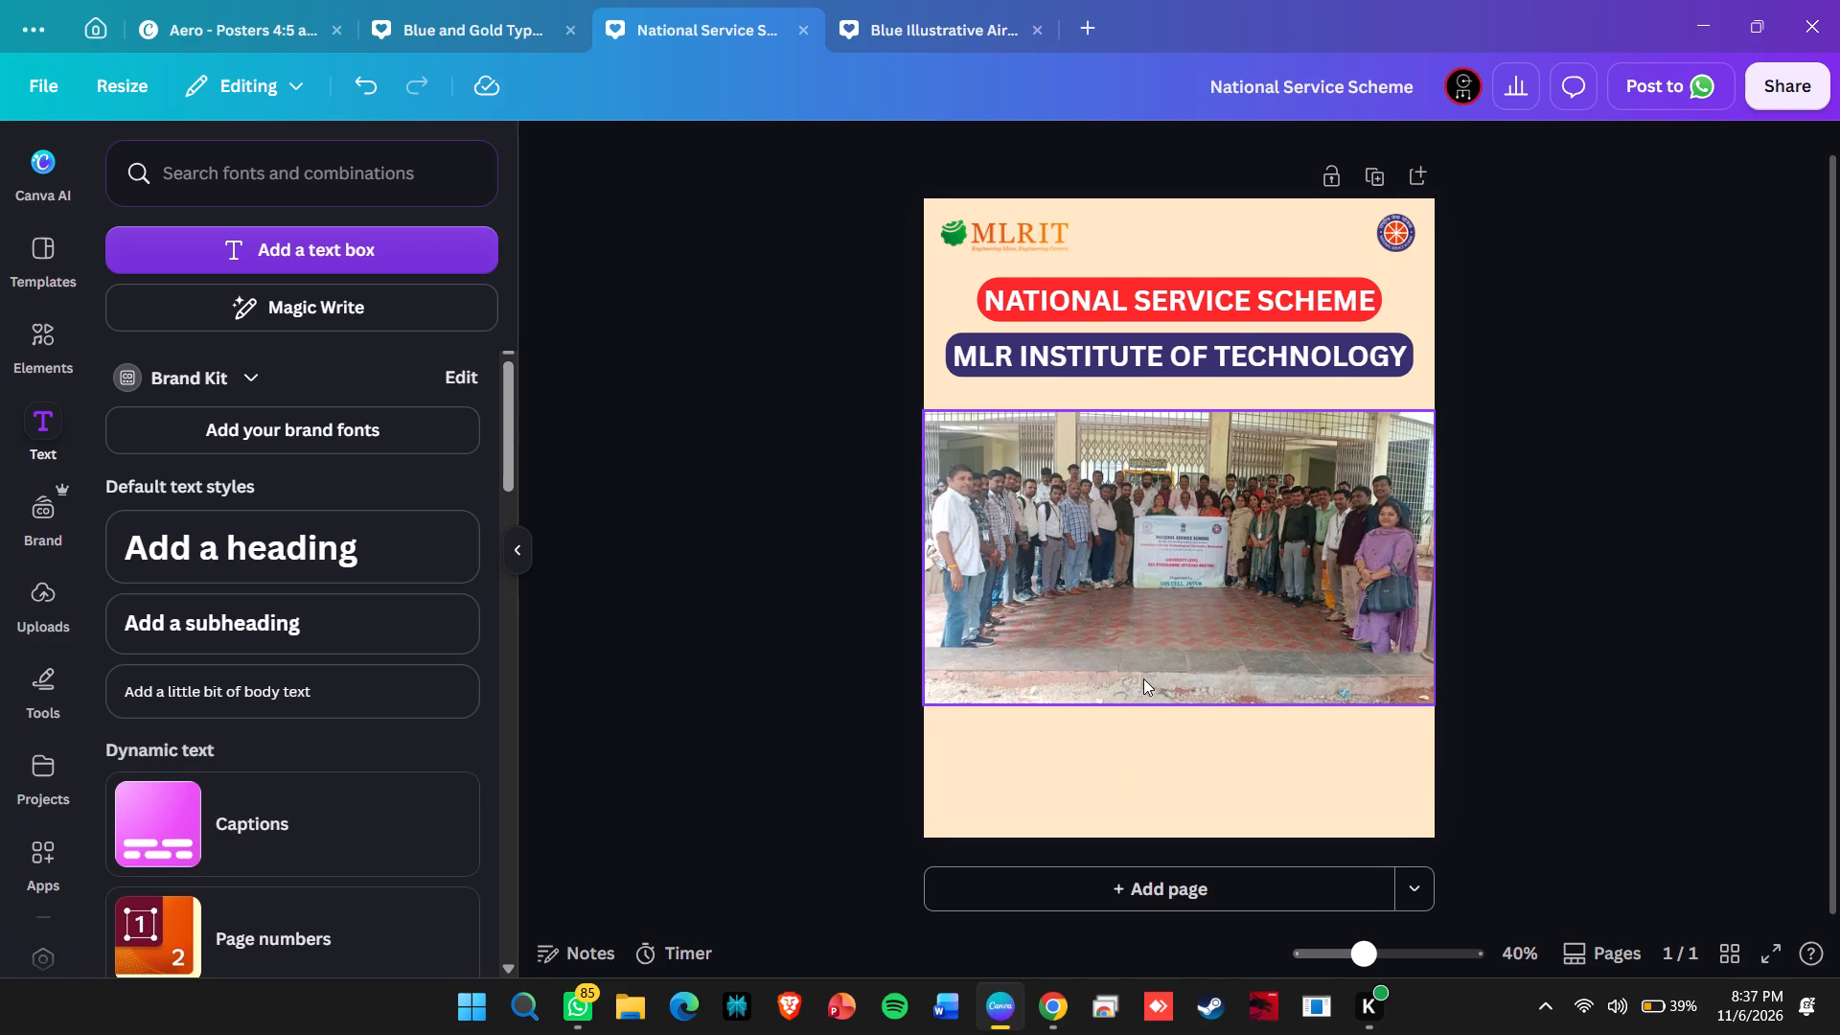
pyautogui.click(1177, 714)
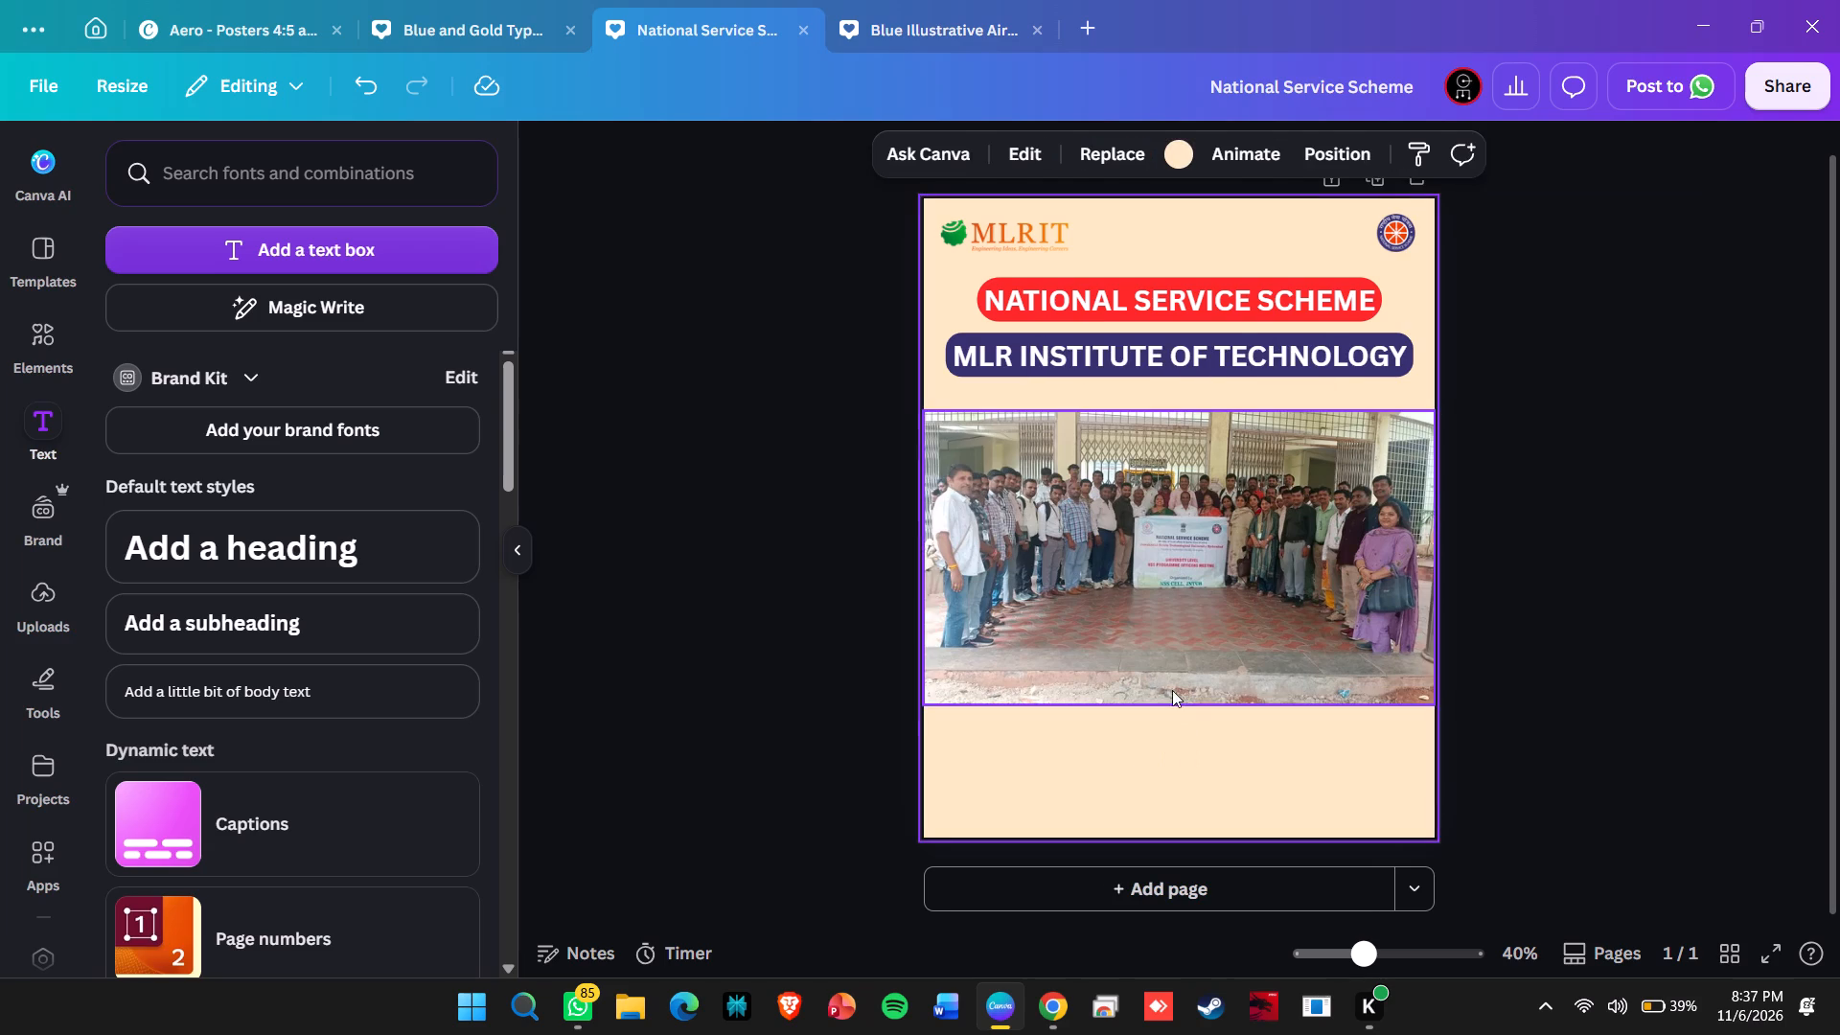
pyautogui.click(1171, 664)
pyautogui.moveTo(1176, 703); pyautogui.dragTo(1176, 655)
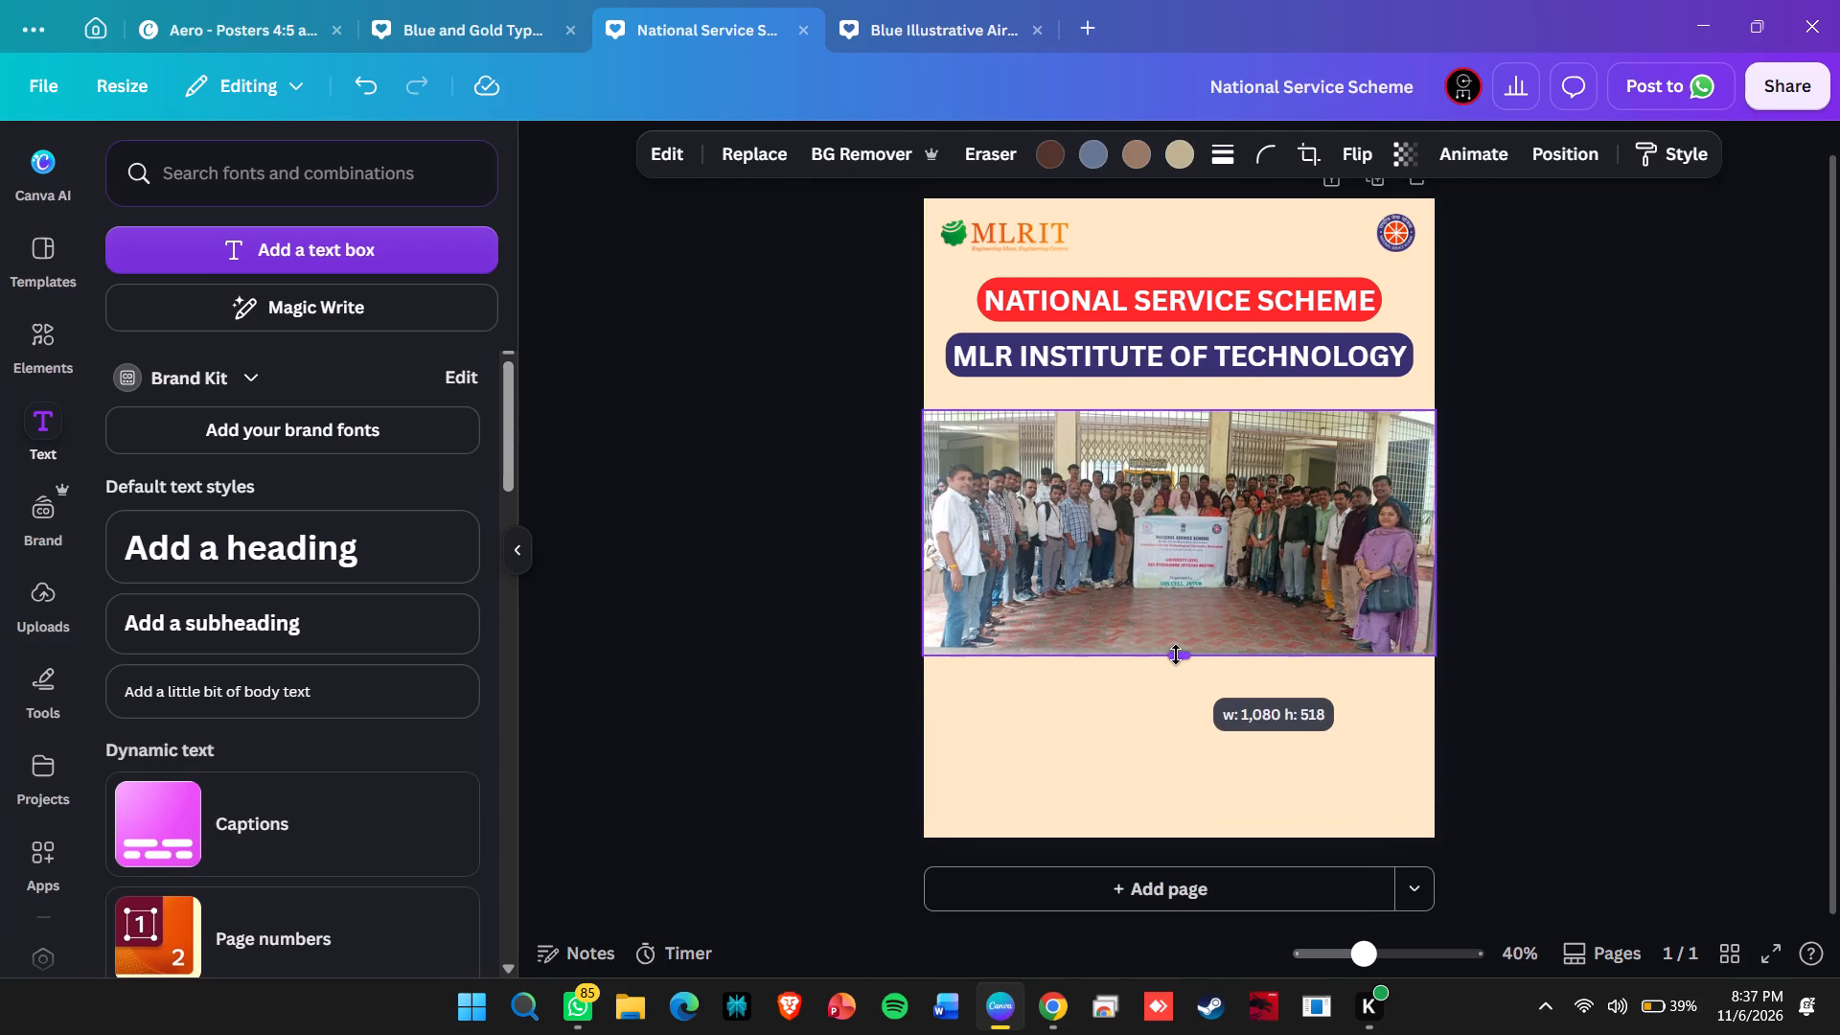
pyautogui.moveTo(1176, 655); pyautogui.dragTo(1176, 652)
pyautogui.click(1556, 620)
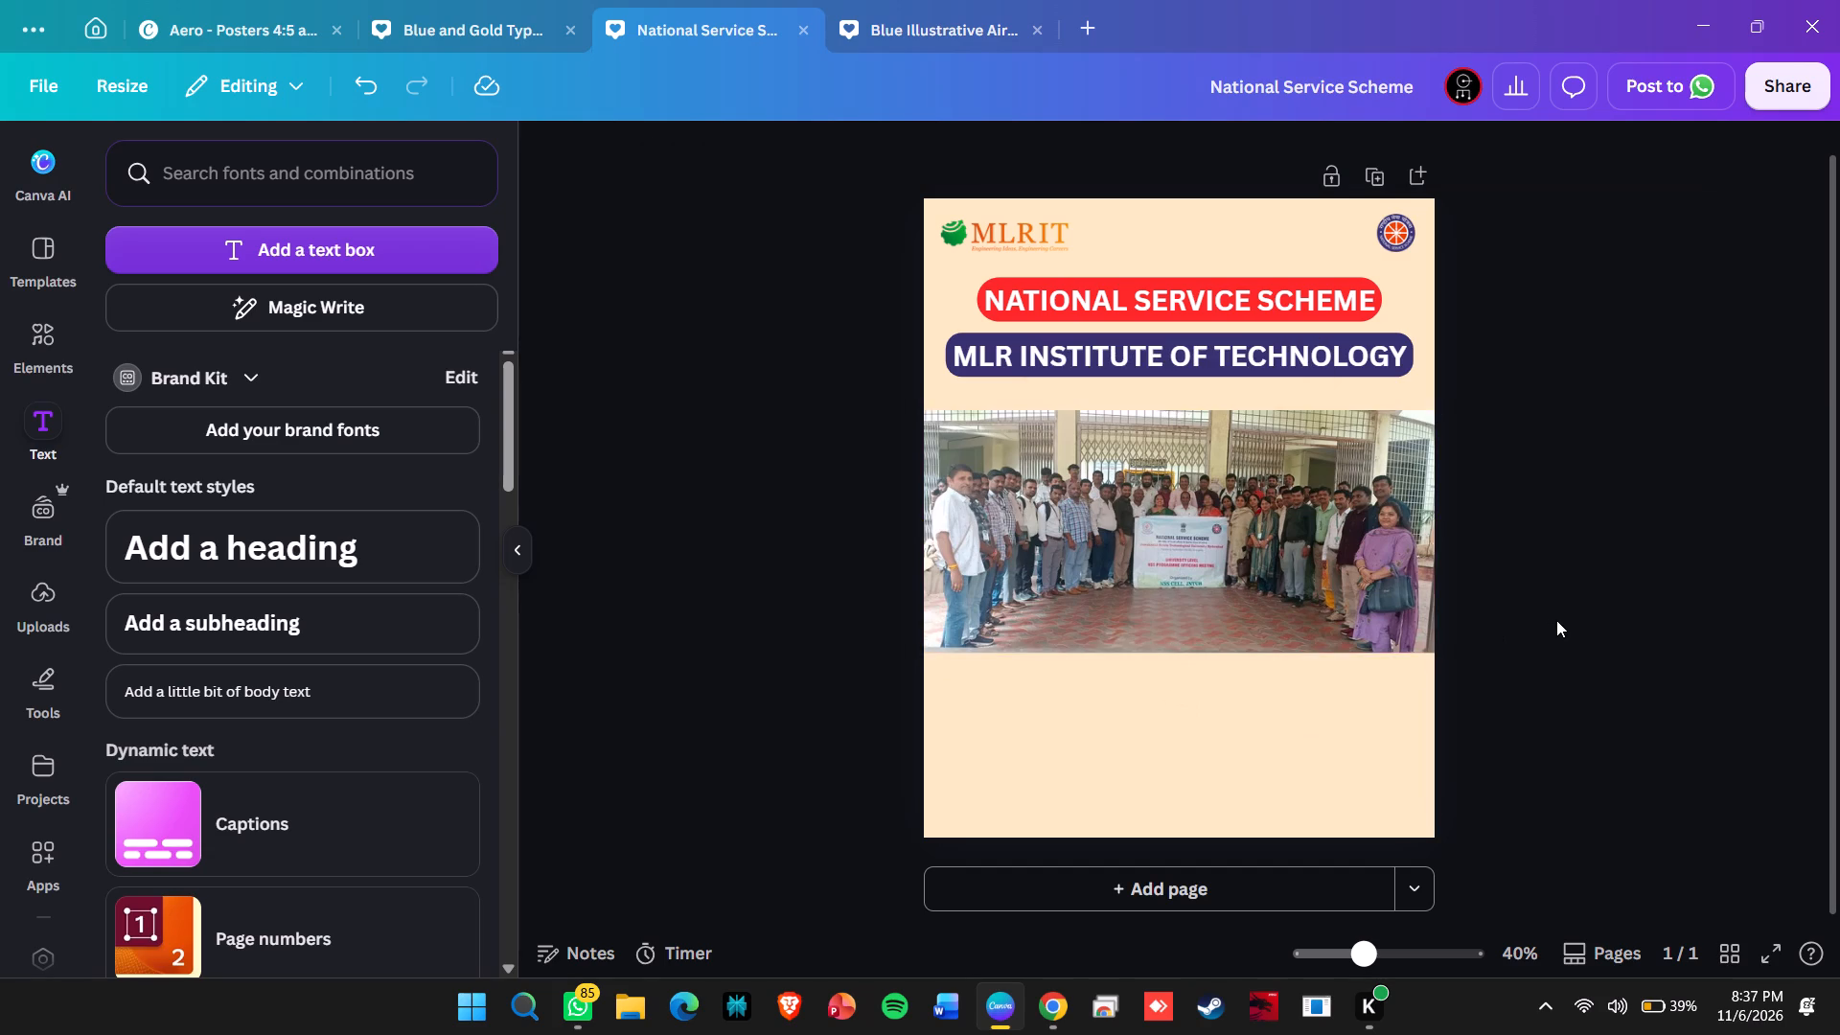
# Shift the cropped group photo slightly upward, closer to the MLR INSTITUTE OF TECHNOLOGY heading.
pyautogui.click(1398, 609)
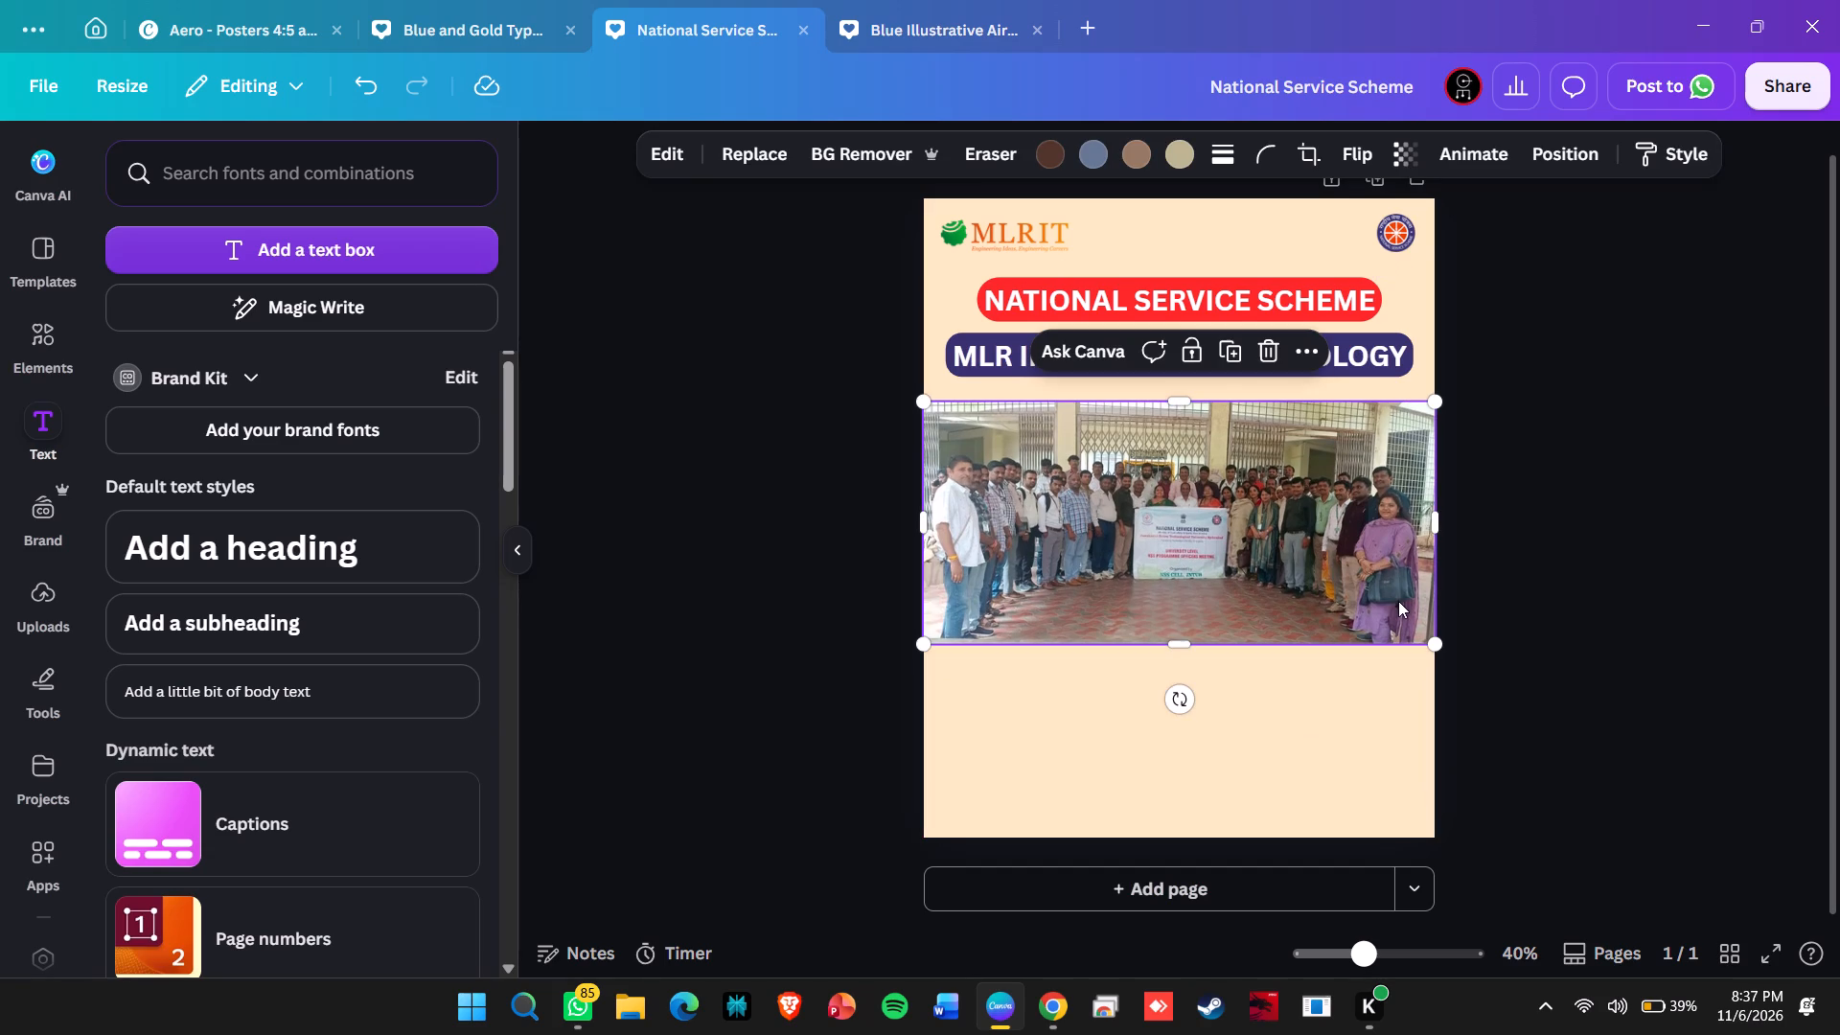
pyautogui.click(1571, 685)
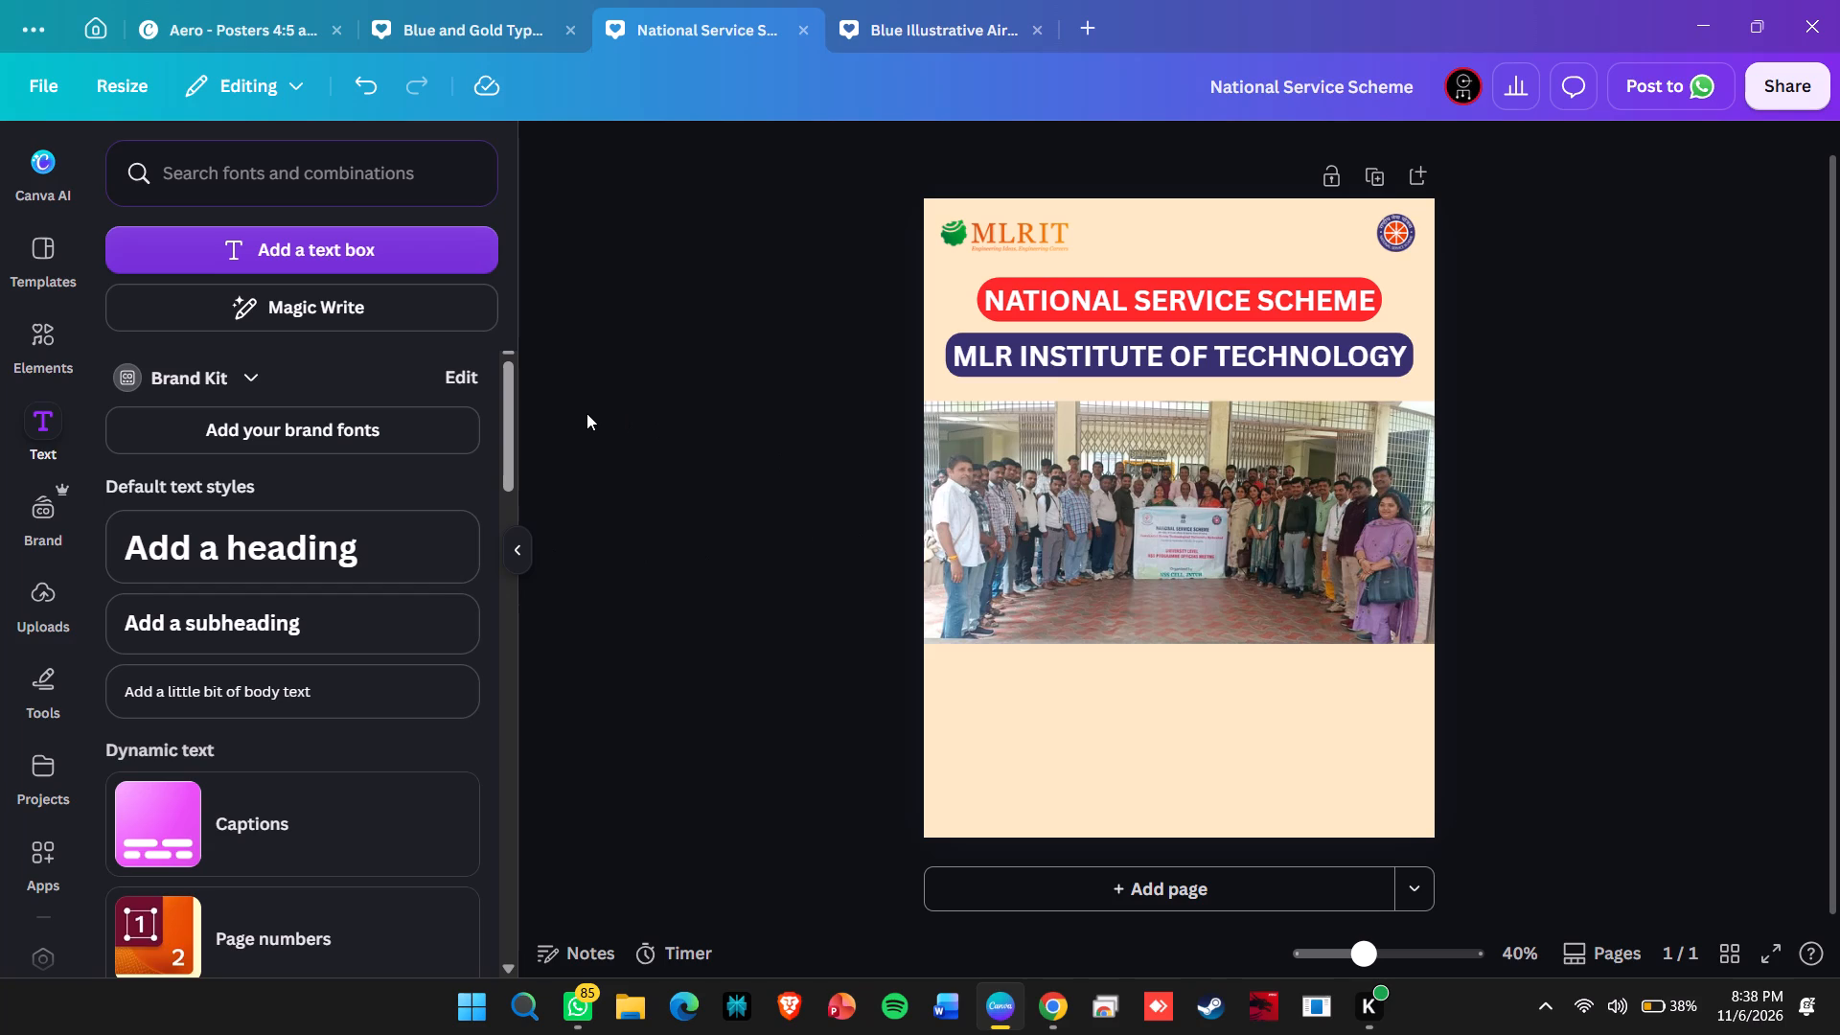
# Browse the recommended elements and recent element searches for a decorative graphic suited to the poster.
pyautogui.click(41, 321)
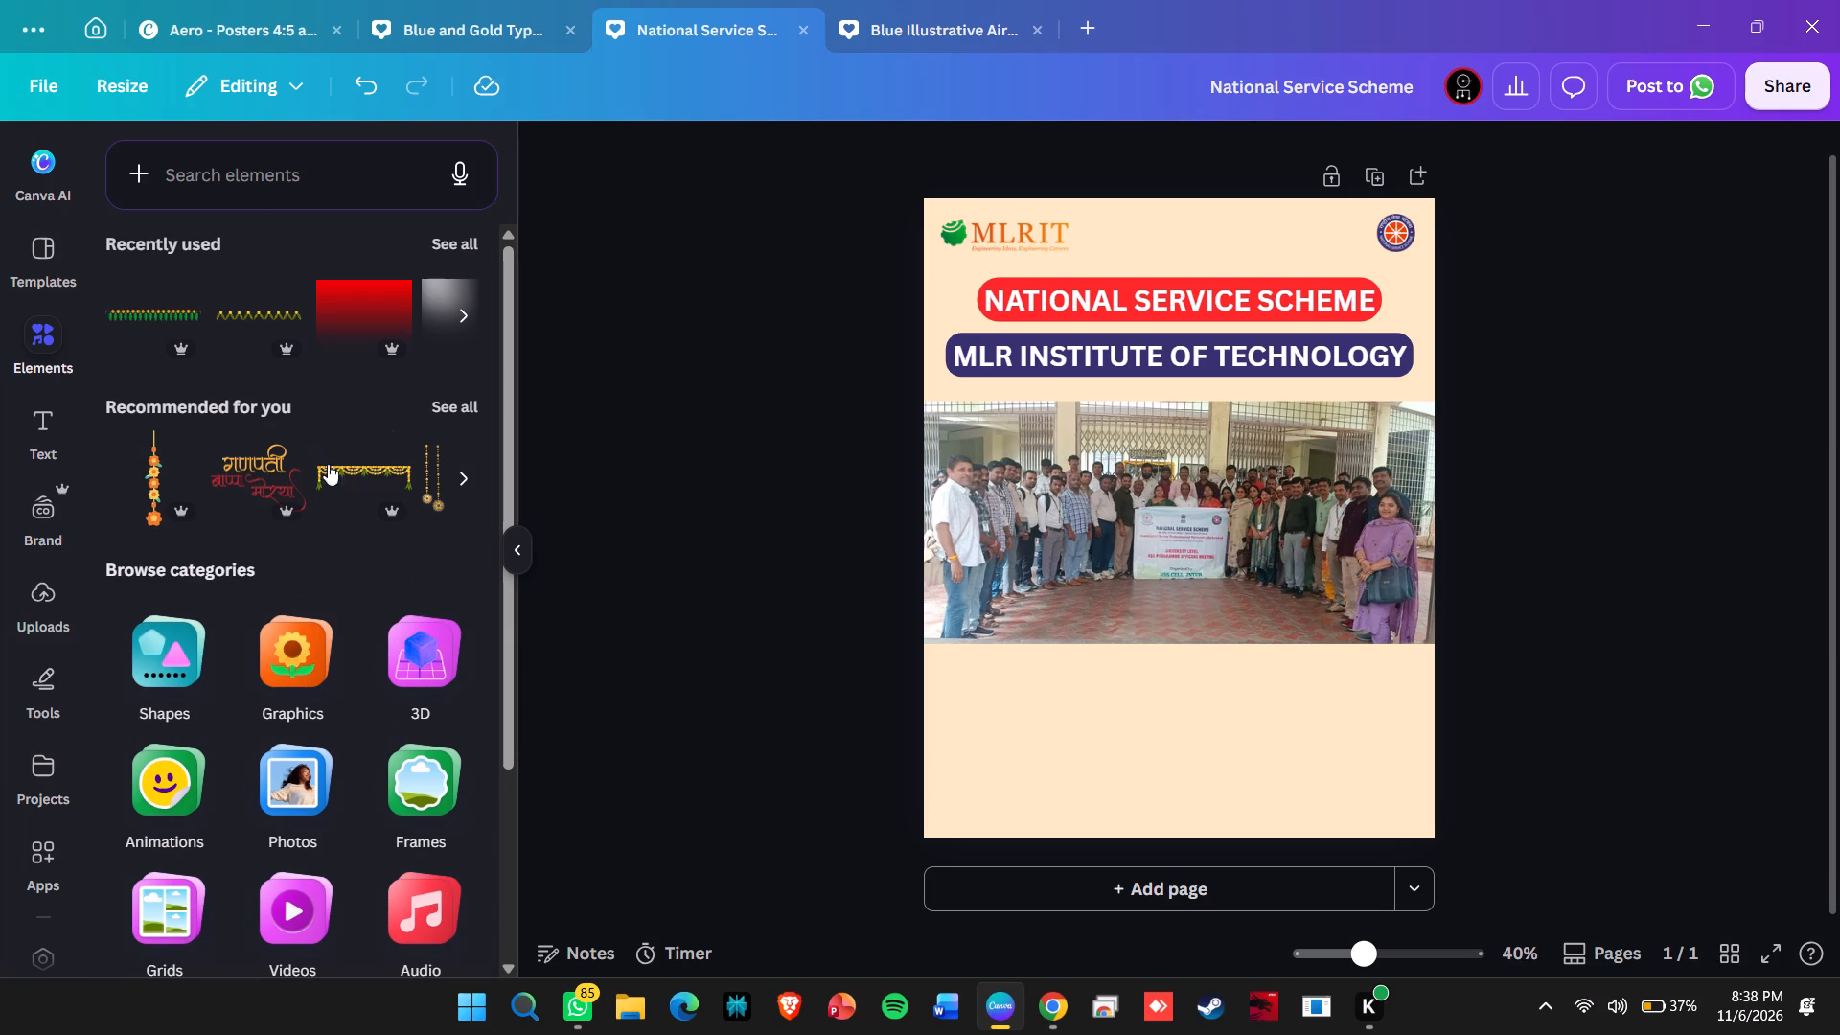
pyautogui.hscroll(-6, 433, 444)
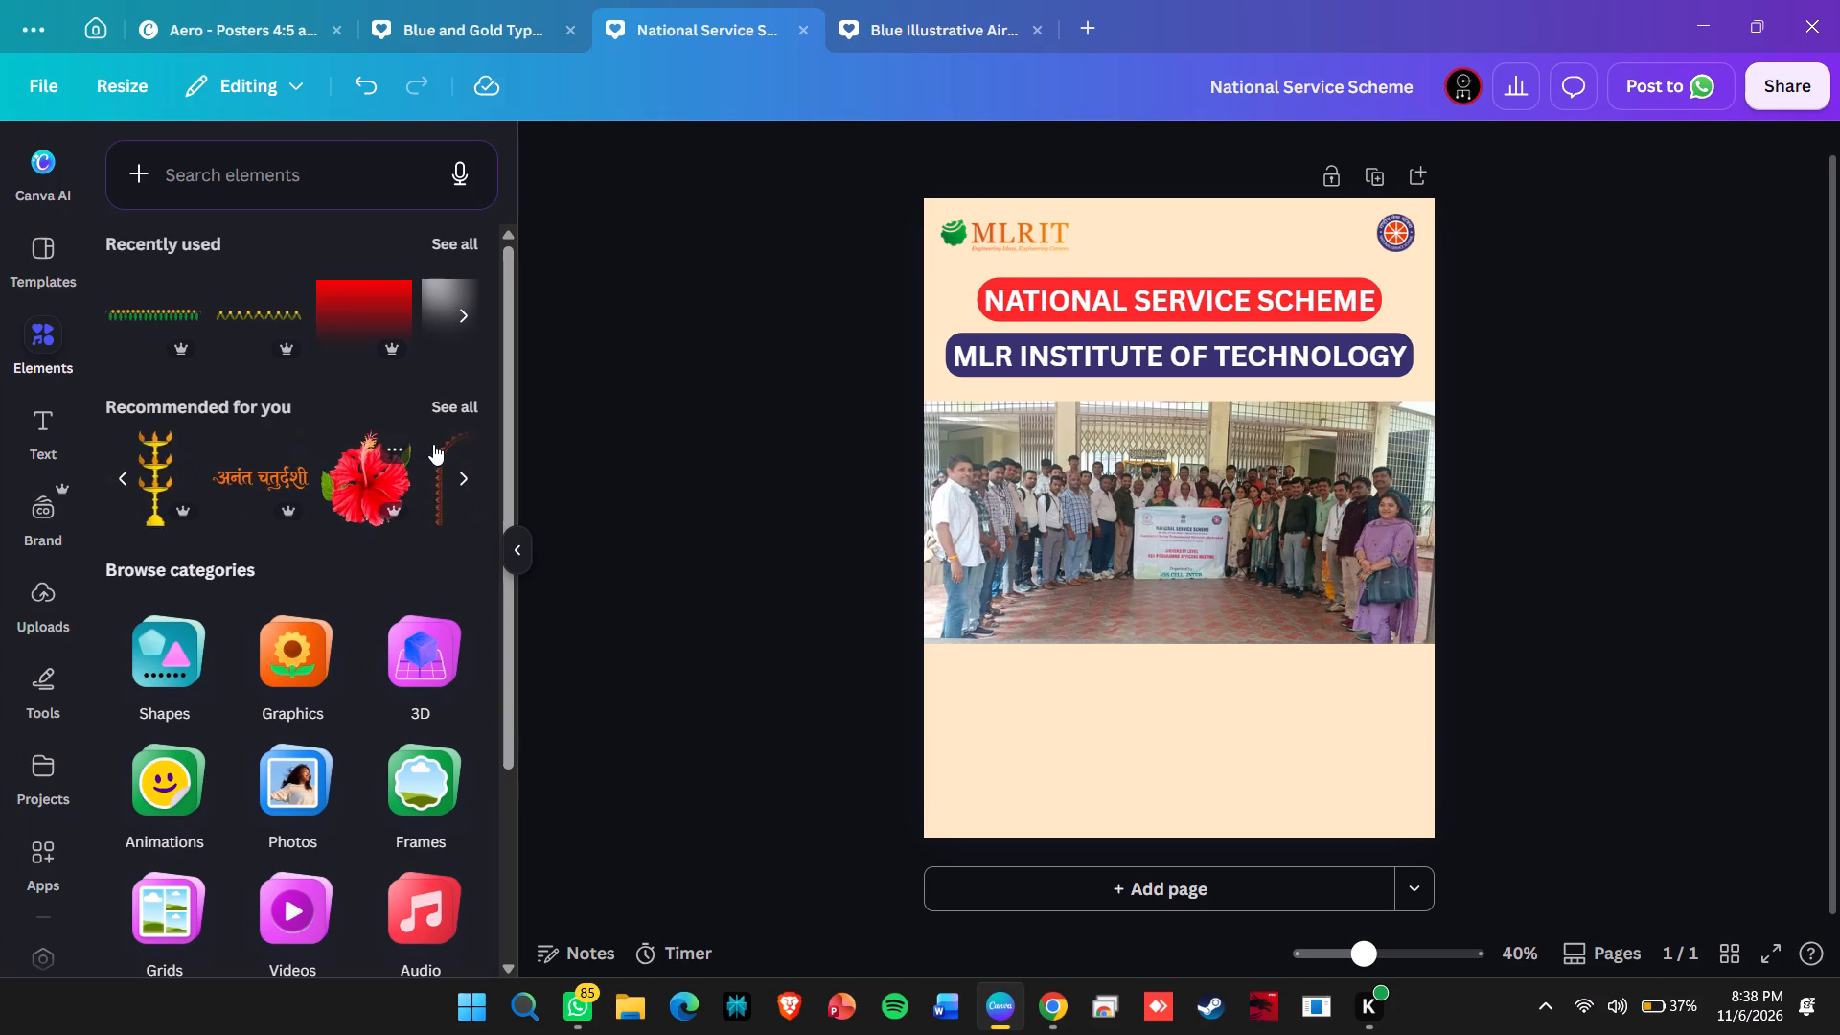
pyautogui.hscroll(-4, 433, 444)
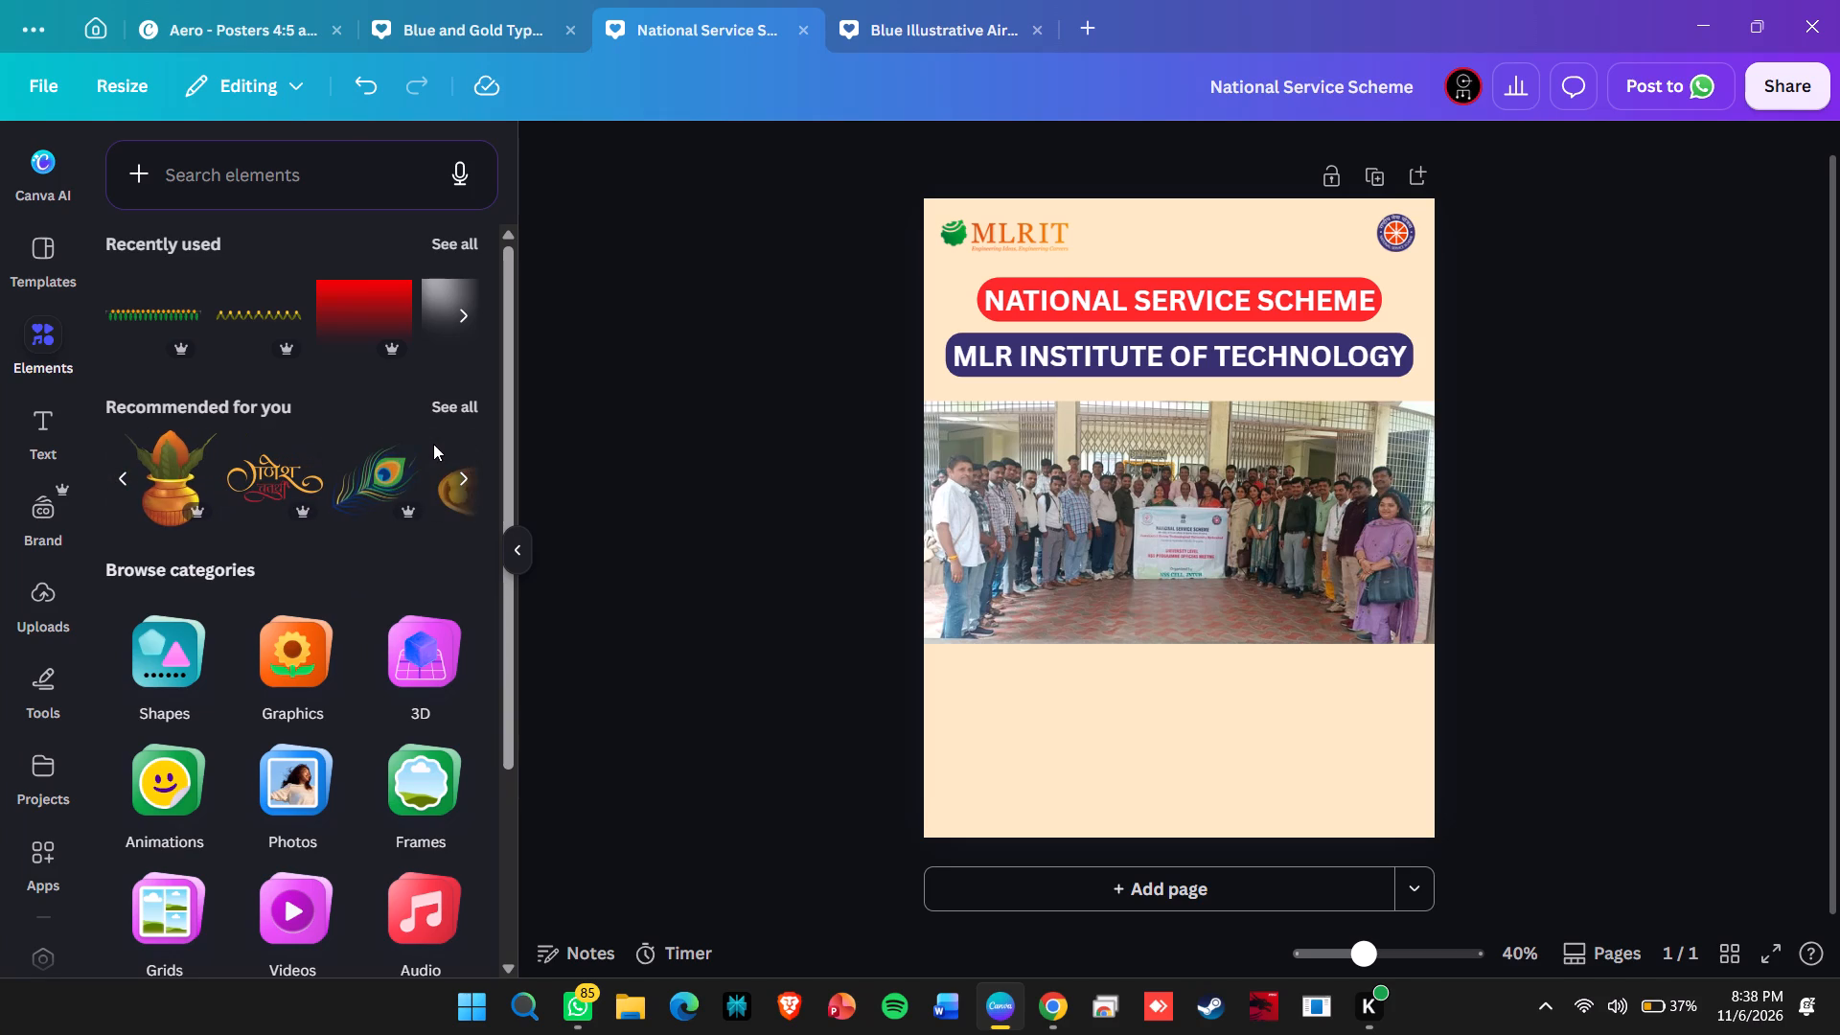
pyautogui.hscroll(-4, 433, 444)
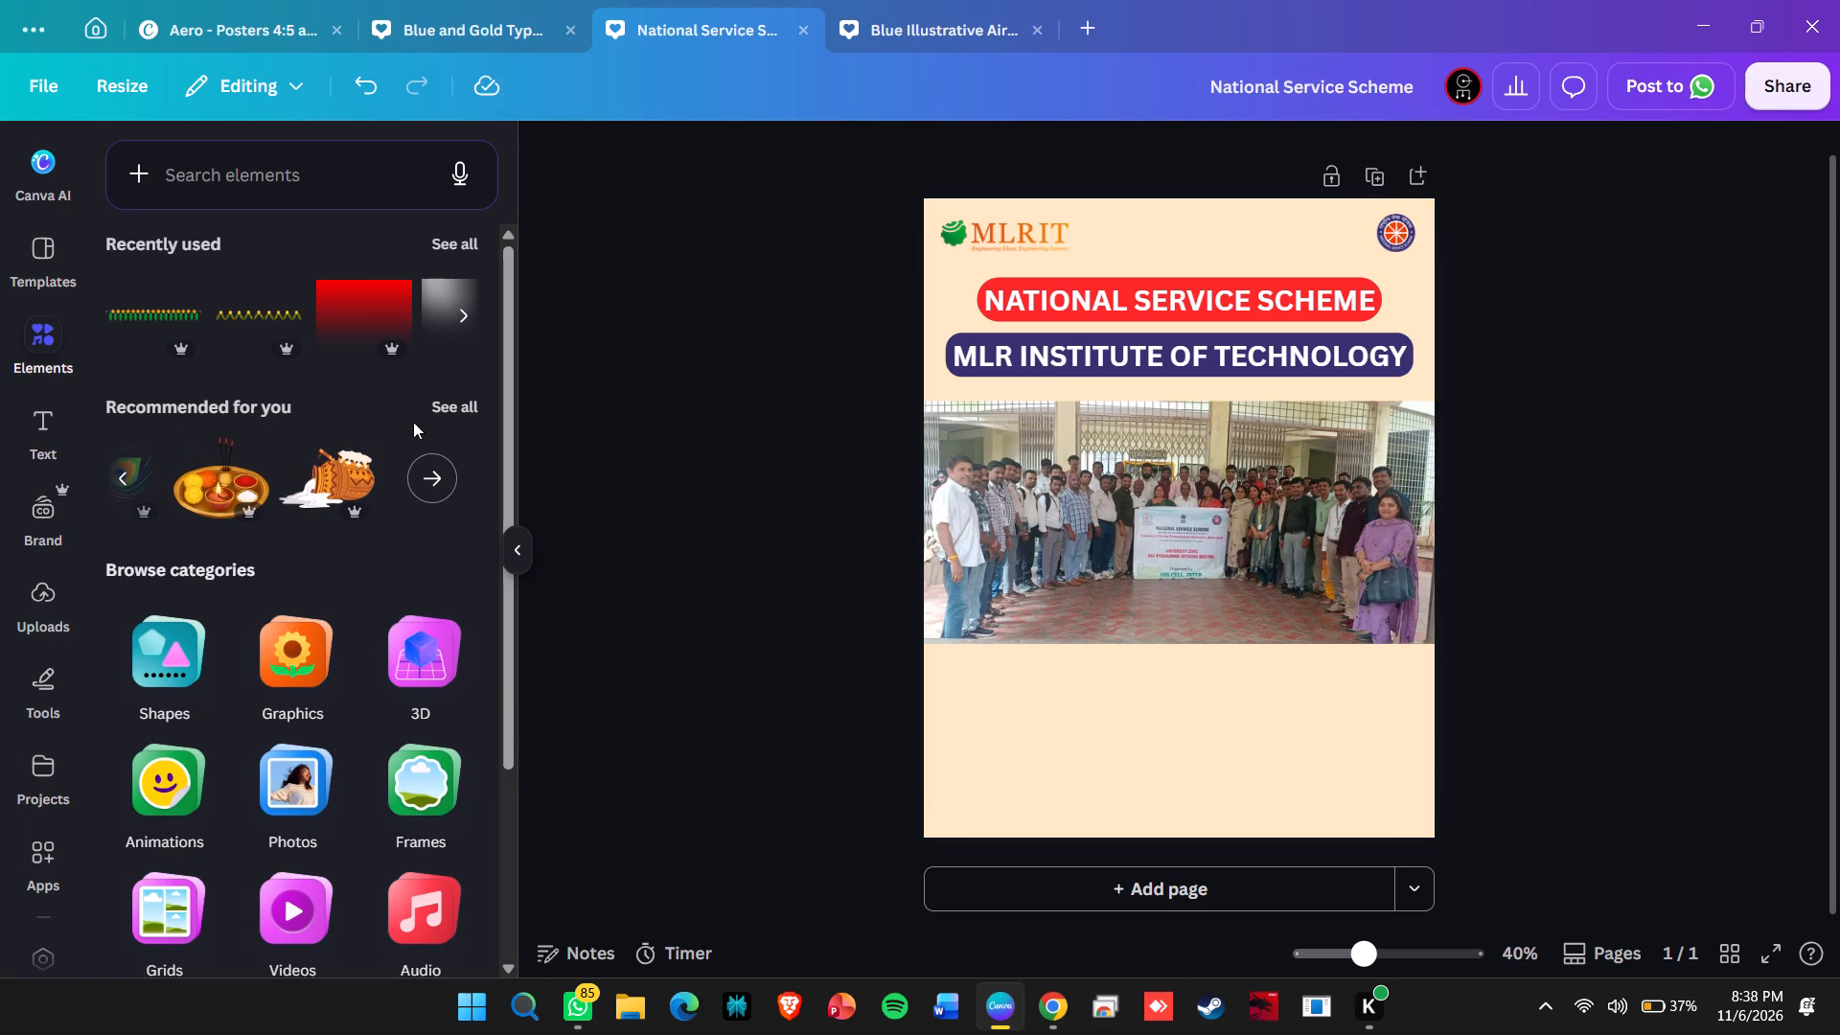
pyautogui.click(242, 177)
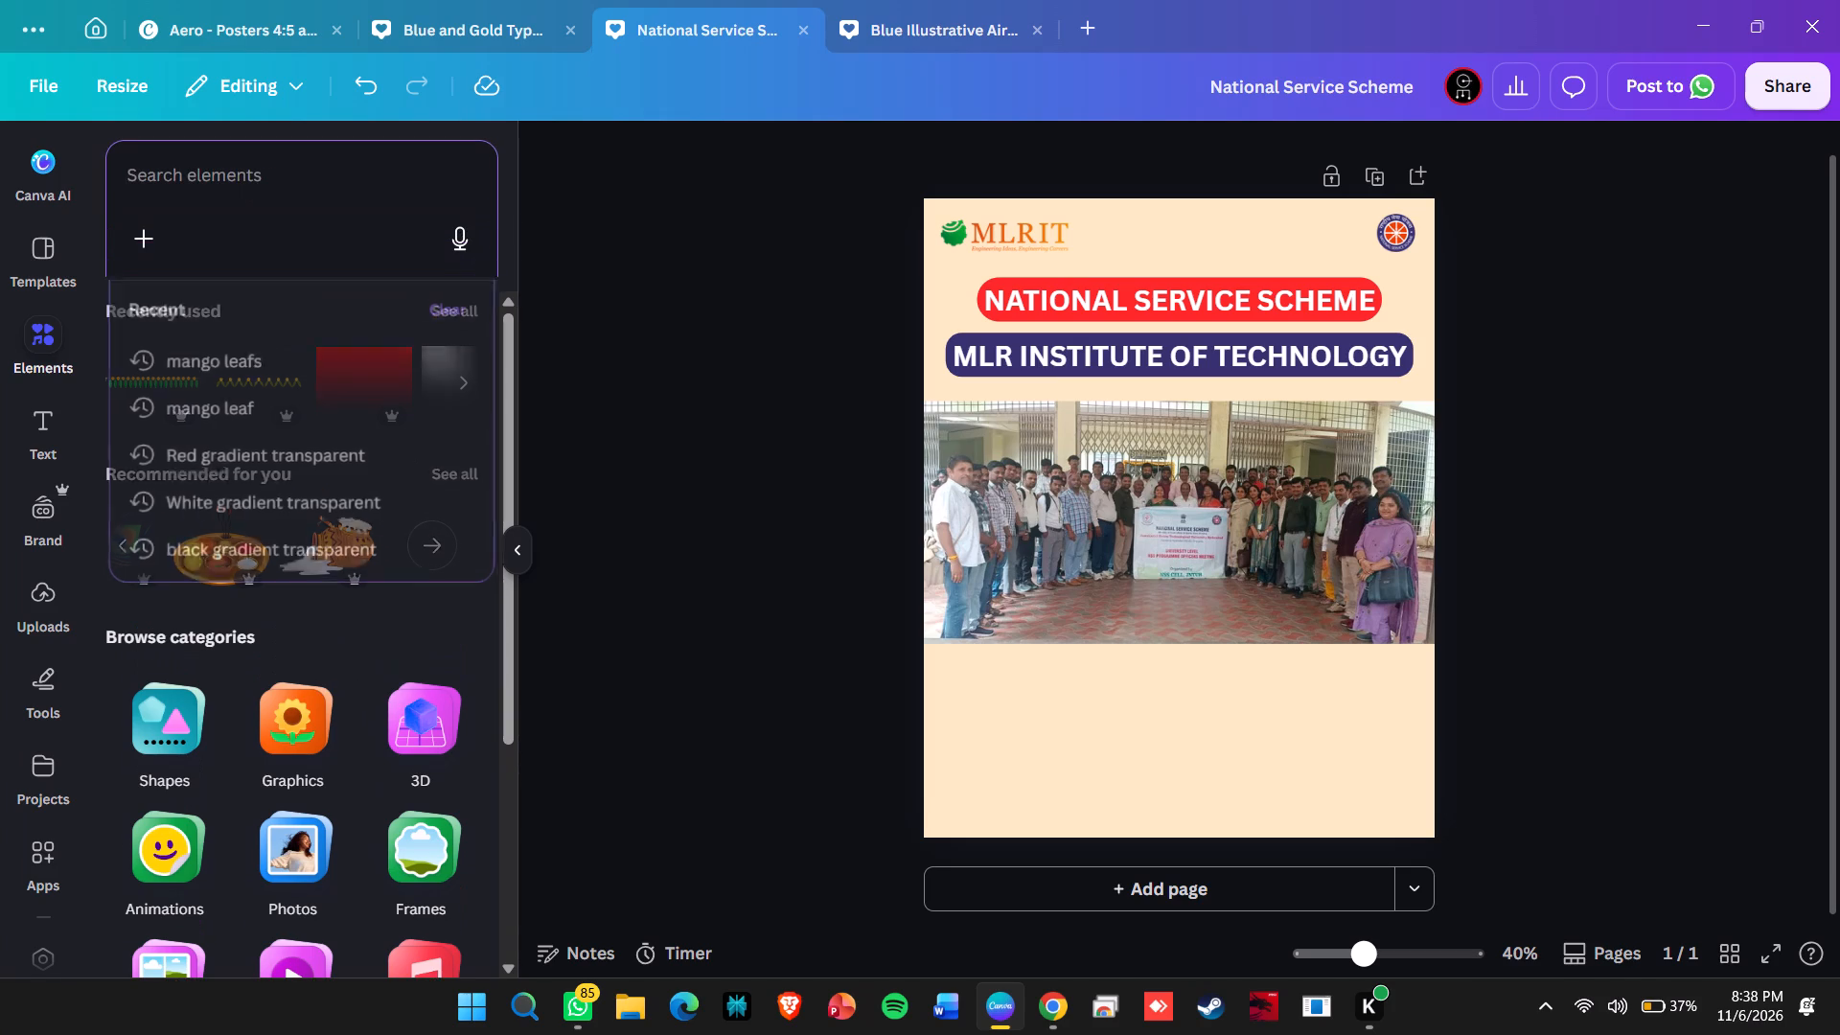
pyautogui.click(704, 217)
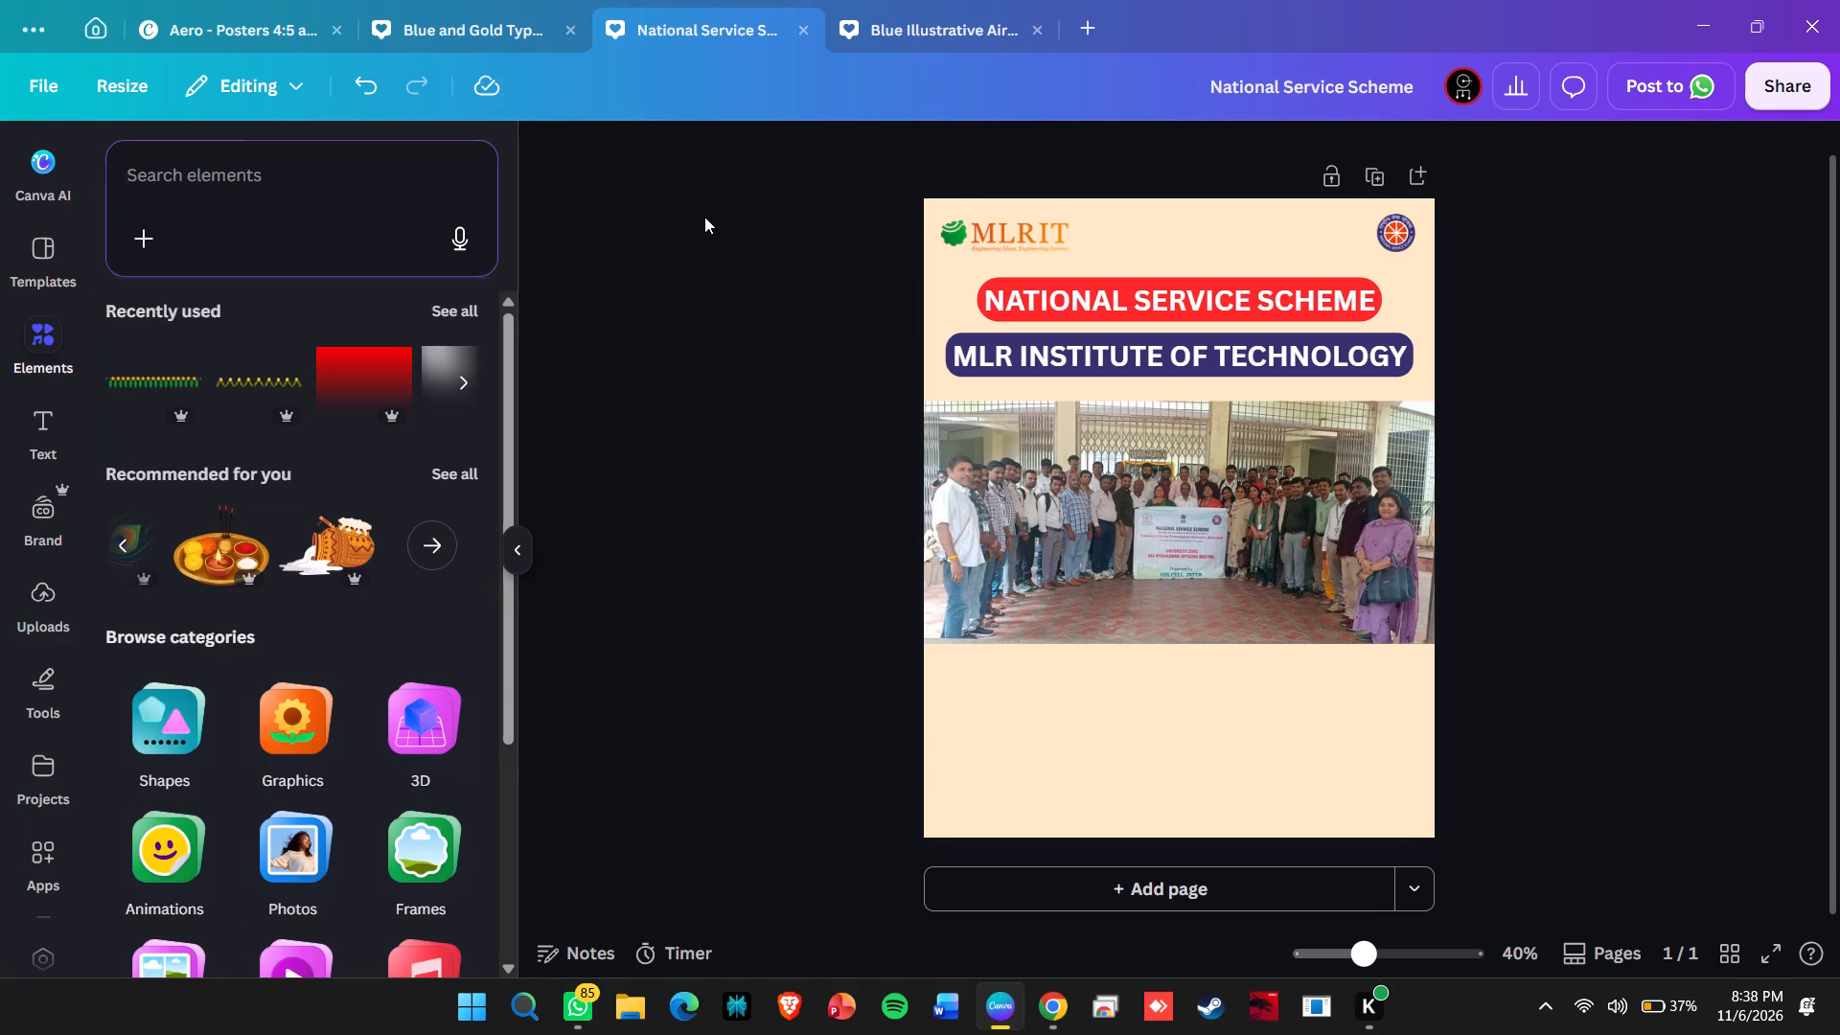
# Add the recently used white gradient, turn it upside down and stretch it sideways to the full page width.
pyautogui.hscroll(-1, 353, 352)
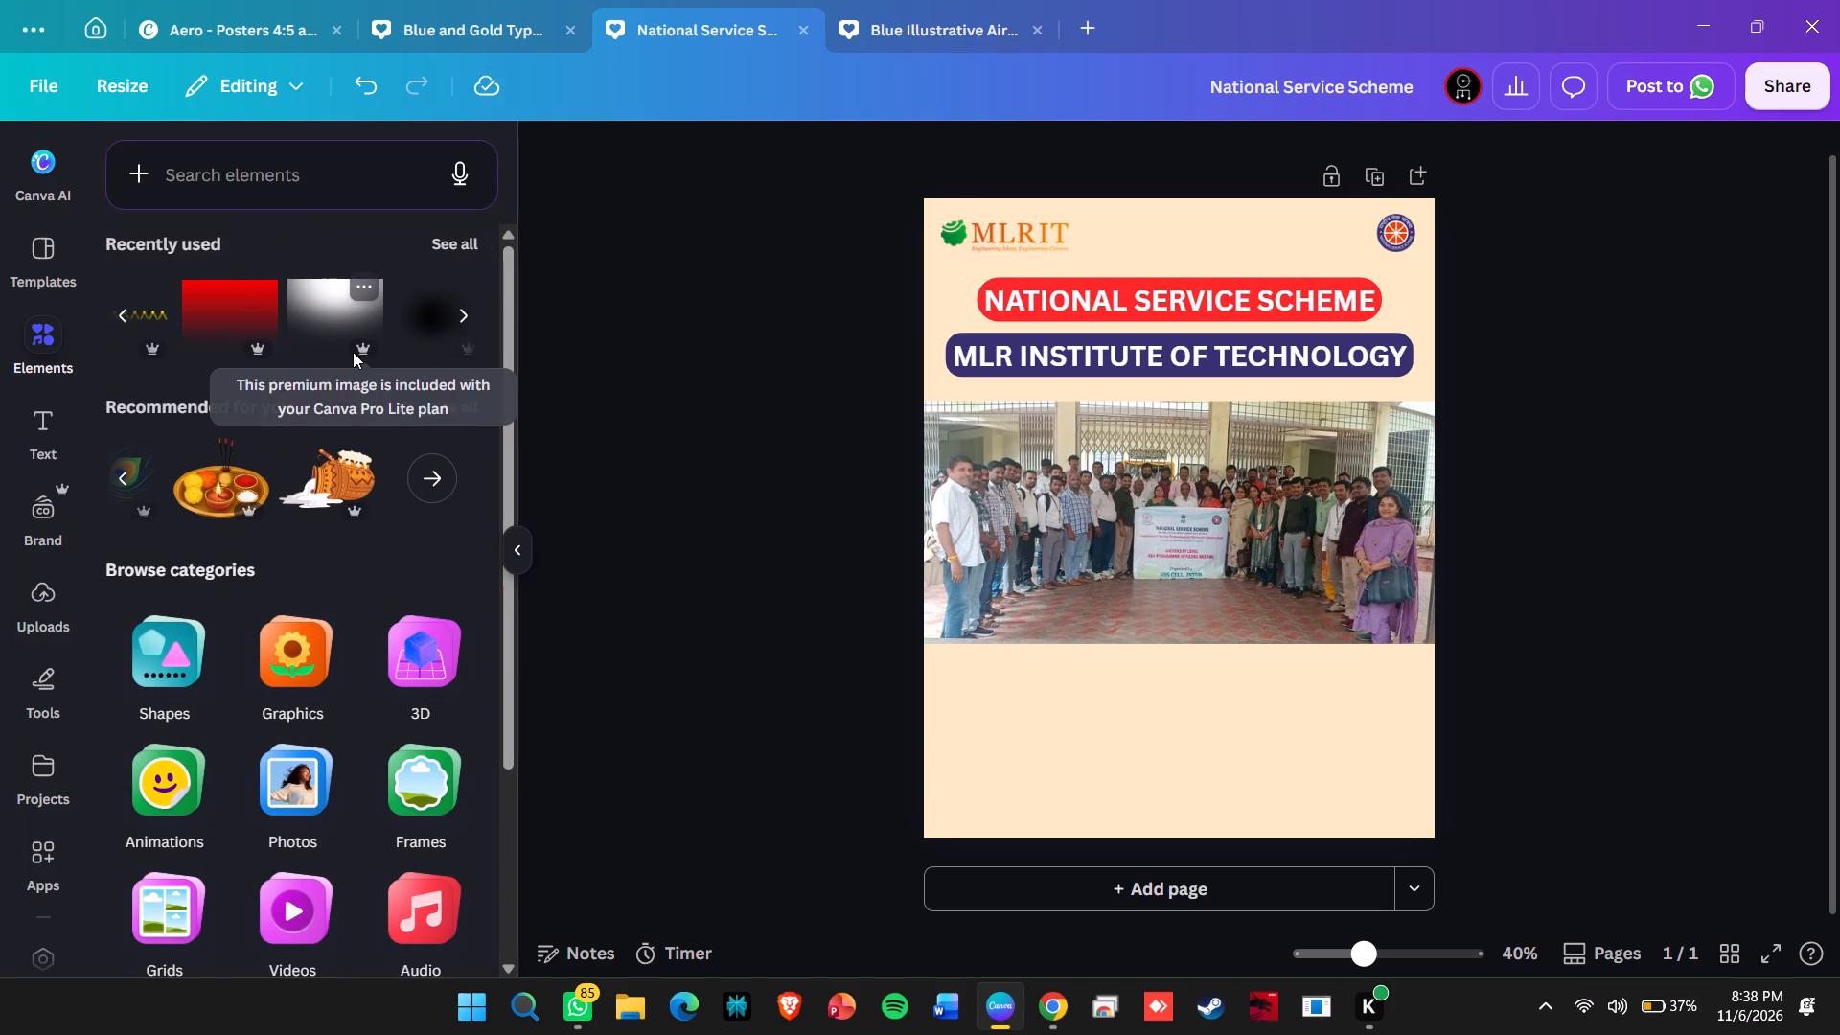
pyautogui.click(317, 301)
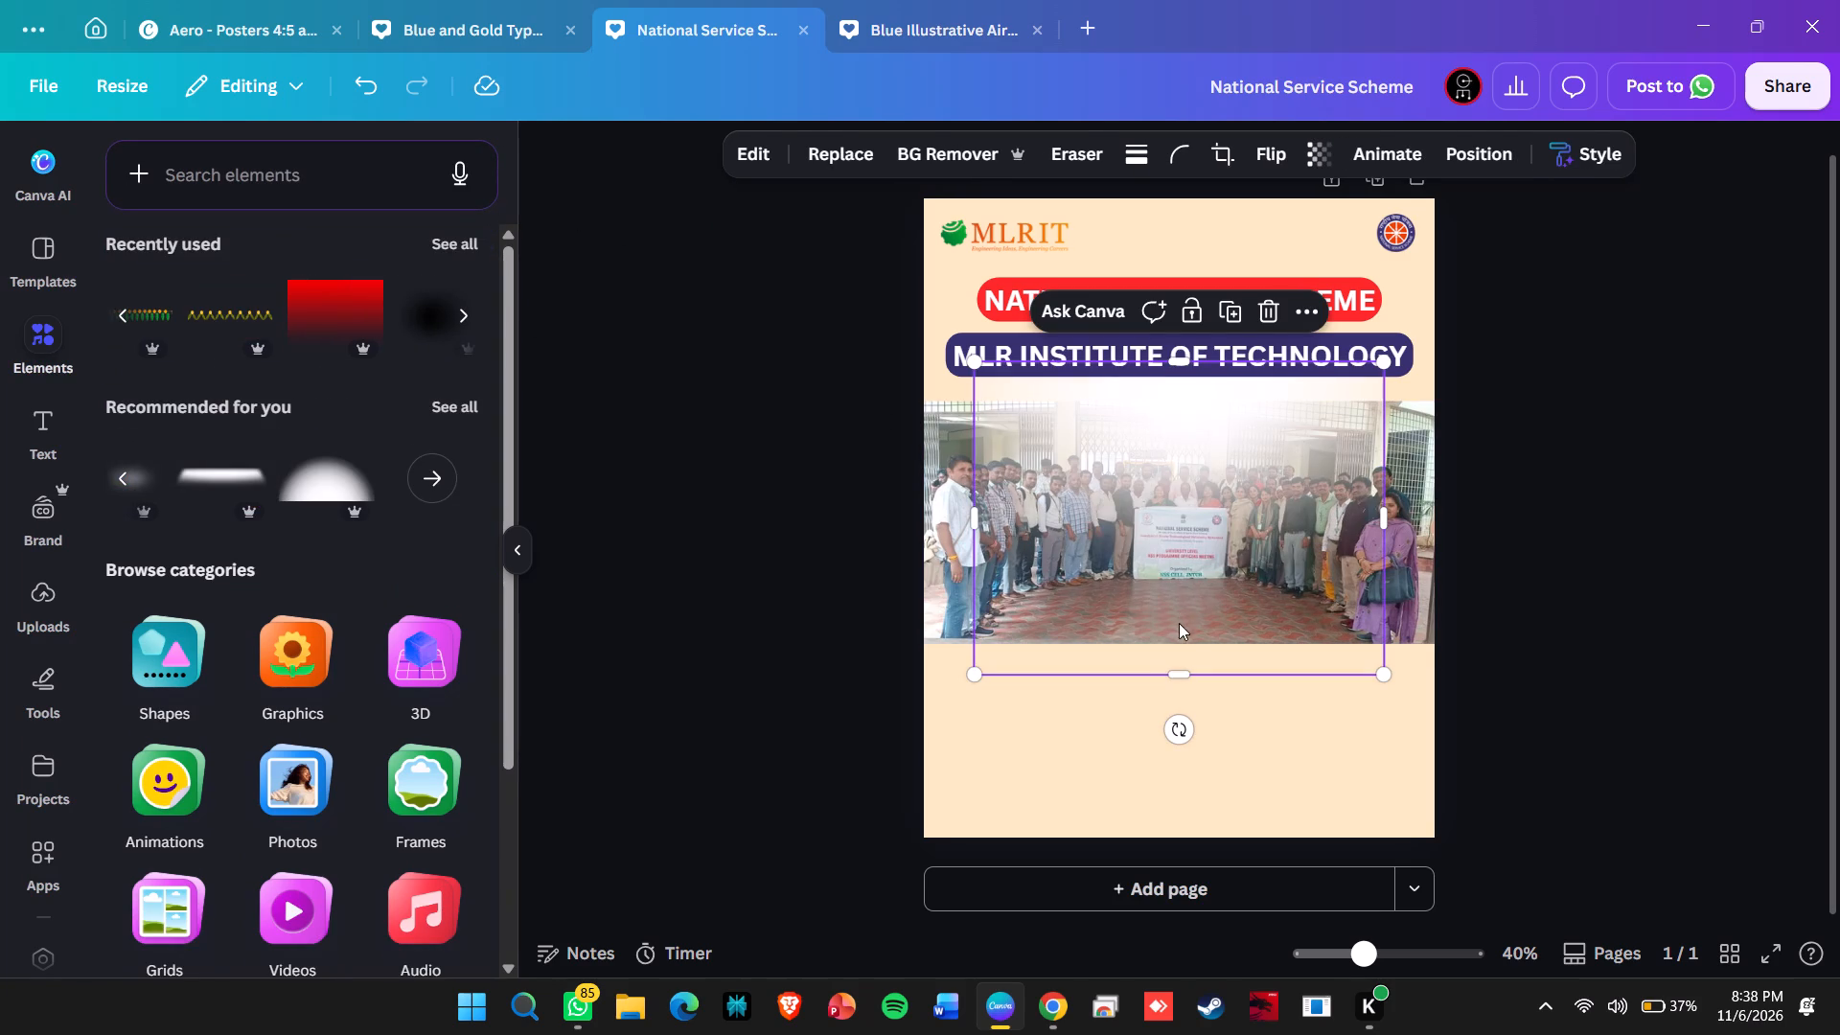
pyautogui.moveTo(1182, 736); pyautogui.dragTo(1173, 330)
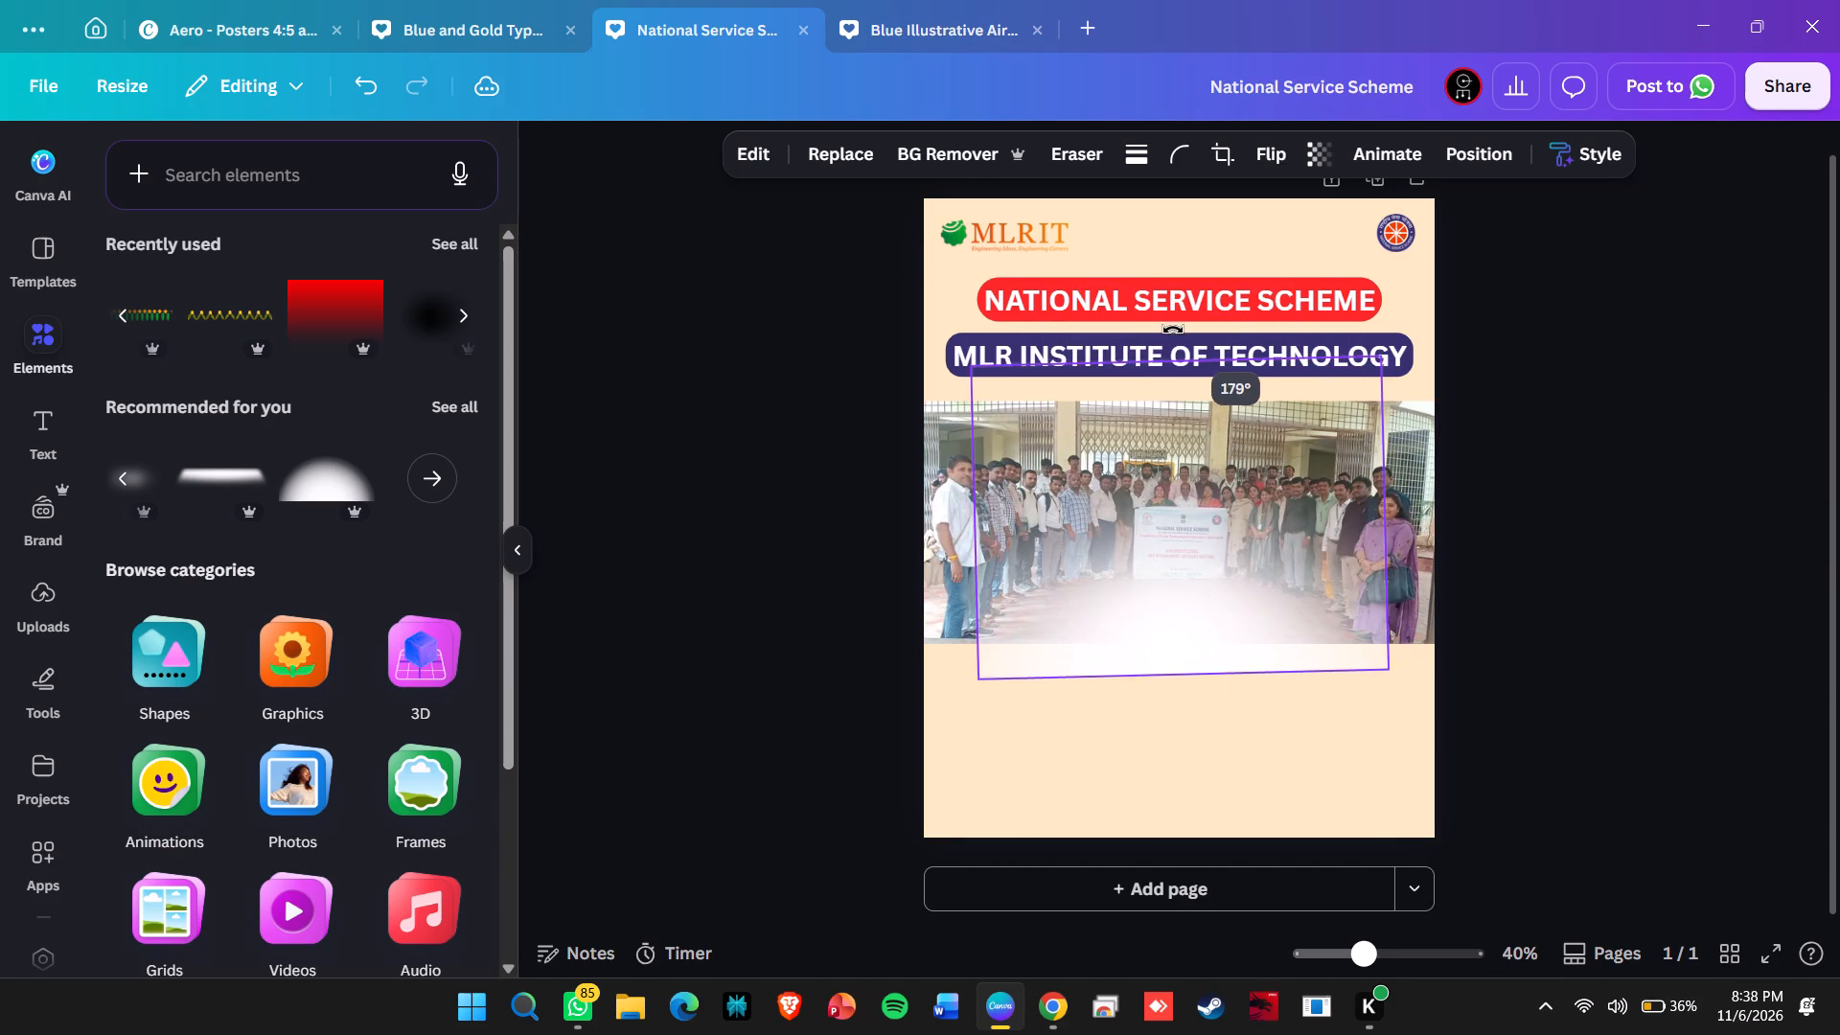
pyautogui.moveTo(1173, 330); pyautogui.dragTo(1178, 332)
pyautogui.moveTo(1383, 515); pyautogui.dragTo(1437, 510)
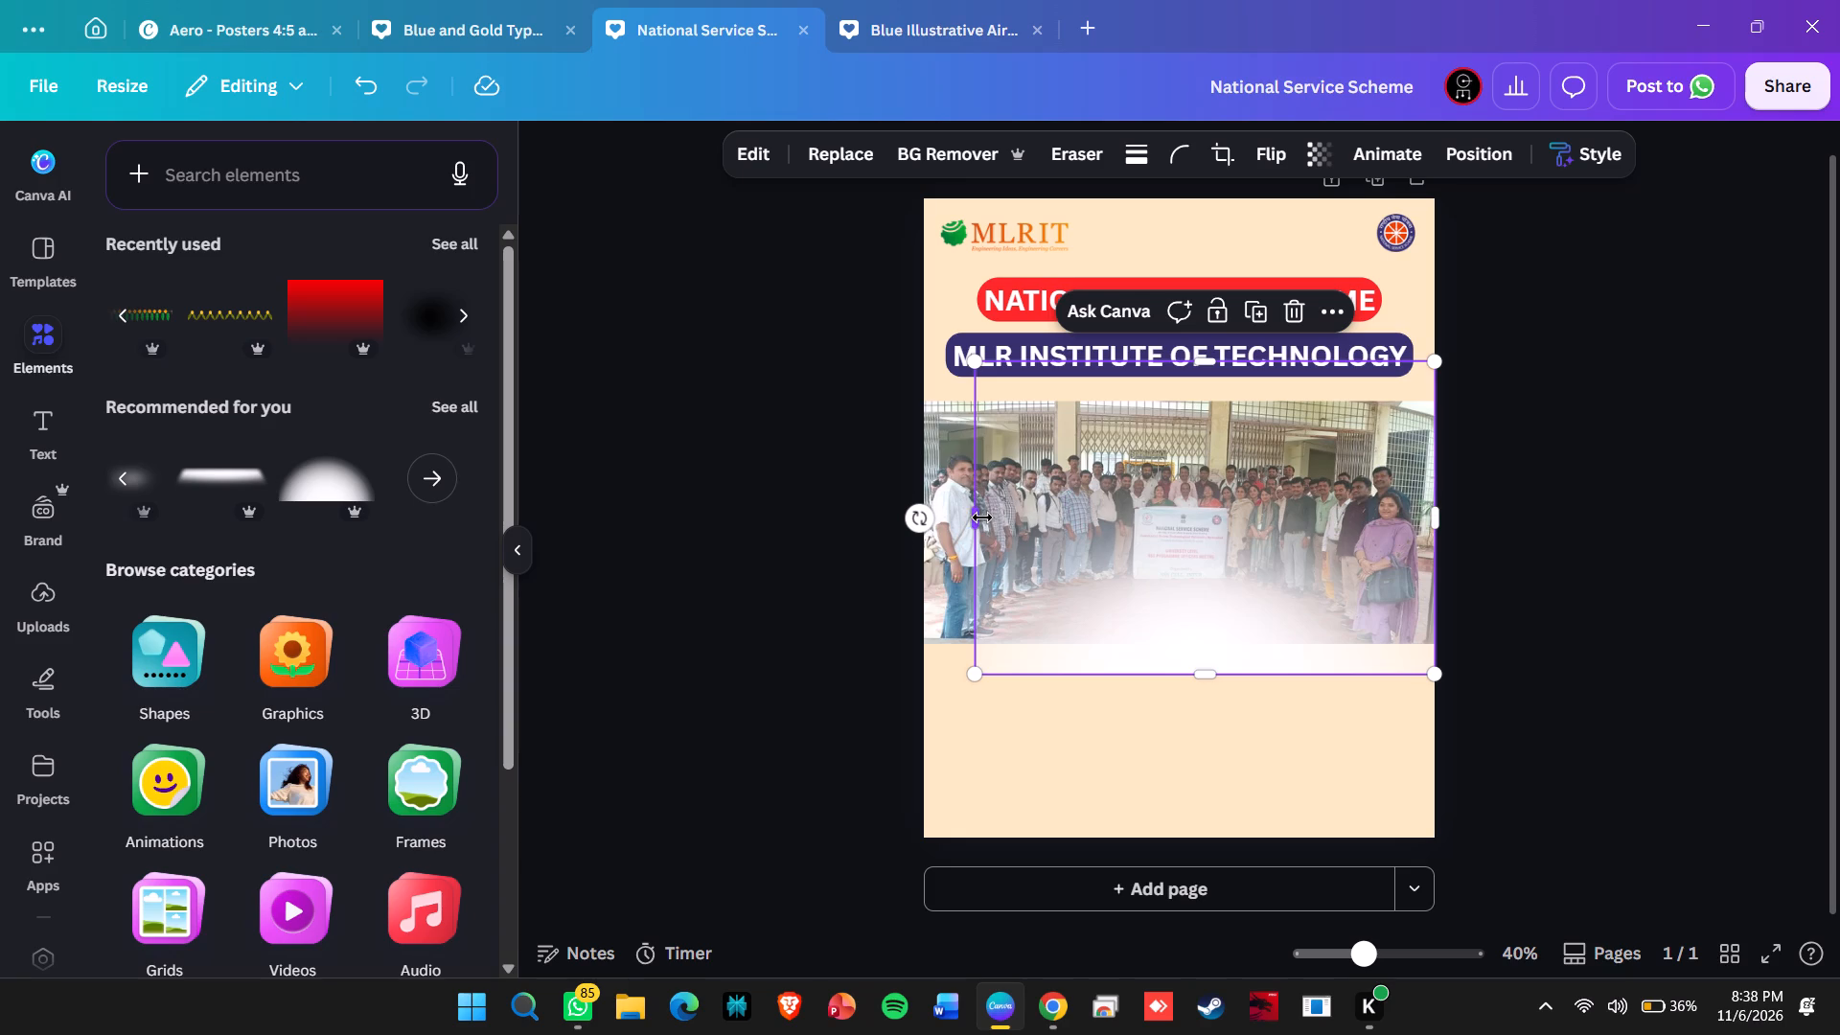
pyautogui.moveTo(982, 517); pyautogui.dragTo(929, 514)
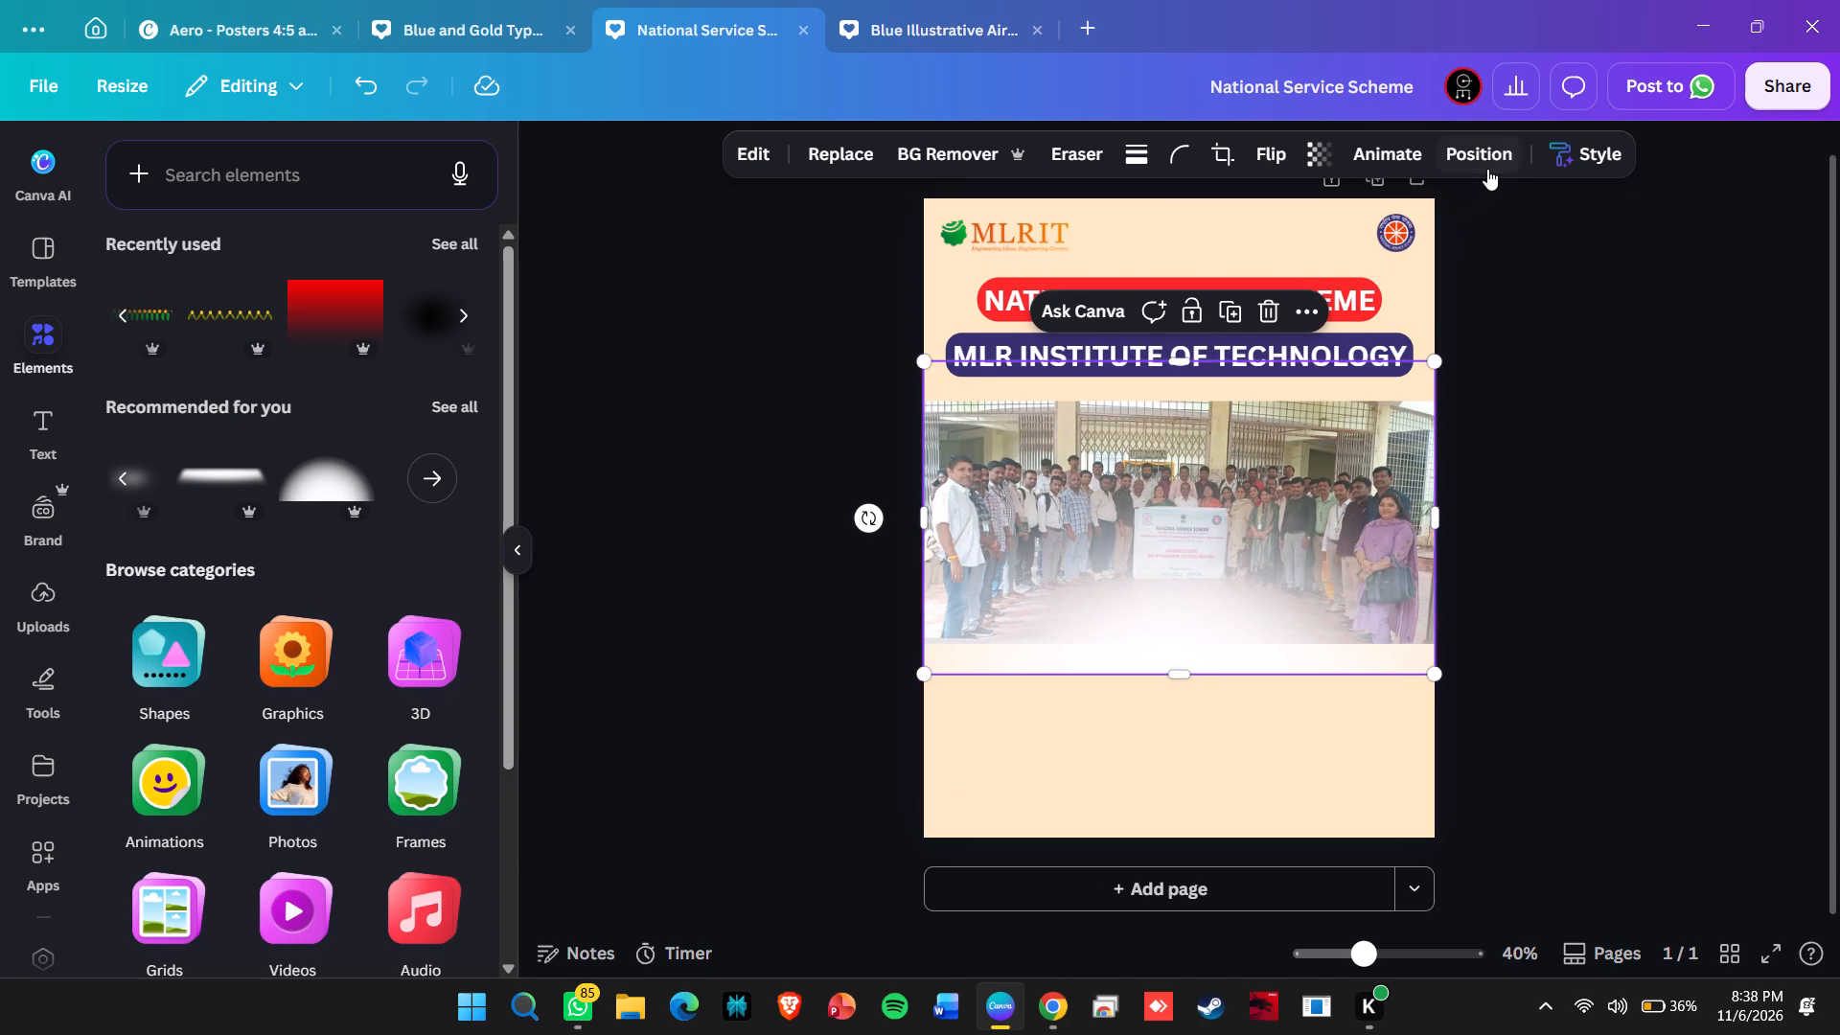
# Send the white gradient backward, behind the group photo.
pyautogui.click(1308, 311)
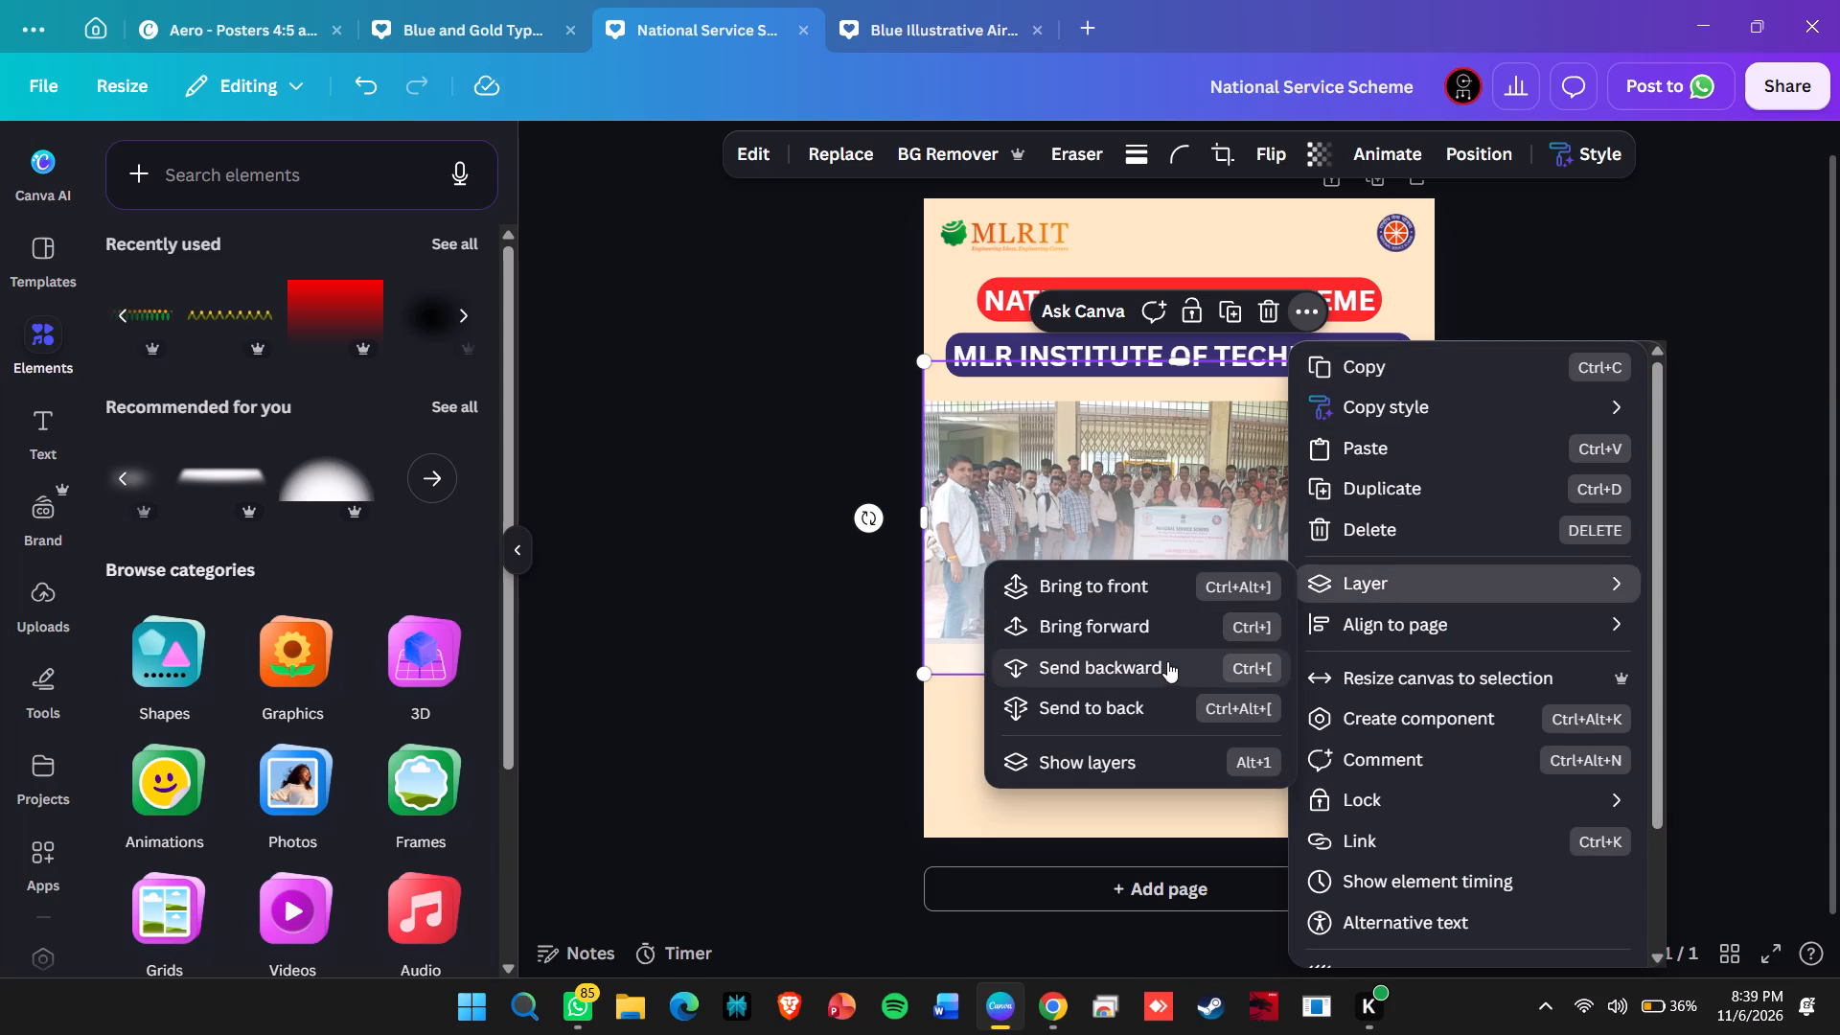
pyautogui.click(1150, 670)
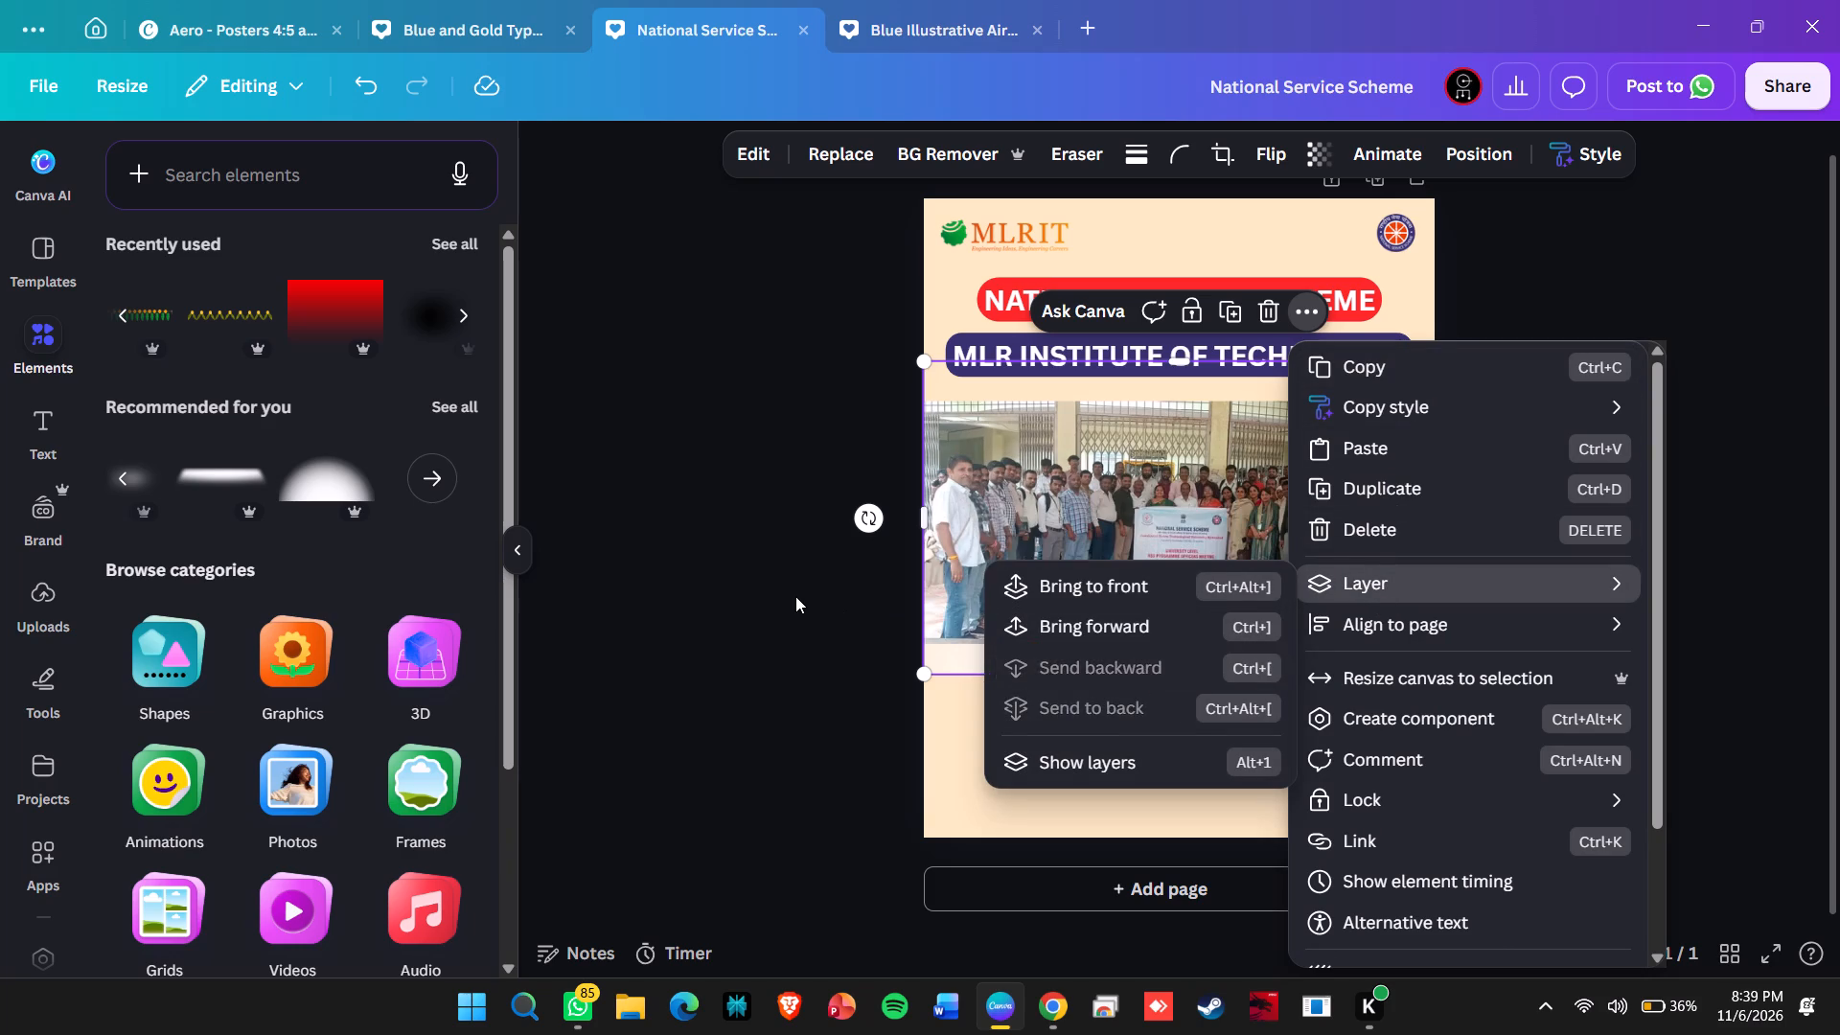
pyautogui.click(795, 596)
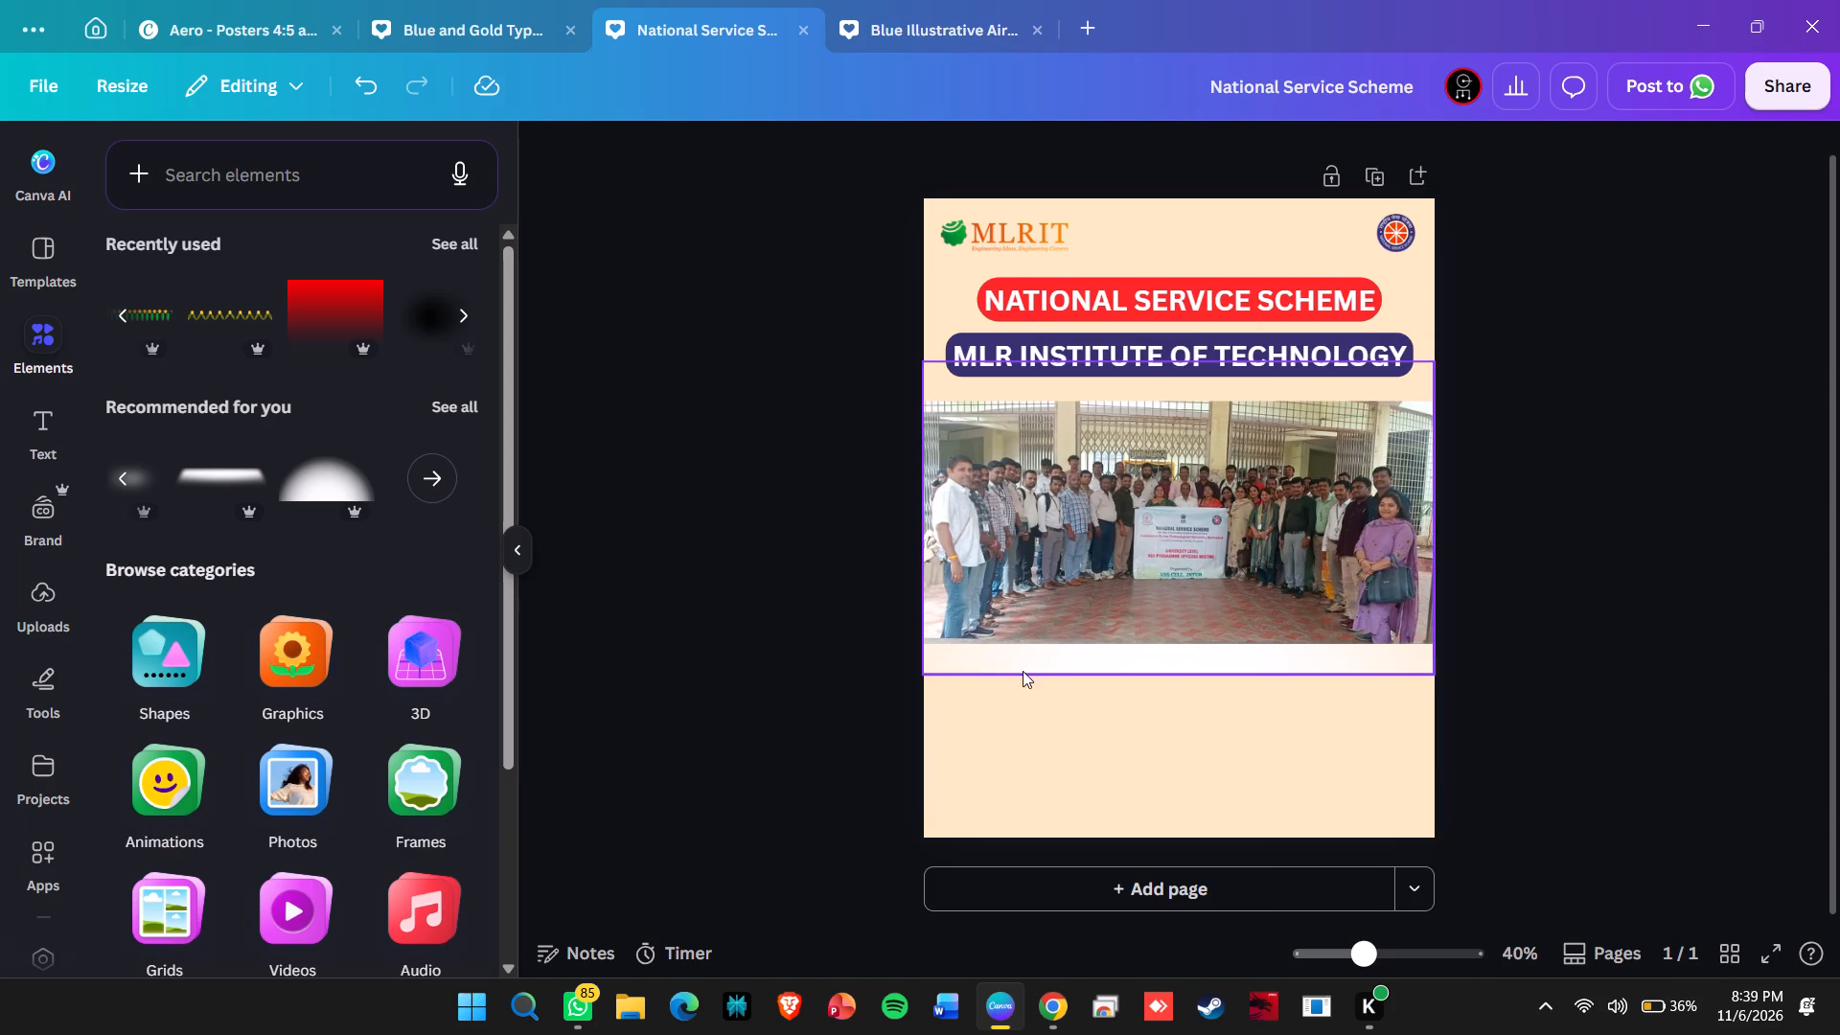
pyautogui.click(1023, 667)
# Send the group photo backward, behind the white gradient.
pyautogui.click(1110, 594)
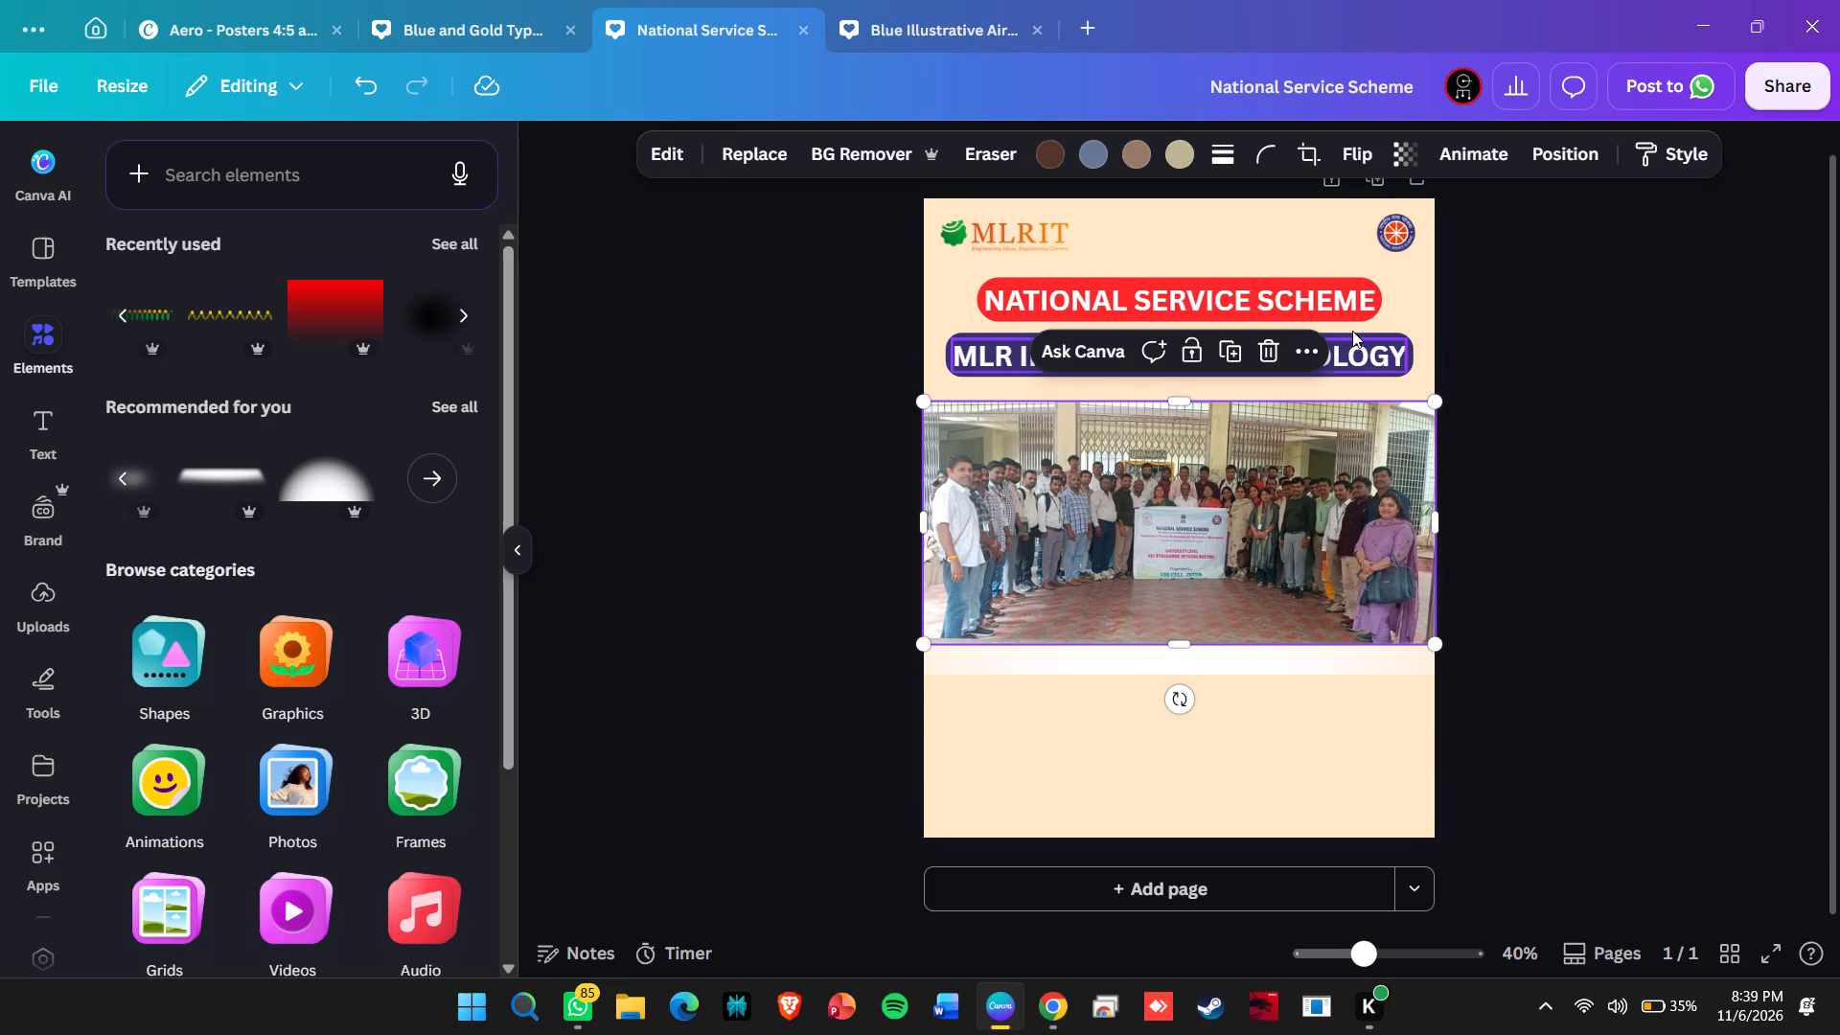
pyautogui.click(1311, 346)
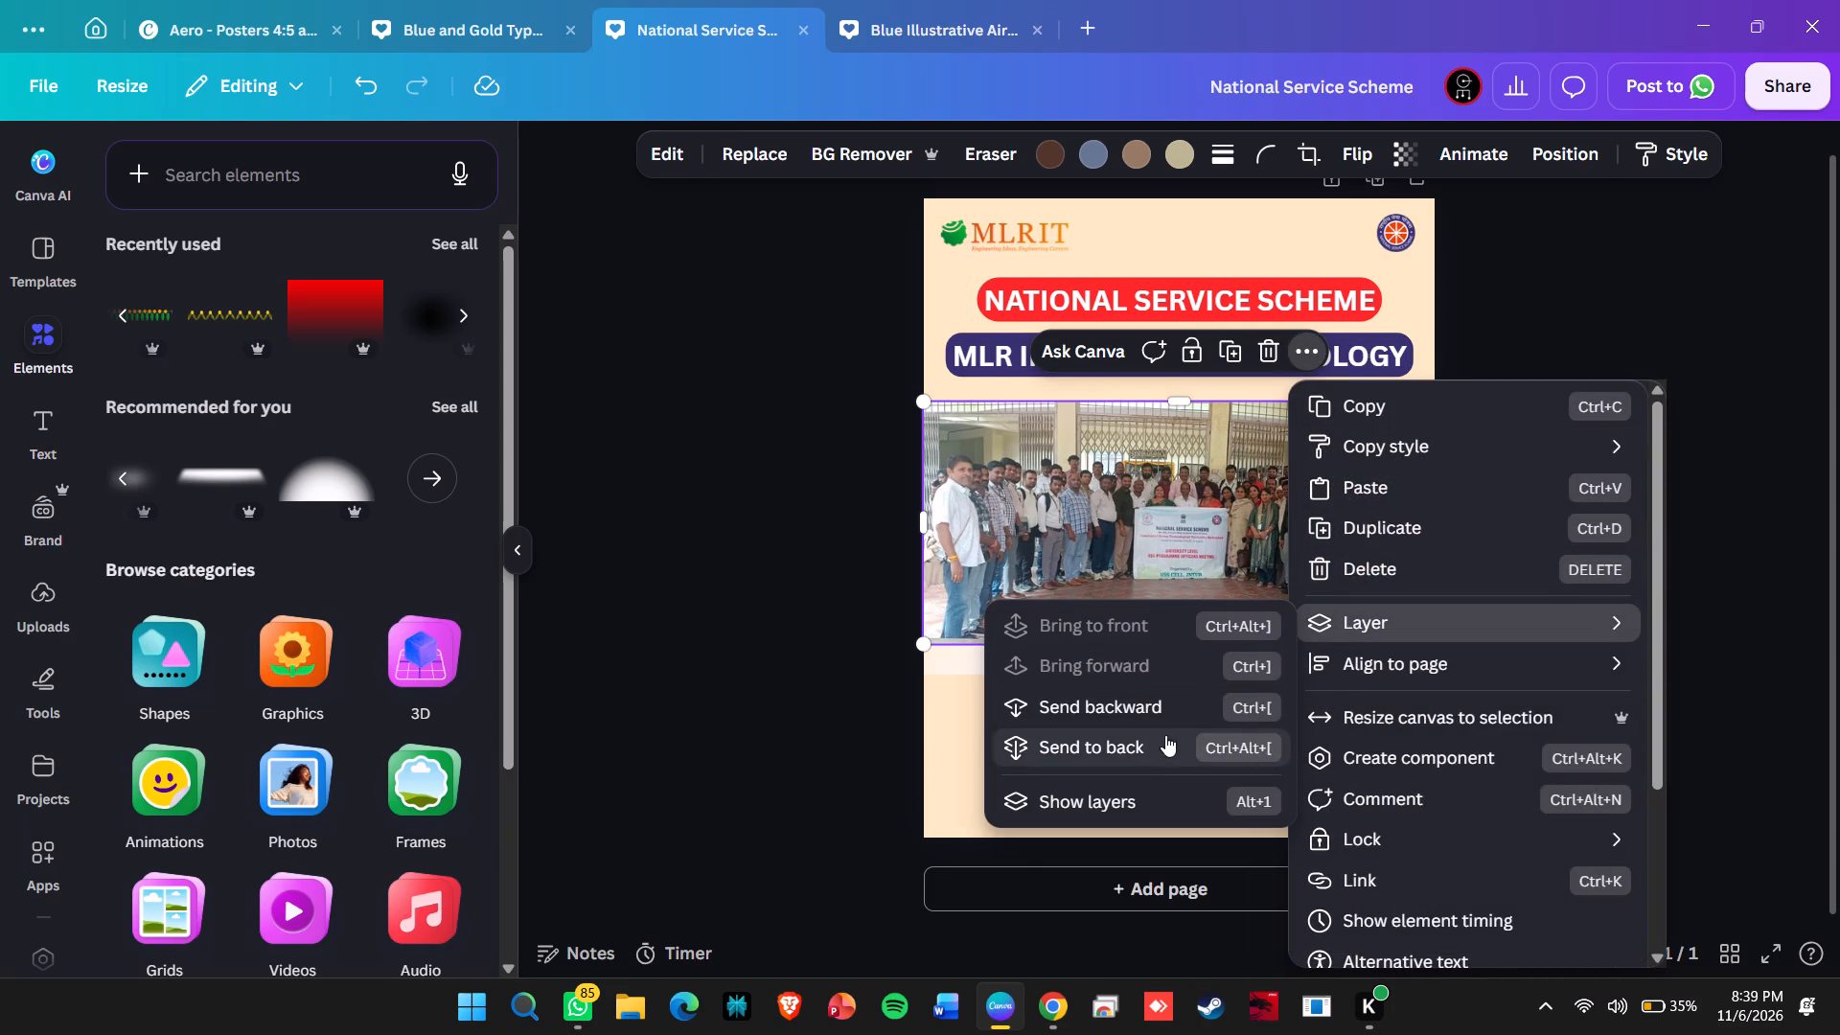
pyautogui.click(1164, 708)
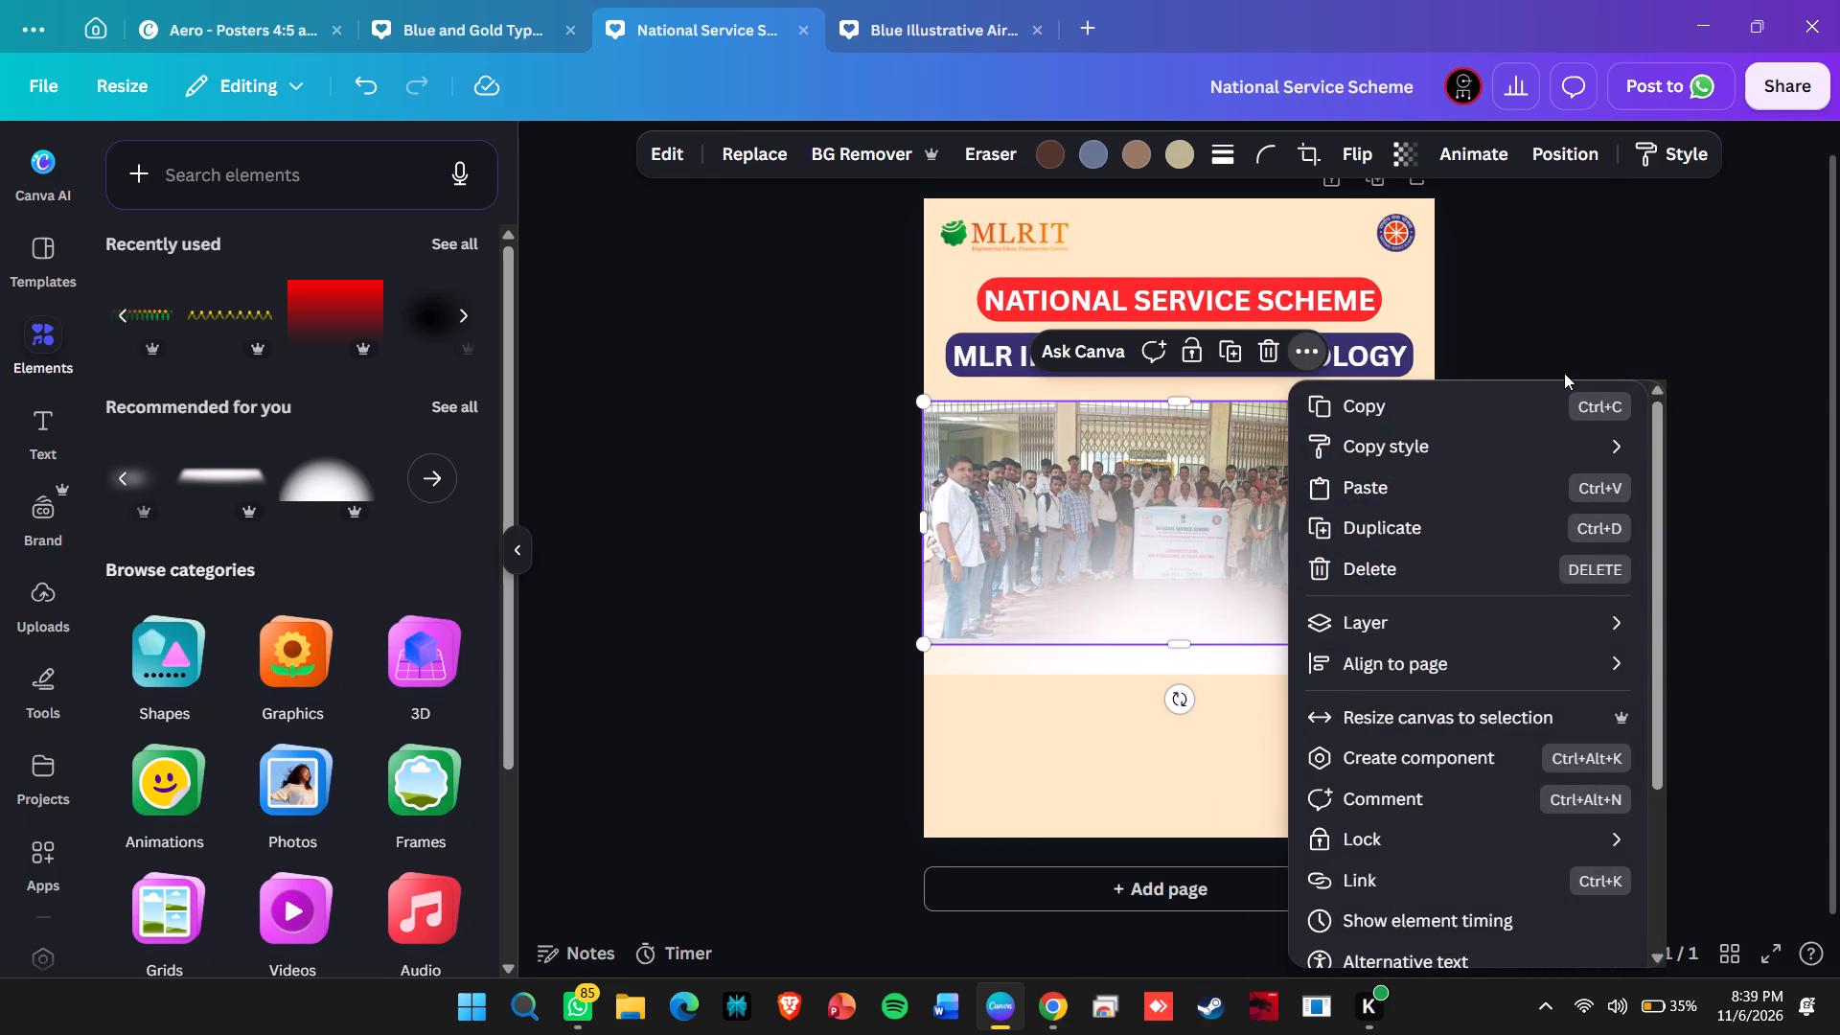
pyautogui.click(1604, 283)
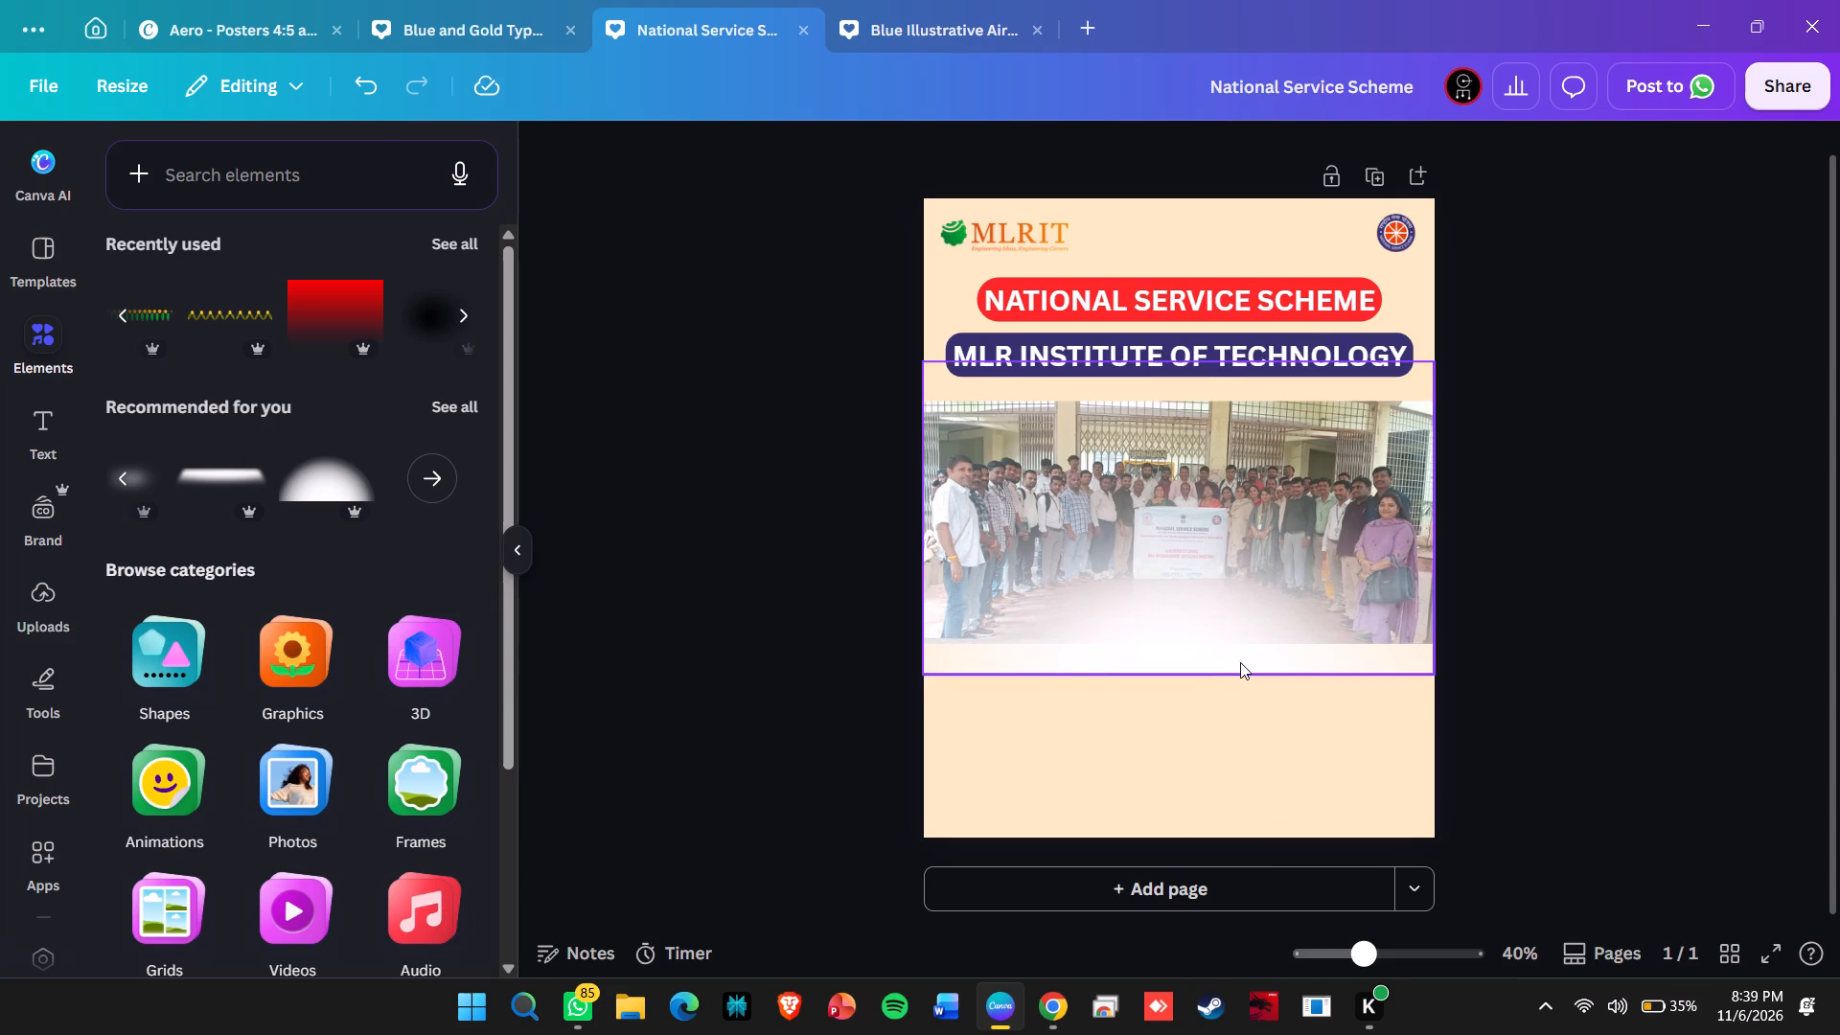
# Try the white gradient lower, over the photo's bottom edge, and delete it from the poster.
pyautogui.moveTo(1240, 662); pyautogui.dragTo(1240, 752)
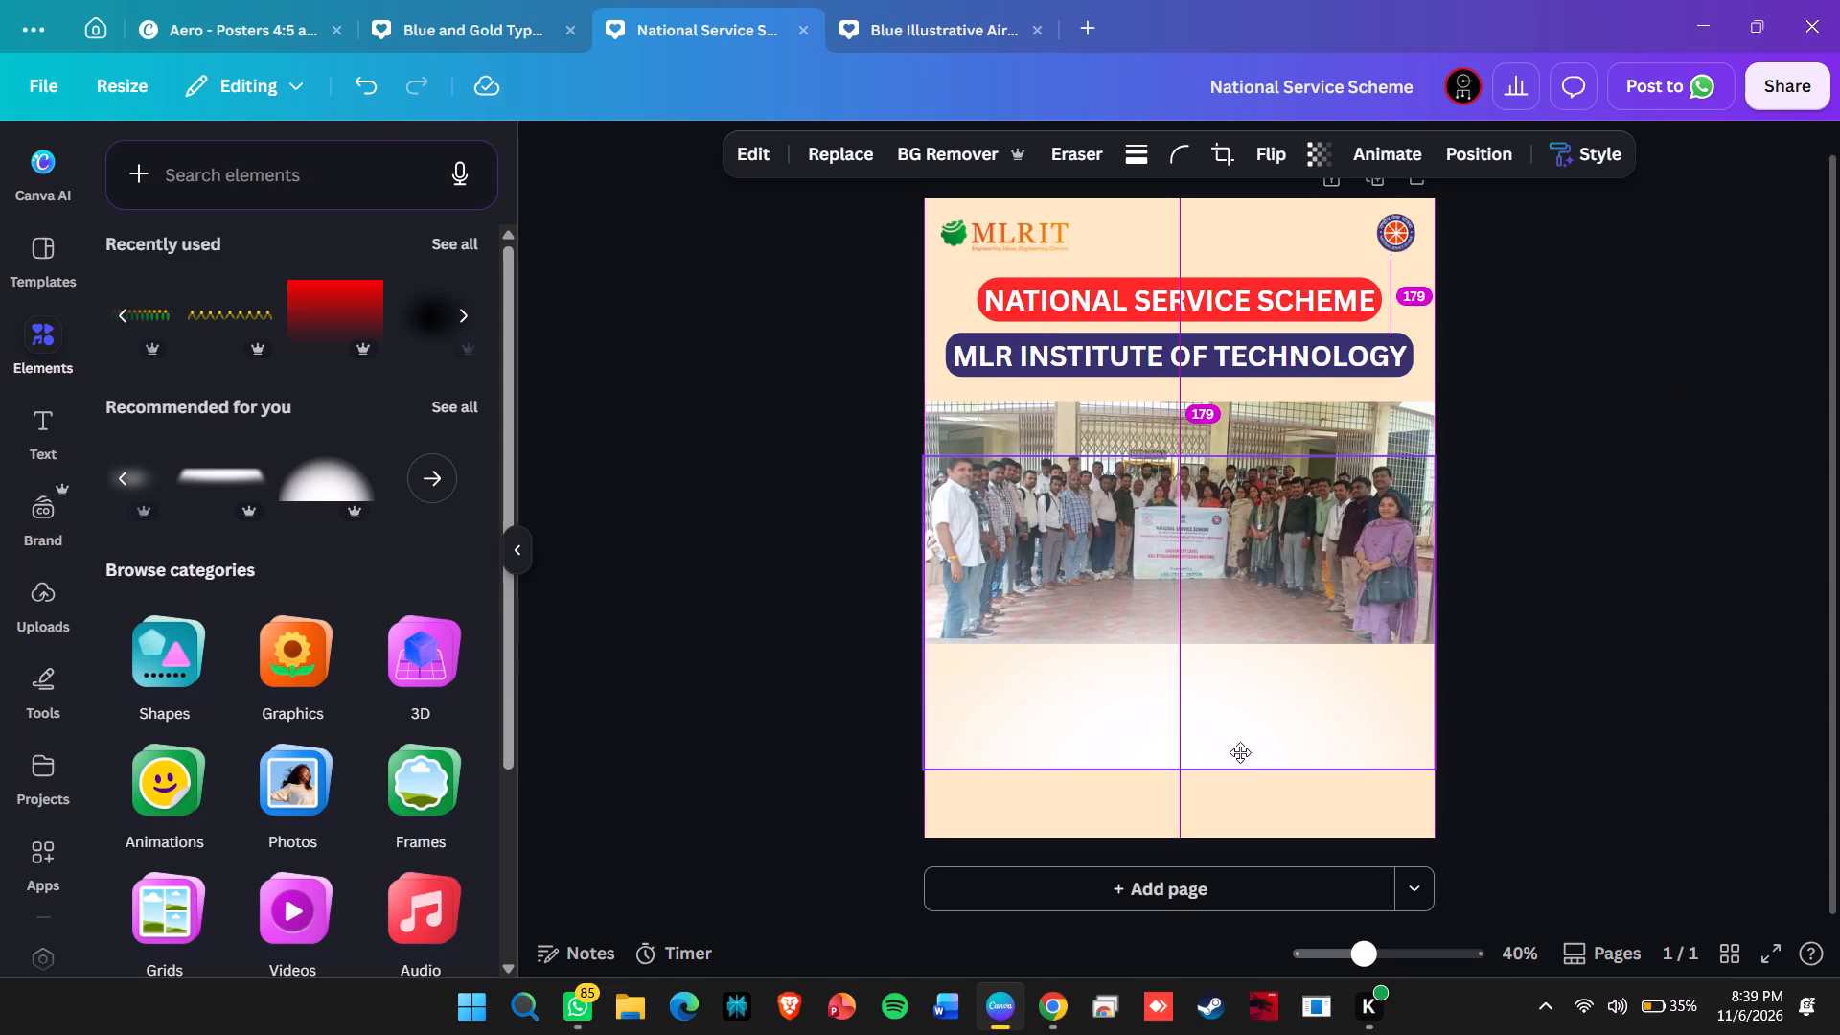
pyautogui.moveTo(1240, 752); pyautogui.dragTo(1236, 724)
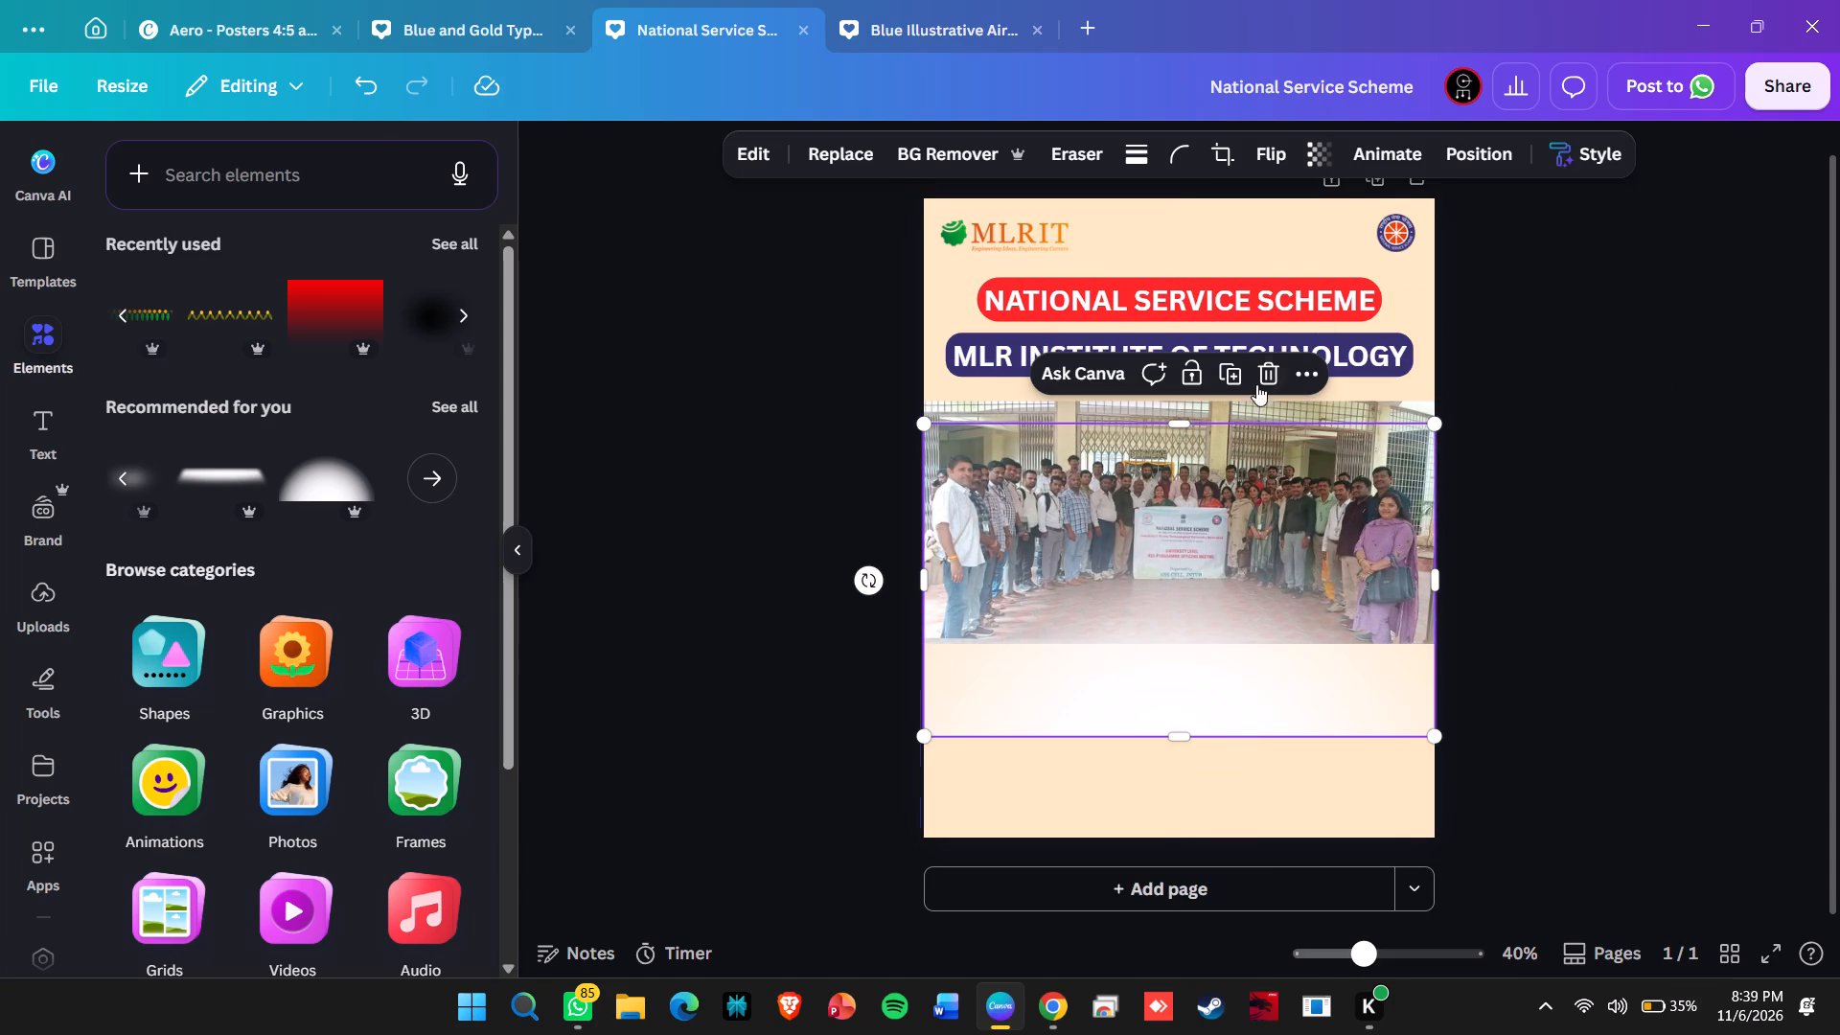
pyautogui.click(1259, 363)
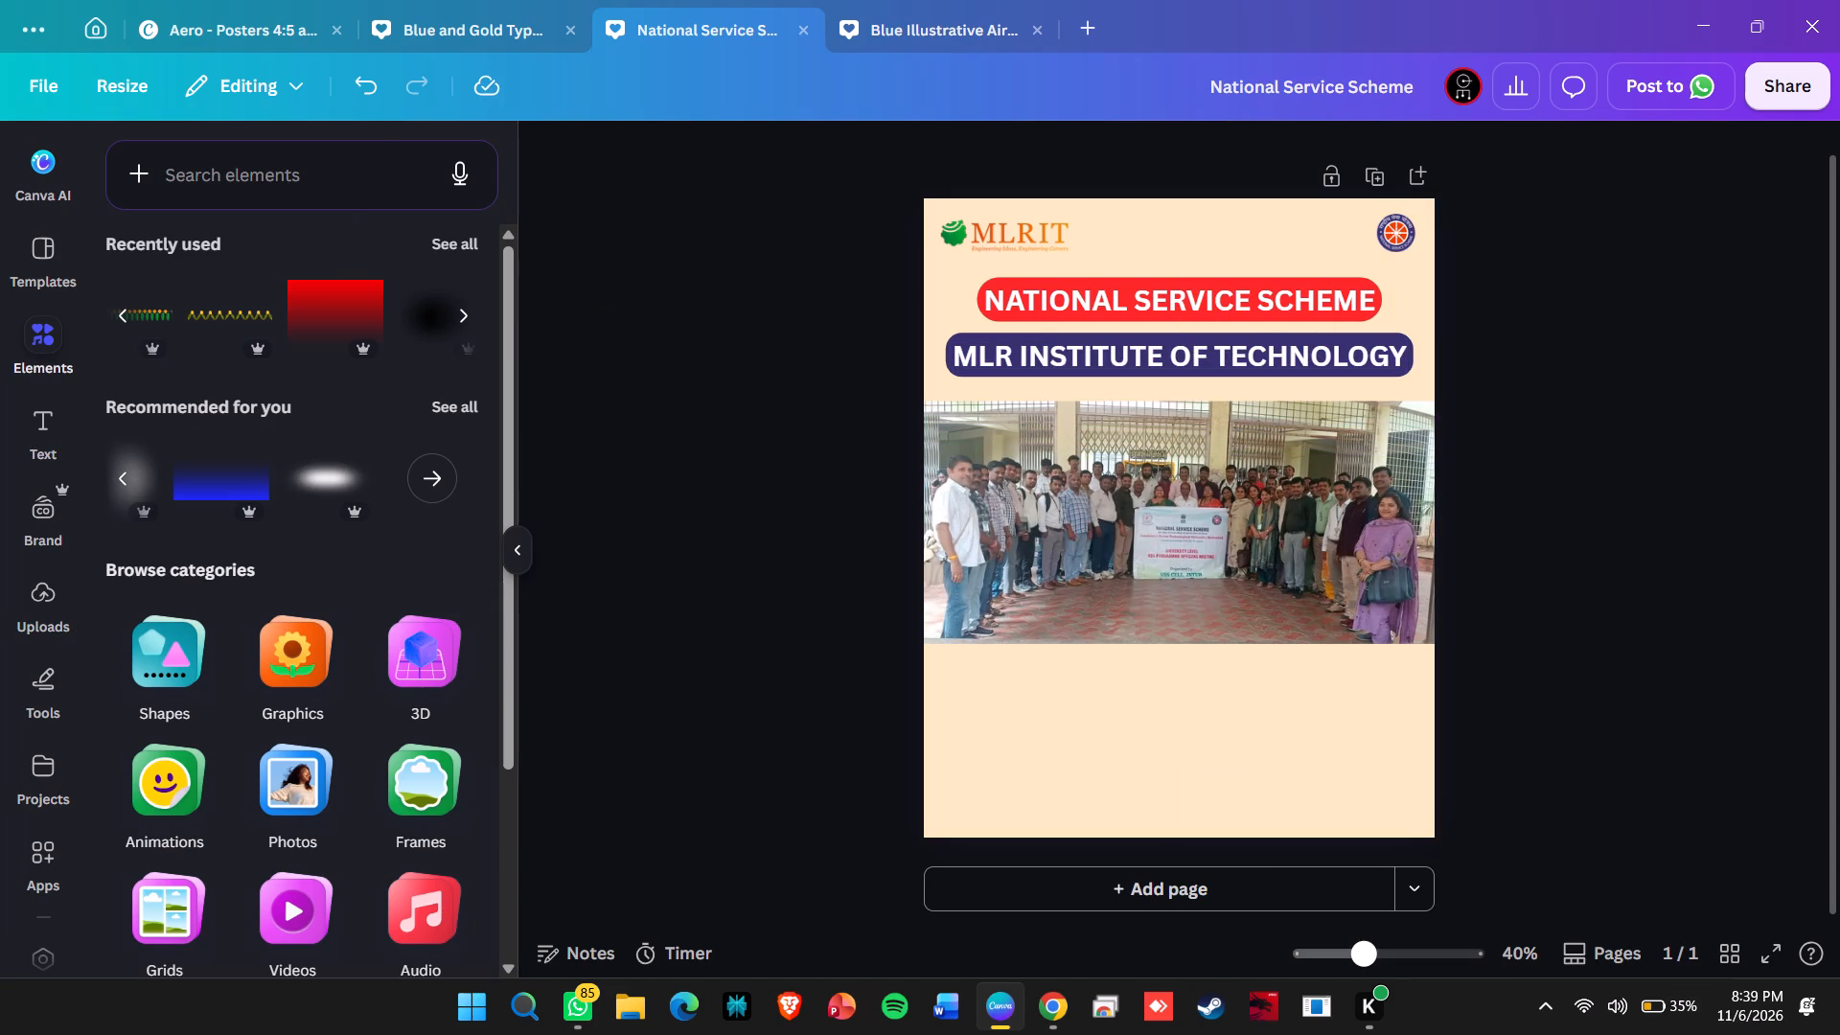
# Search the elements library for "blue rays".
pyautogui.click(303, 182)
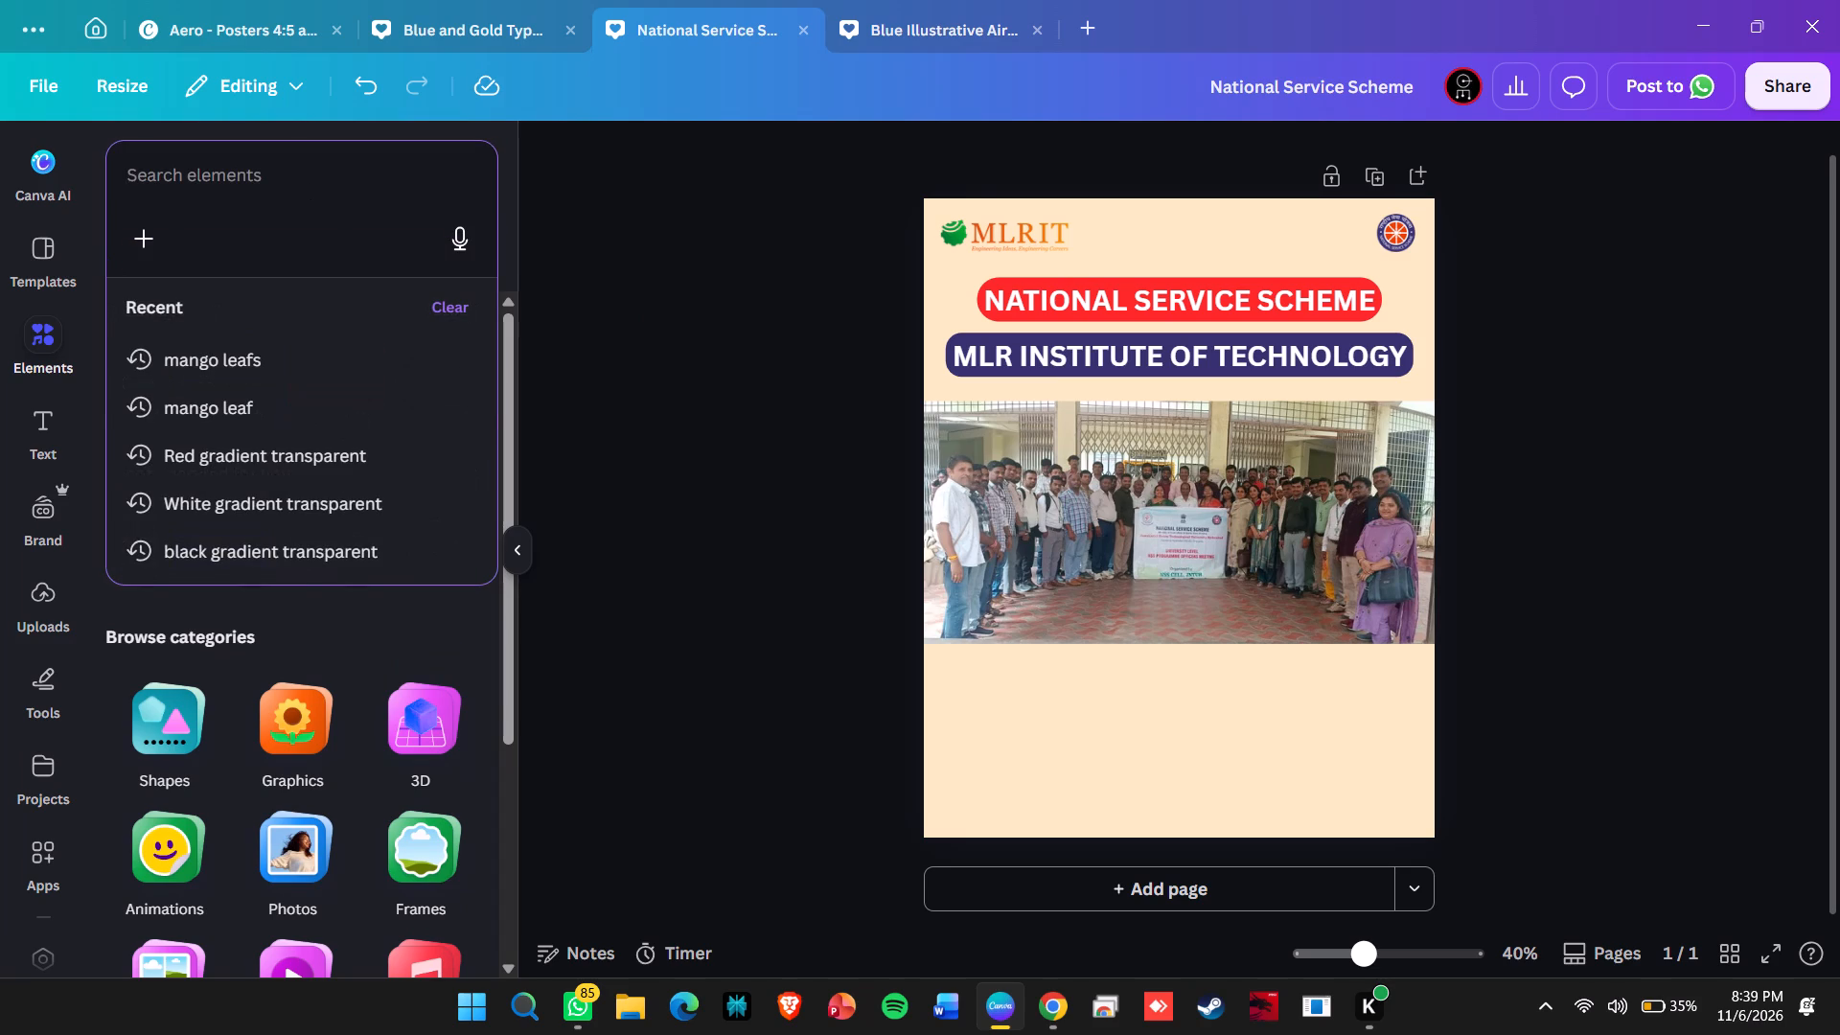
pyautogui.write('blu')
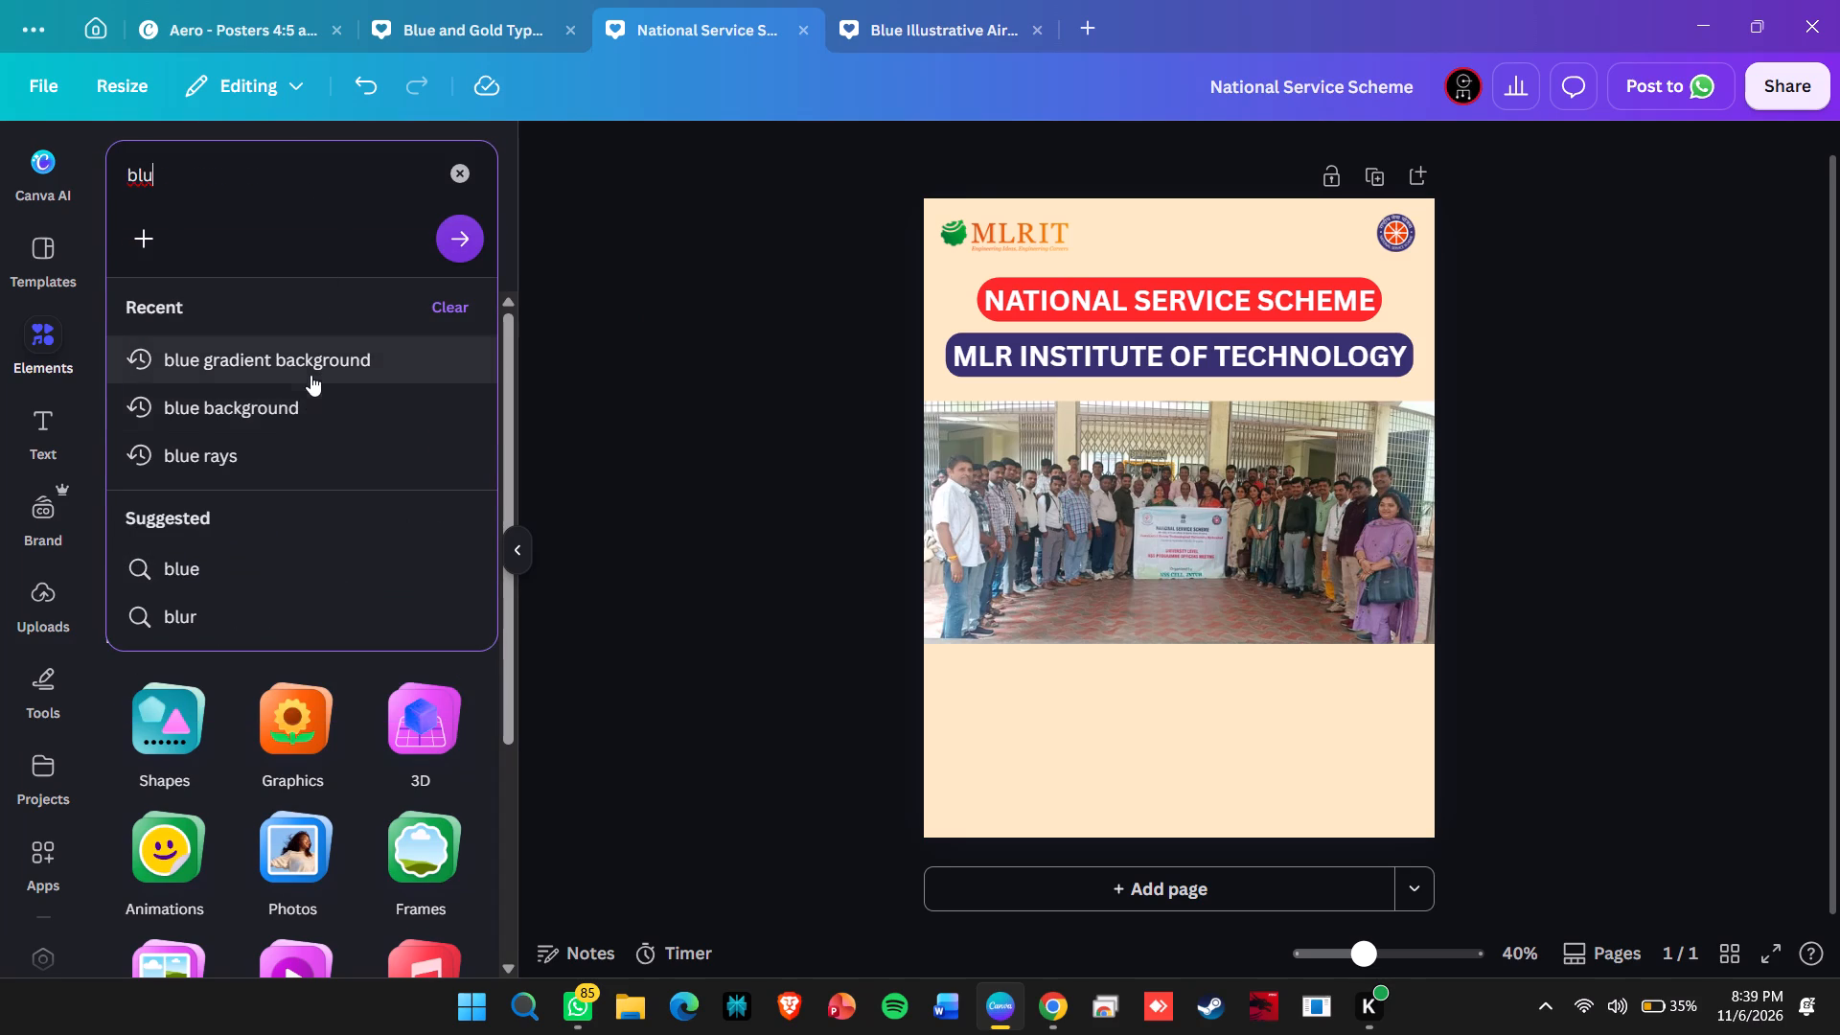
pyautogui.doubleClick(278, 451)
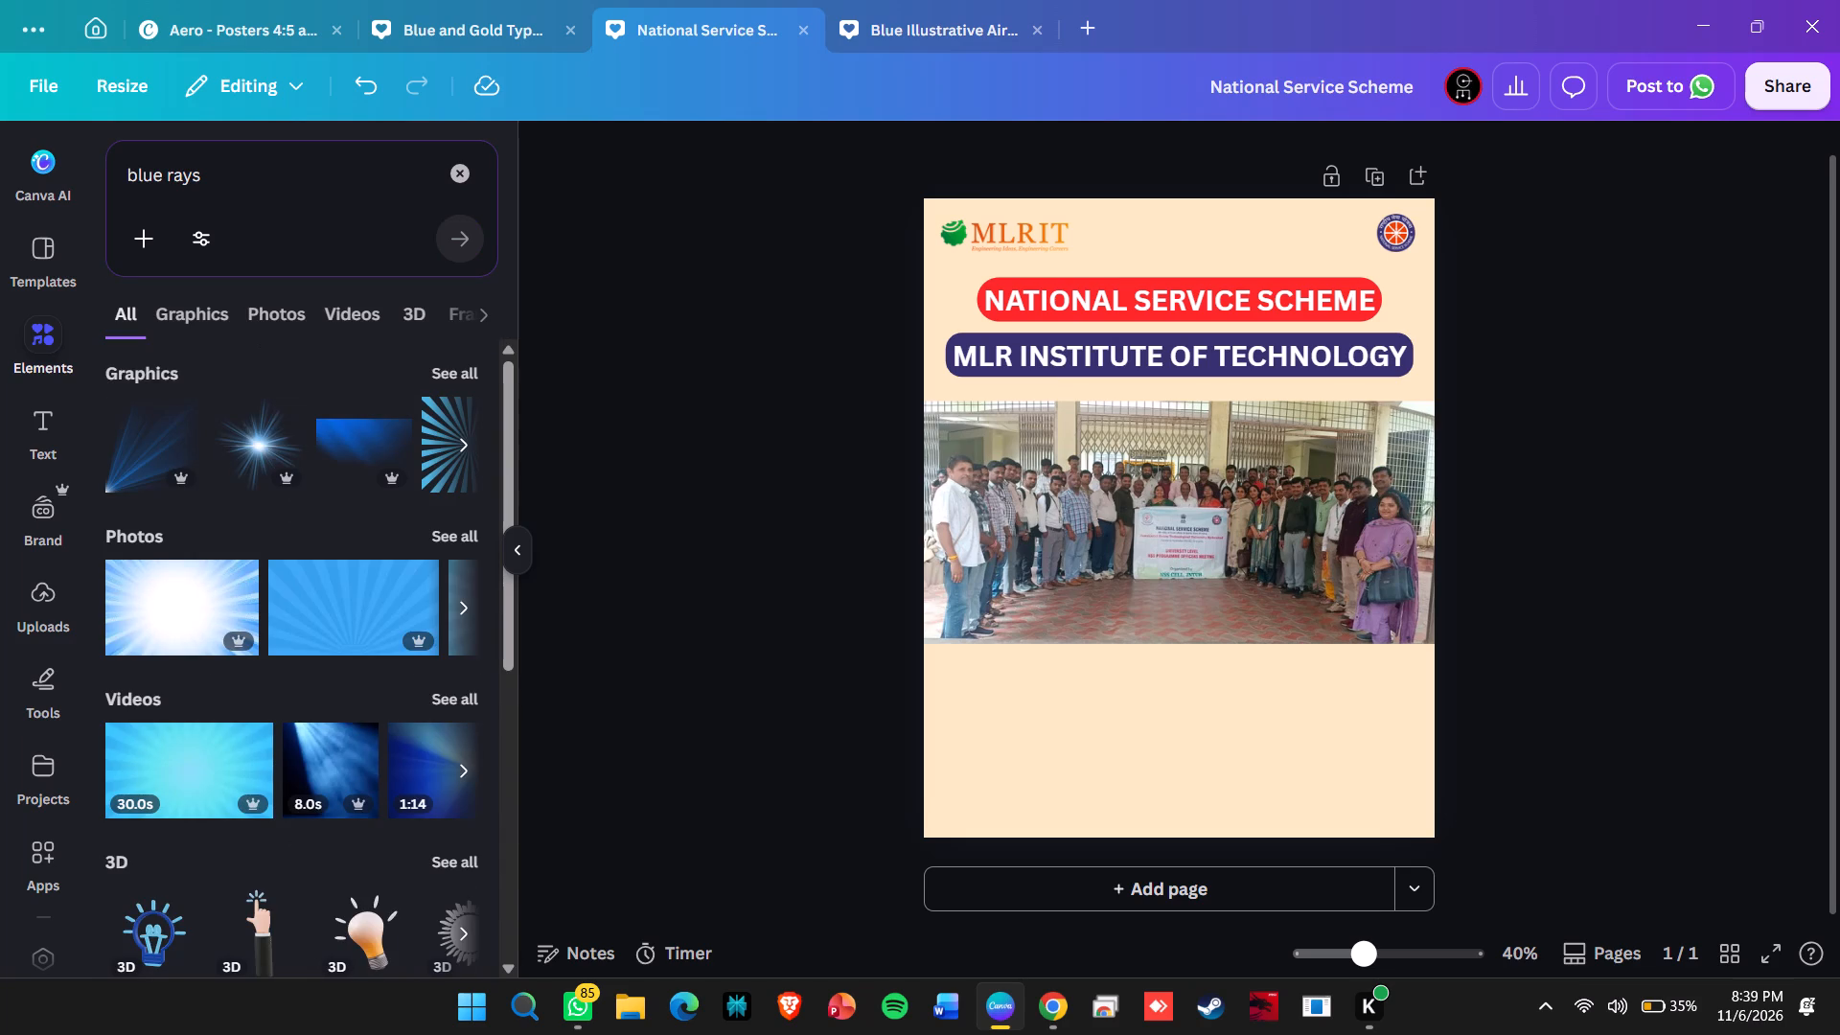
# Search the elements library for "blue line".
pyautogui.moveTo(238, 188); pyautogui.dragTo(221, 186)
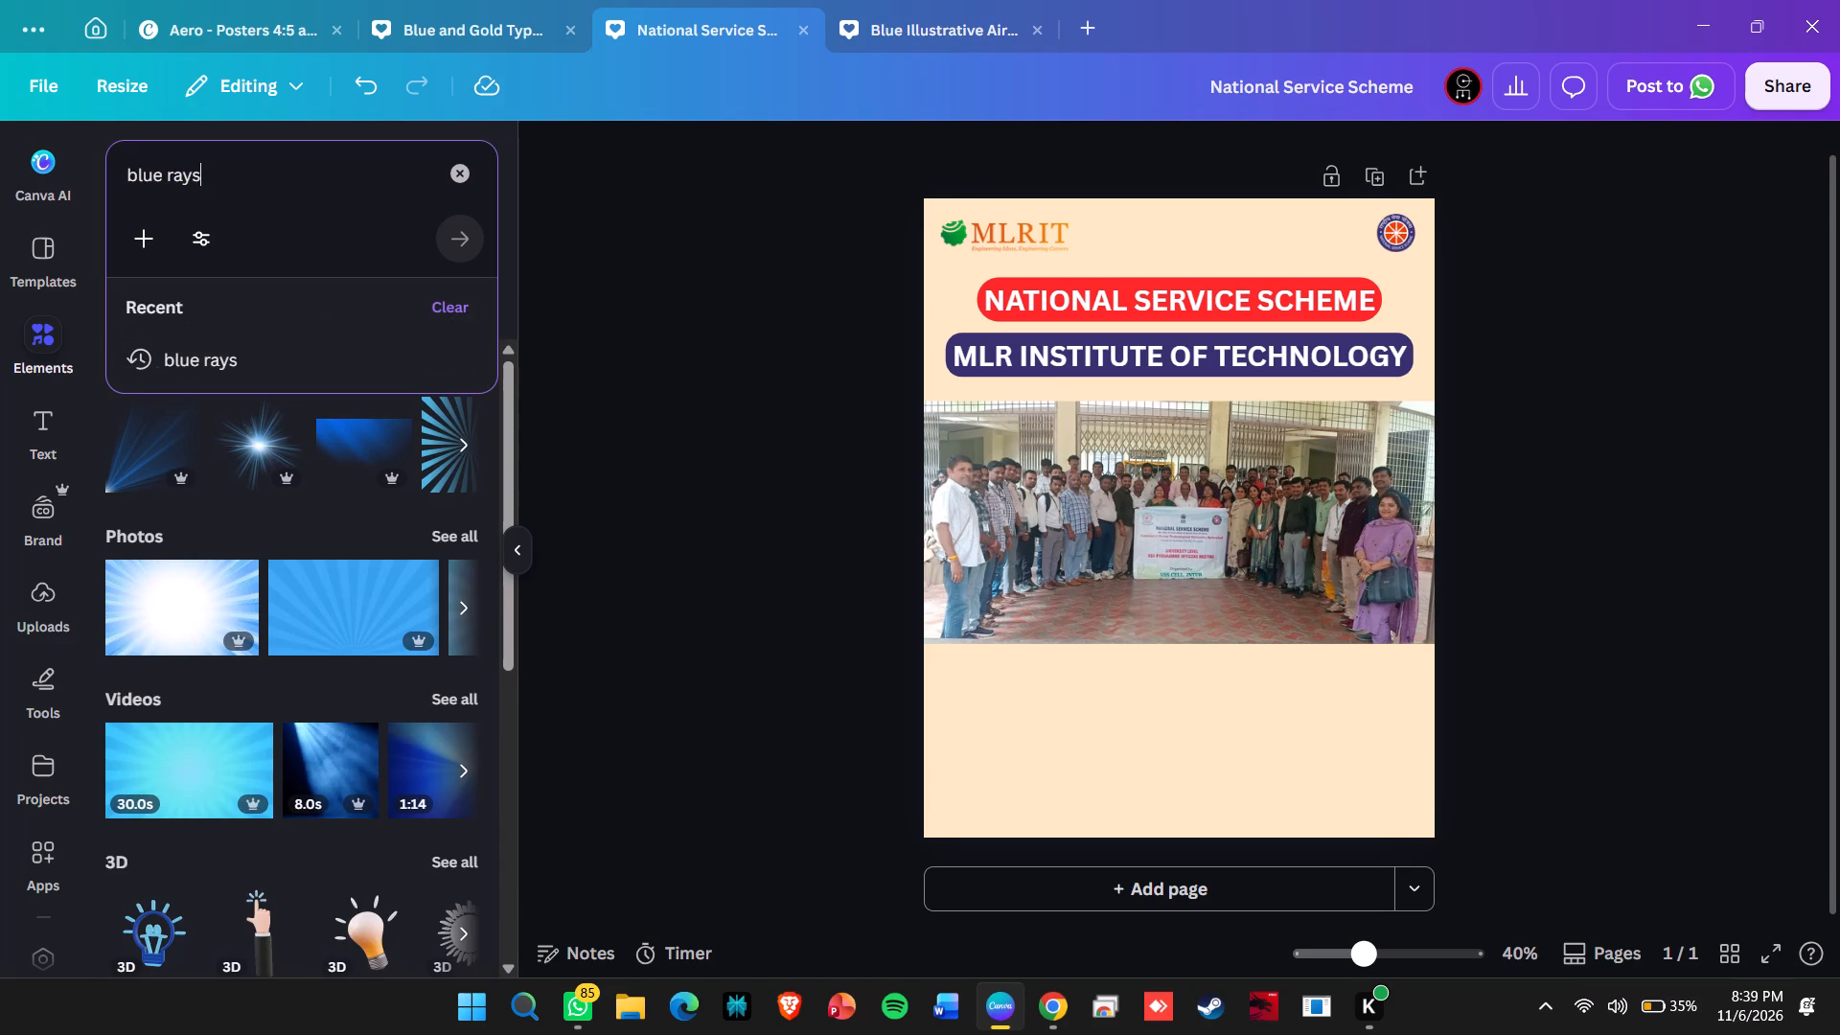
pyautogui.moveTo(221, 186); pyautogui.dragTo(170, 185)
pyautogui.write('line')
pyautogui.press('space')
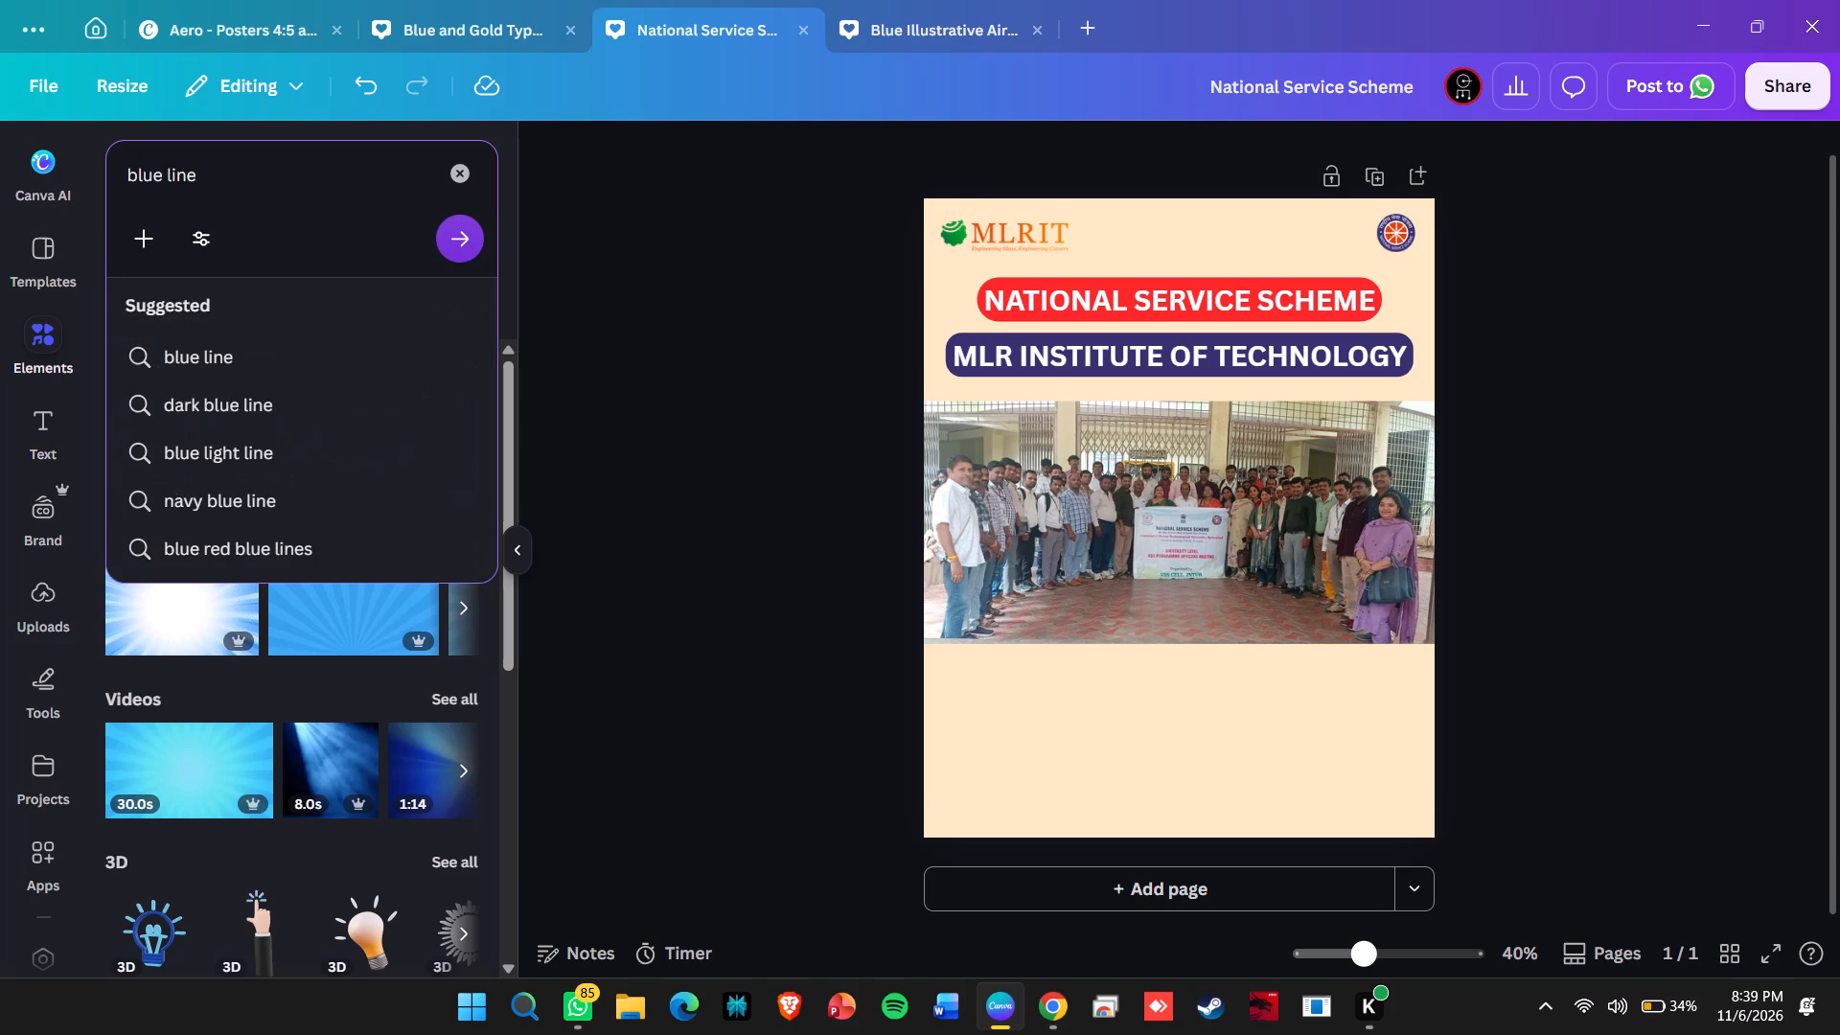
pyautogui.click(300, 350)
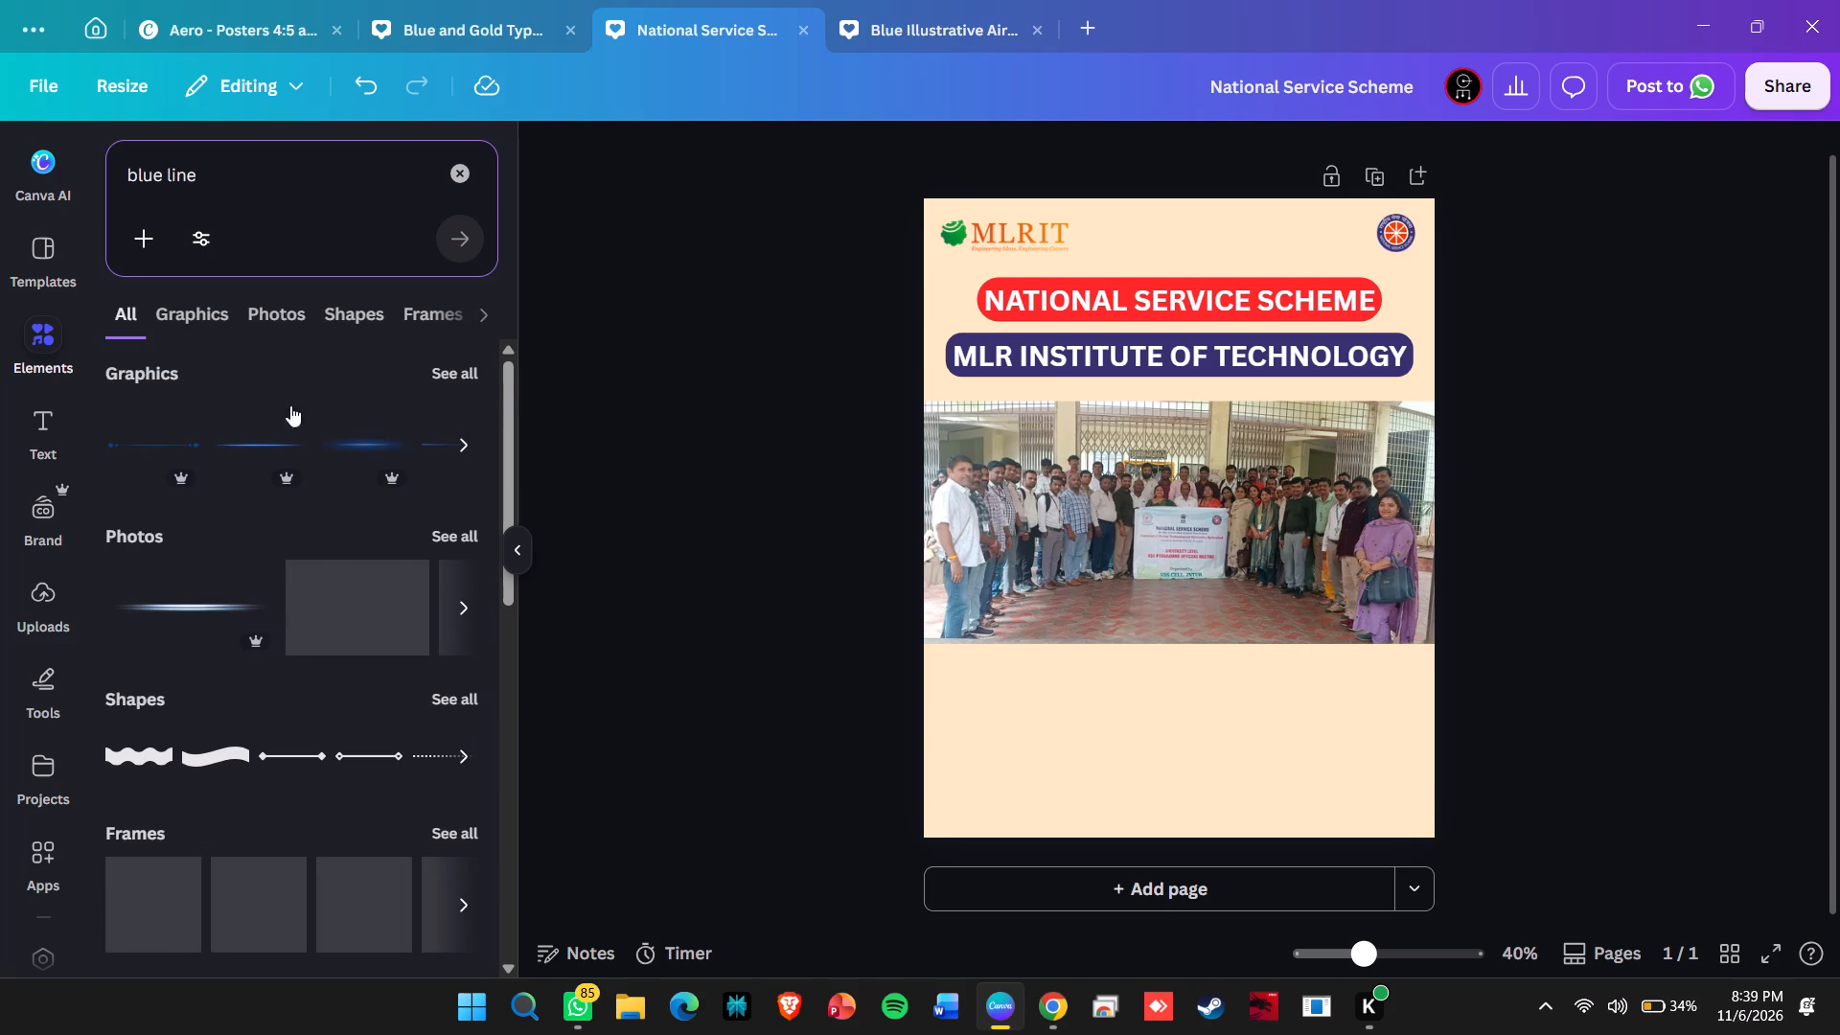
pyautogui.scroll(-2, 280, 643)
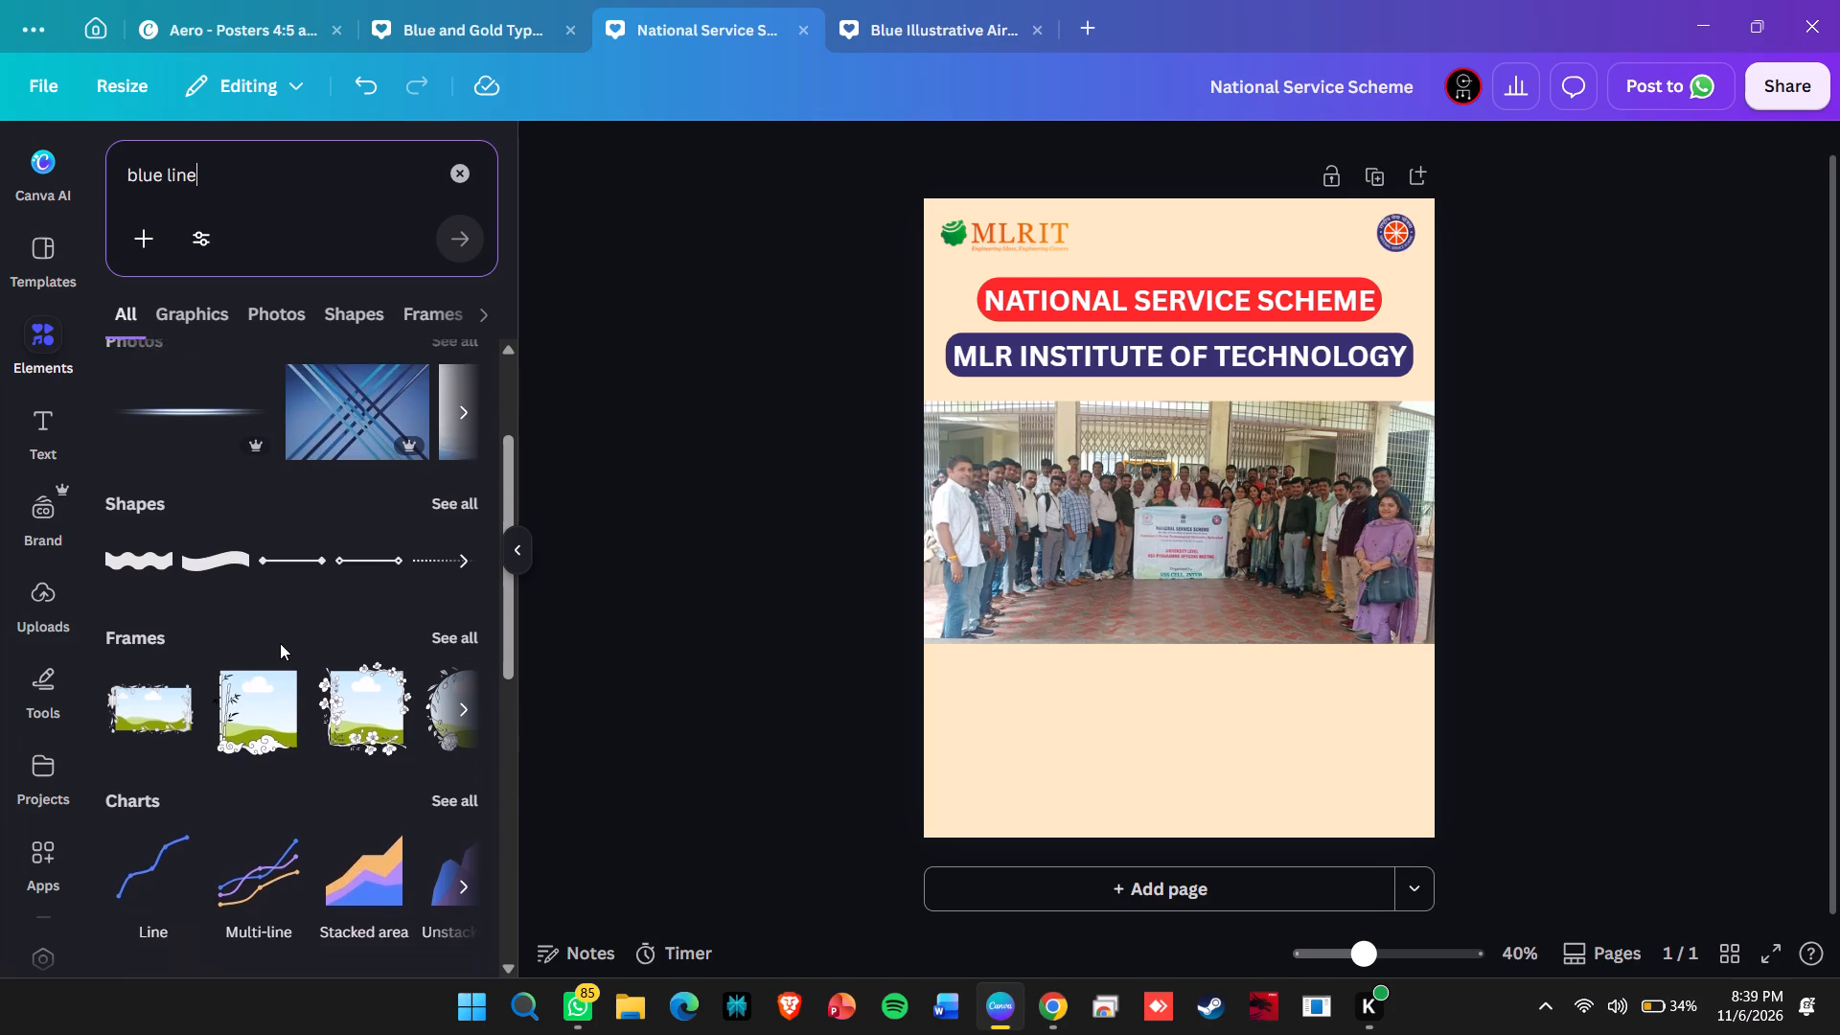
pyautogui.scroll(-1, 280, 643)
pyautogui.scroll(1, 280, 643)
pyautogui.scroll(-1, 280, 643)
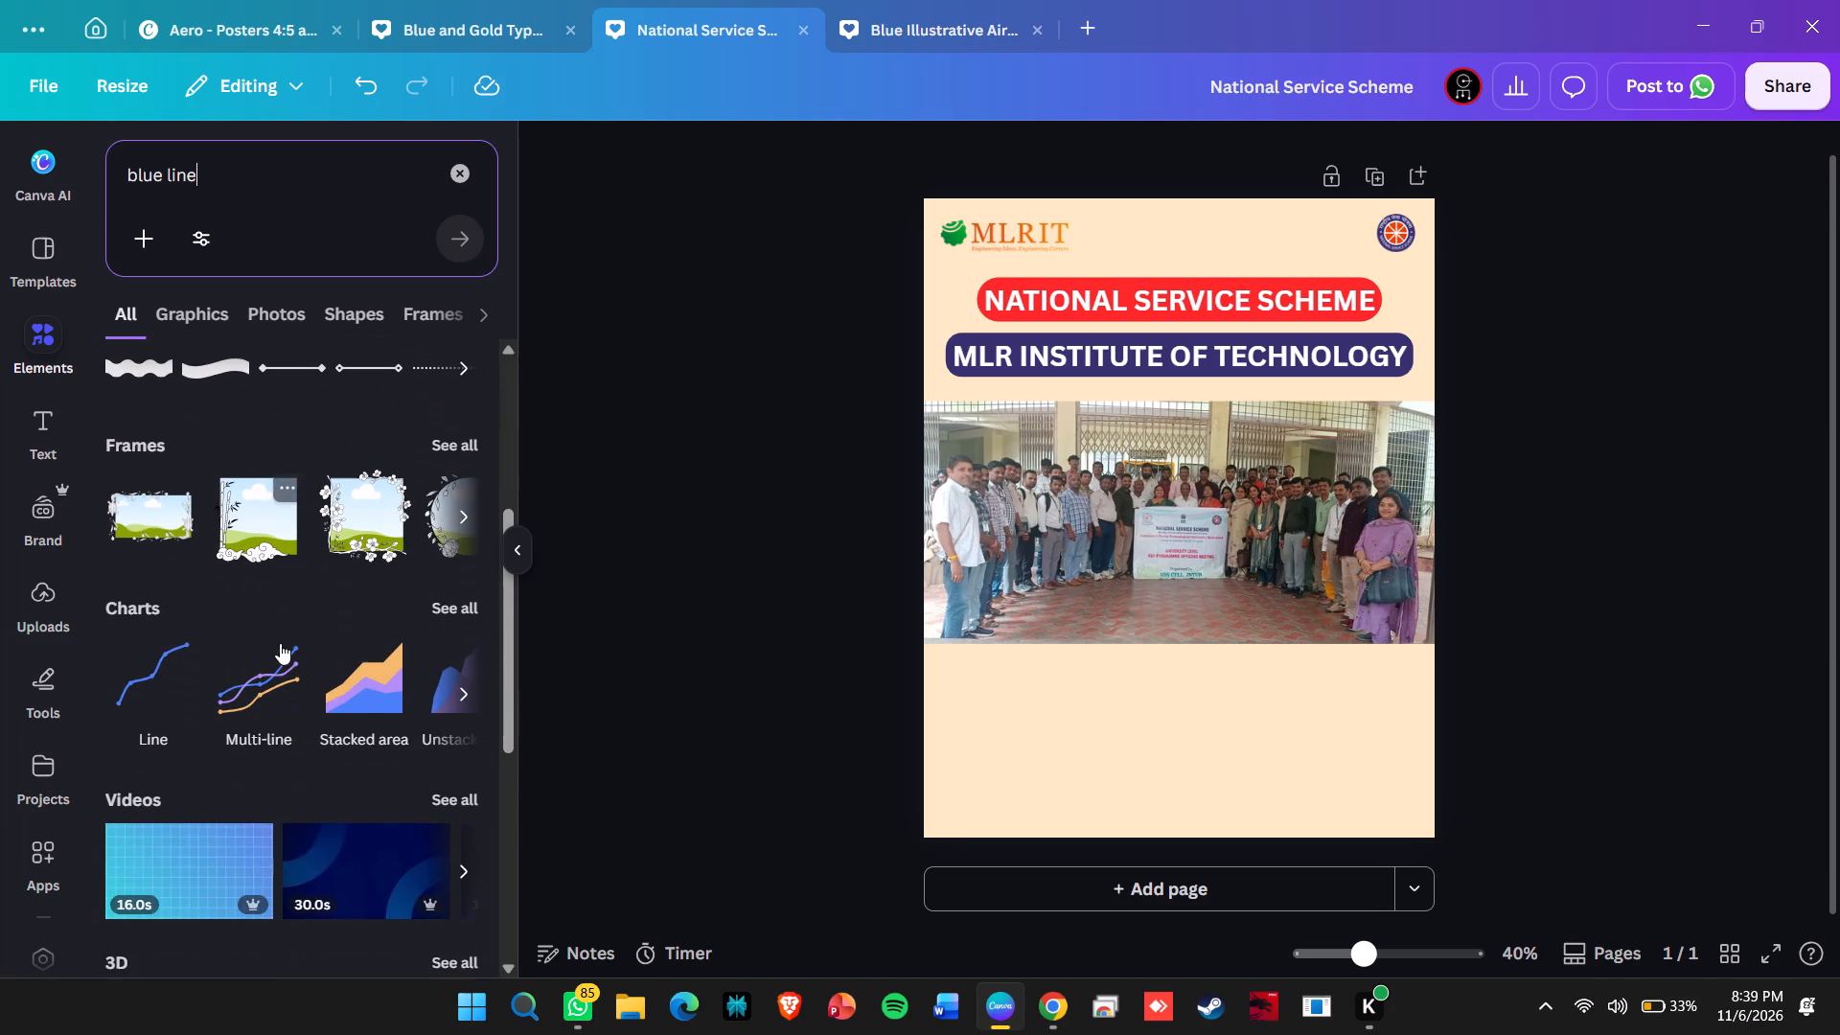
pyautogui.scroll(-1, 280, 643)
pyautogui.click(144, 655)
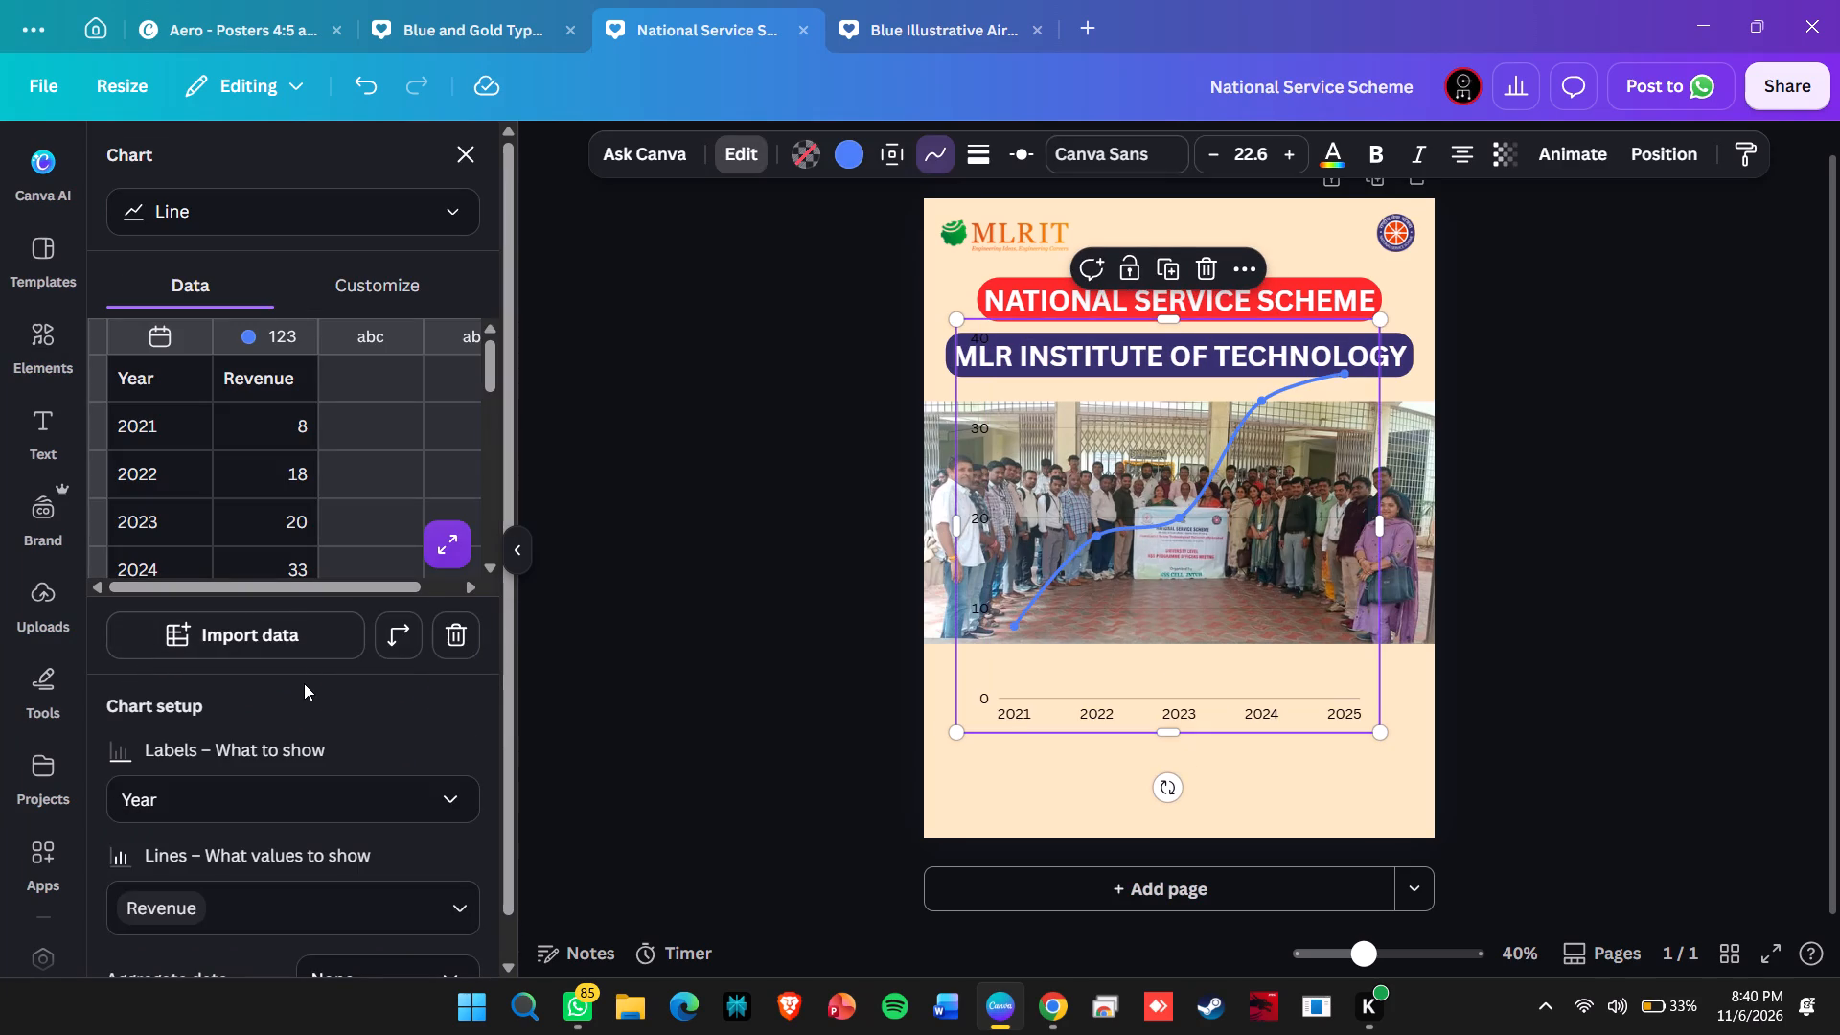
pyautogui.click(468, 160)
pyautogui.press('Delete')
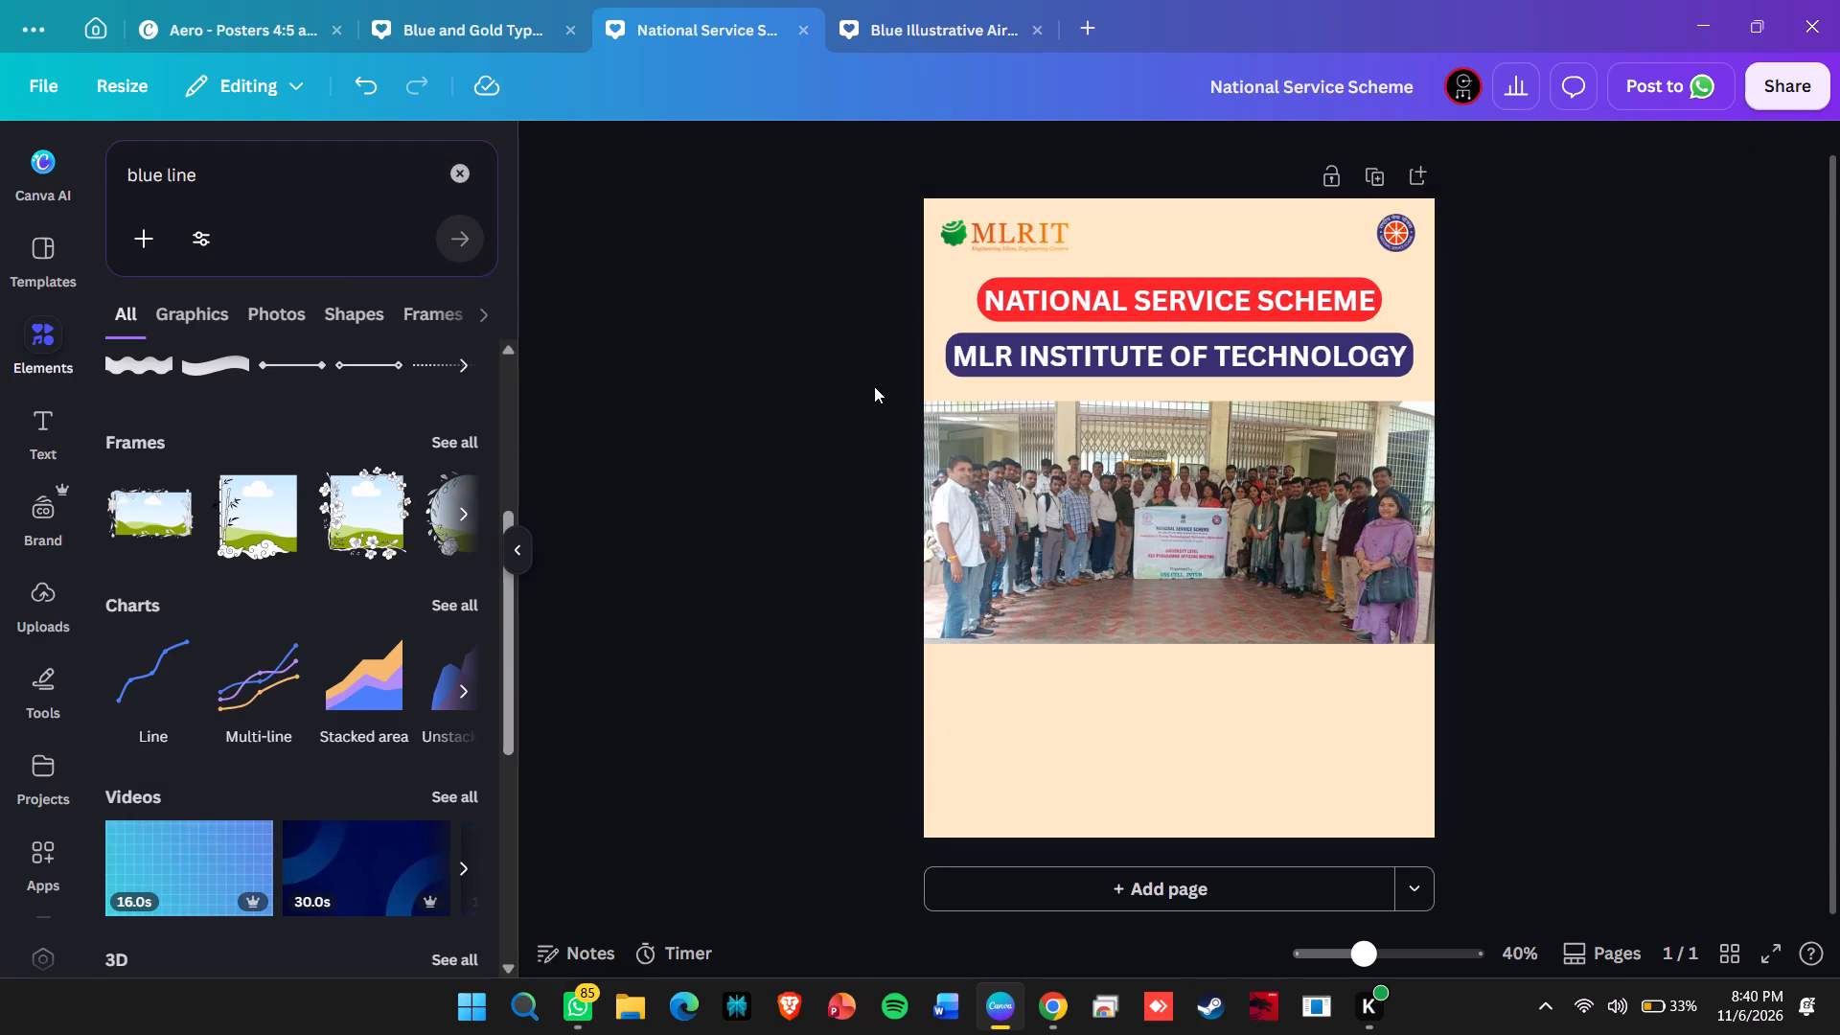
# Narrow the "blue line" search results to graphics only.
pyautogui.scroll(-2, 184, 718)
pyautogui.scroll(4, 184, 718)
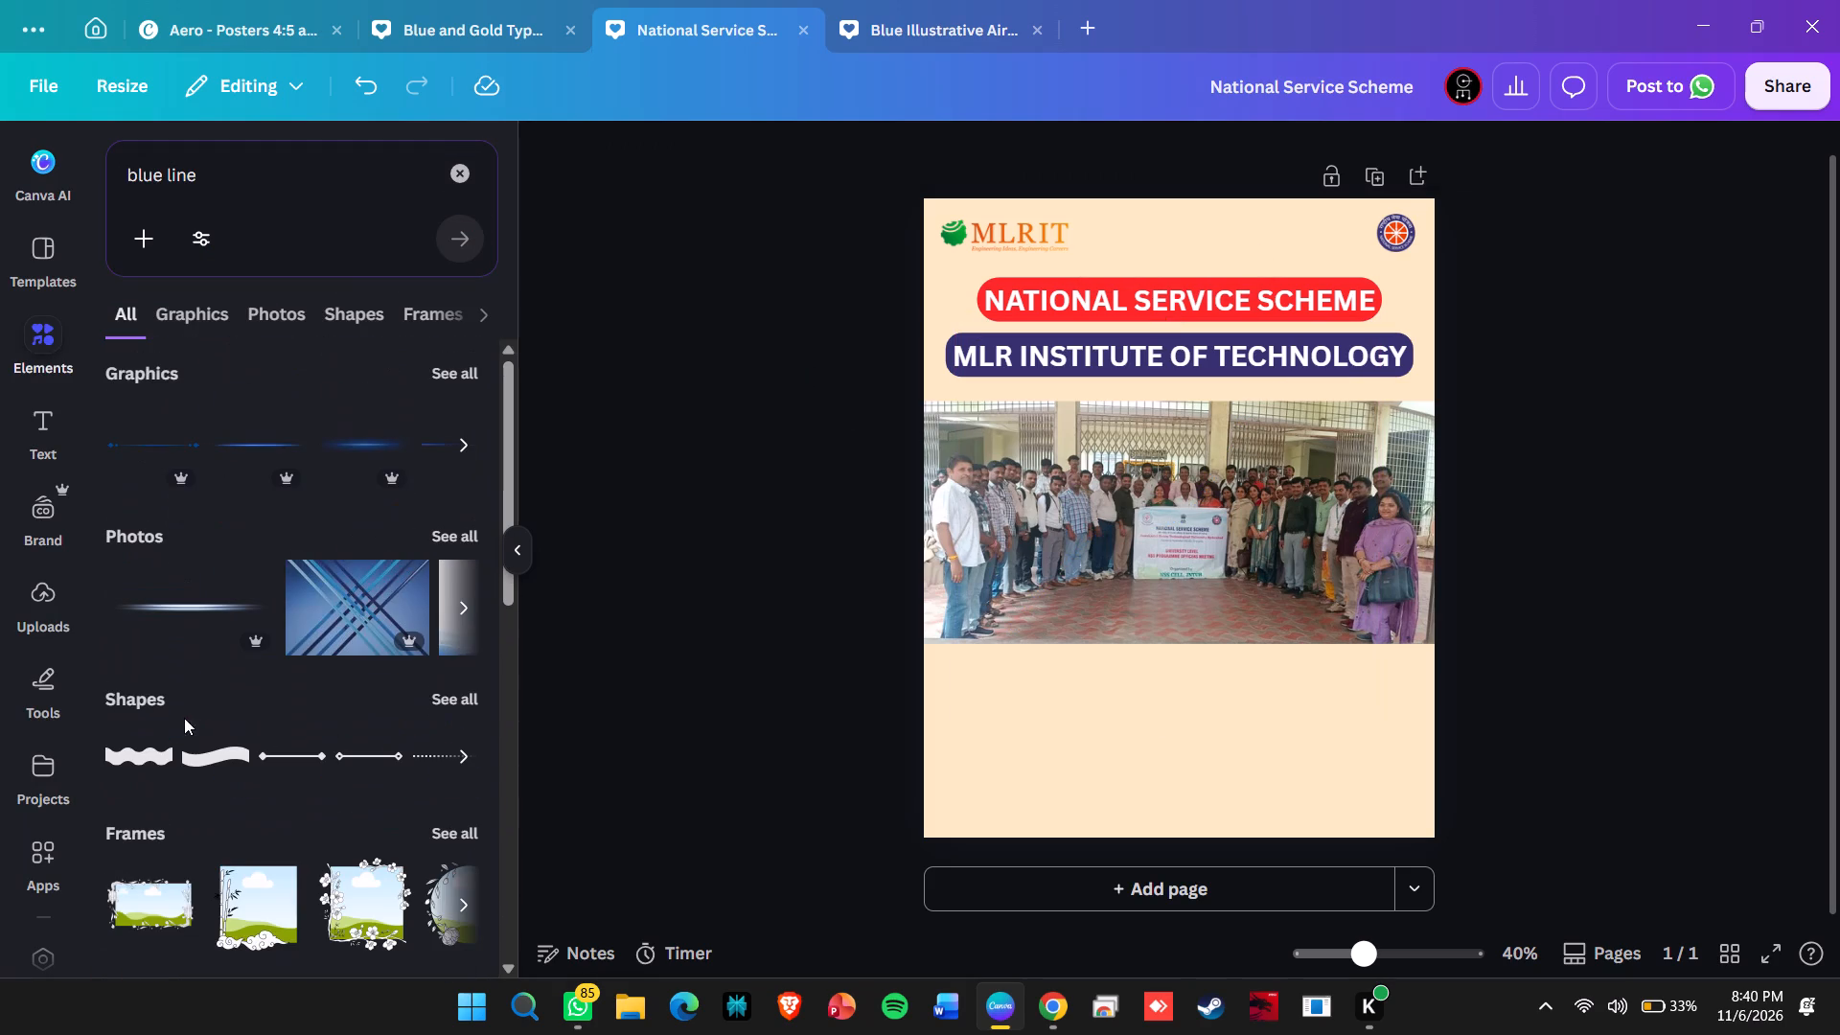
pyautogui.click(187, 301)
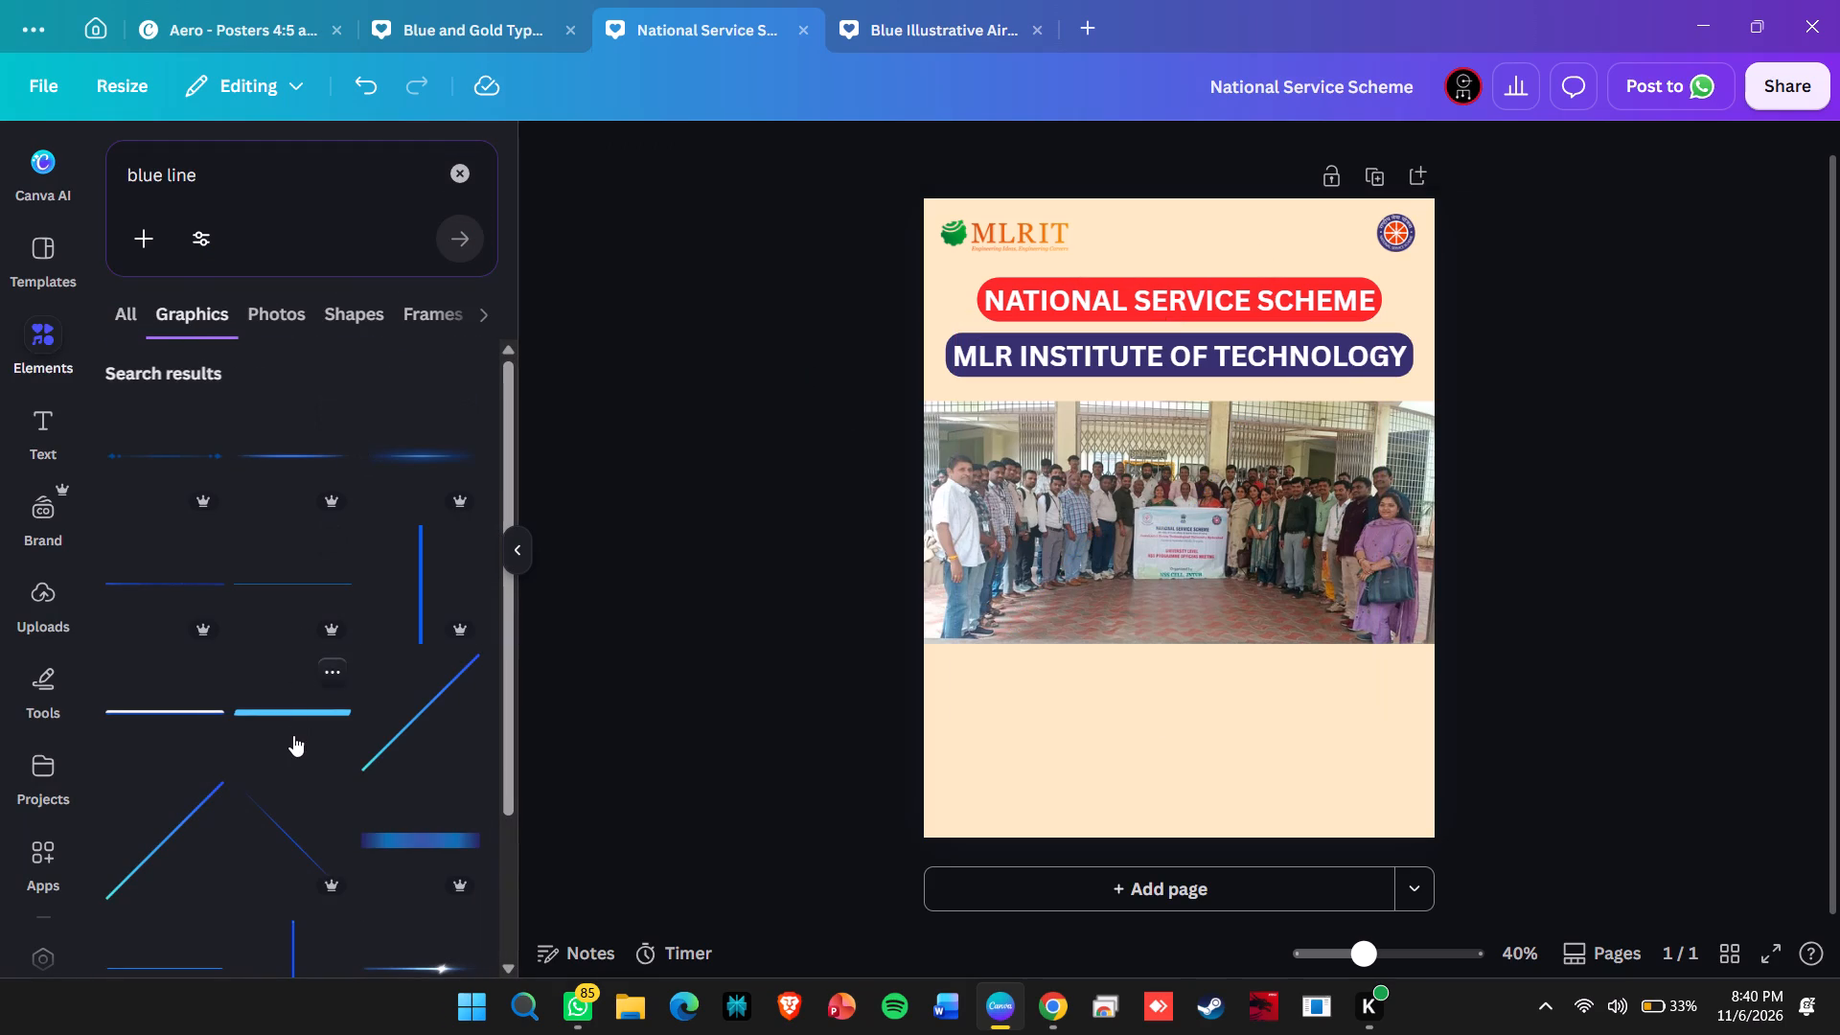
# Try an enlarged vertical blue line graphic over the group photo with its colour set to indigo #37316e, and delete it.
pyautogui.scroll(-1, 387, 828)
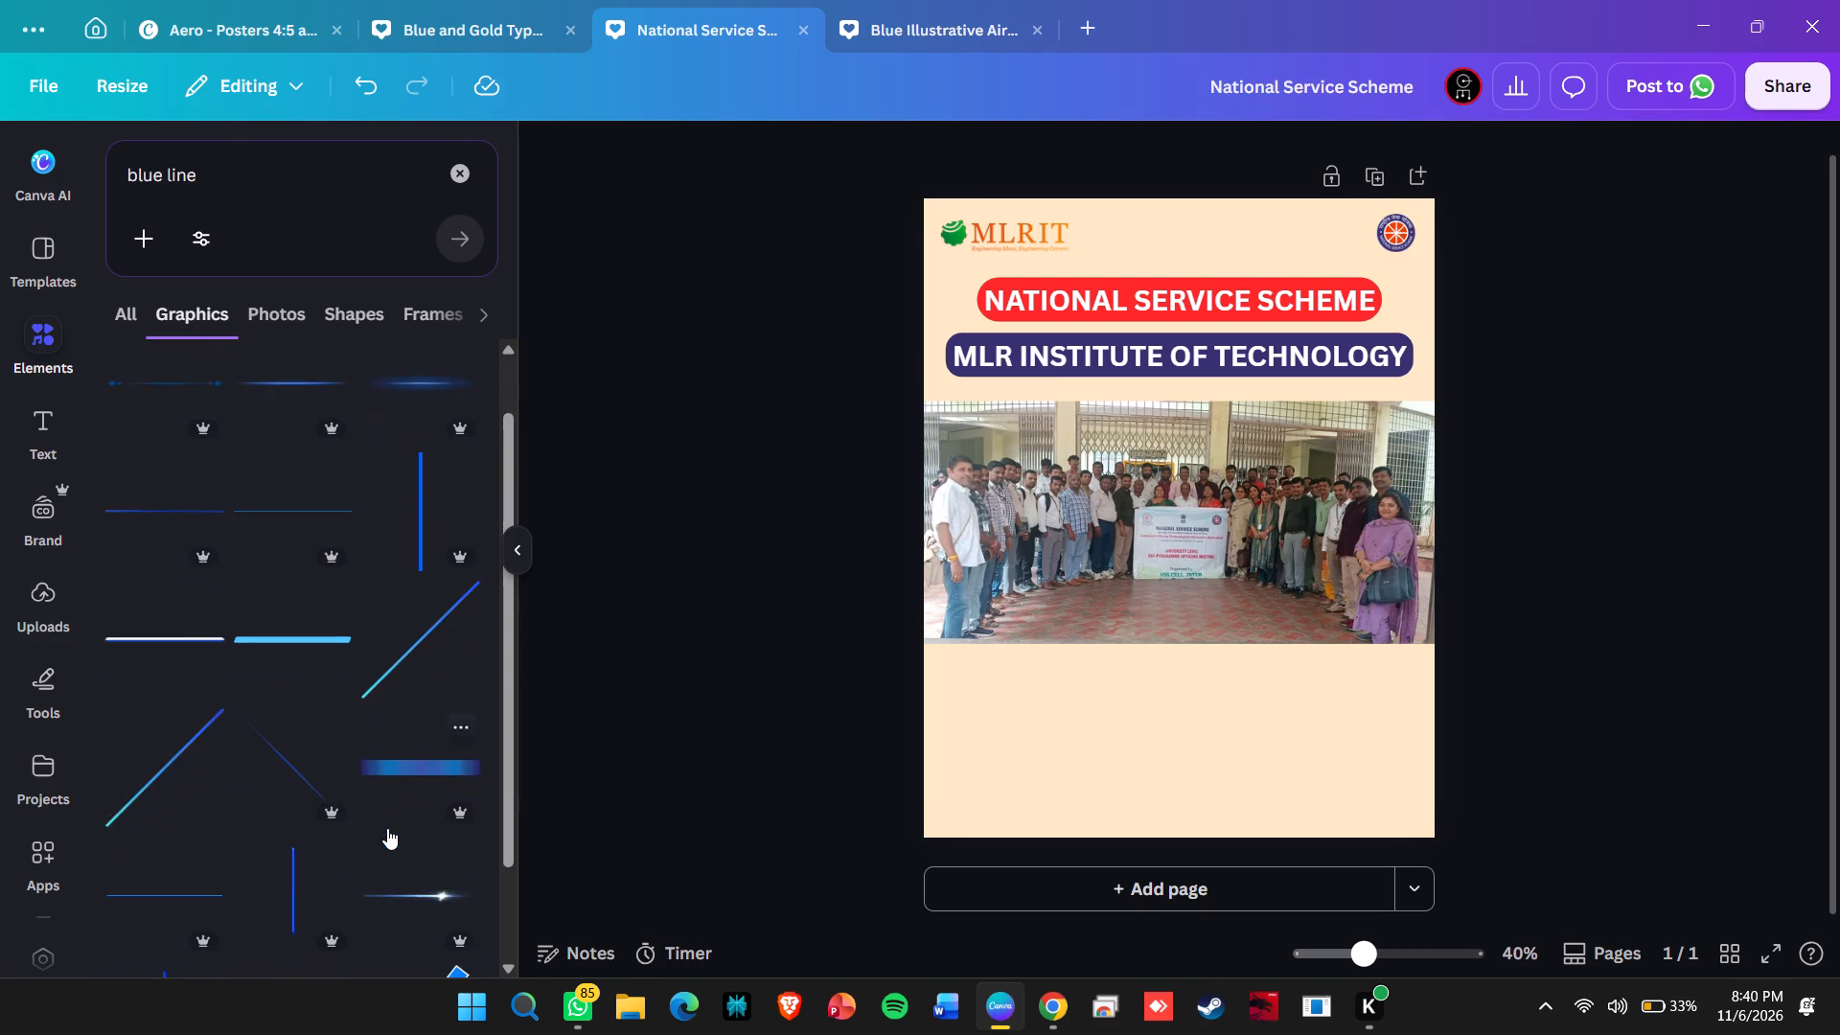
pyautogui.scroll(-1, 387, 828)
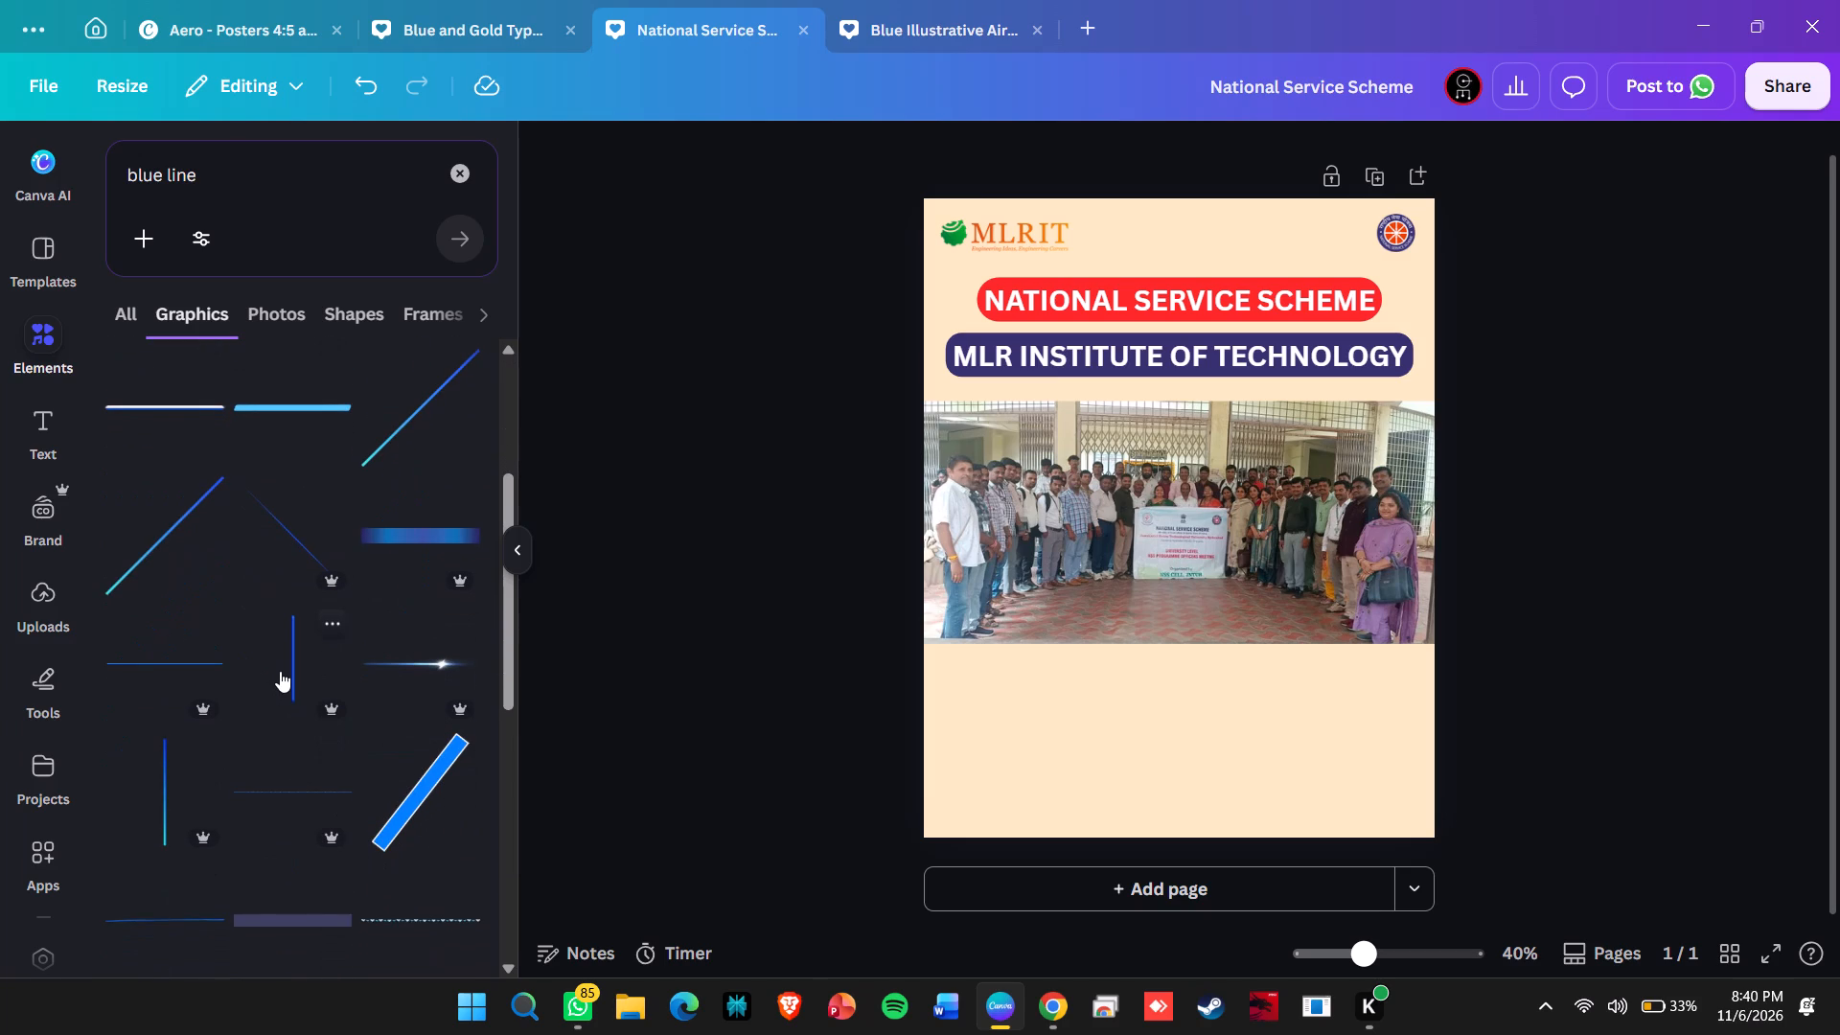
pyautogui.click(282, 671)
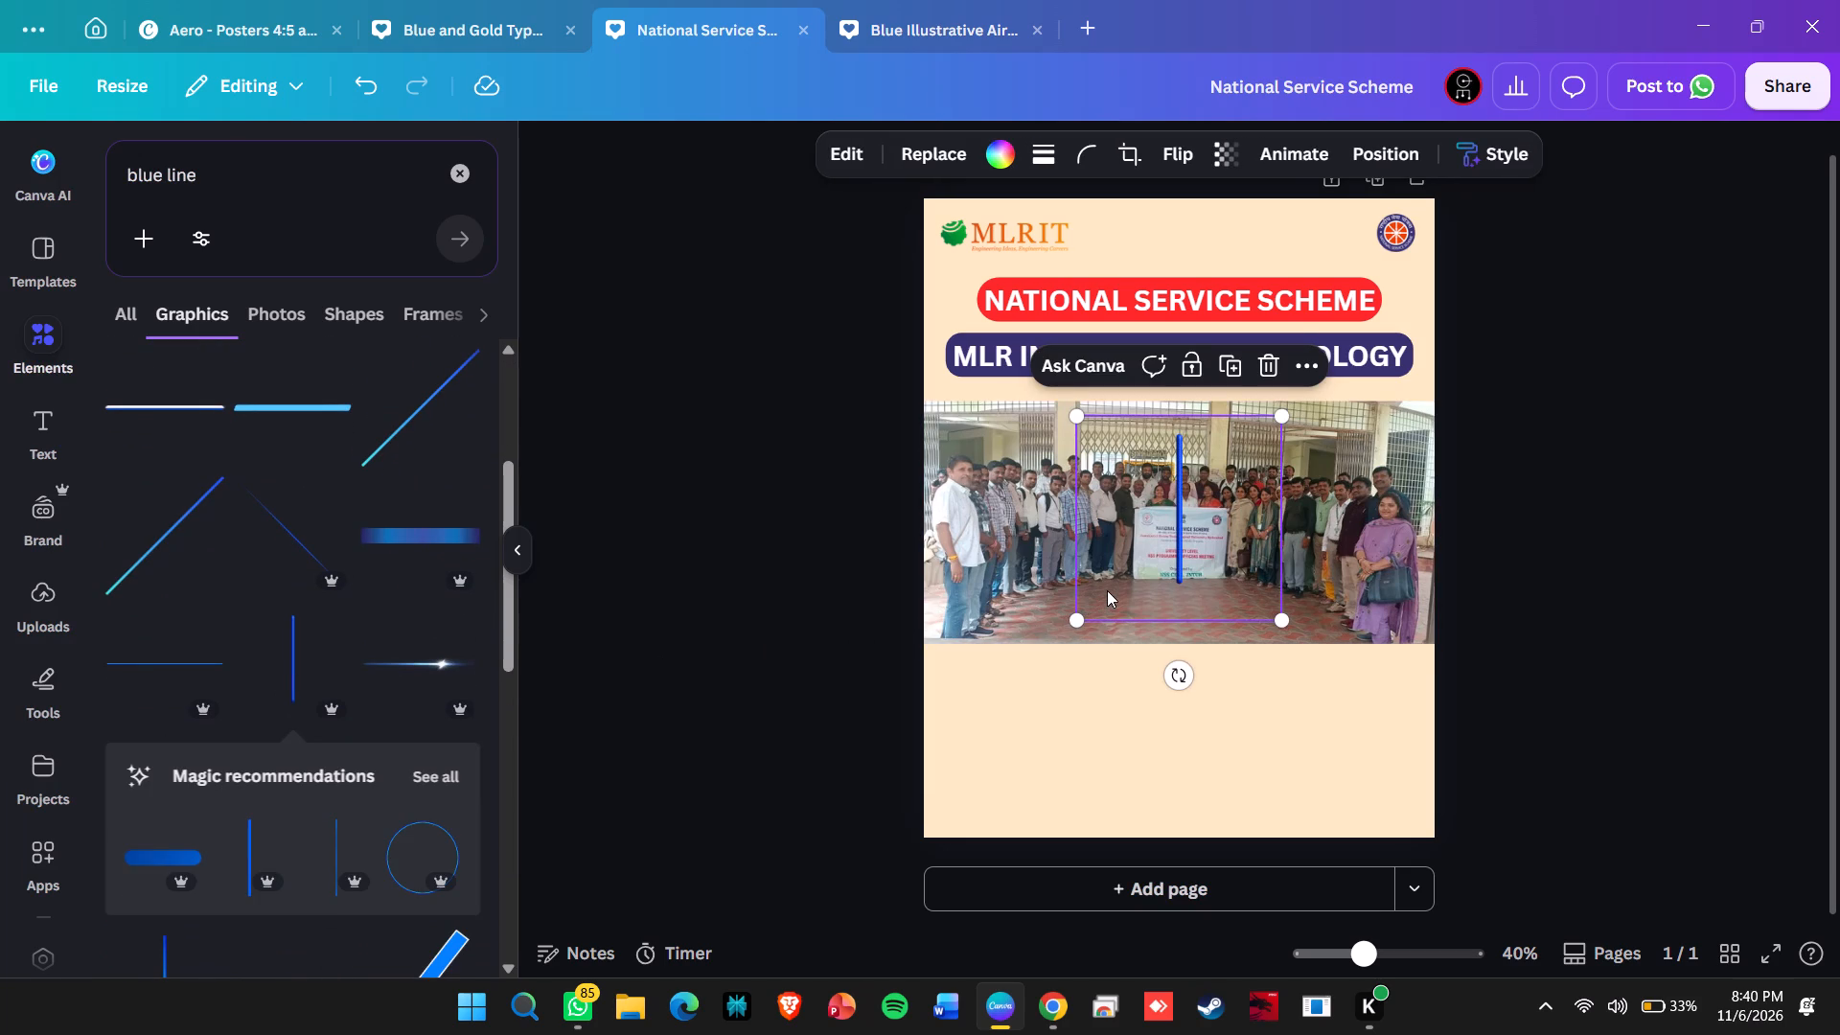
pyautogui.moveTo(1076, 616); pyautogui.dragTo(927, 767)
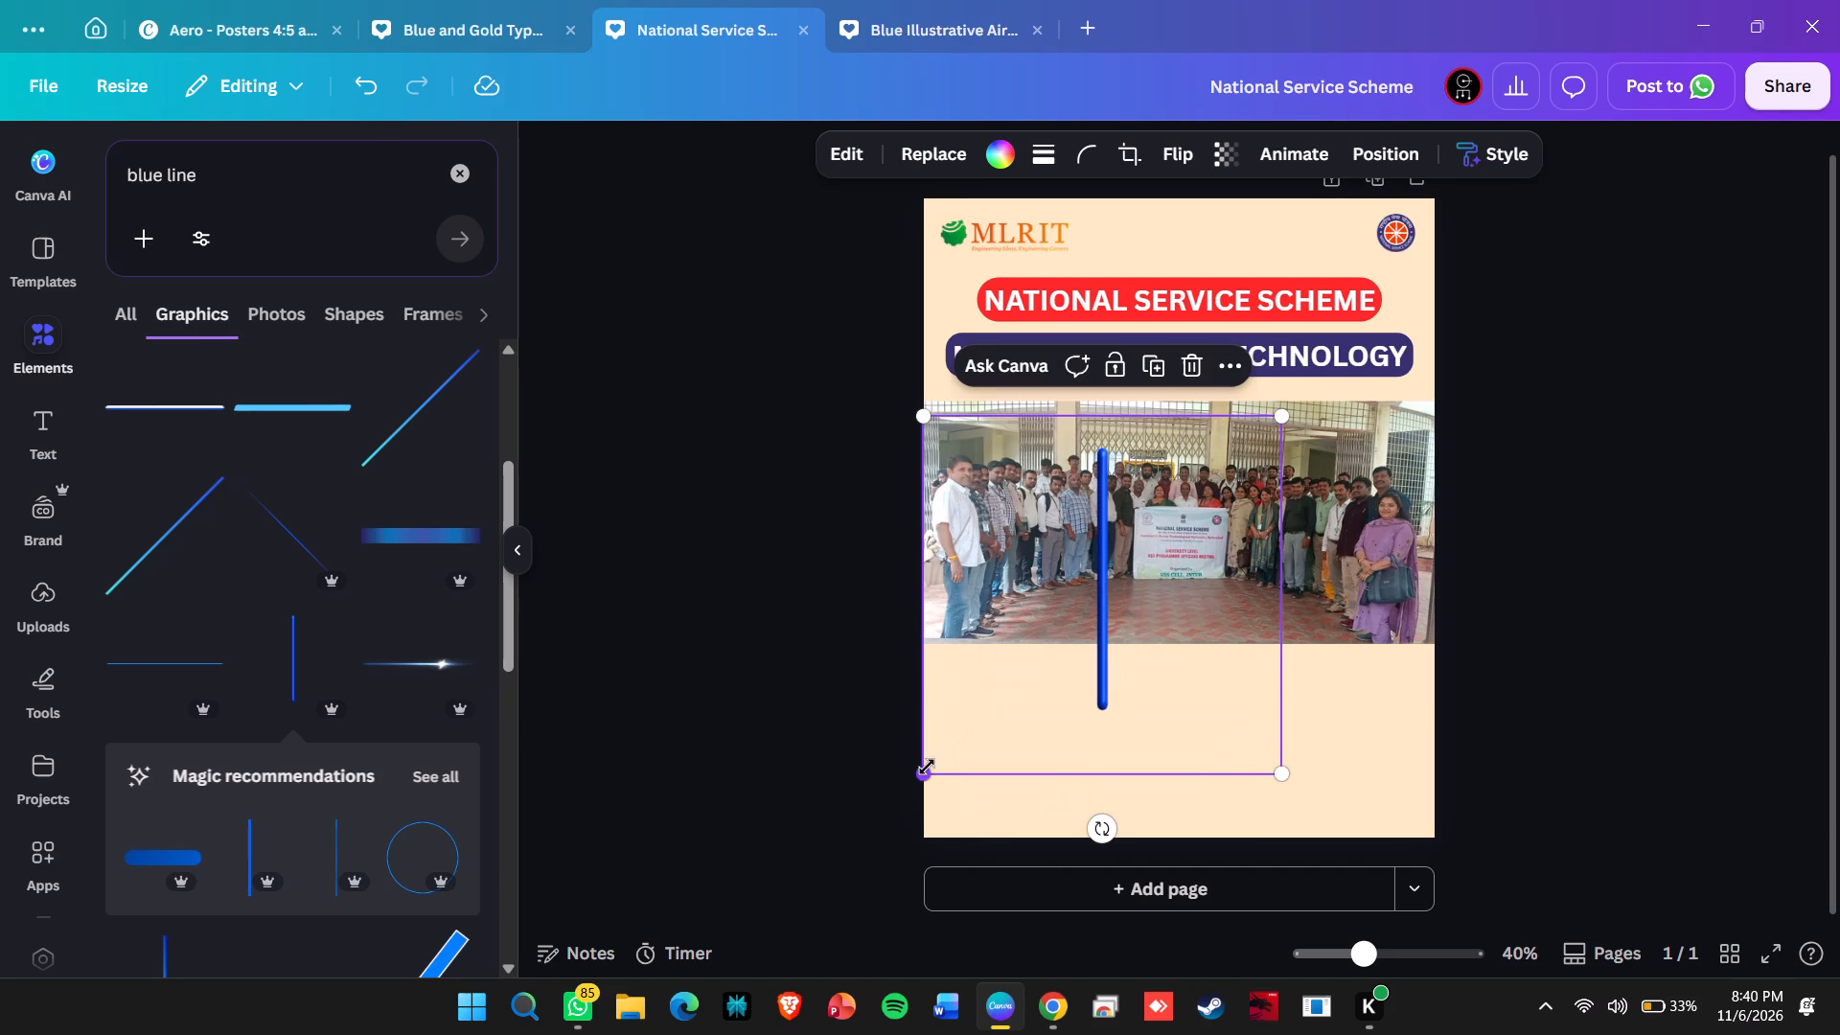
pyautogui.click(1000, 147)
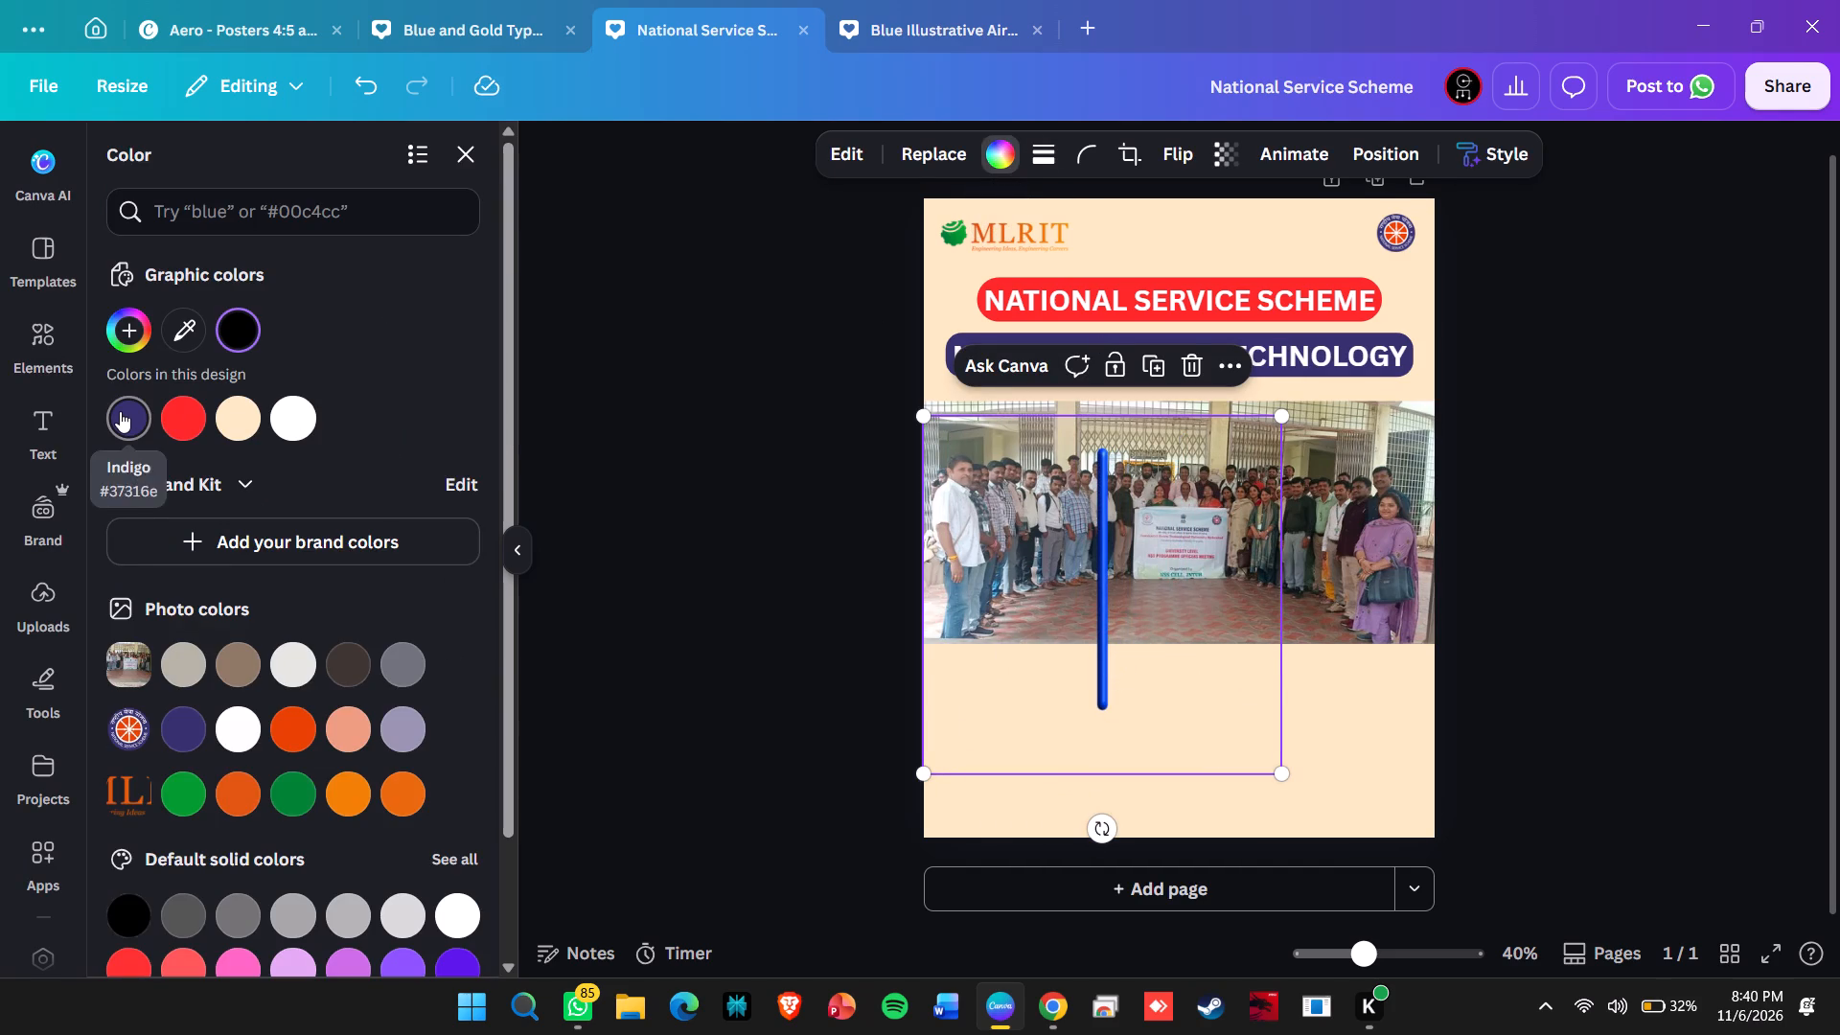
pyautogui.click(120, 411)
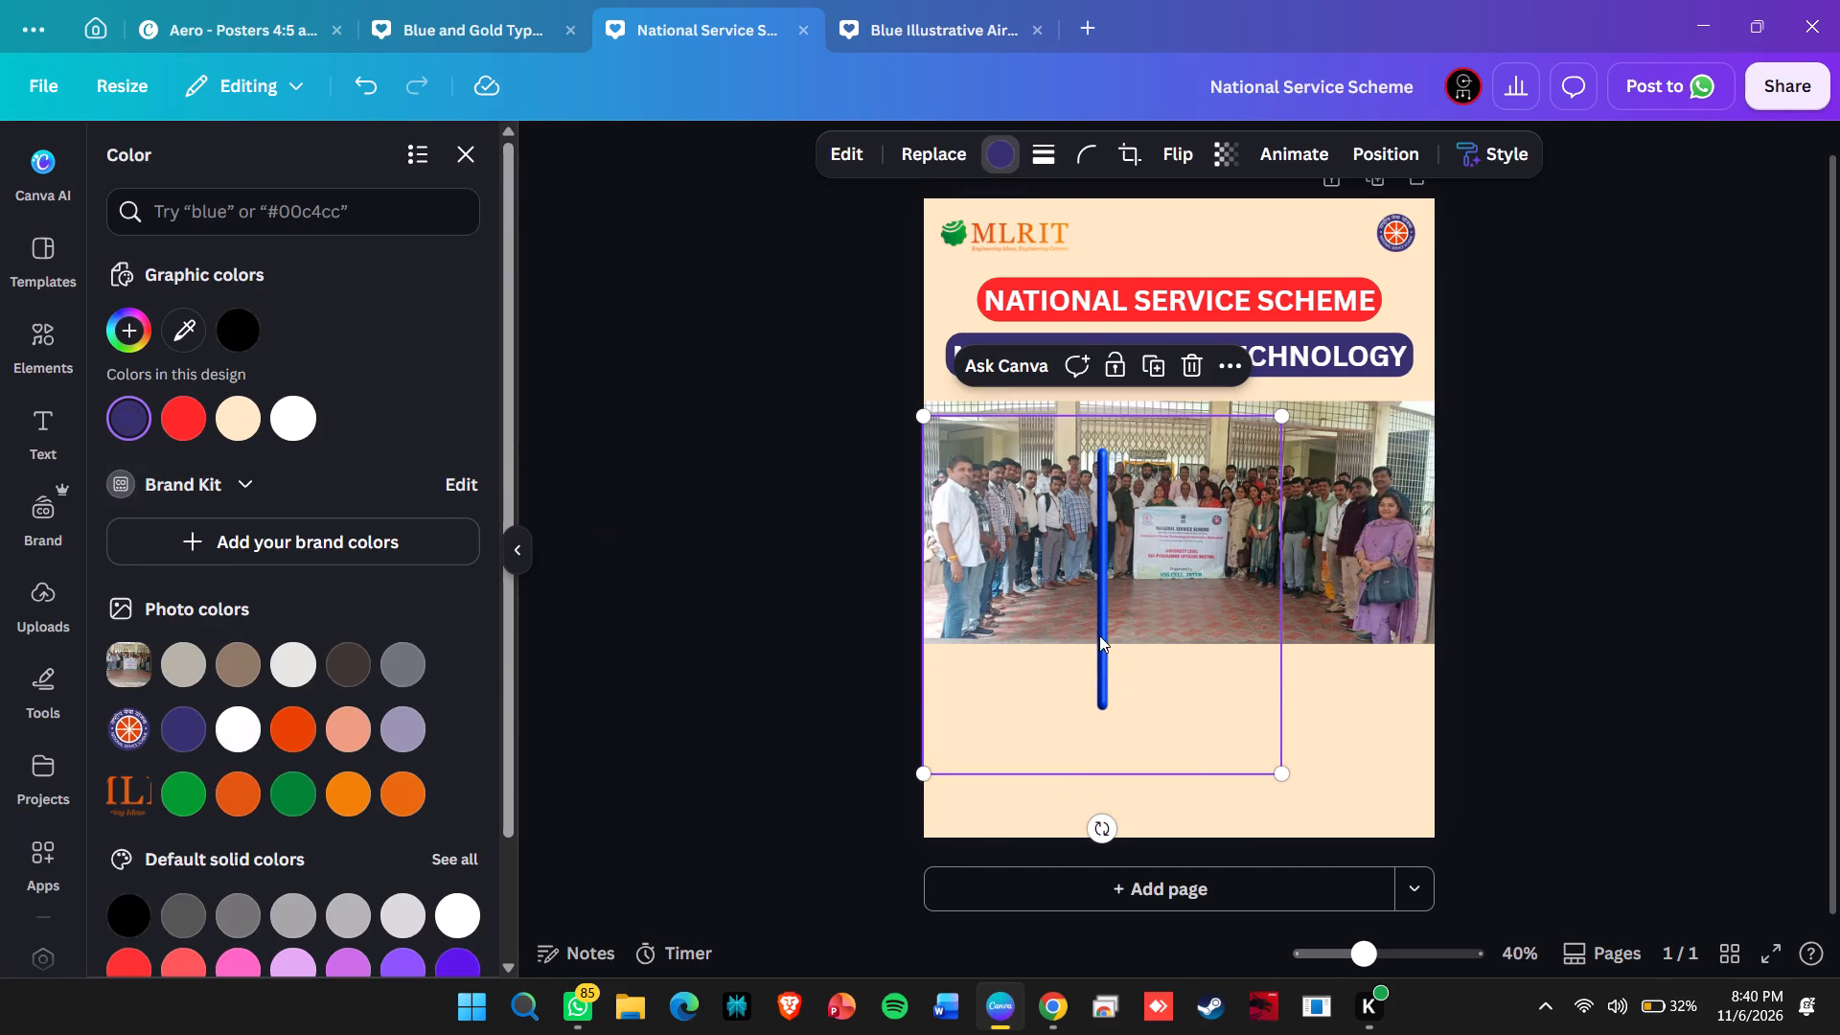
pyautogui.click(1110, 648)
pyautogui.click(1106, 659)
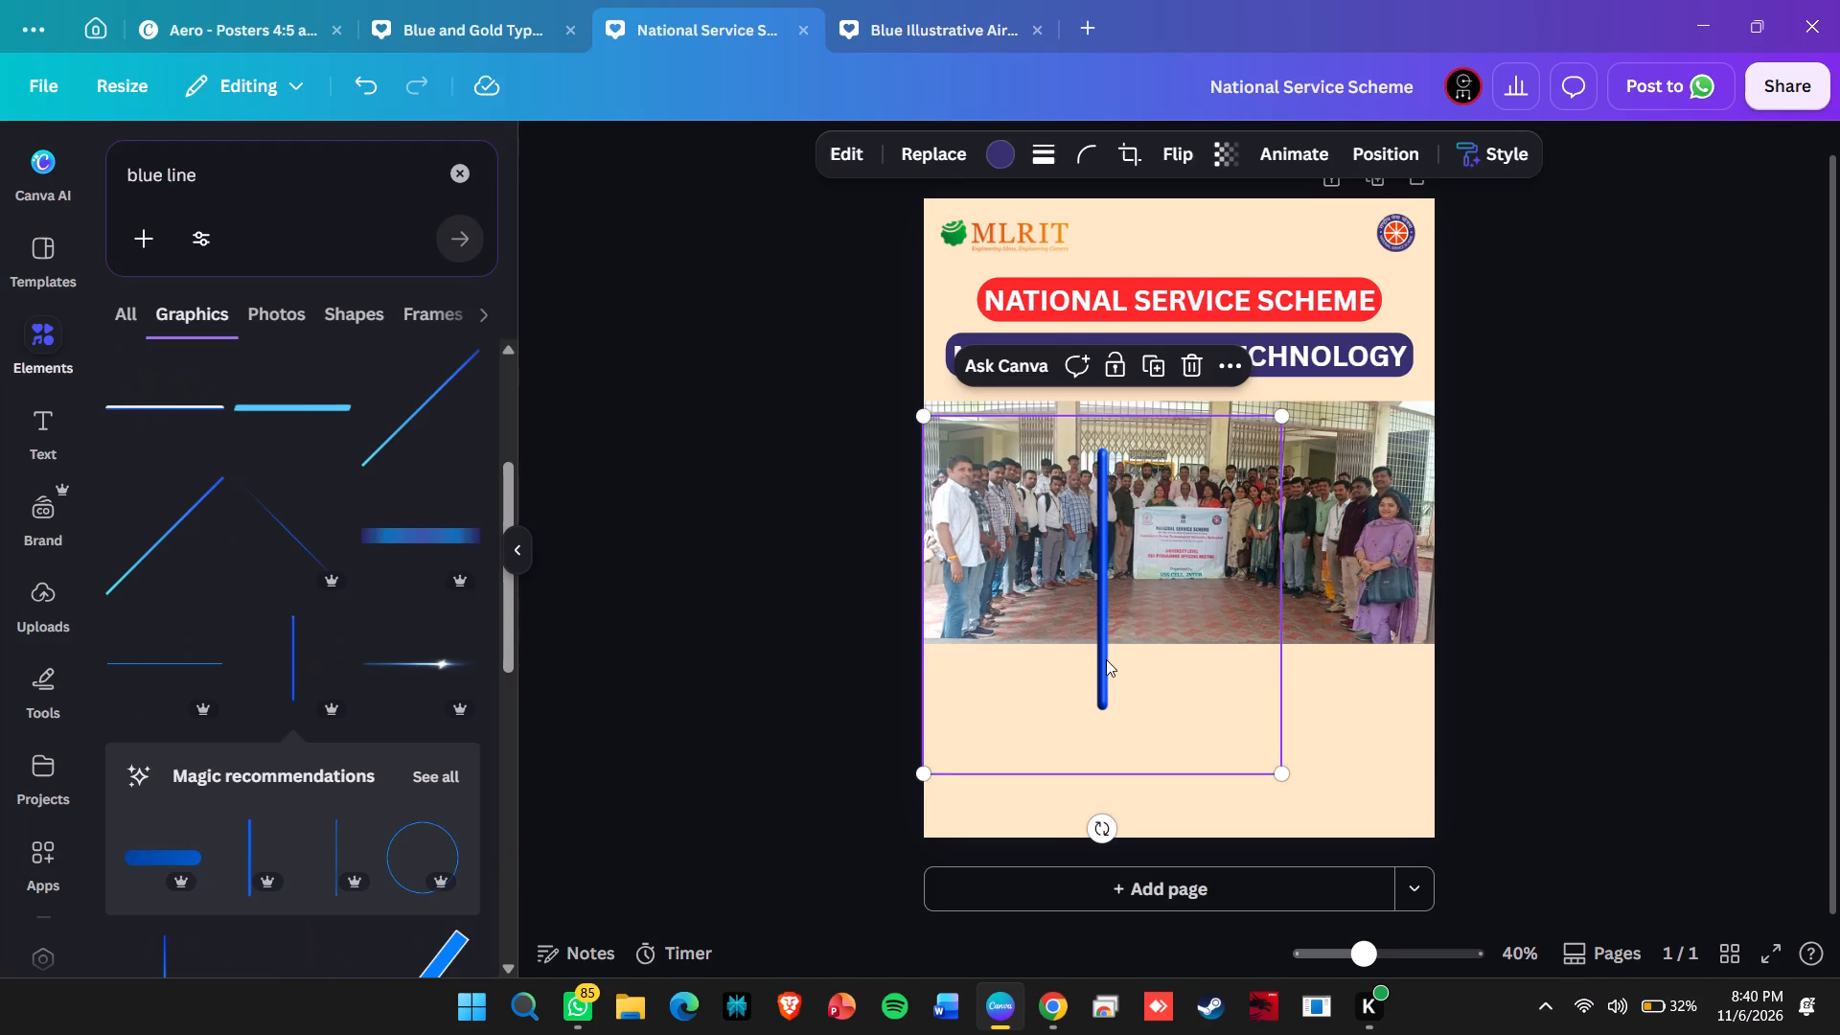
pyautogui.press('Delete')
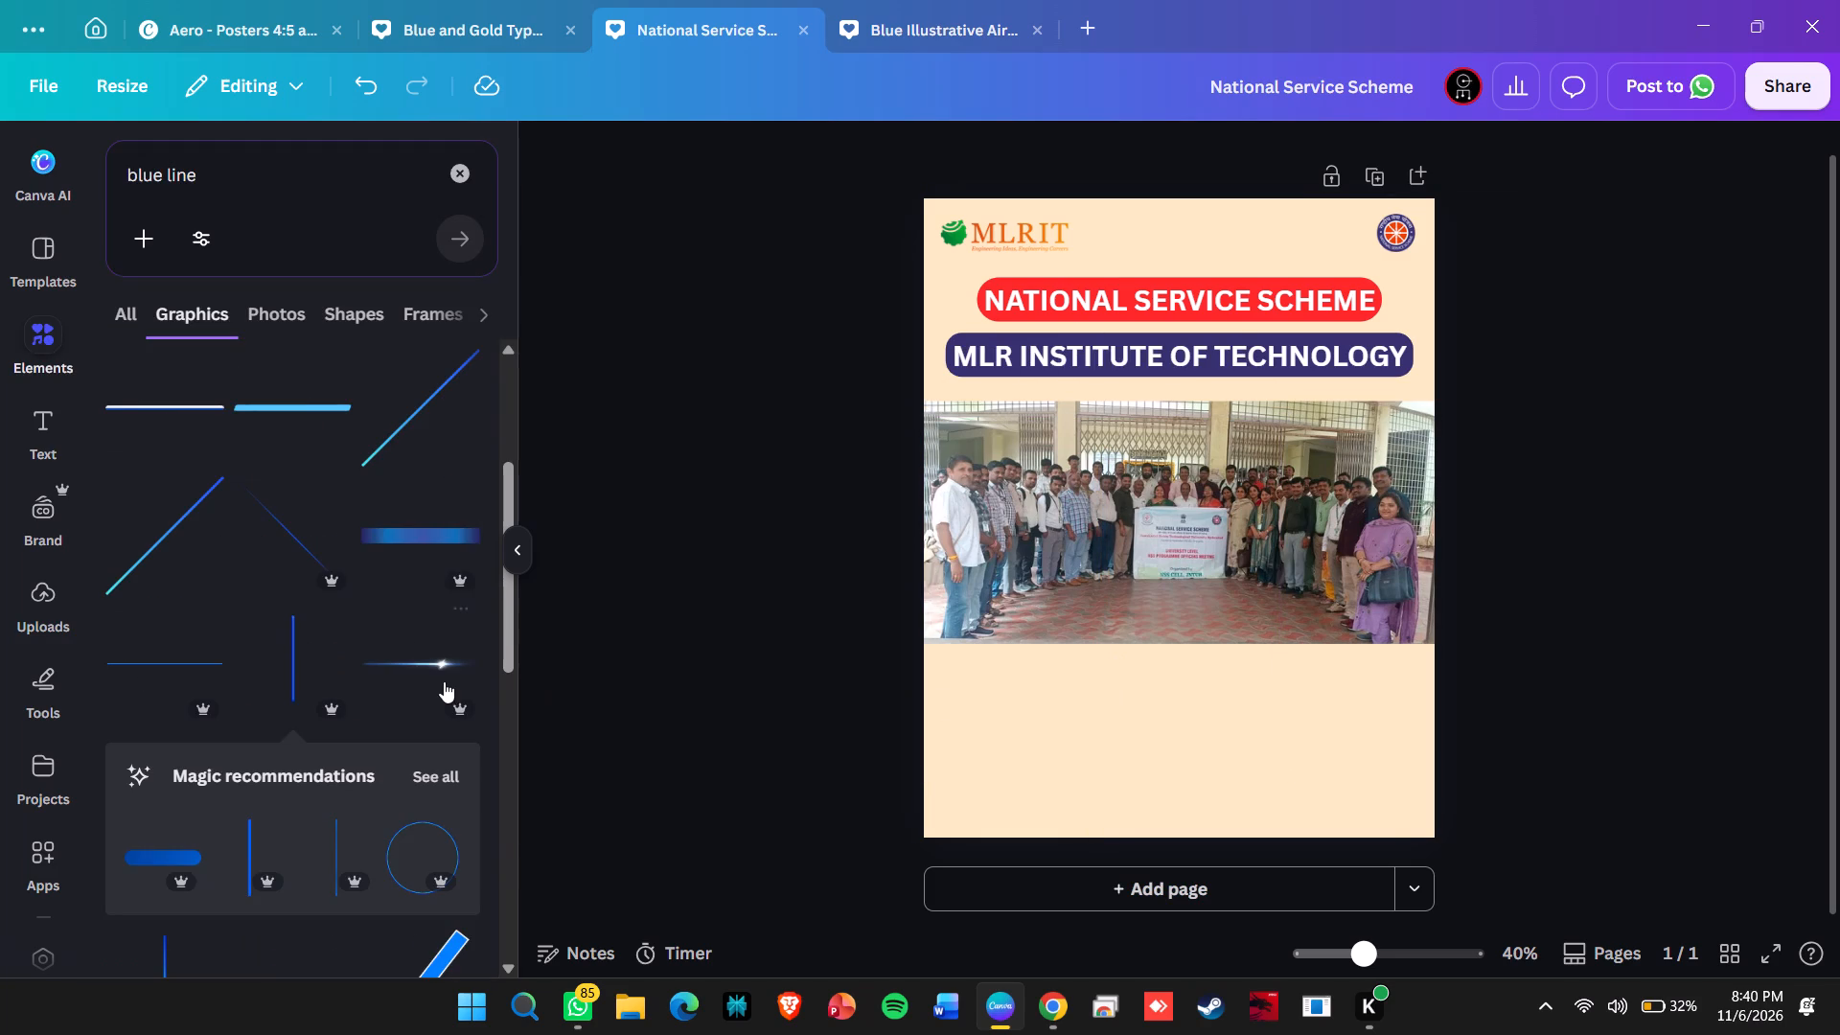
# Add the thin horizontal blue line graphic along the group photo's bottom edge and stretch it across the poster's full width.
pyautogui.click(197, 650)
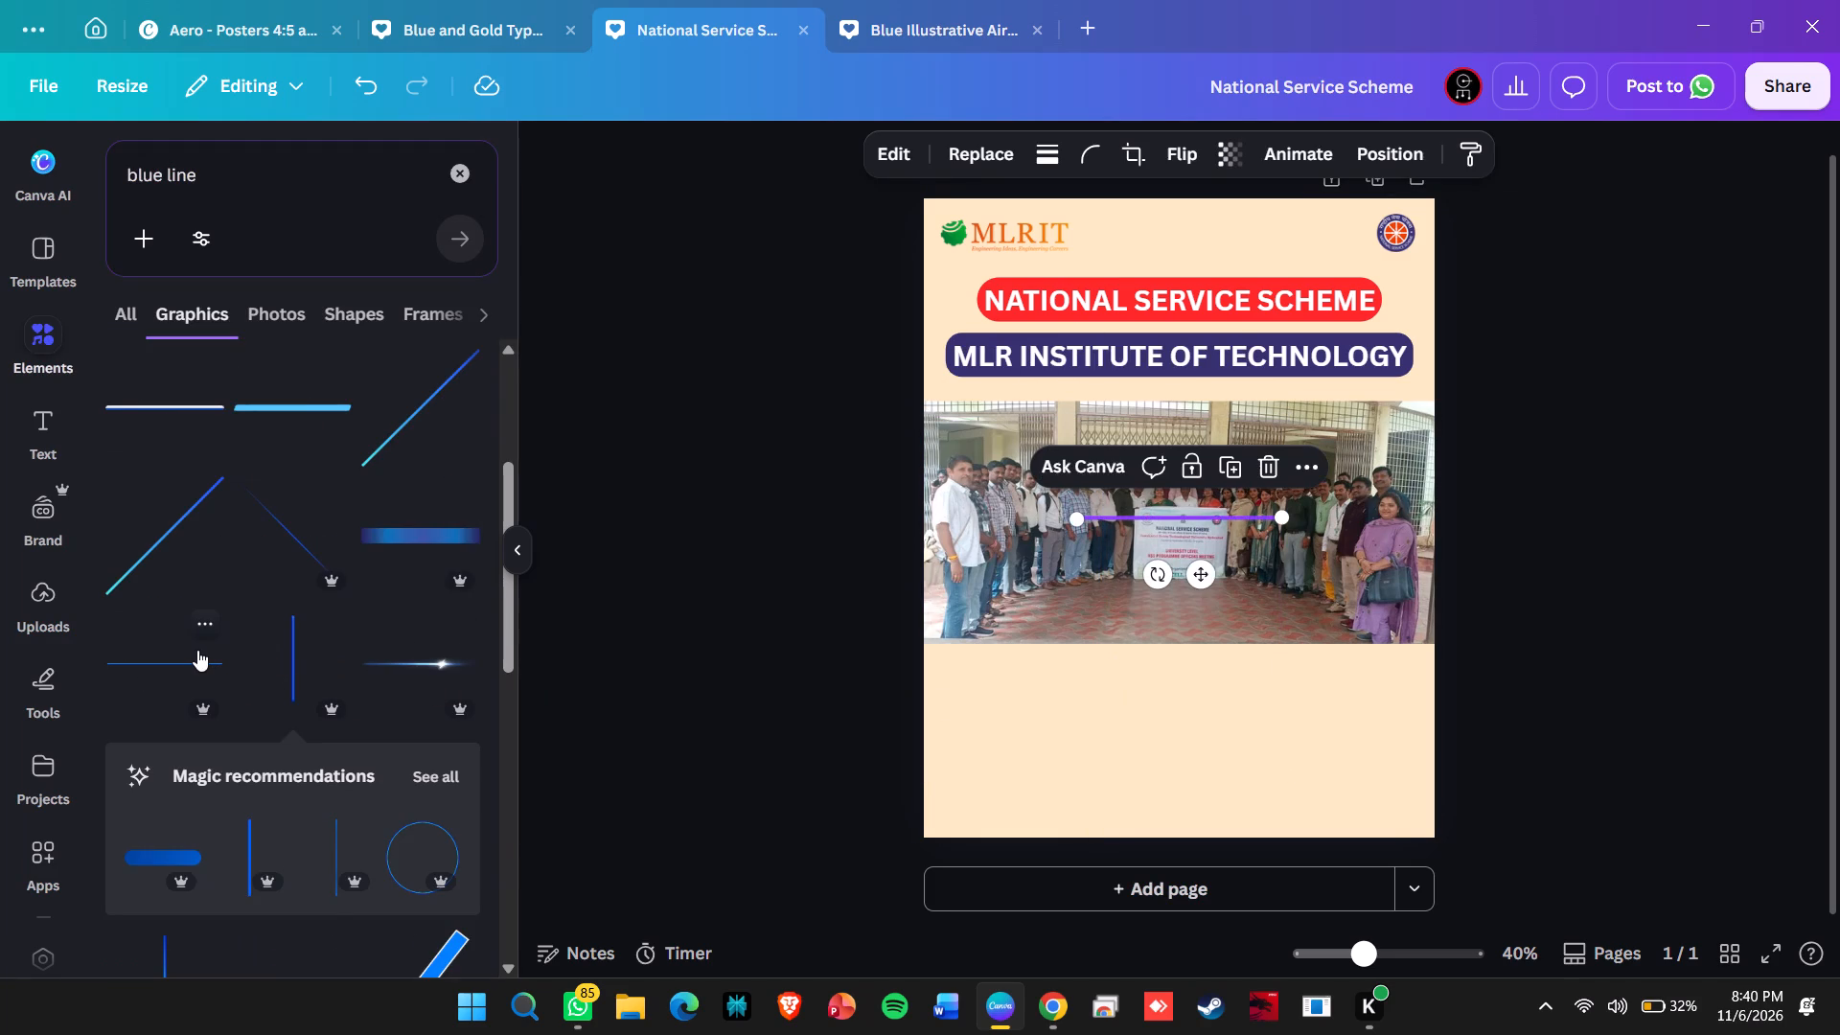
pyautogui.moveTo(1198, 572); pyautogui.dragTo(1085, 695)
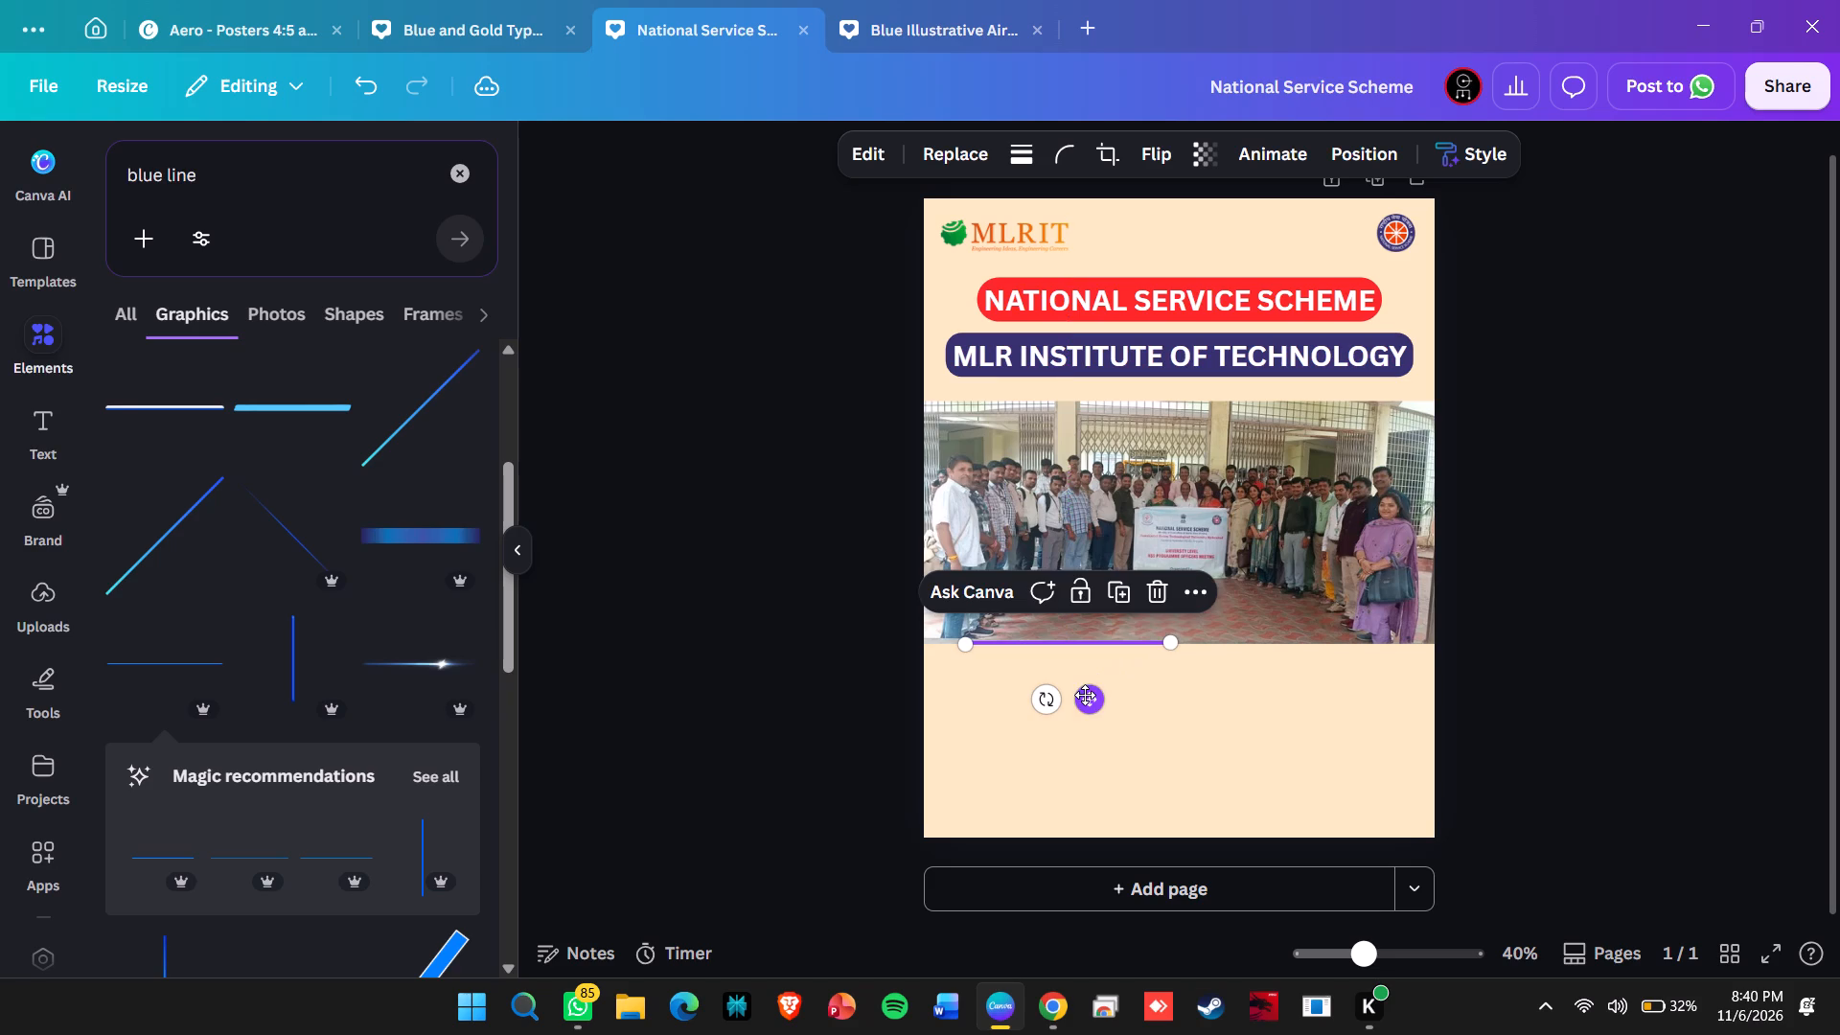
pyautogui.moveTo(1173, 645); pyautogui.dragTo(1175, 645)
pyautogui.moveTo(1175, 645); pyautogui.dragTo(1436, 667)
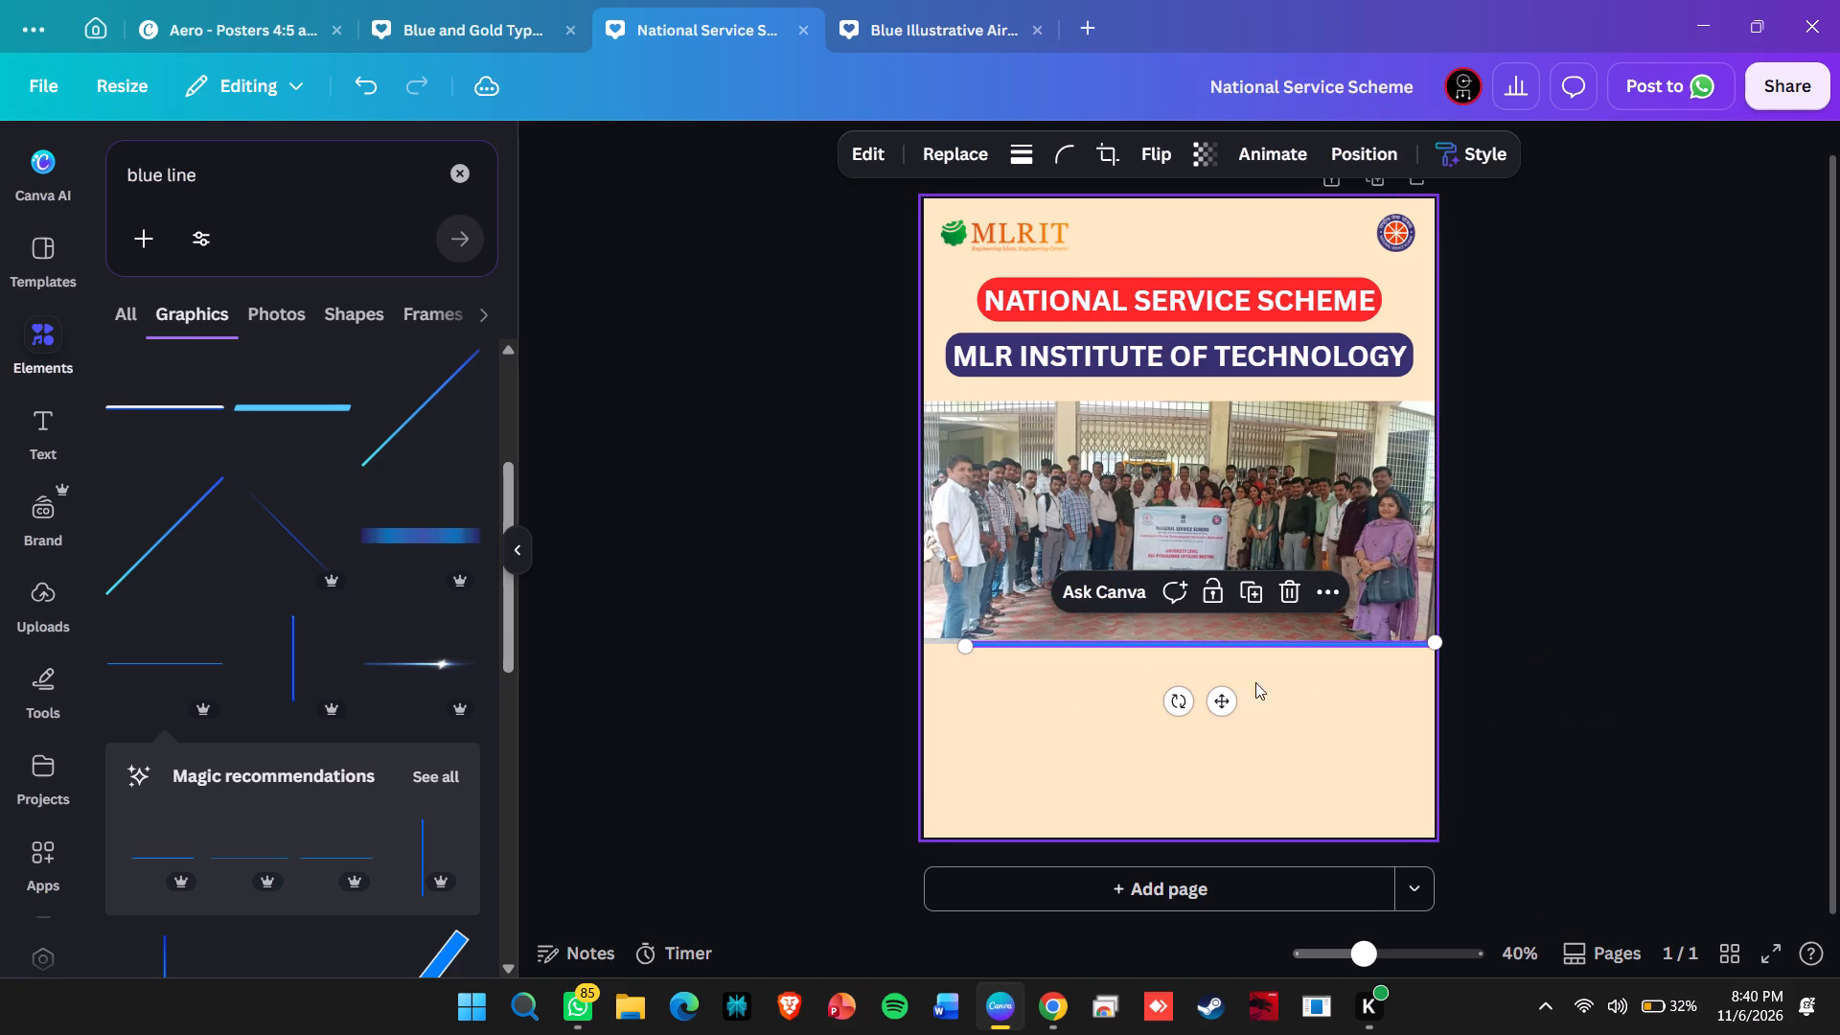
pyautogui.moveTo(964, 647); pyautogui.dragTo(908, 645)
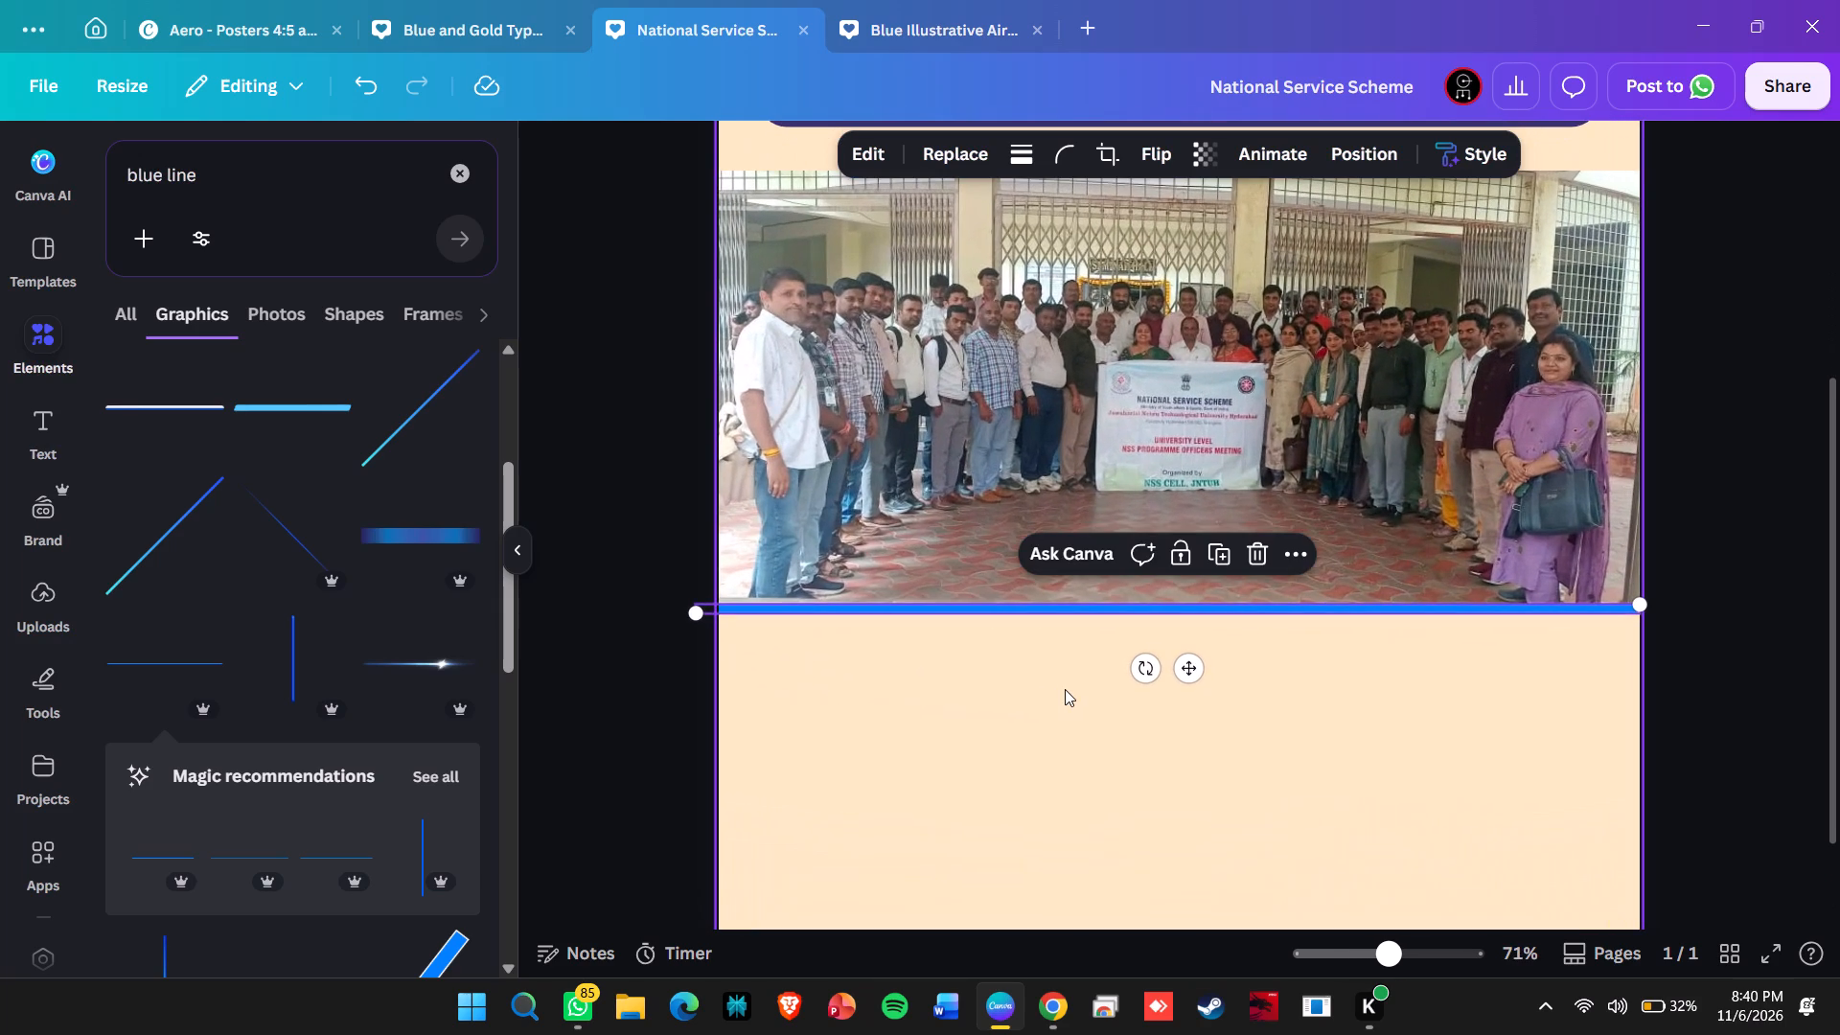
# Nudge the blue line slightly up and right so it sits directly over the group photo's bottom edge.
pyautogui.press('Up')
pyautogui.press('Up')
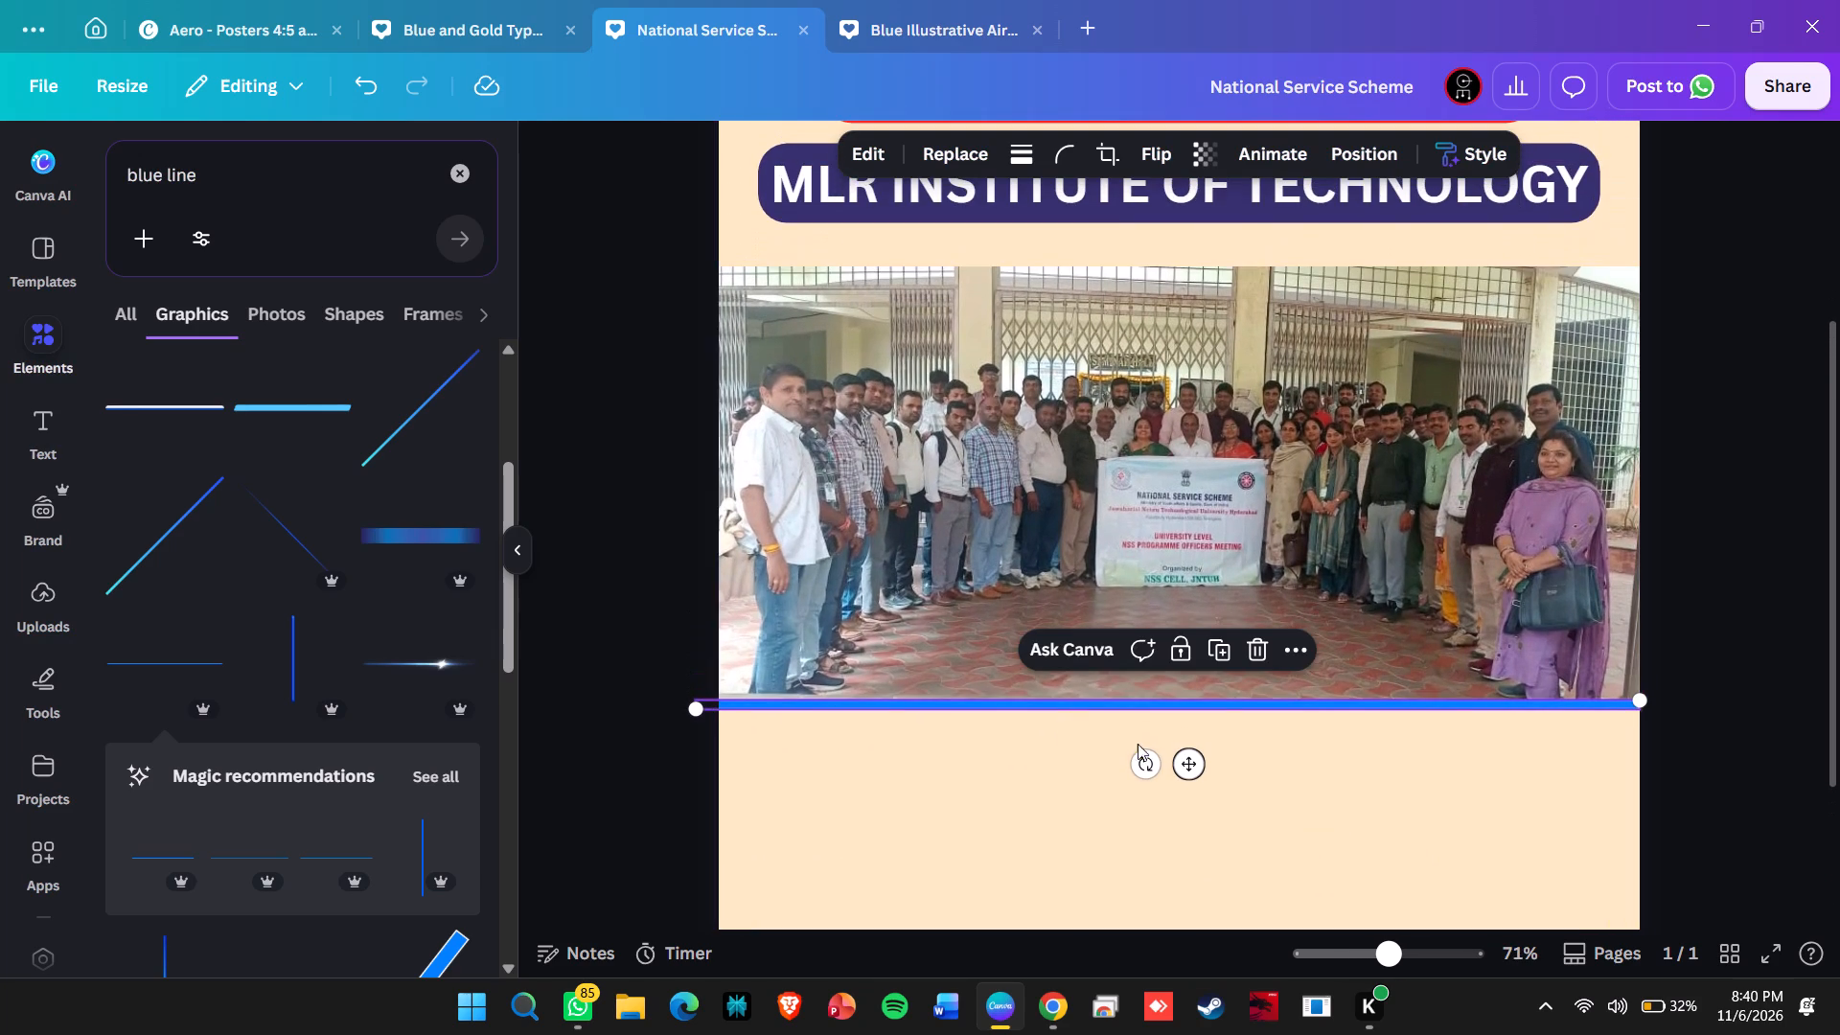
pyautogui.click(1272, 799)
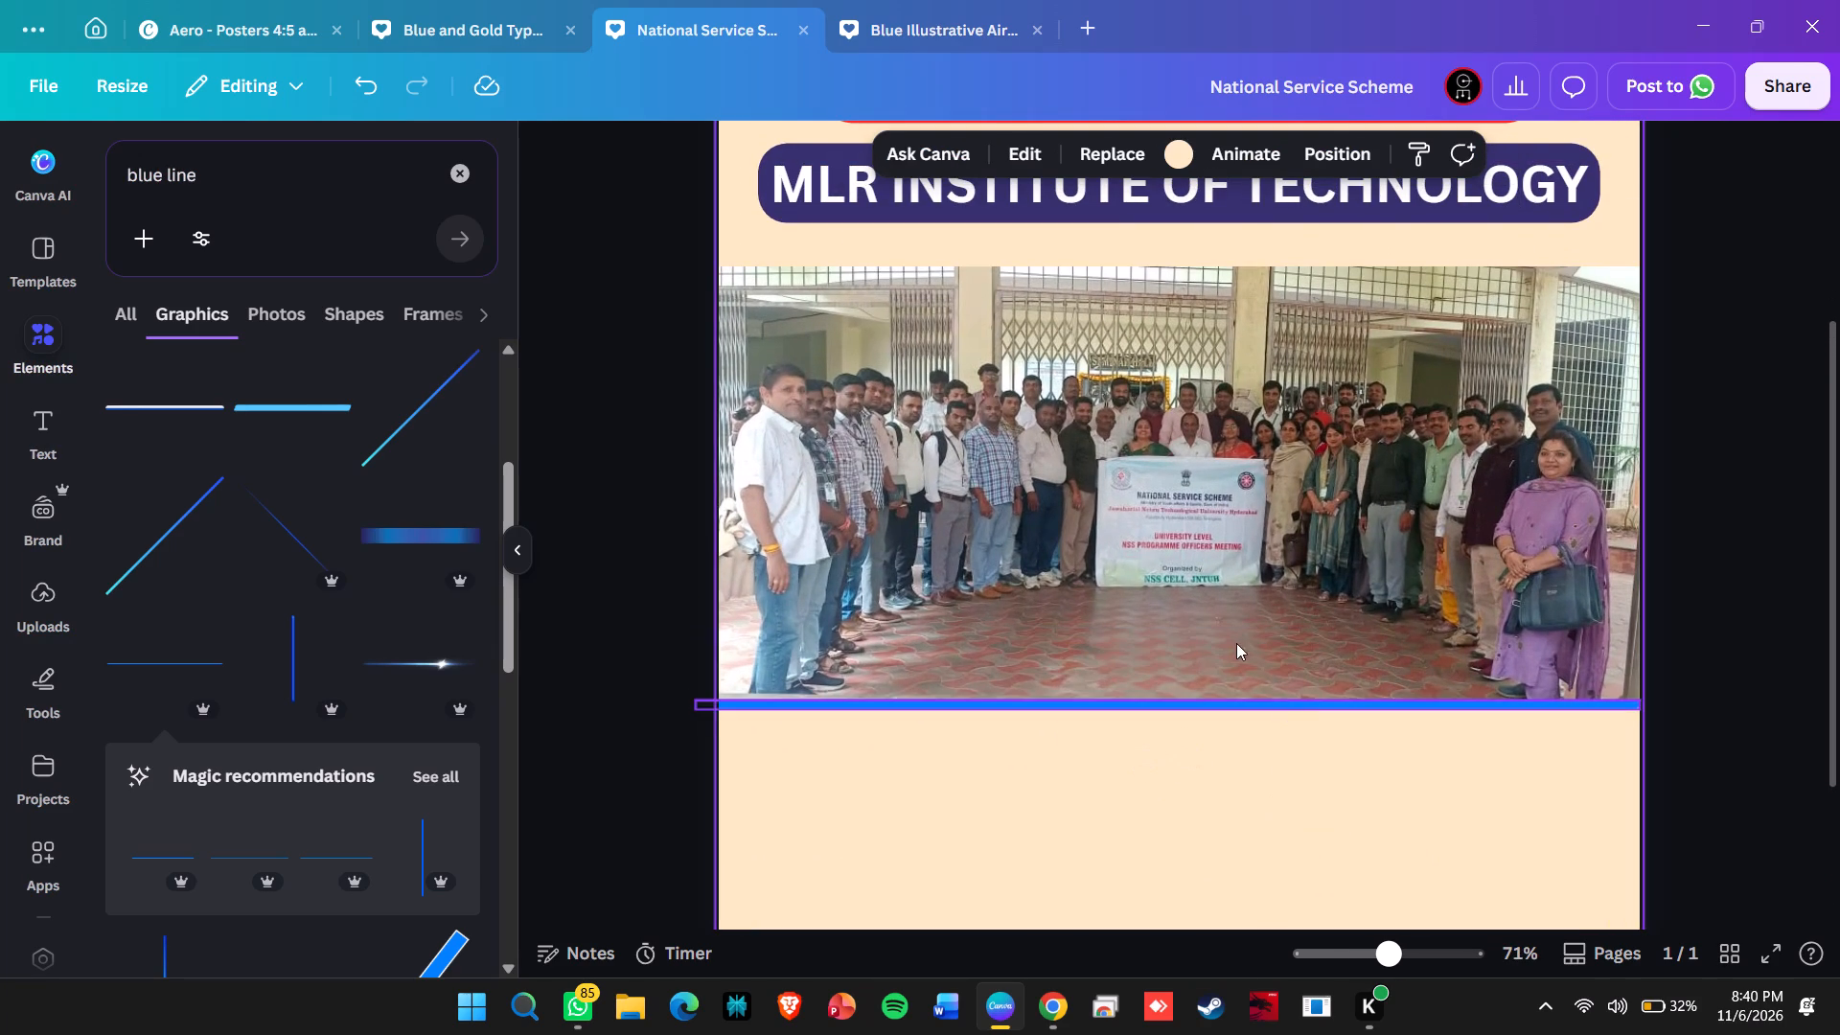
pyautogui.click(1236, 700)
pyautogui.press('Right')
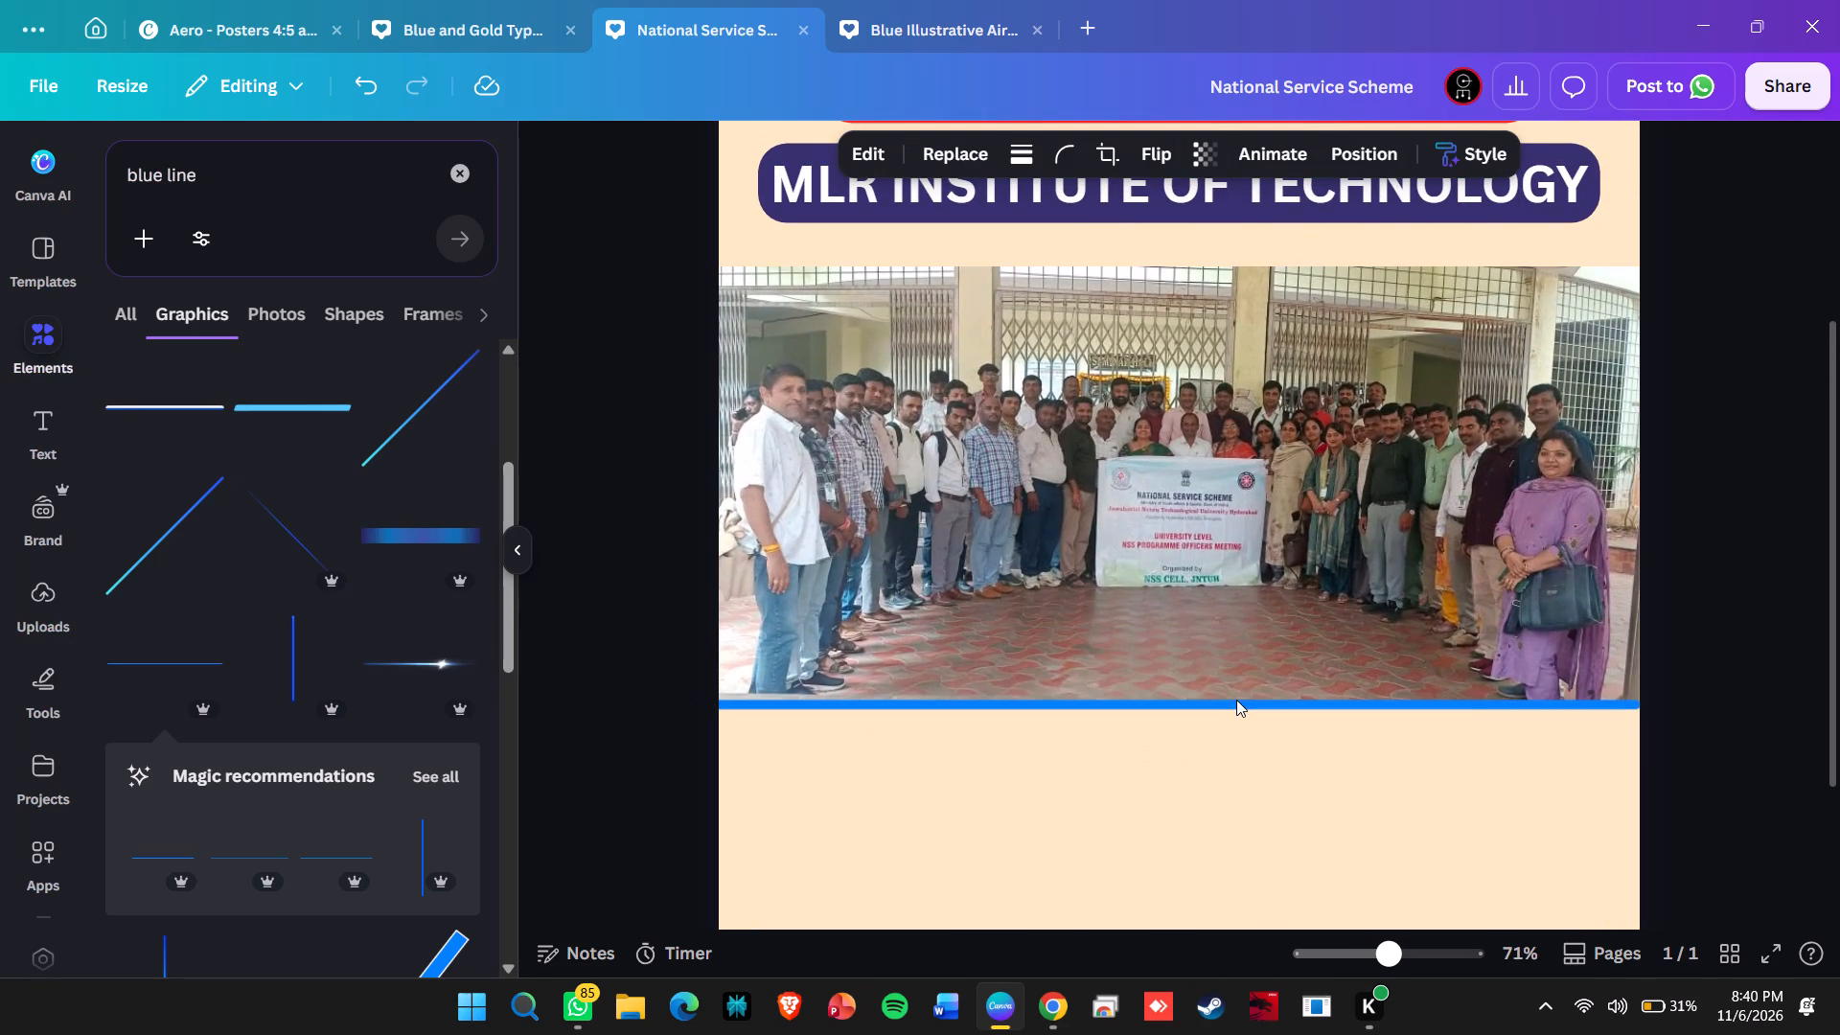
pyautogui.press('Right')
pyautogui.press('Right')
pyautogui.press('Right')
pyautogui.press('Up')
pyautogui.press('Up')
pyautogui.press('Up')
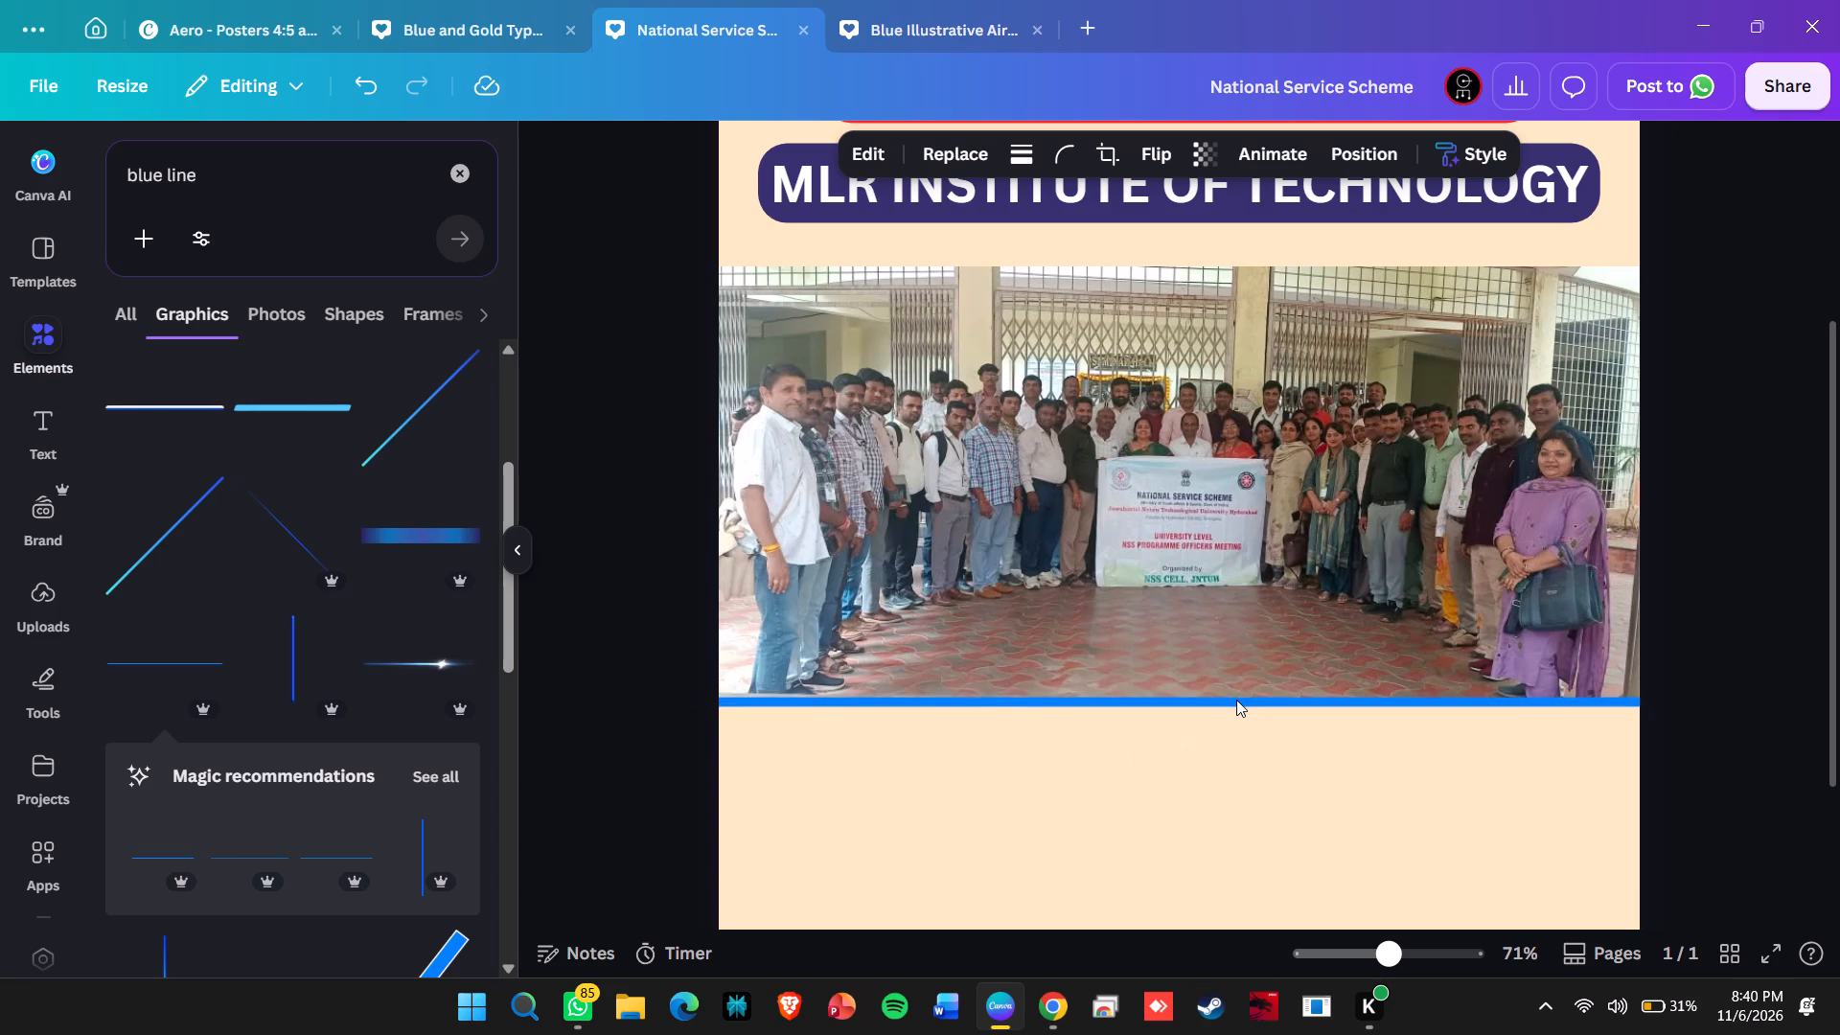
pyautogui.press('Up')
pyautogui.press('Up')
pyautogui.press('Up')
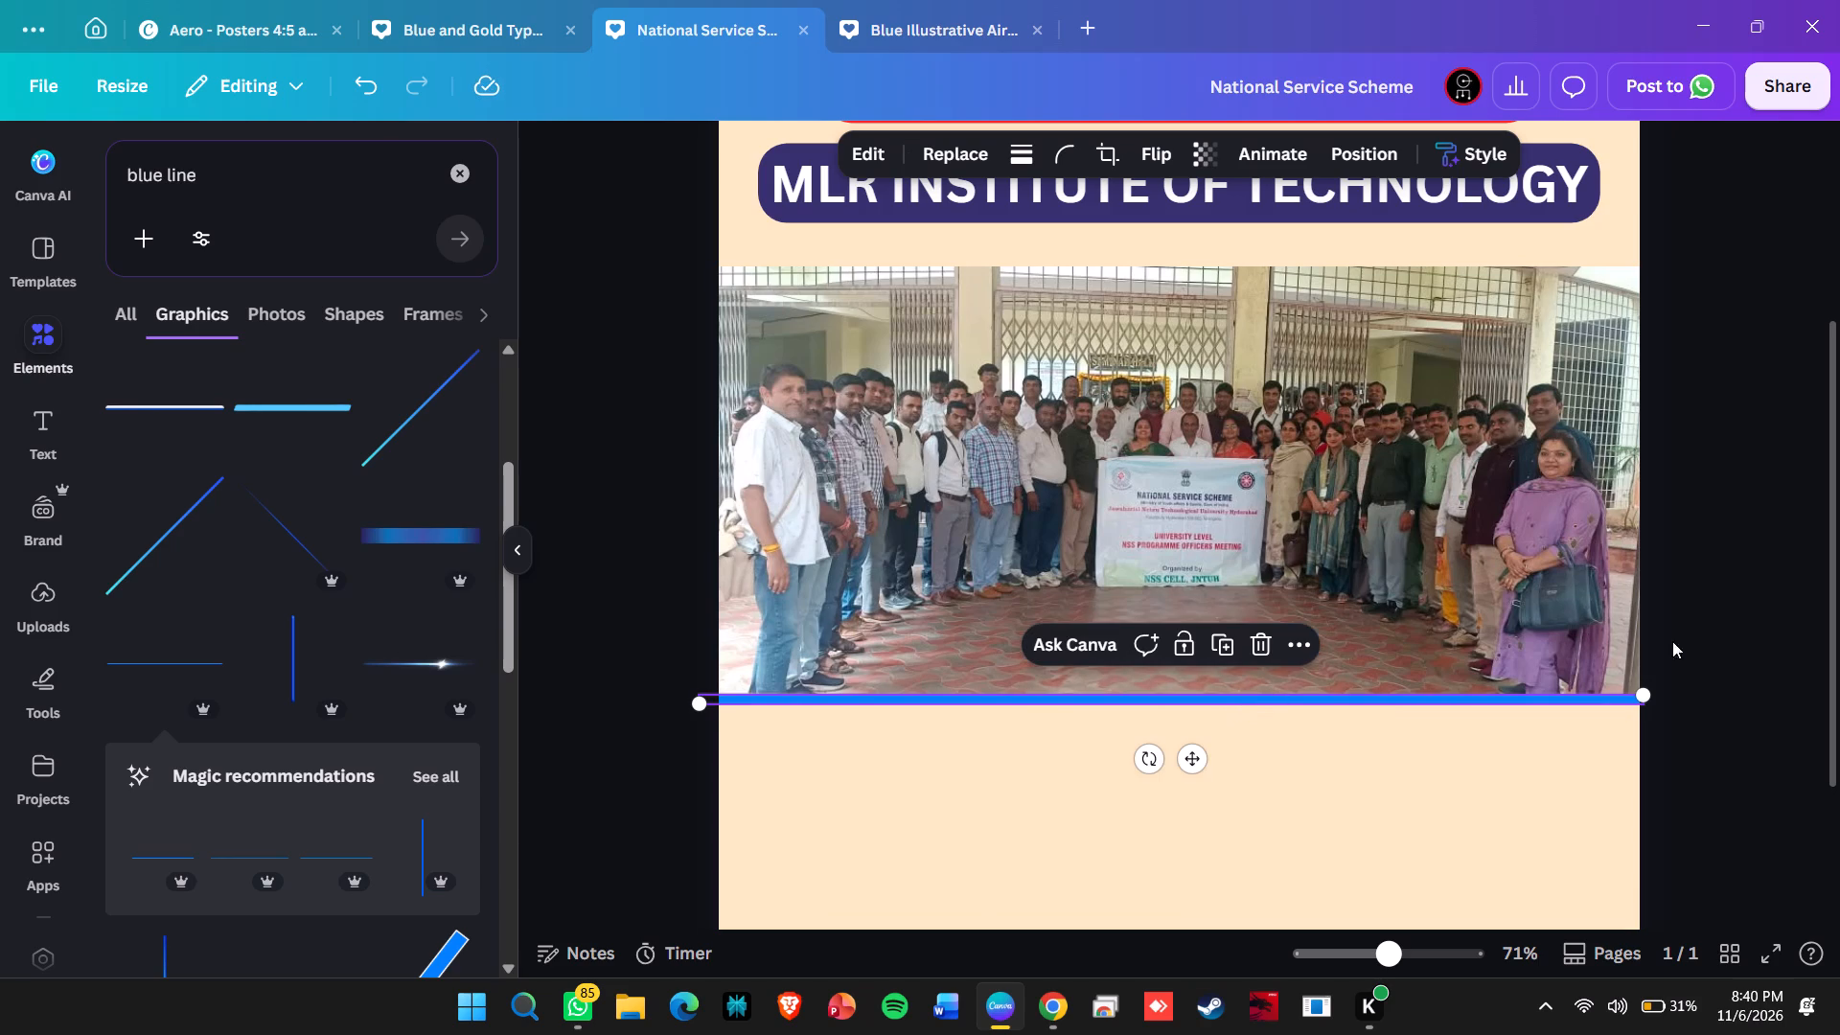
pyautogui.click(1706, 635)
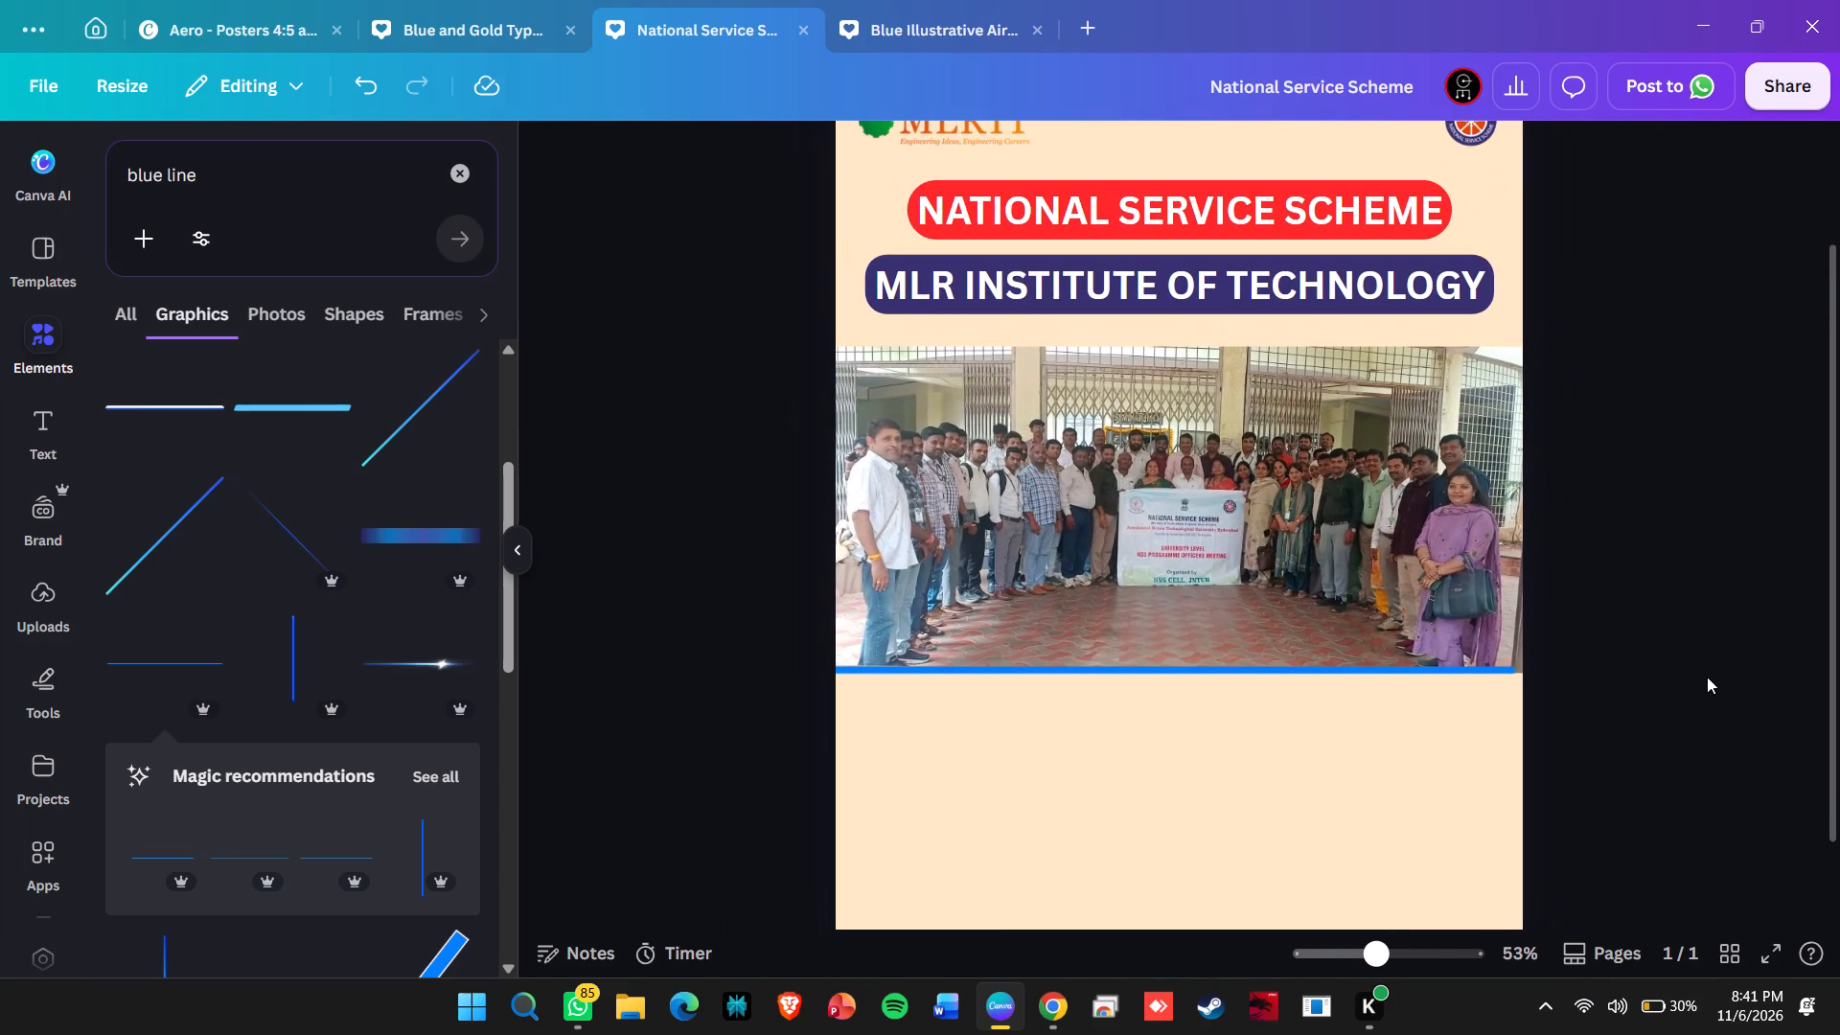
# Shift the blue line right past the poster's right edge and extend its left end beyond the left edge.
pyautogui.click(1467, 668)
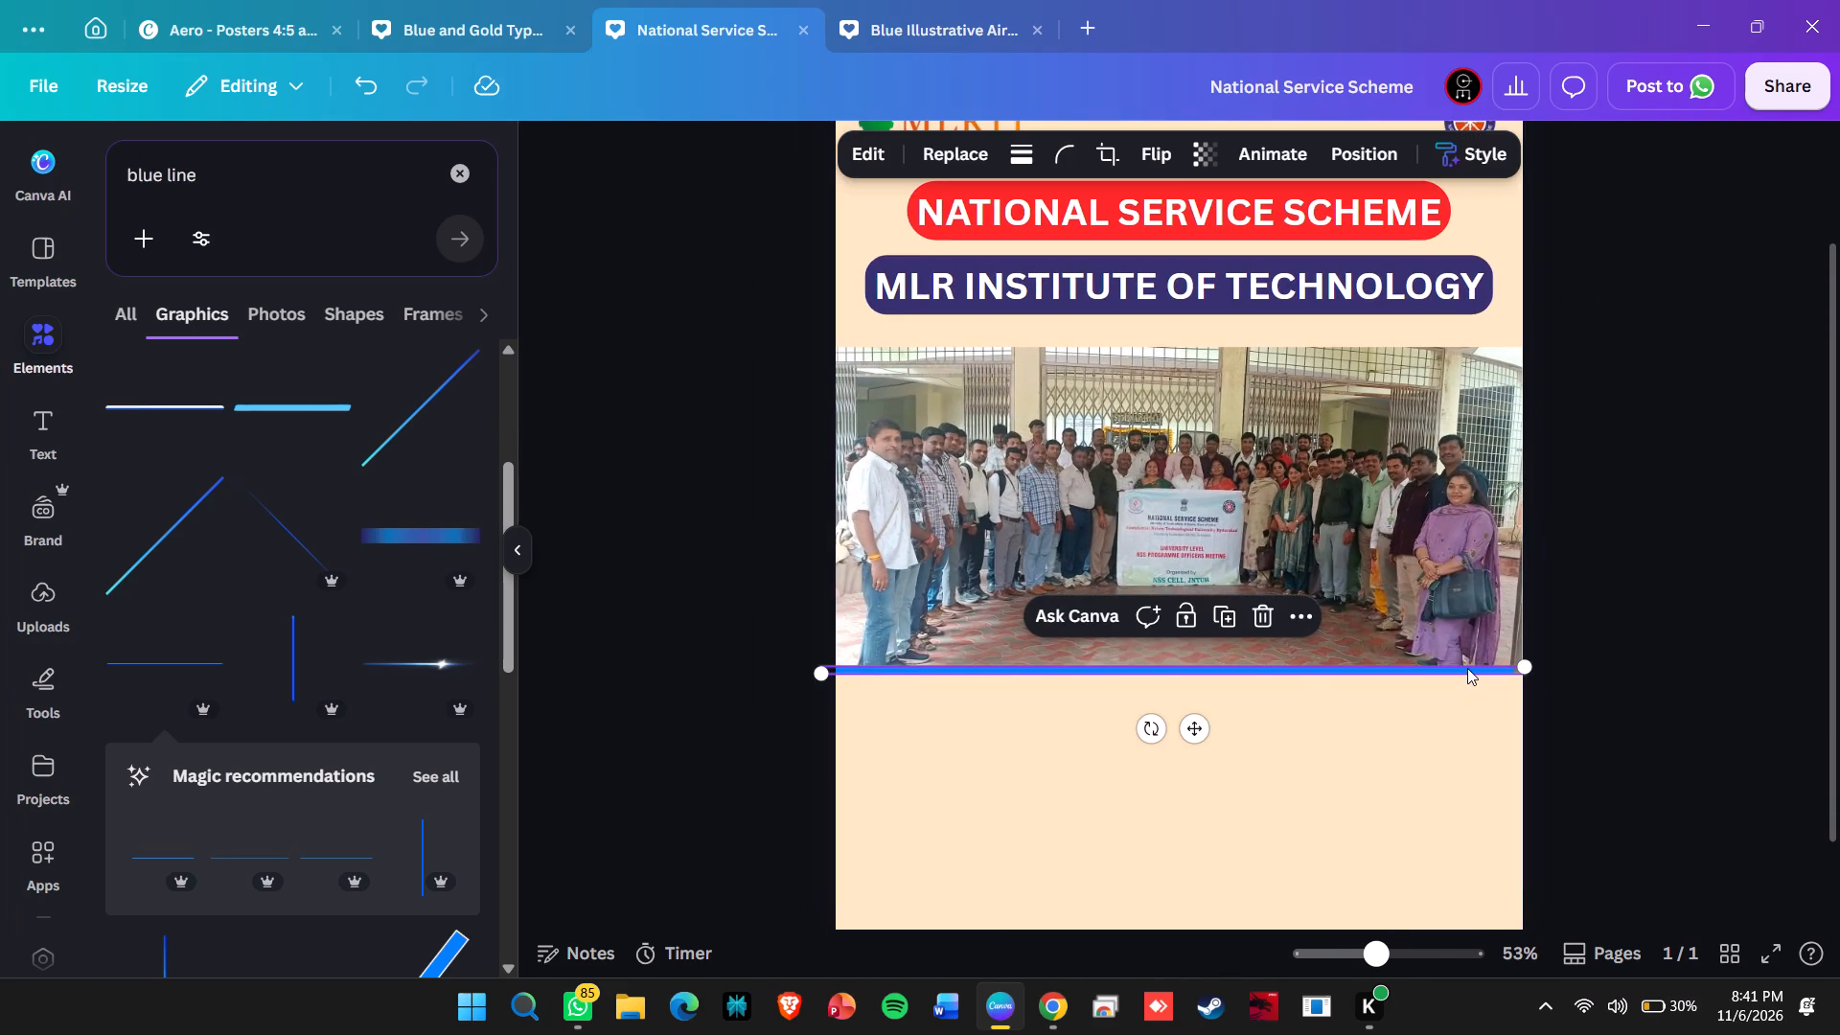
pyautogui.press('Right')
pyautogui.press('Right')
pyautogui.press('Right')
pyautogui.press('Right')
pyautogui.press('Right')
pyautogui.press('Right')
pyautogui.press('Right')
pyautogui.press('Right')
pyautogui.press('Right')
pyautogui.press('Right')
pyautogui.press('Right')
pyautogui.press('Right')
pyautogui.press('Right')
pyautogui.press('Right')
pyautogui.press('Right')
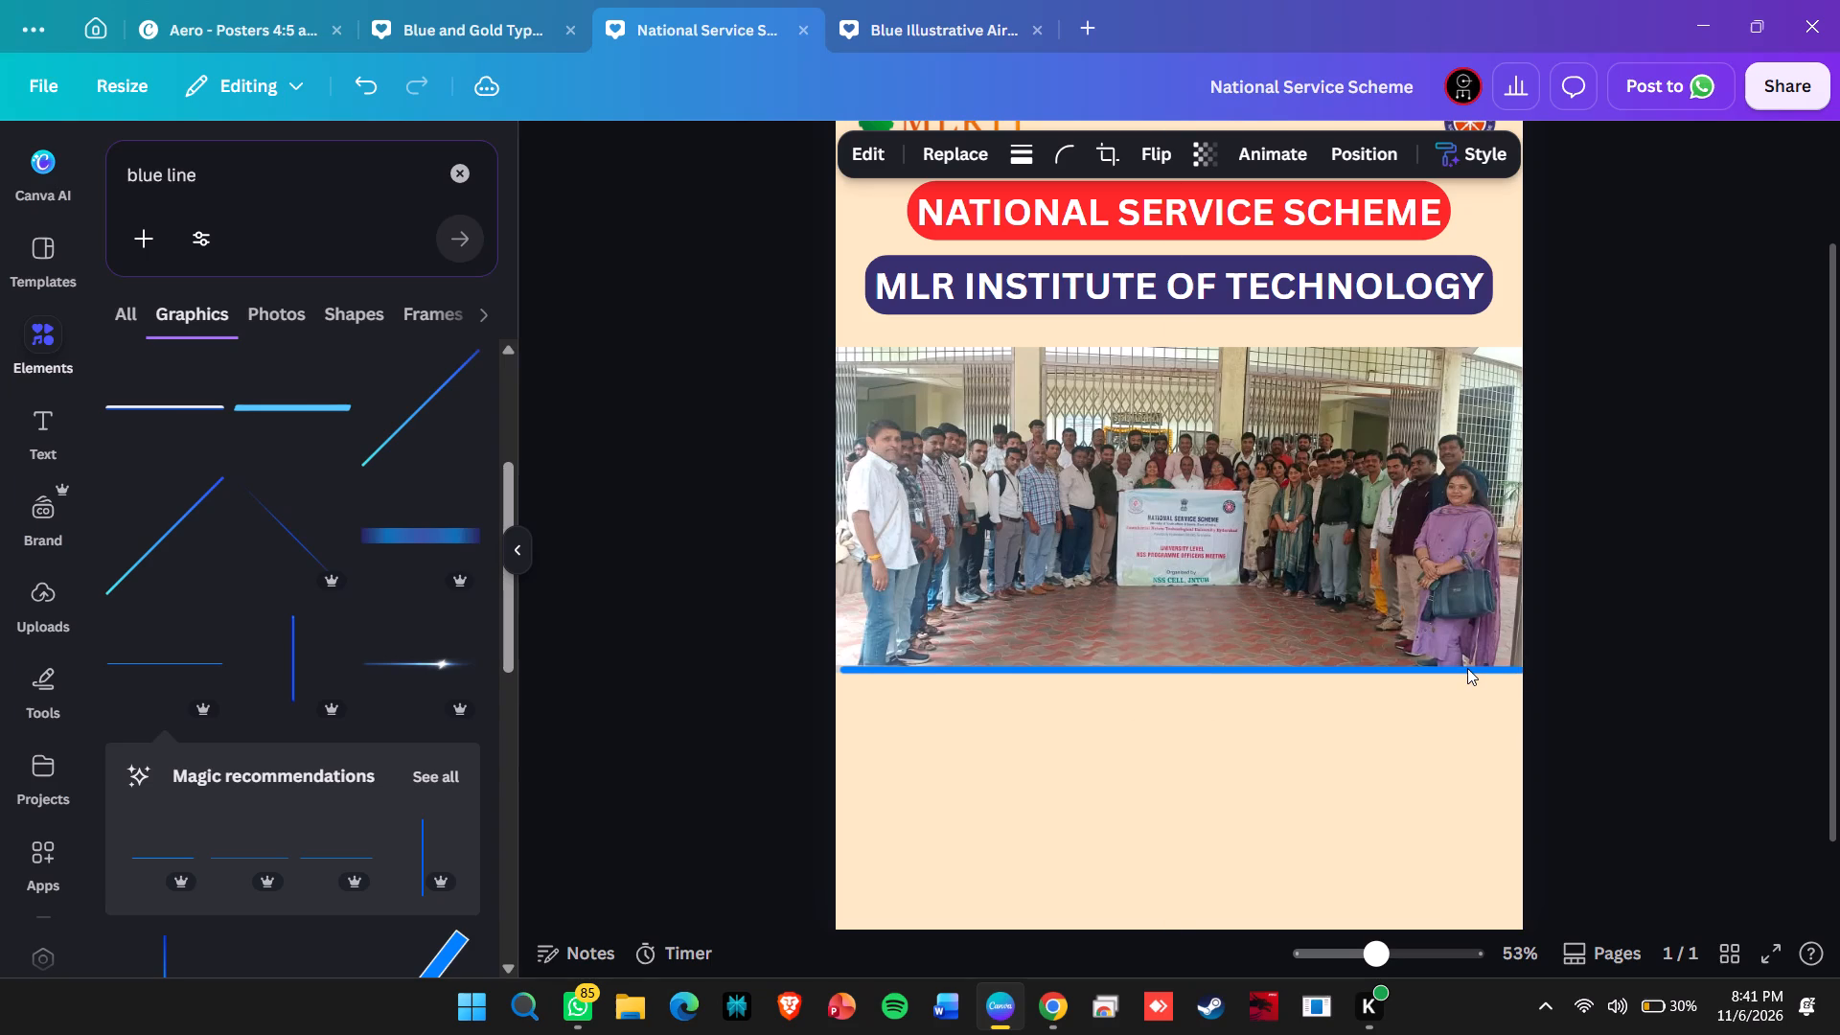
pyautogui.press('Right')
pyautogui.press('Right')
pyautogui.press('Right')
pyautogui.press('Right')
pyautogui.moveTo(832, 673); pyautogui.dragTo(807, 677)
pyautogui.click(1725, 516)
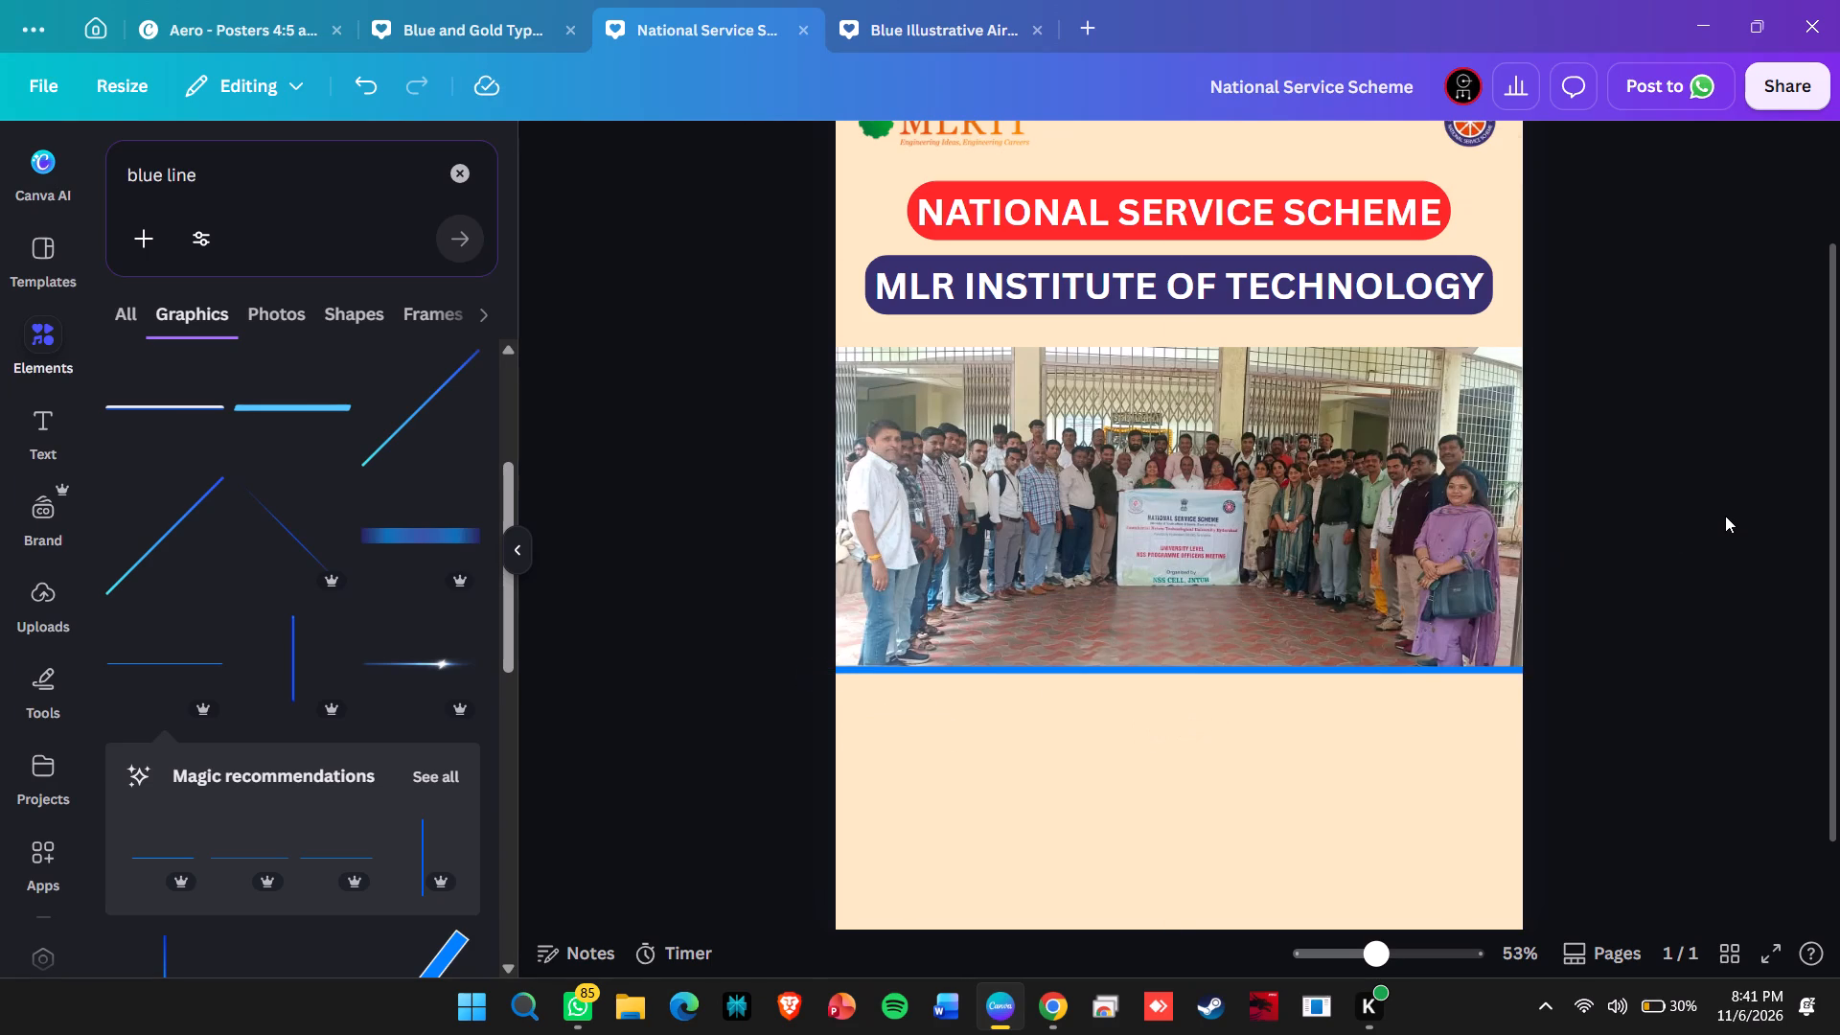
# Duplicate the blue line at the group photo's bottom edge and align the copy along the photo's top edge across the full poster width.
pyautogui.click(954, 670)
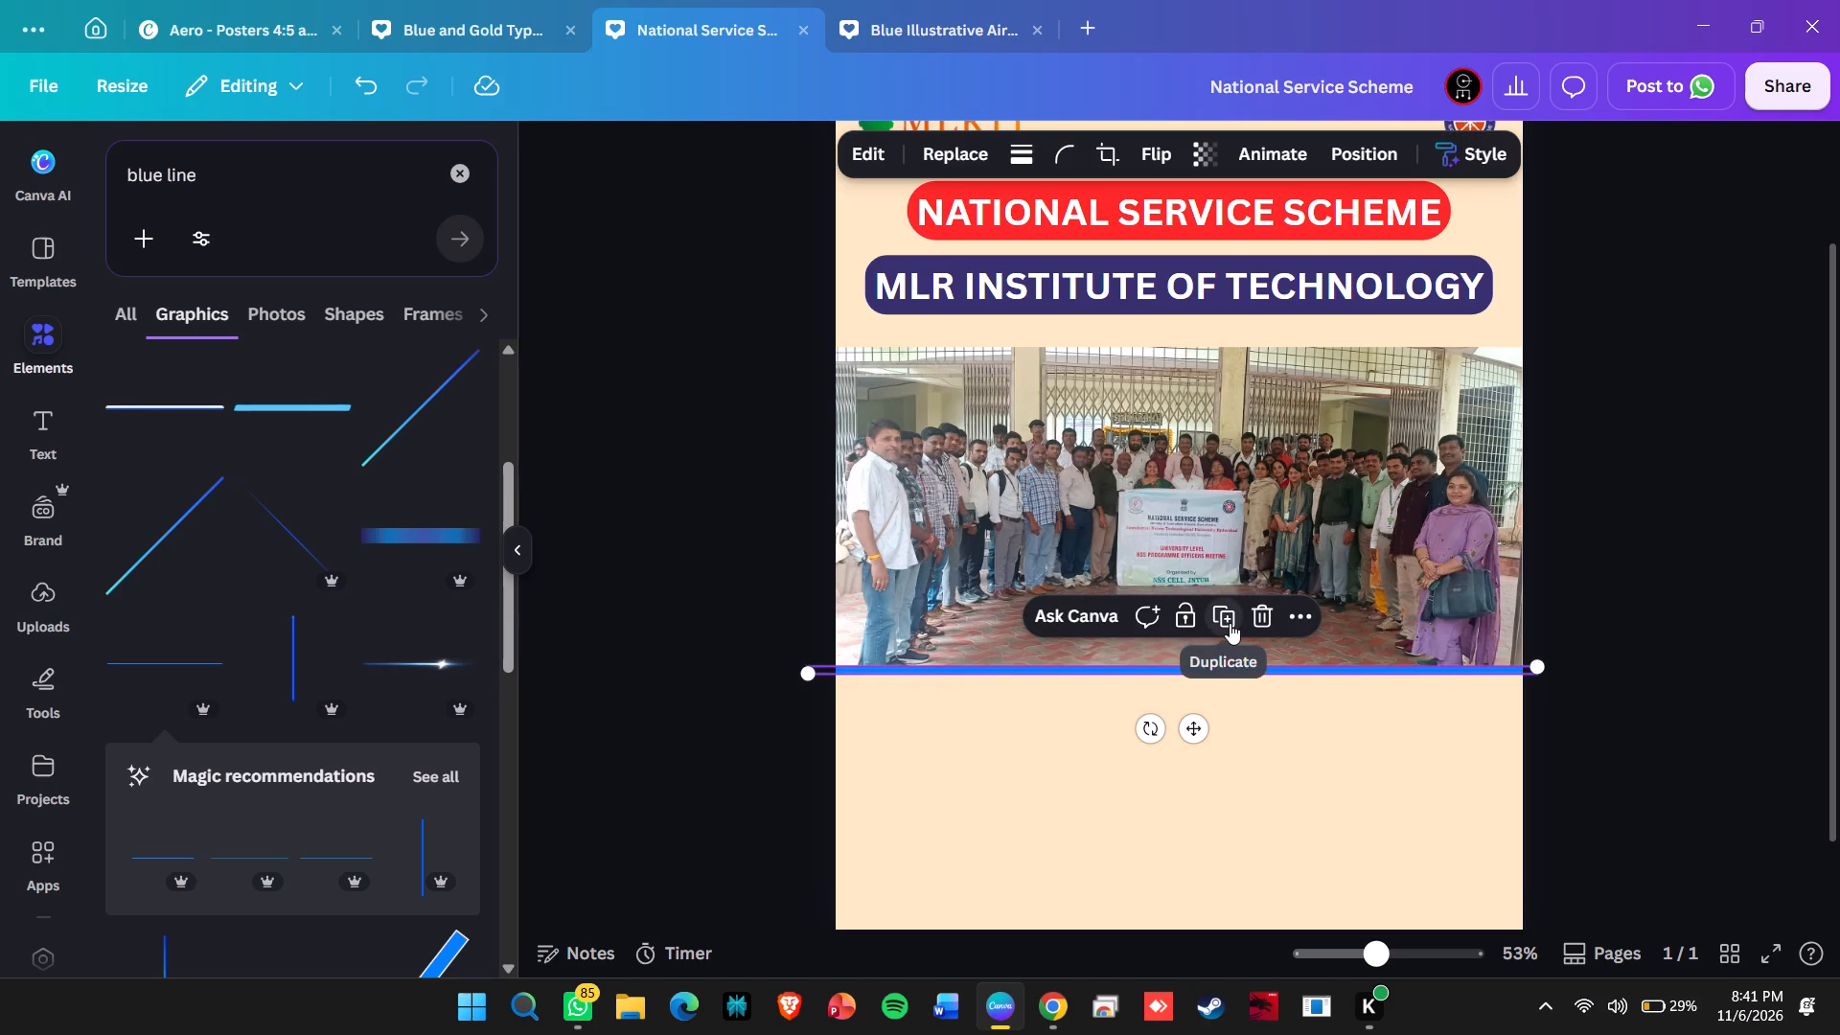
pyautogui.click(1230, 623)
pyautogui.moveTo(1196, 740); pyautogui.dragTo(1163, 368)
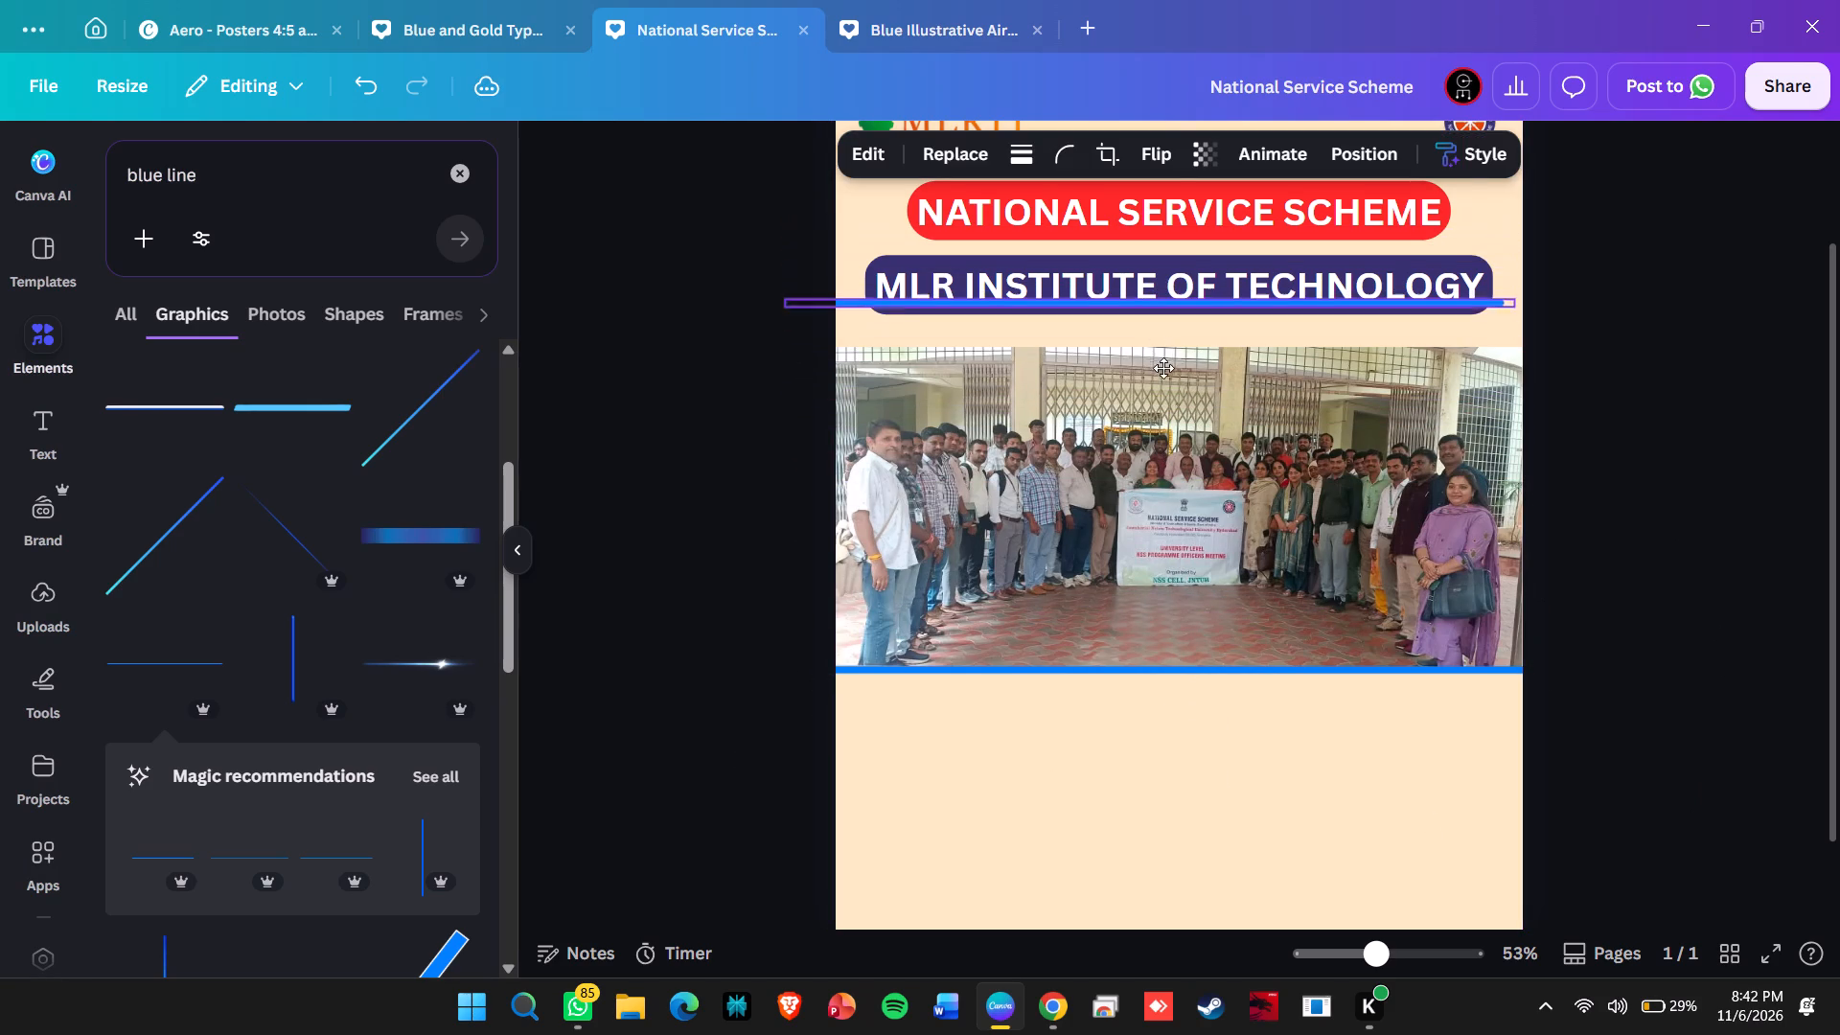
pyautogui.moveTo(1163, 368); pyautogui.dragTo(1170, 405)
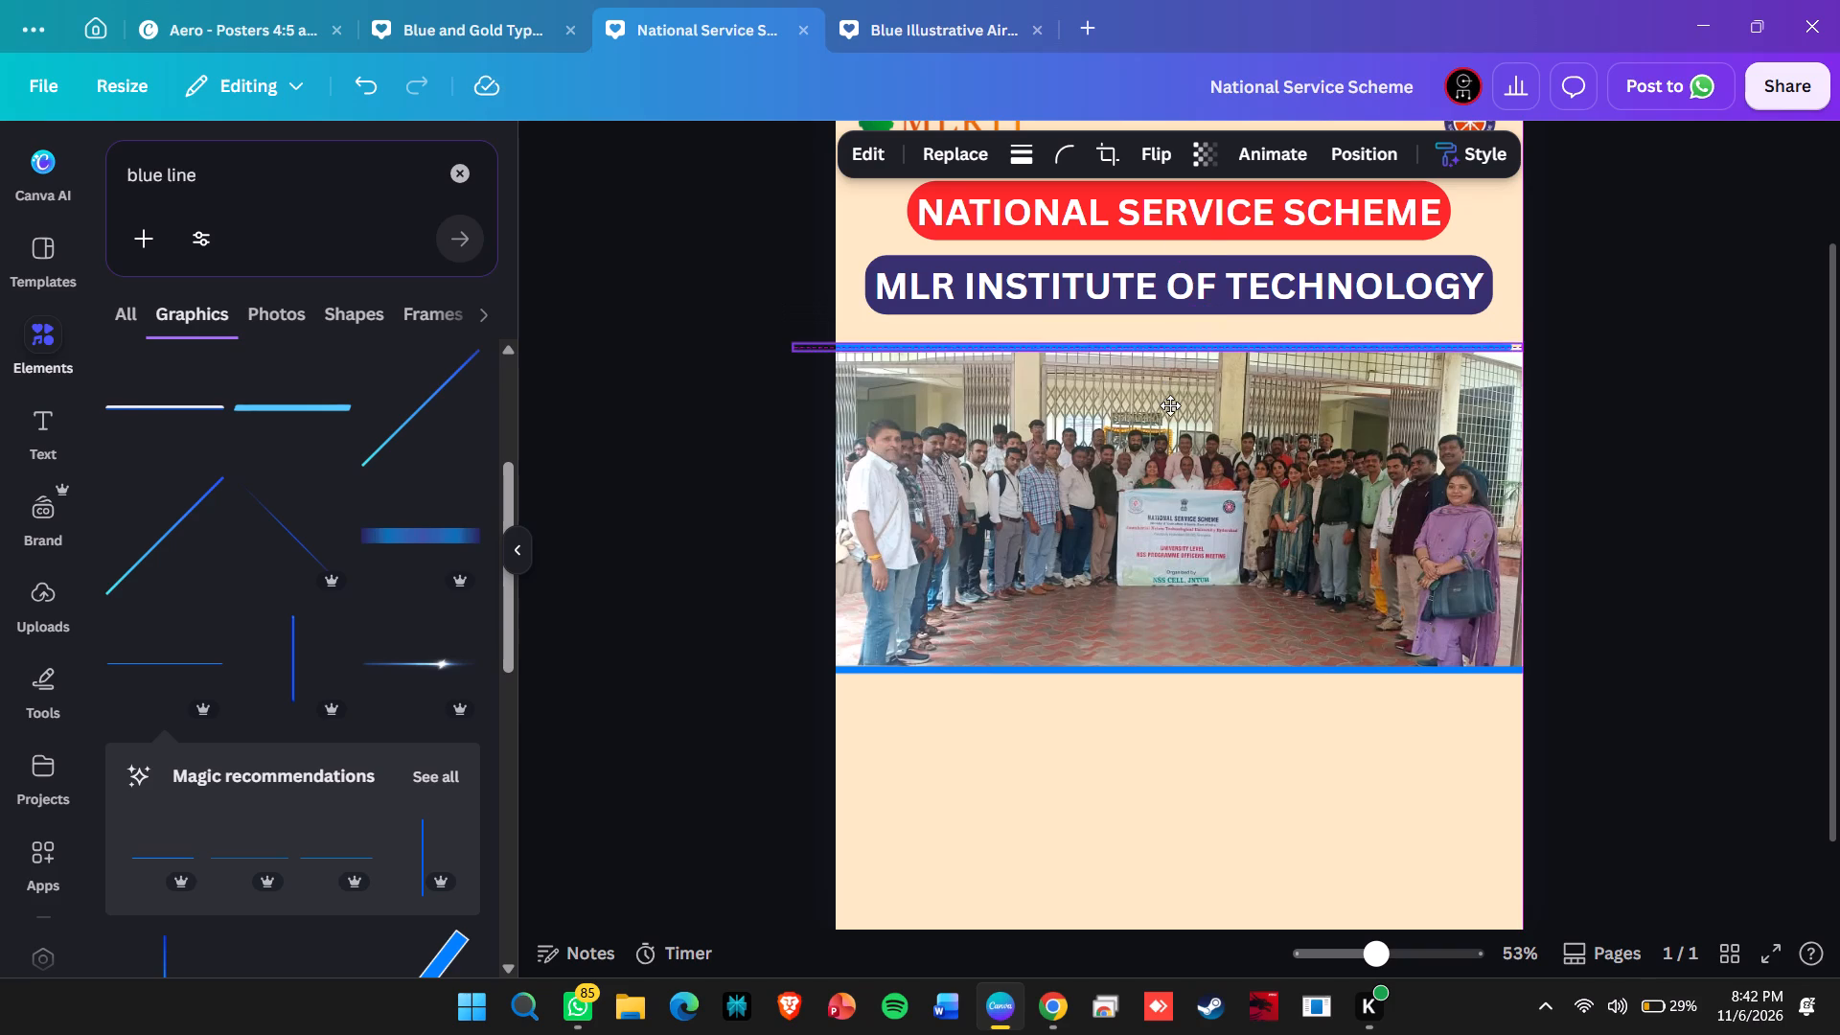
pyautogui.moveTo(1170, 405); pyautogui.dragTo(1184, 402)
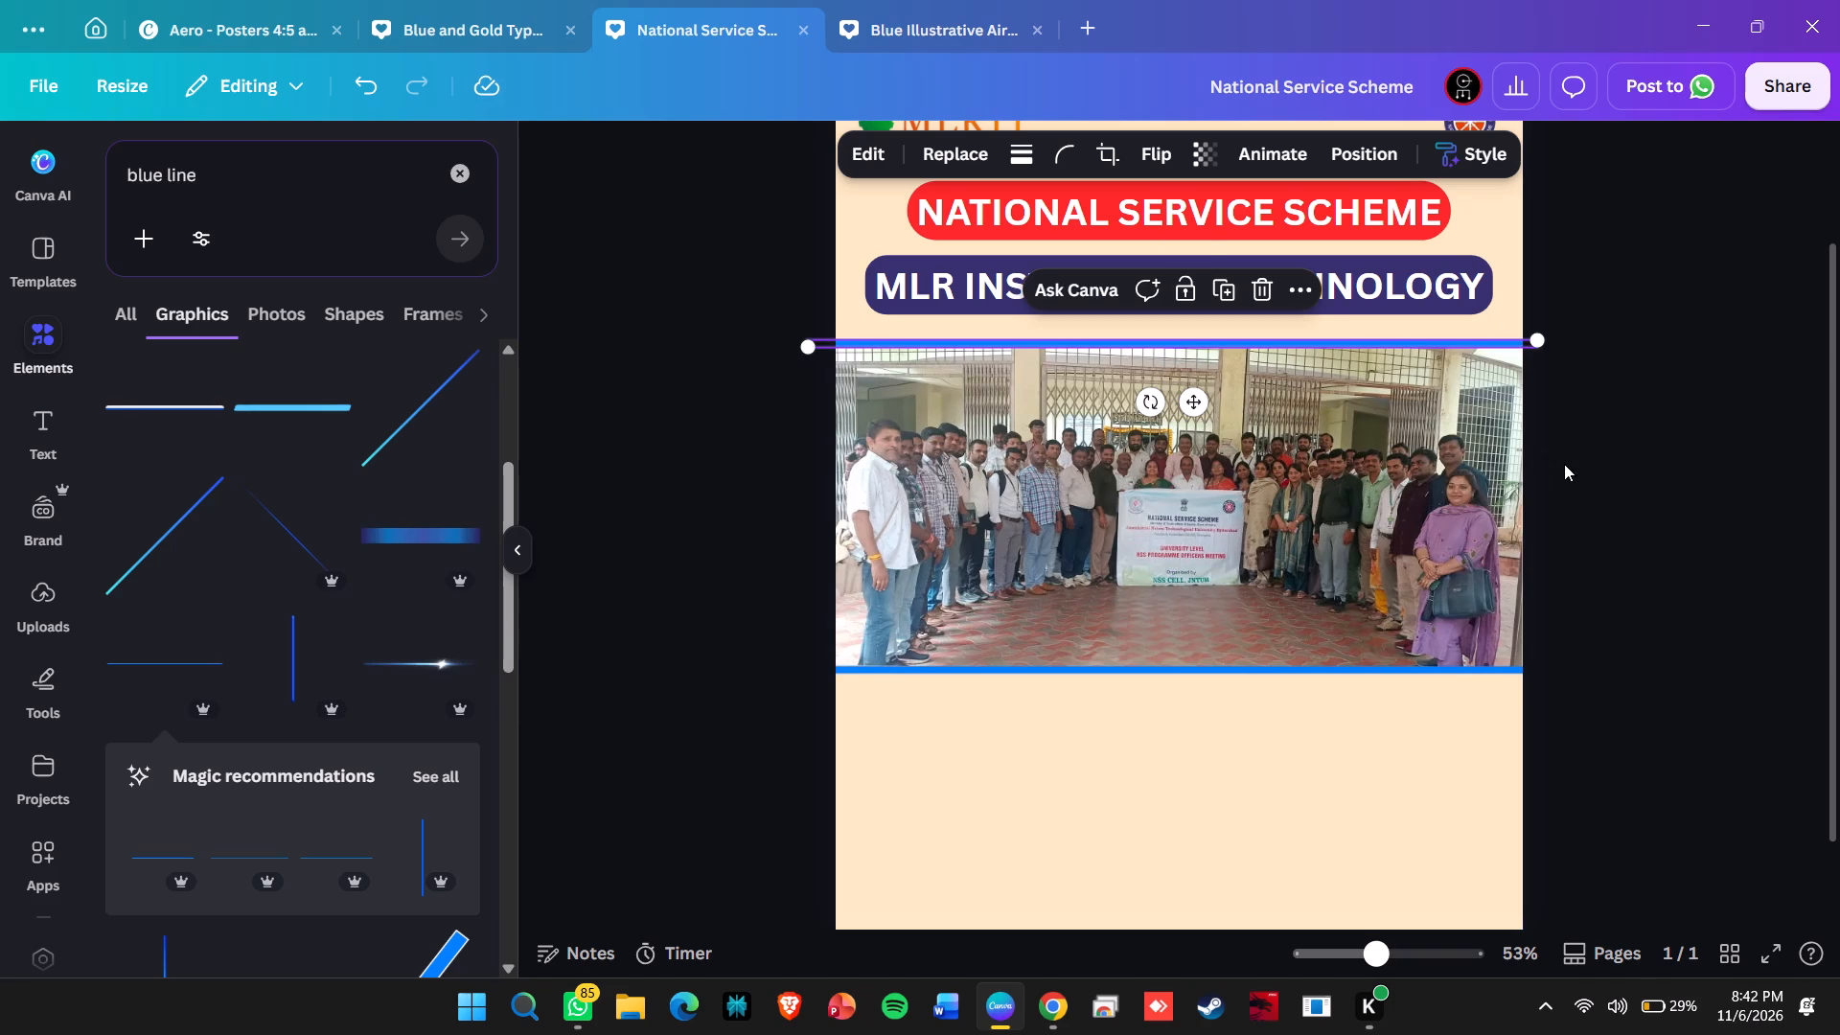
pyautogui.click(1568, 471)
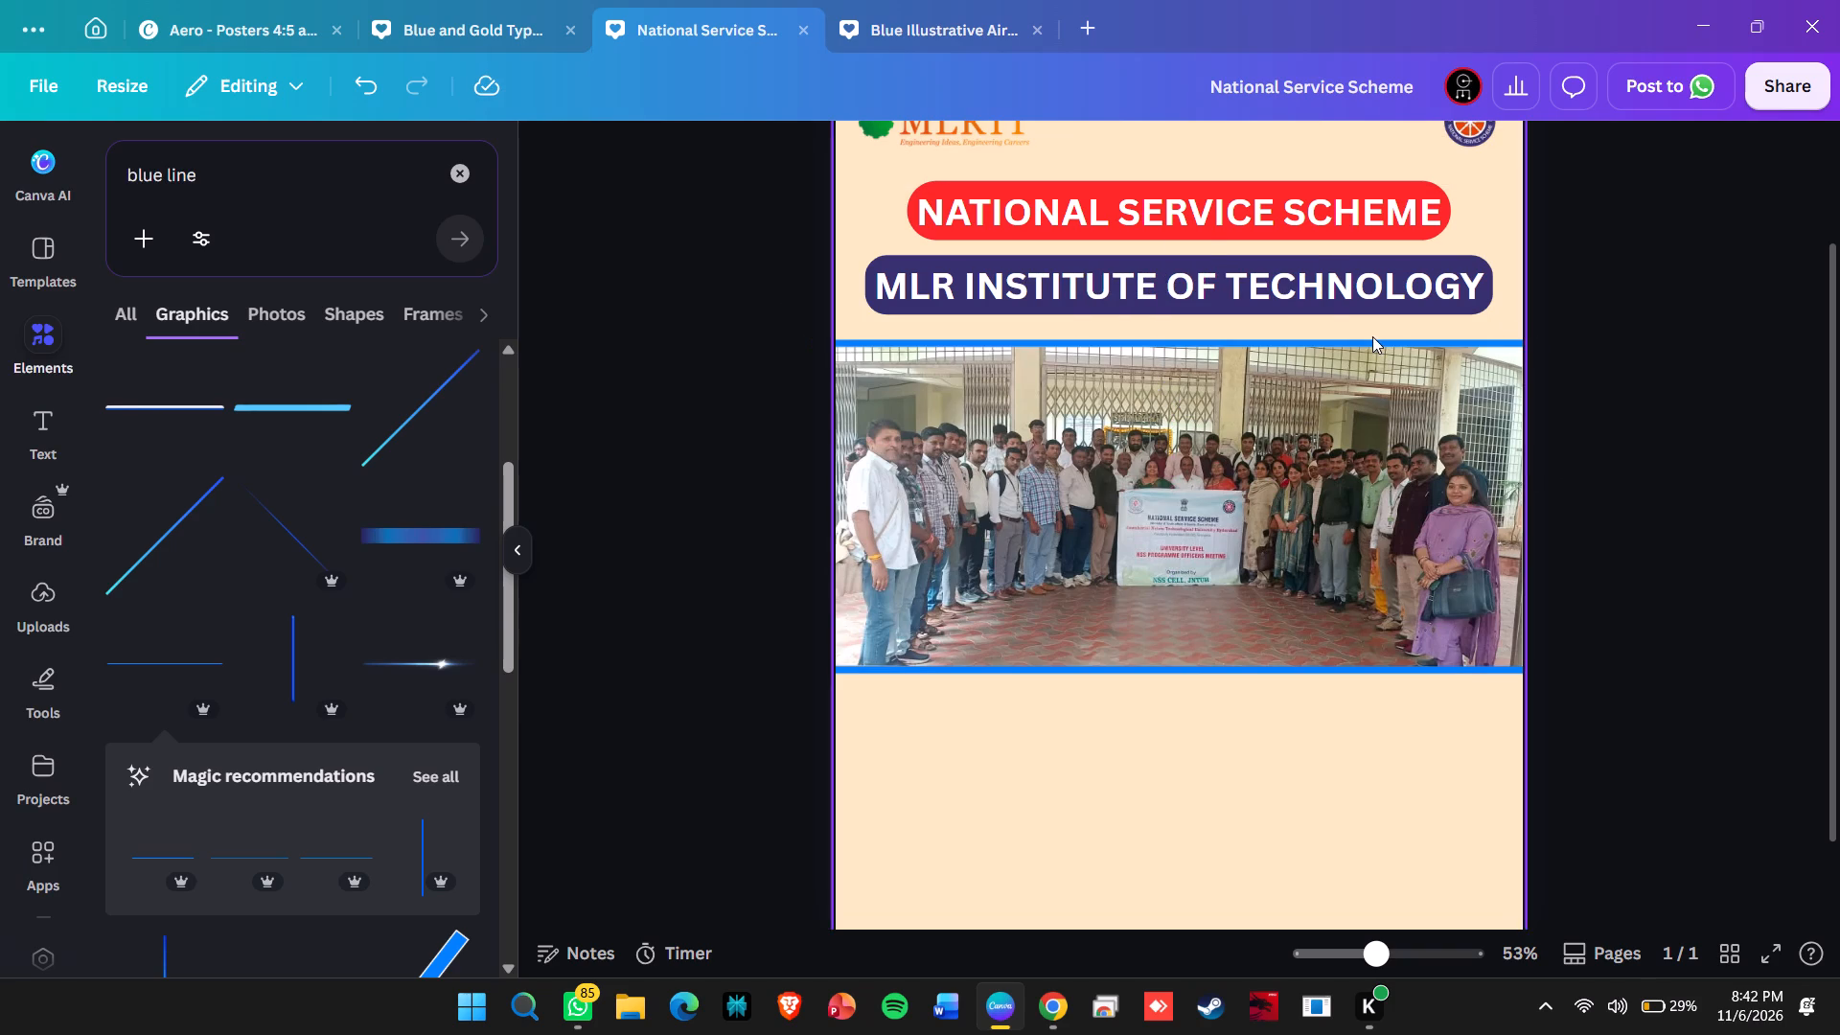
# Duplicate the blue line on the photo's top edge and rotate the copy to vertical at -90°.
pyautogui.click(1372, 342)
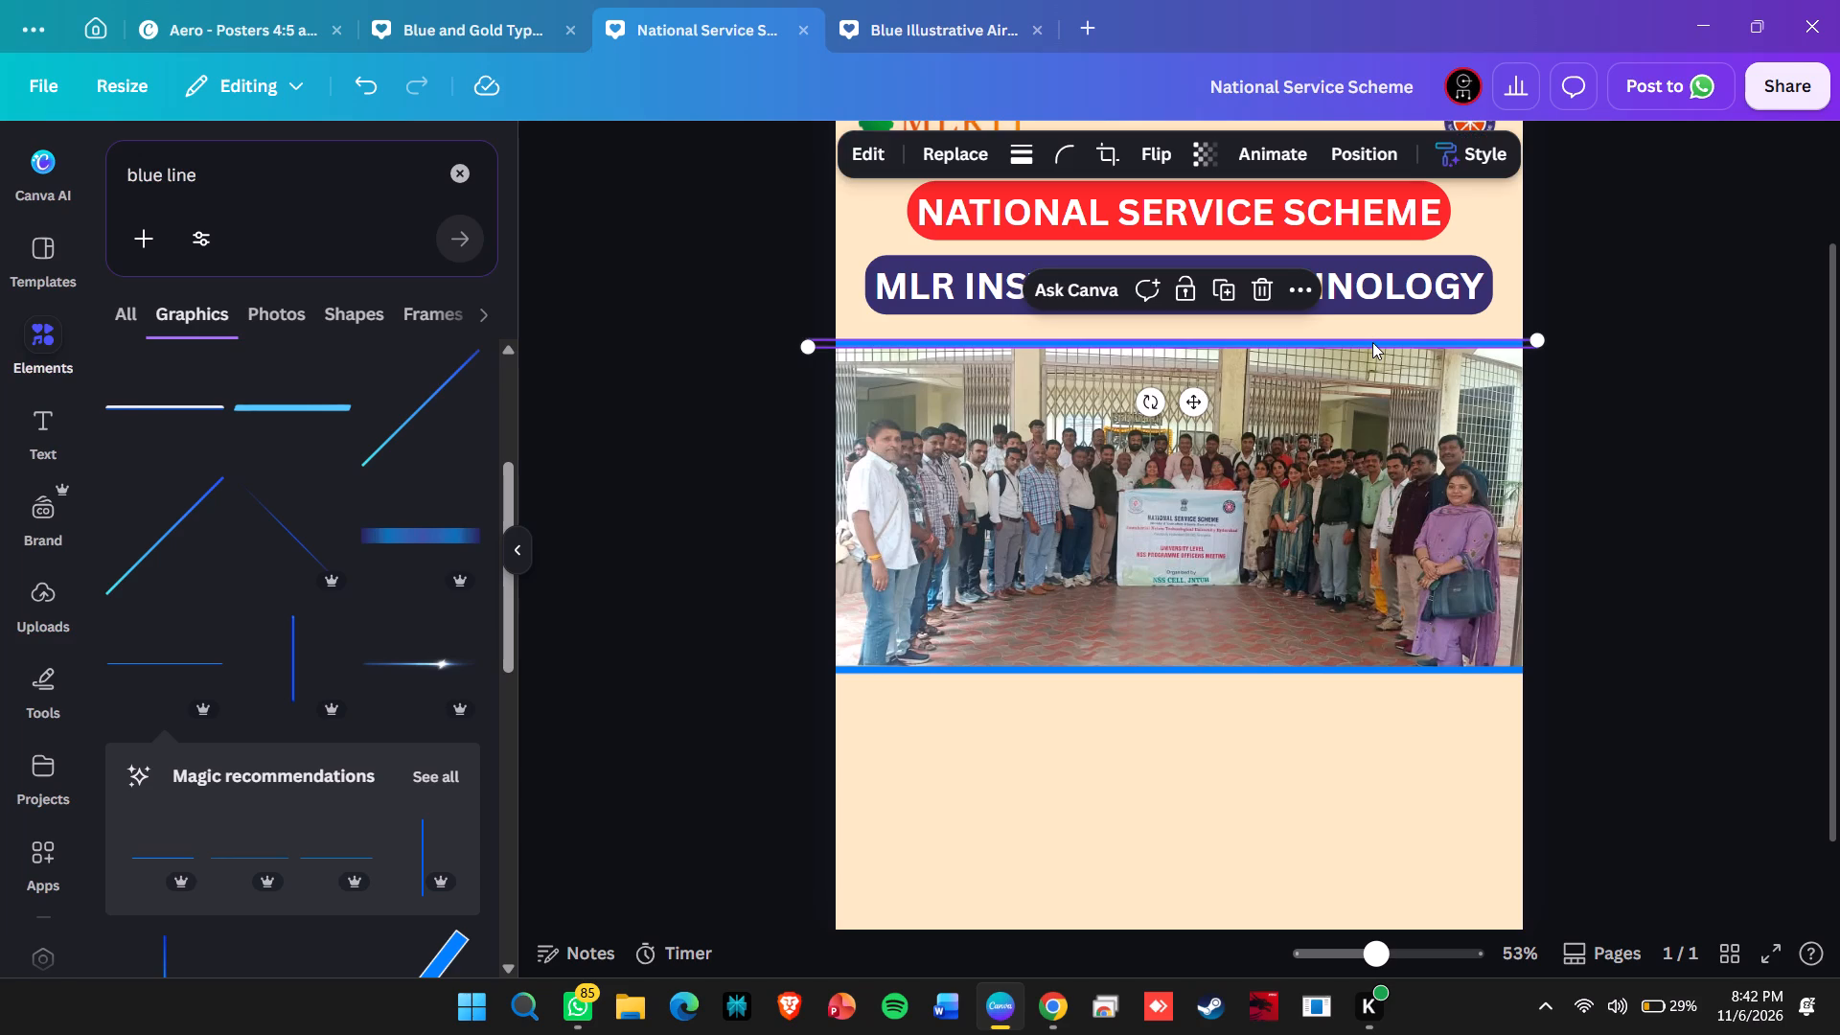
pyautogui.click(1222, 293)
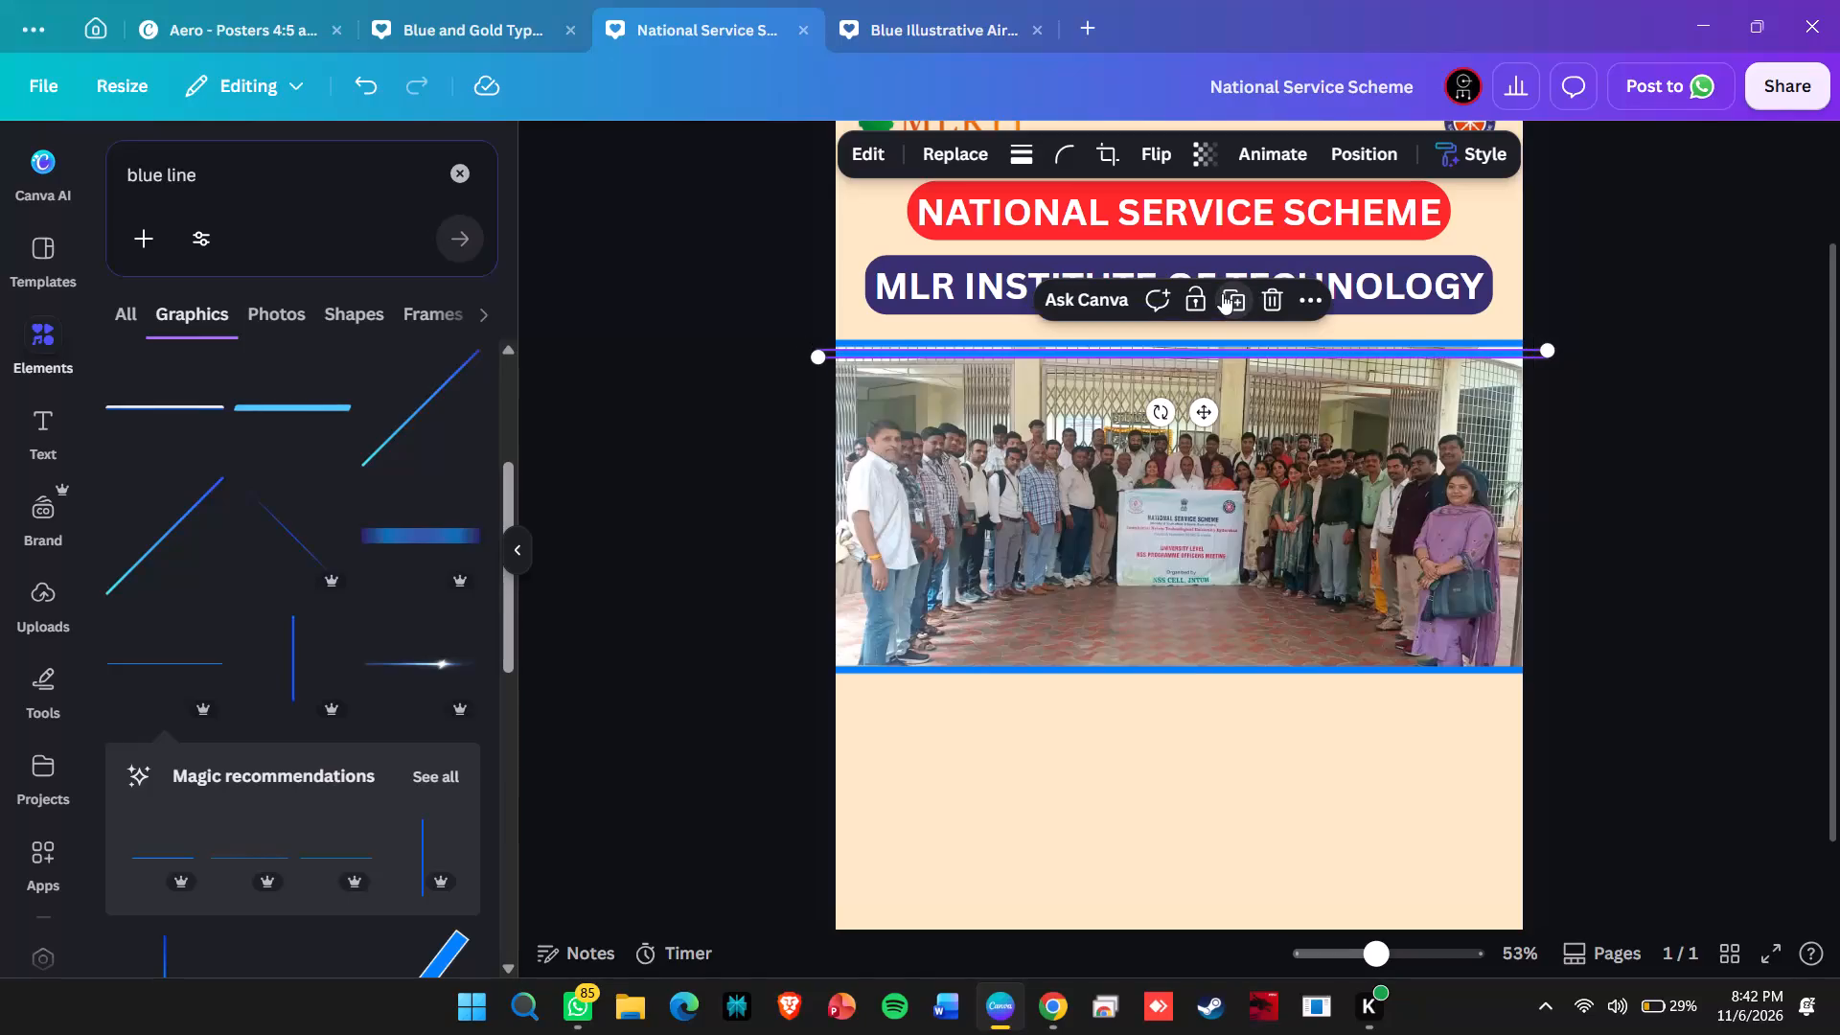
pyautogui.moveTo(1162, 416); pyautogui.dragTo(1568, 440)
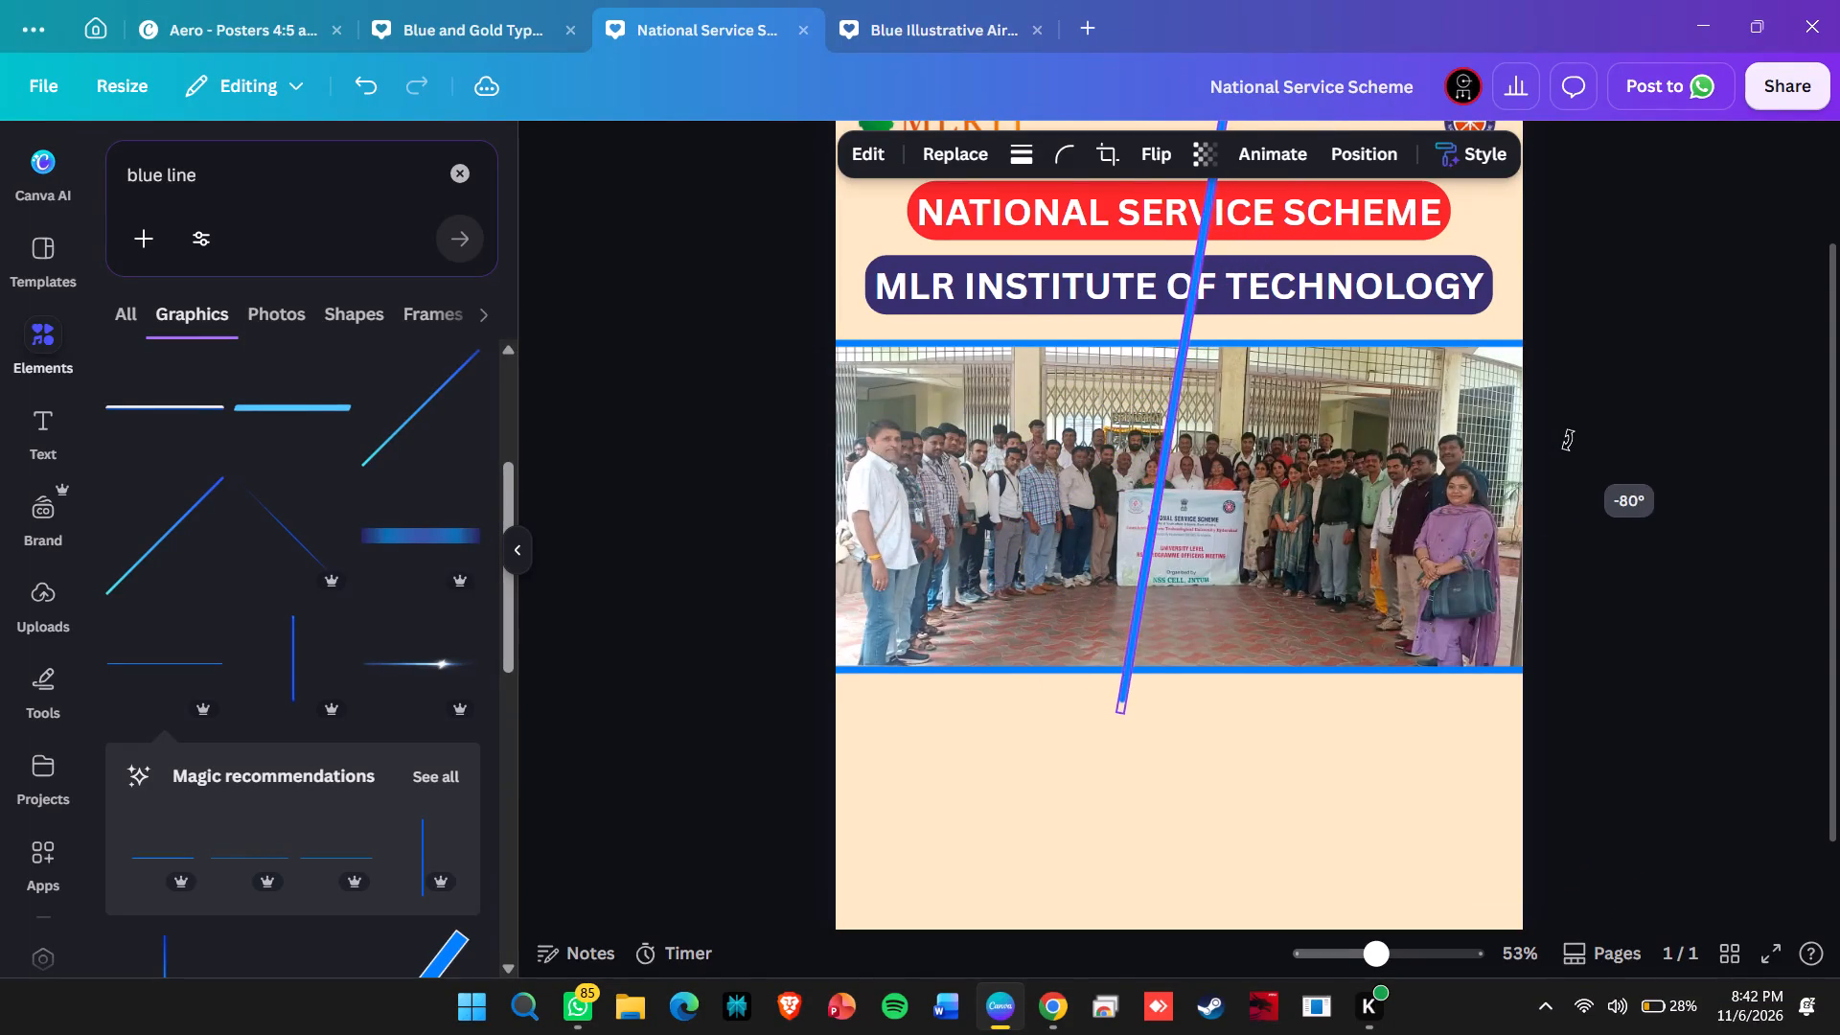
pyautogui.moveTo(1568, 440); pyautogui.dragTo(1819, 361)
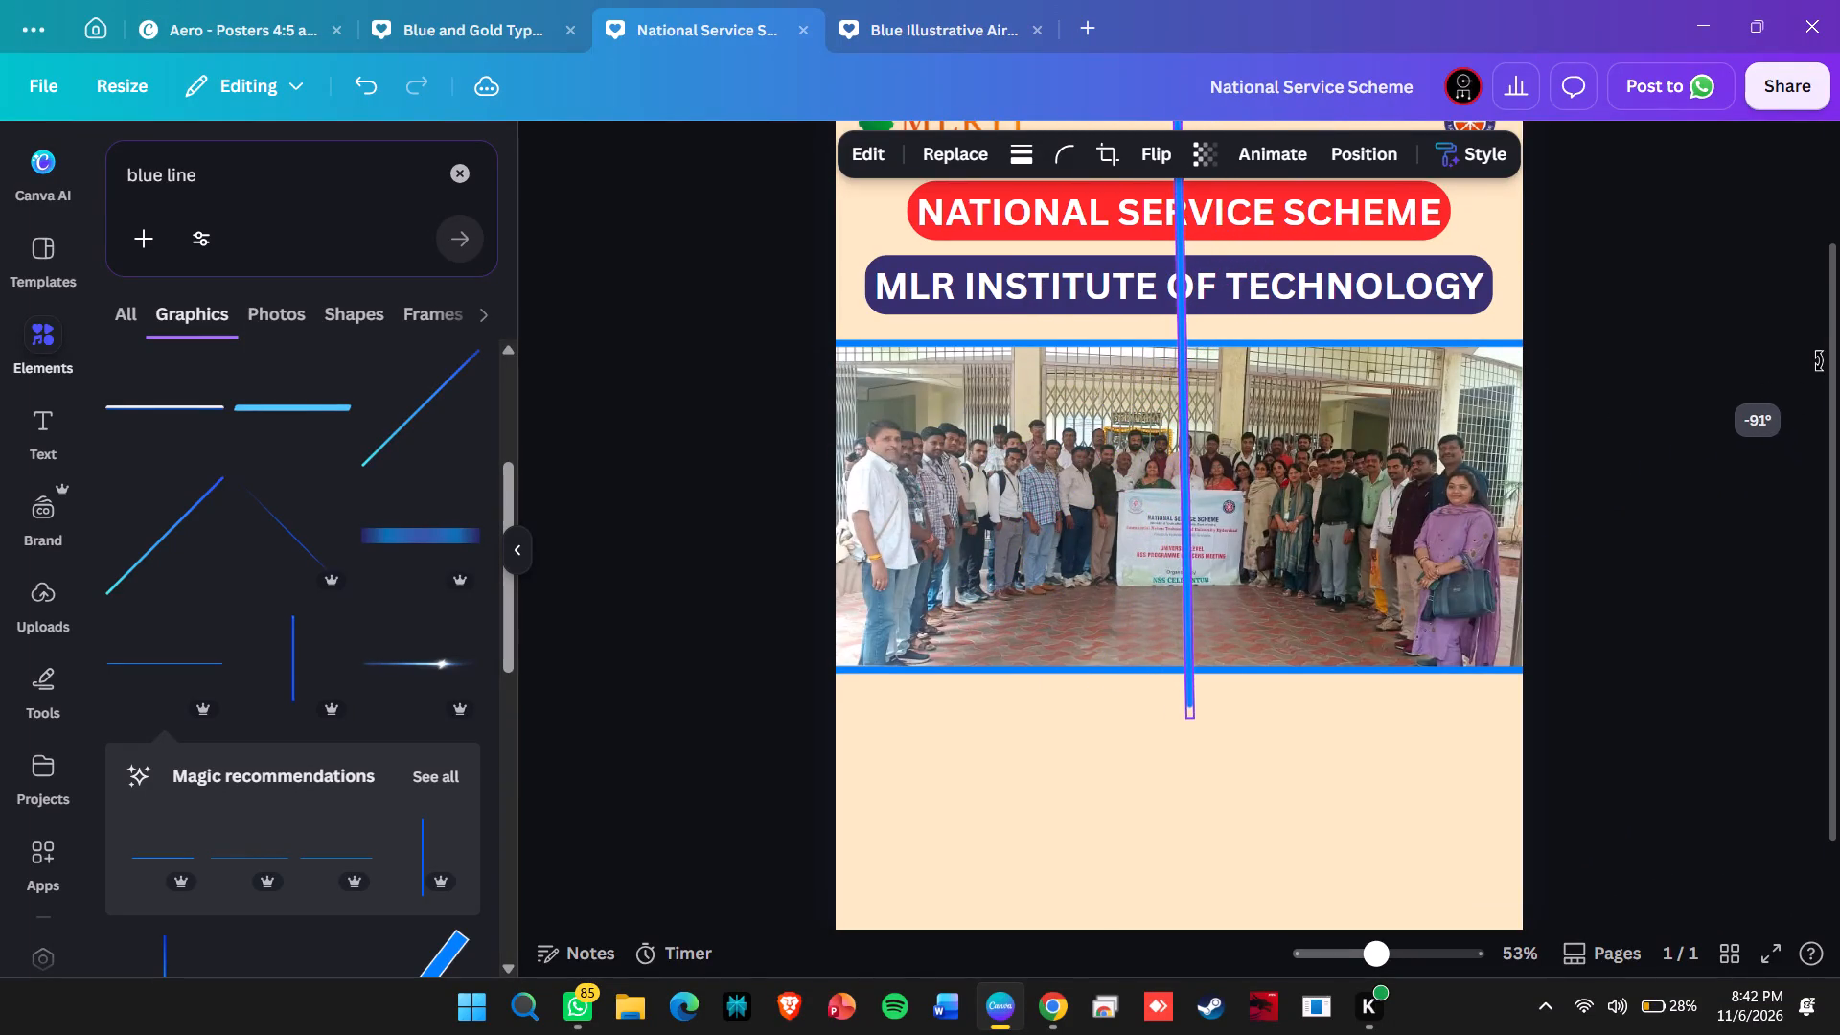
pyautogui.moveTo(1819, 361); pyautogui.dragTo(1813, 331)
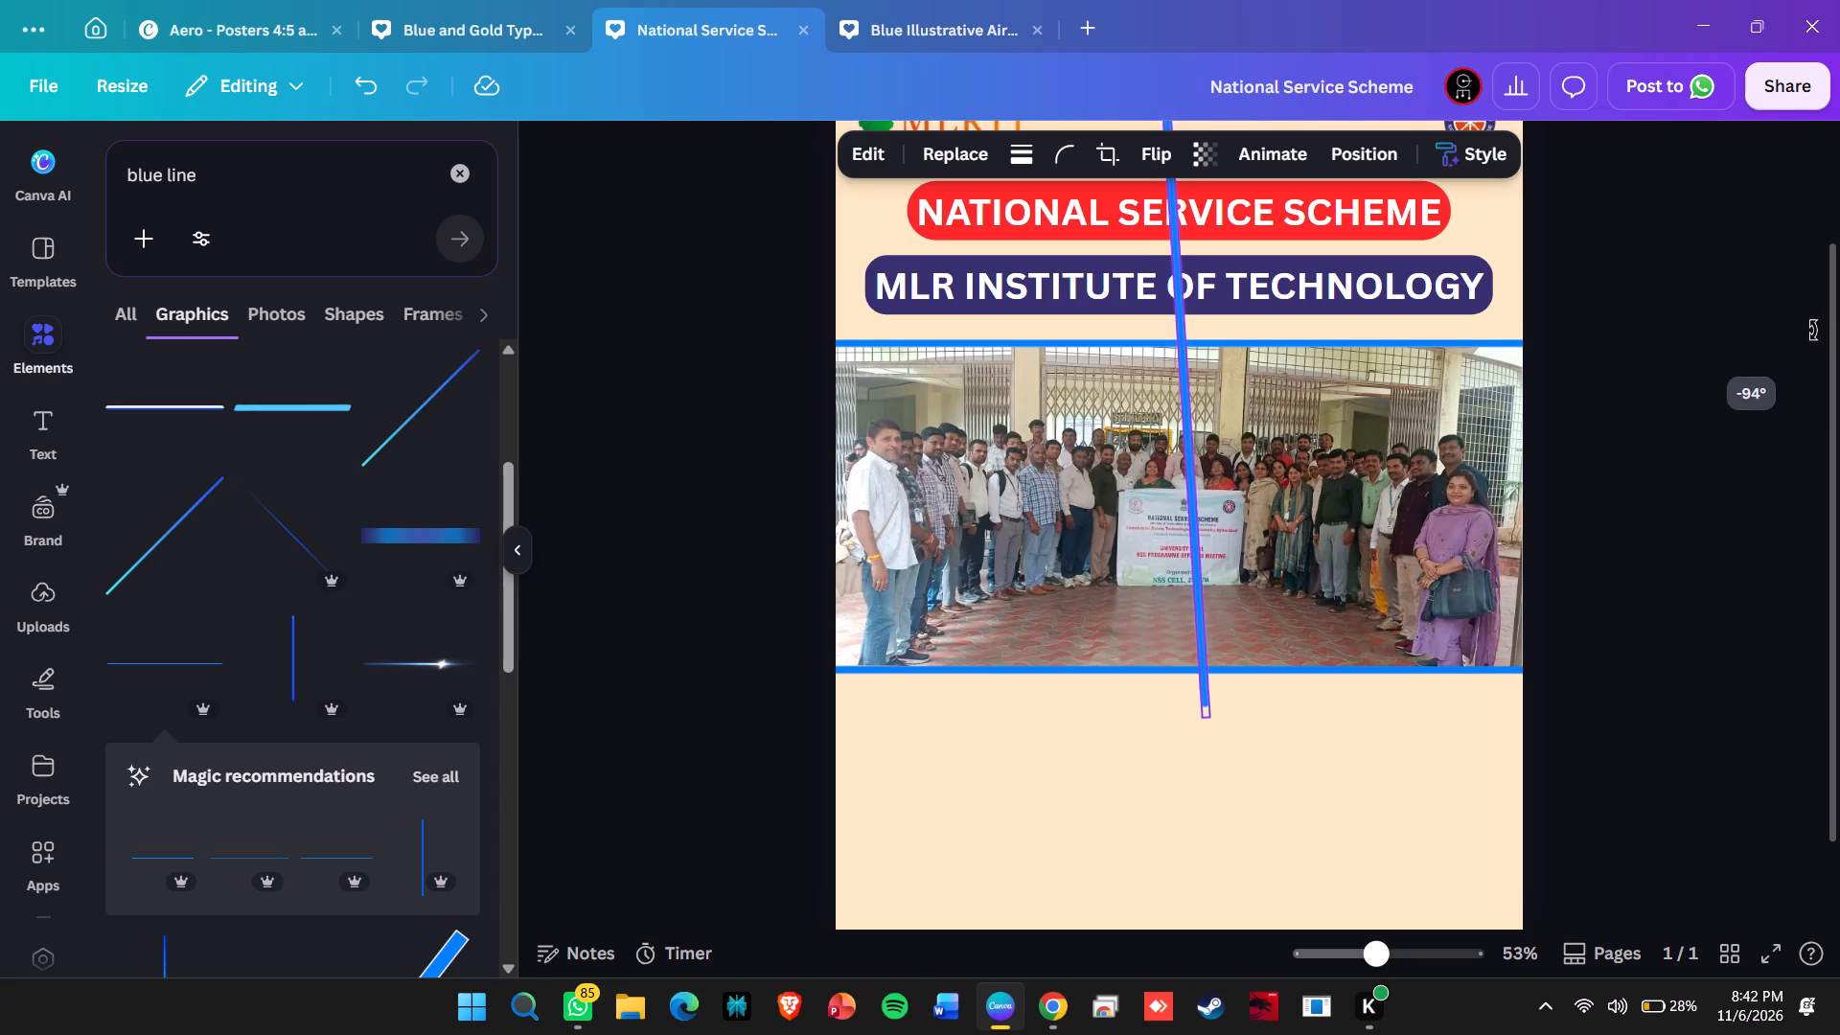
pyautogui.moveTo(1813, 331); pyautogui.dragTo(1807, 358)
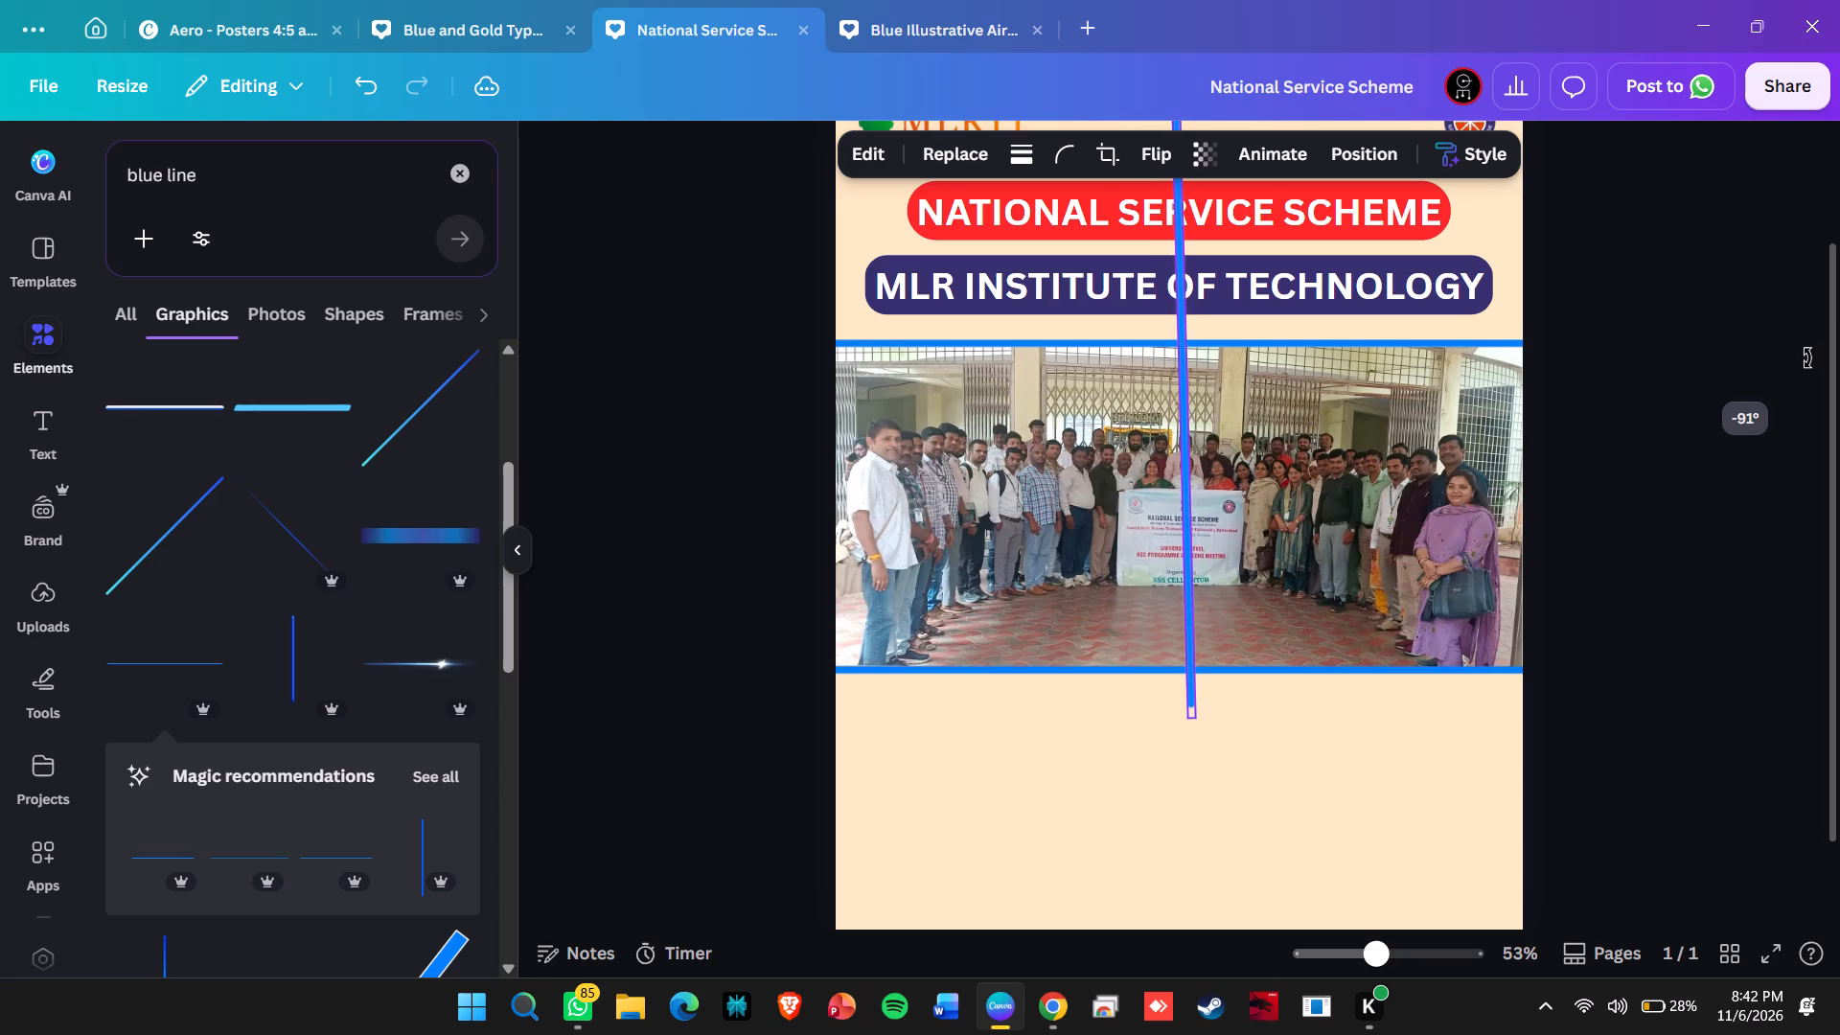
pyautogui.moveTo(1807, 358); pyautogui.dragTo(1805, 366)
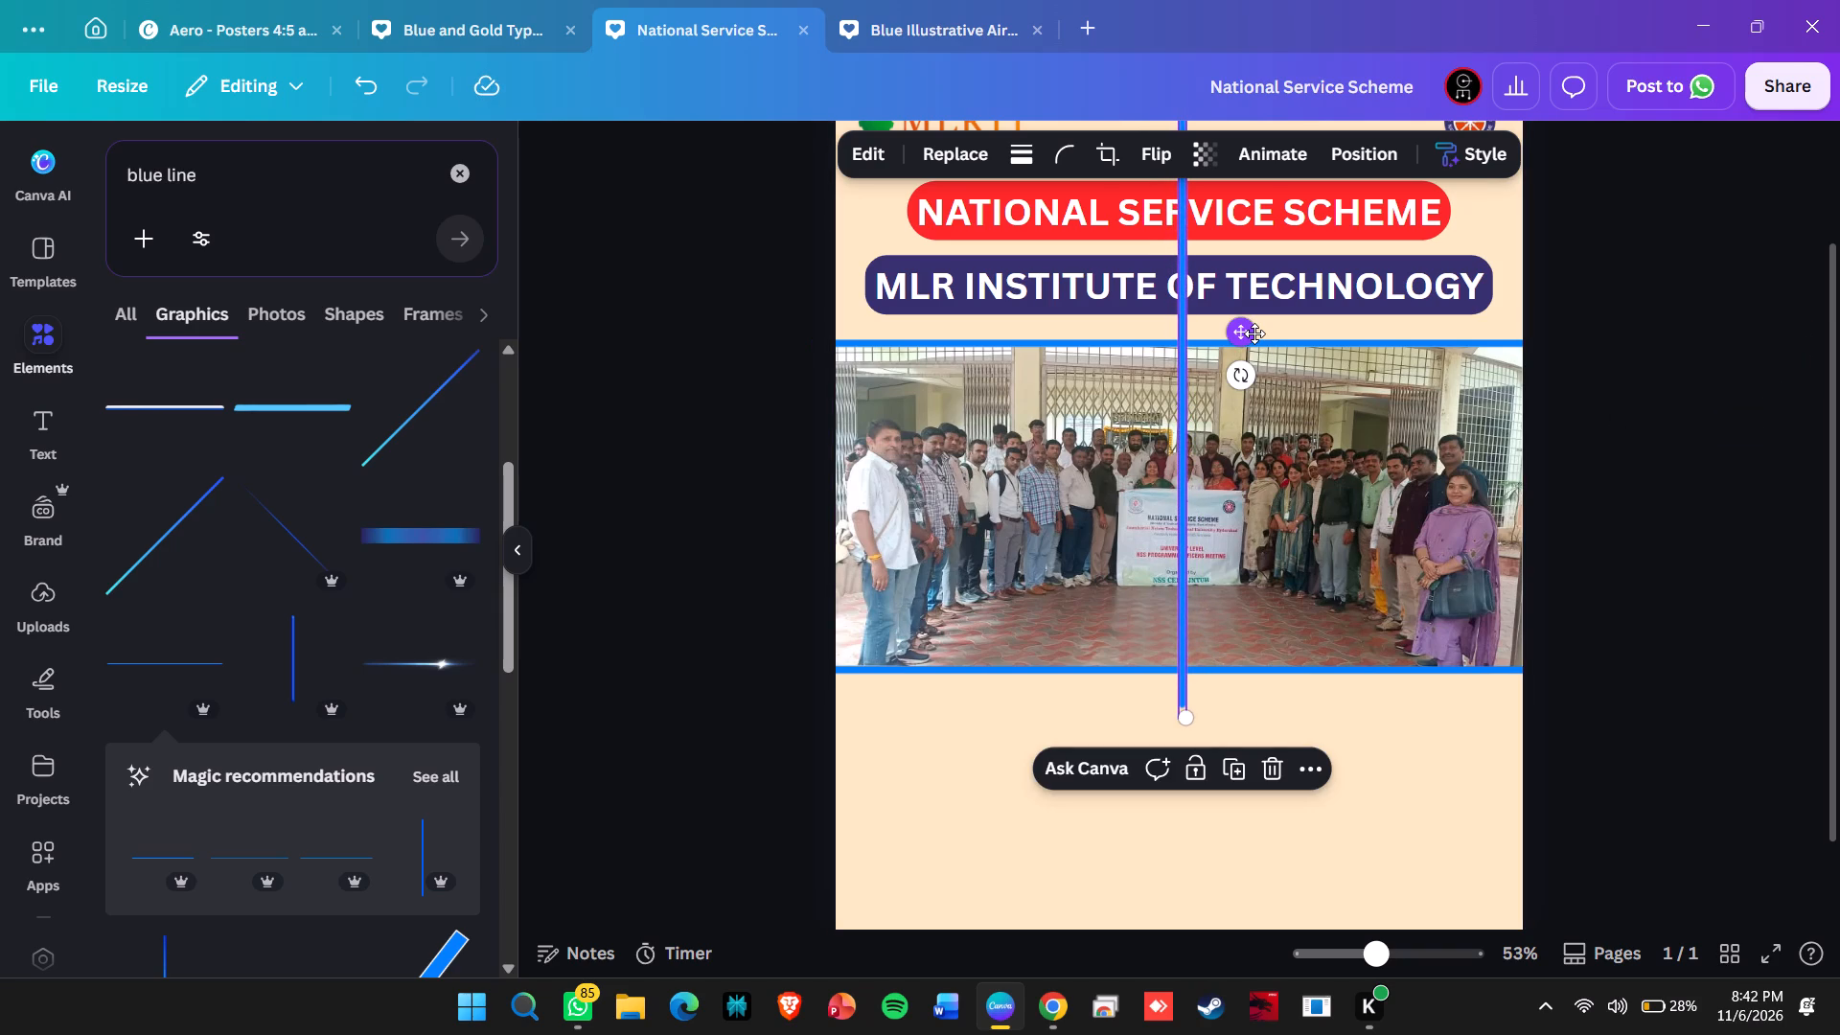
# Move the vertical blue line to the poster's left edge and try to shorten it from both ends to the photo's height.
pyautogui.moveTo(1254, 333); pyautogui.dragTo(912, 439)
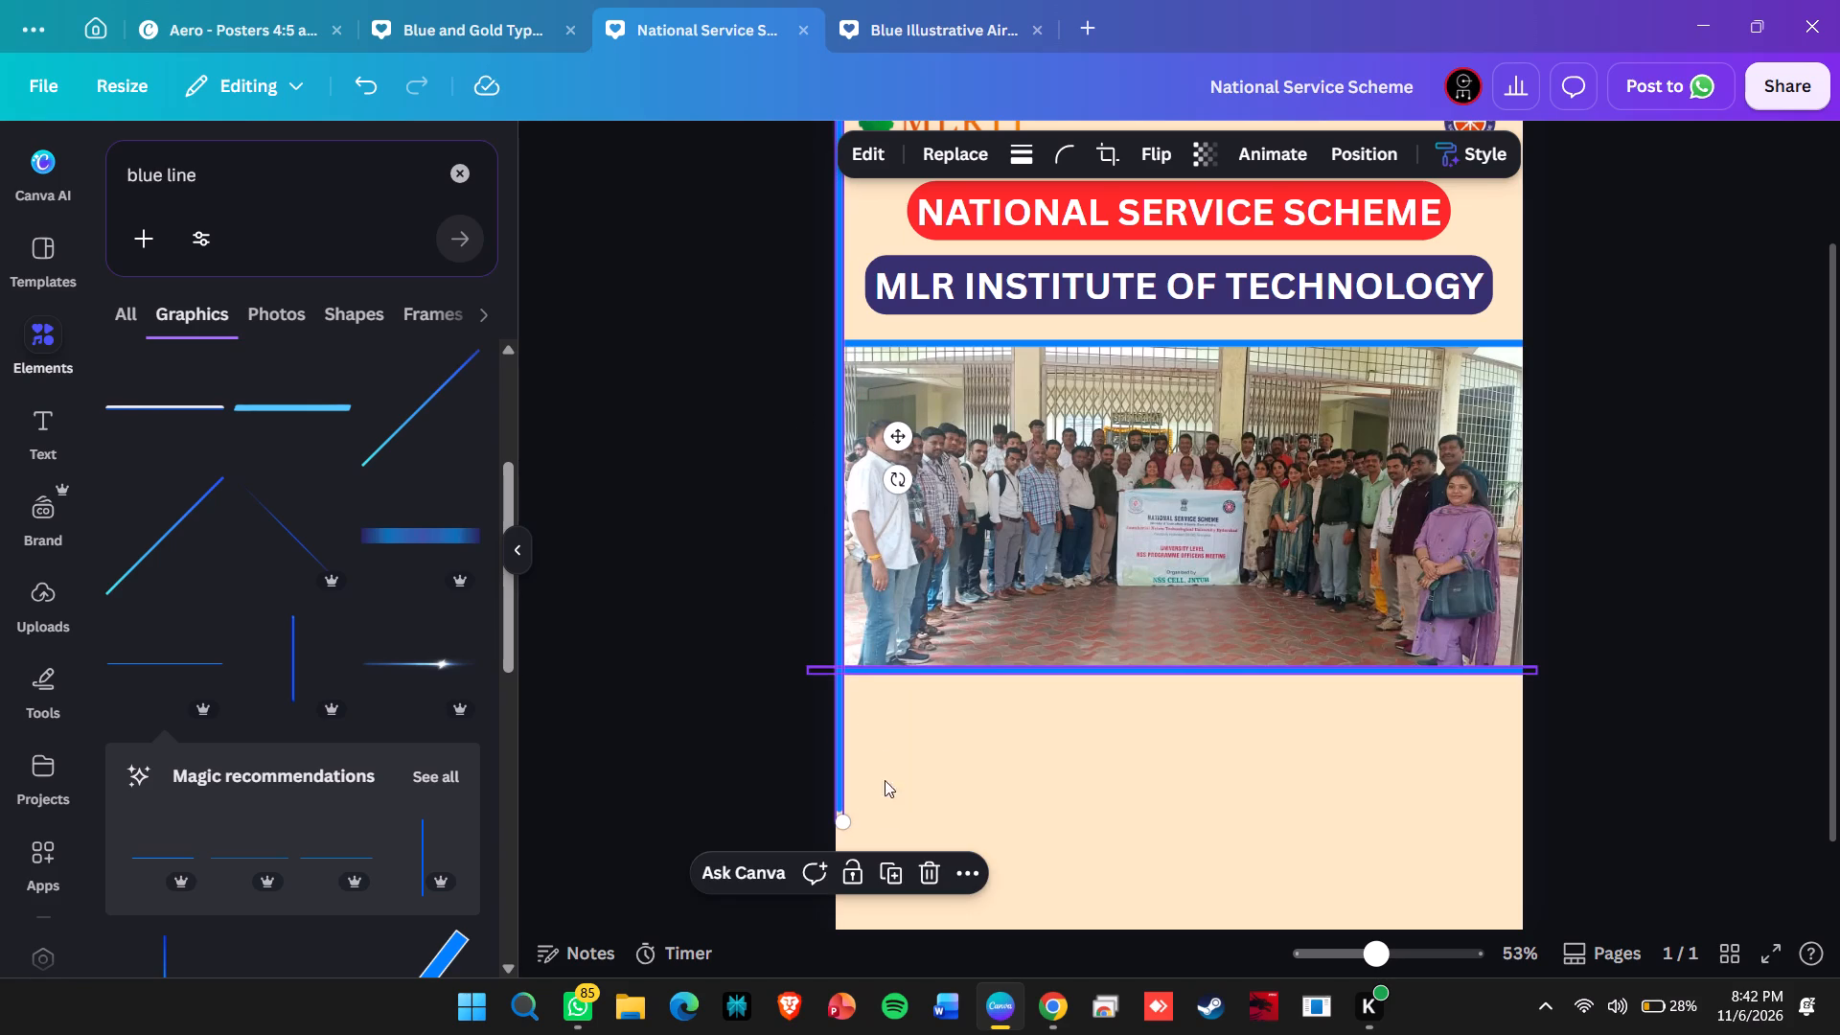
pyautogui.moveTo(839, 822); pyautogui.dragTo(825, 681)
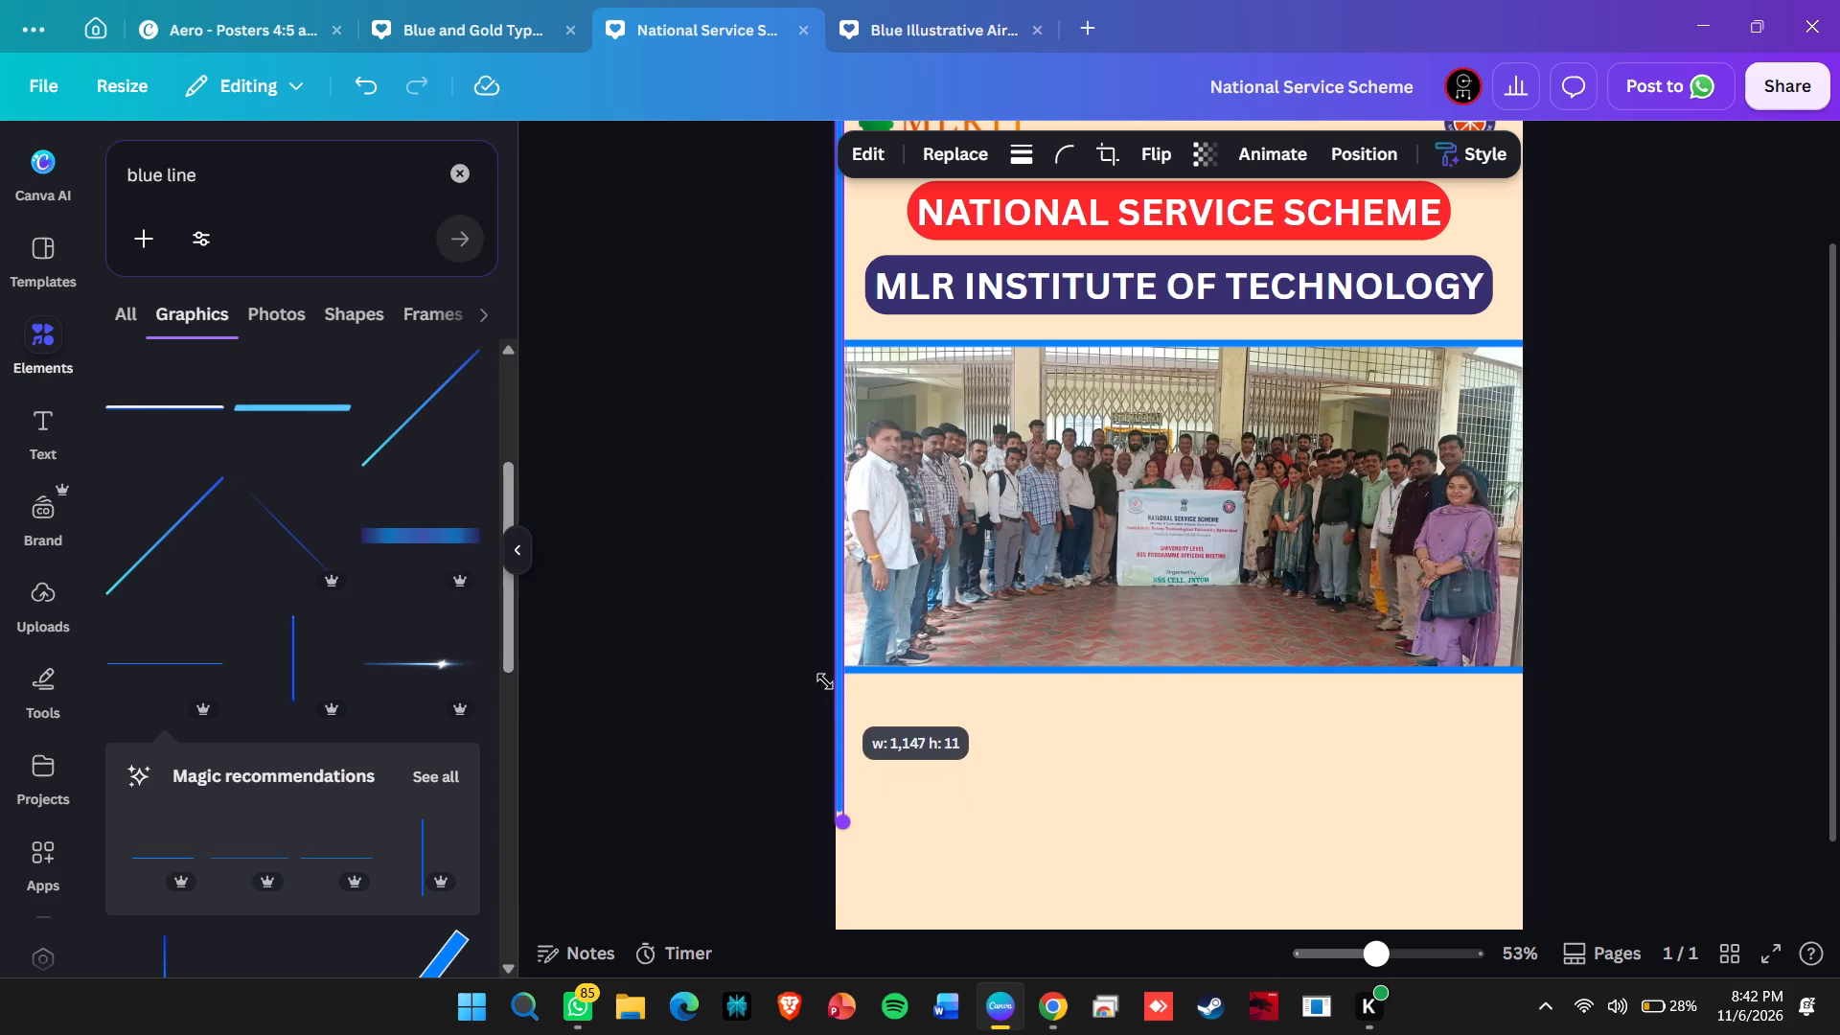
pyautogui.moveTo(825, 681); pyautogui.dragTo(825, 673)
pyautogui.click(839, 831)
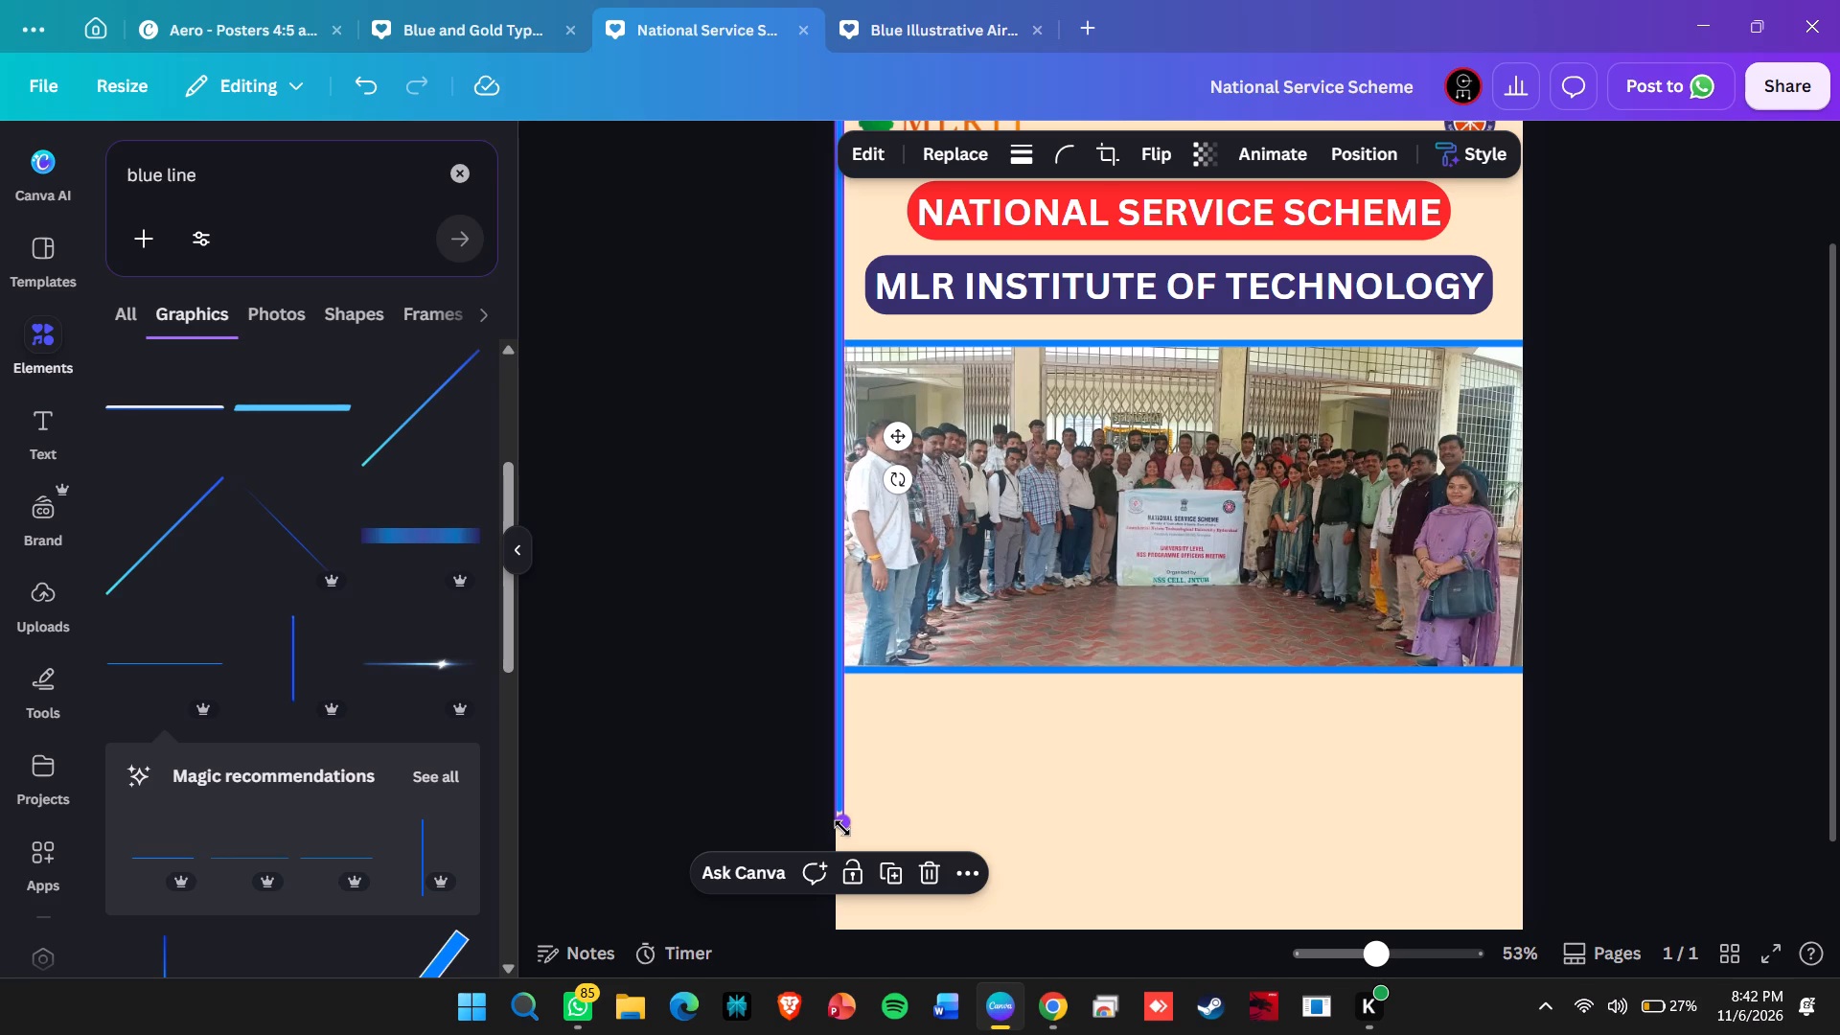
pyautogui.moveTo(842, 828); pyautogui.dragTo(831, 711)
pyautogui.scroll(1, 831, 711)
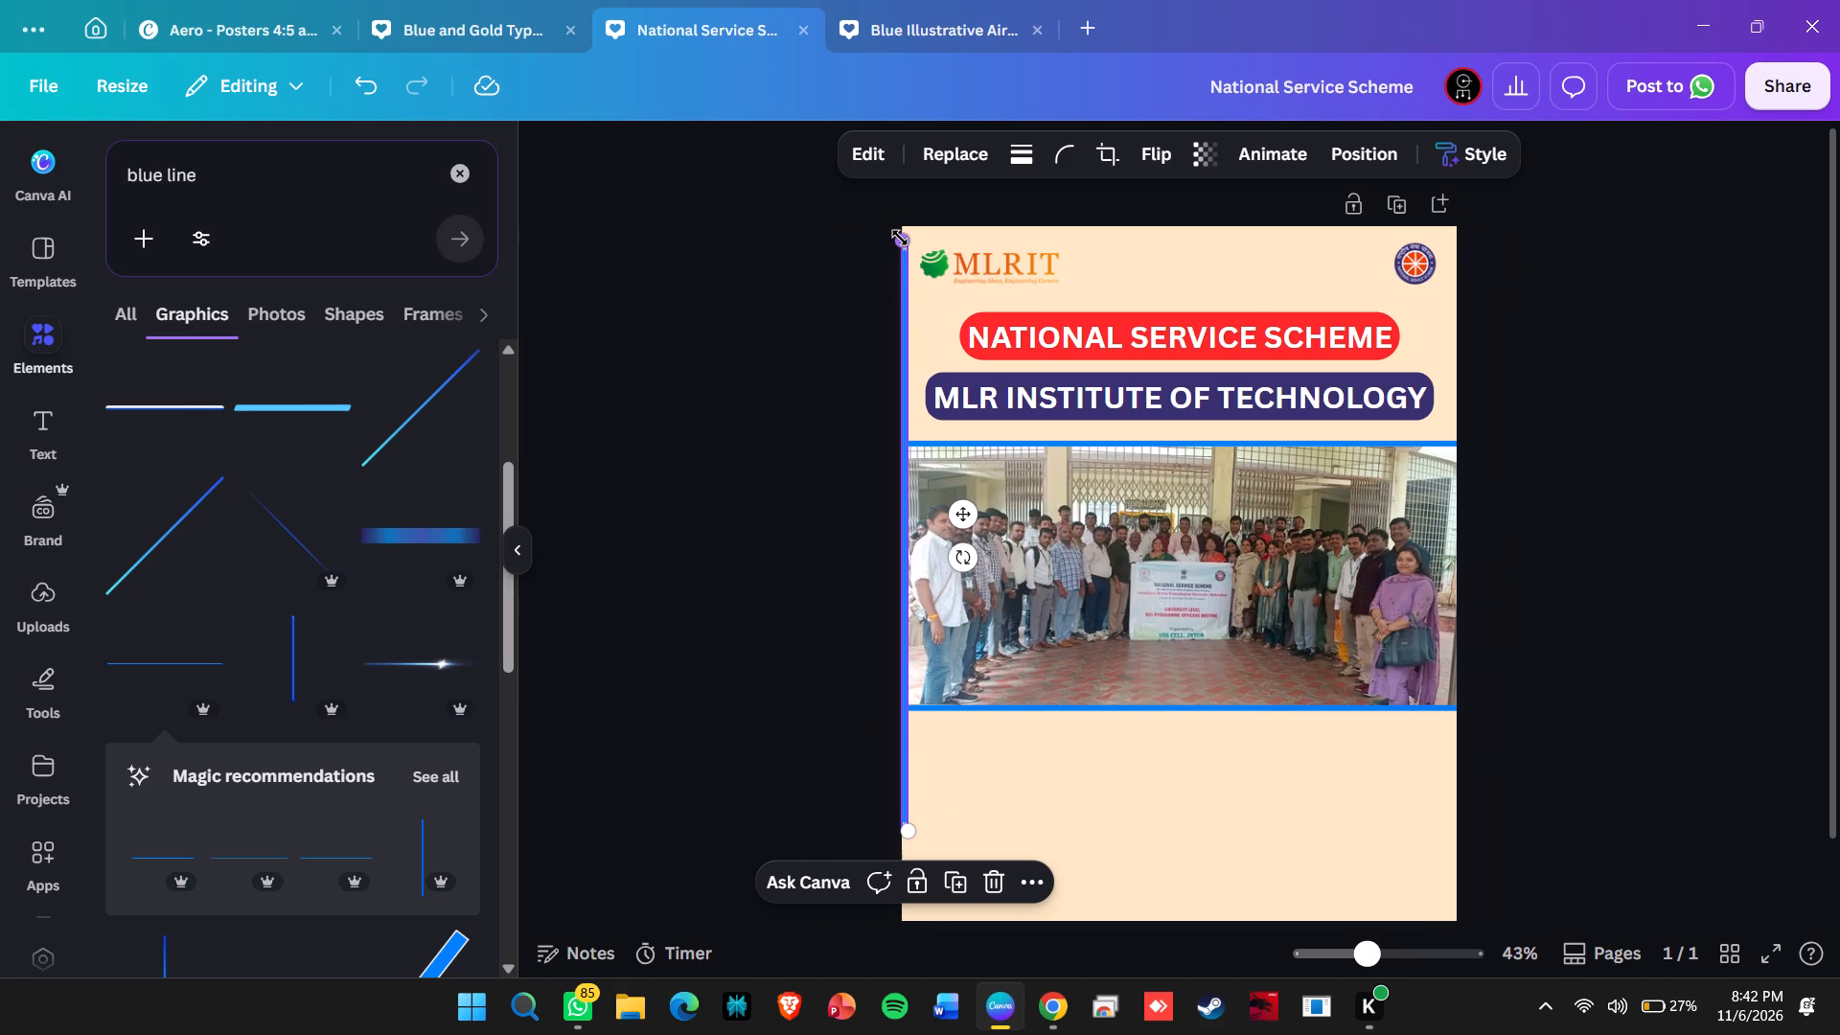
pyautogui.moveTo(900, 240); pyautogui.dragTo(921, 384)
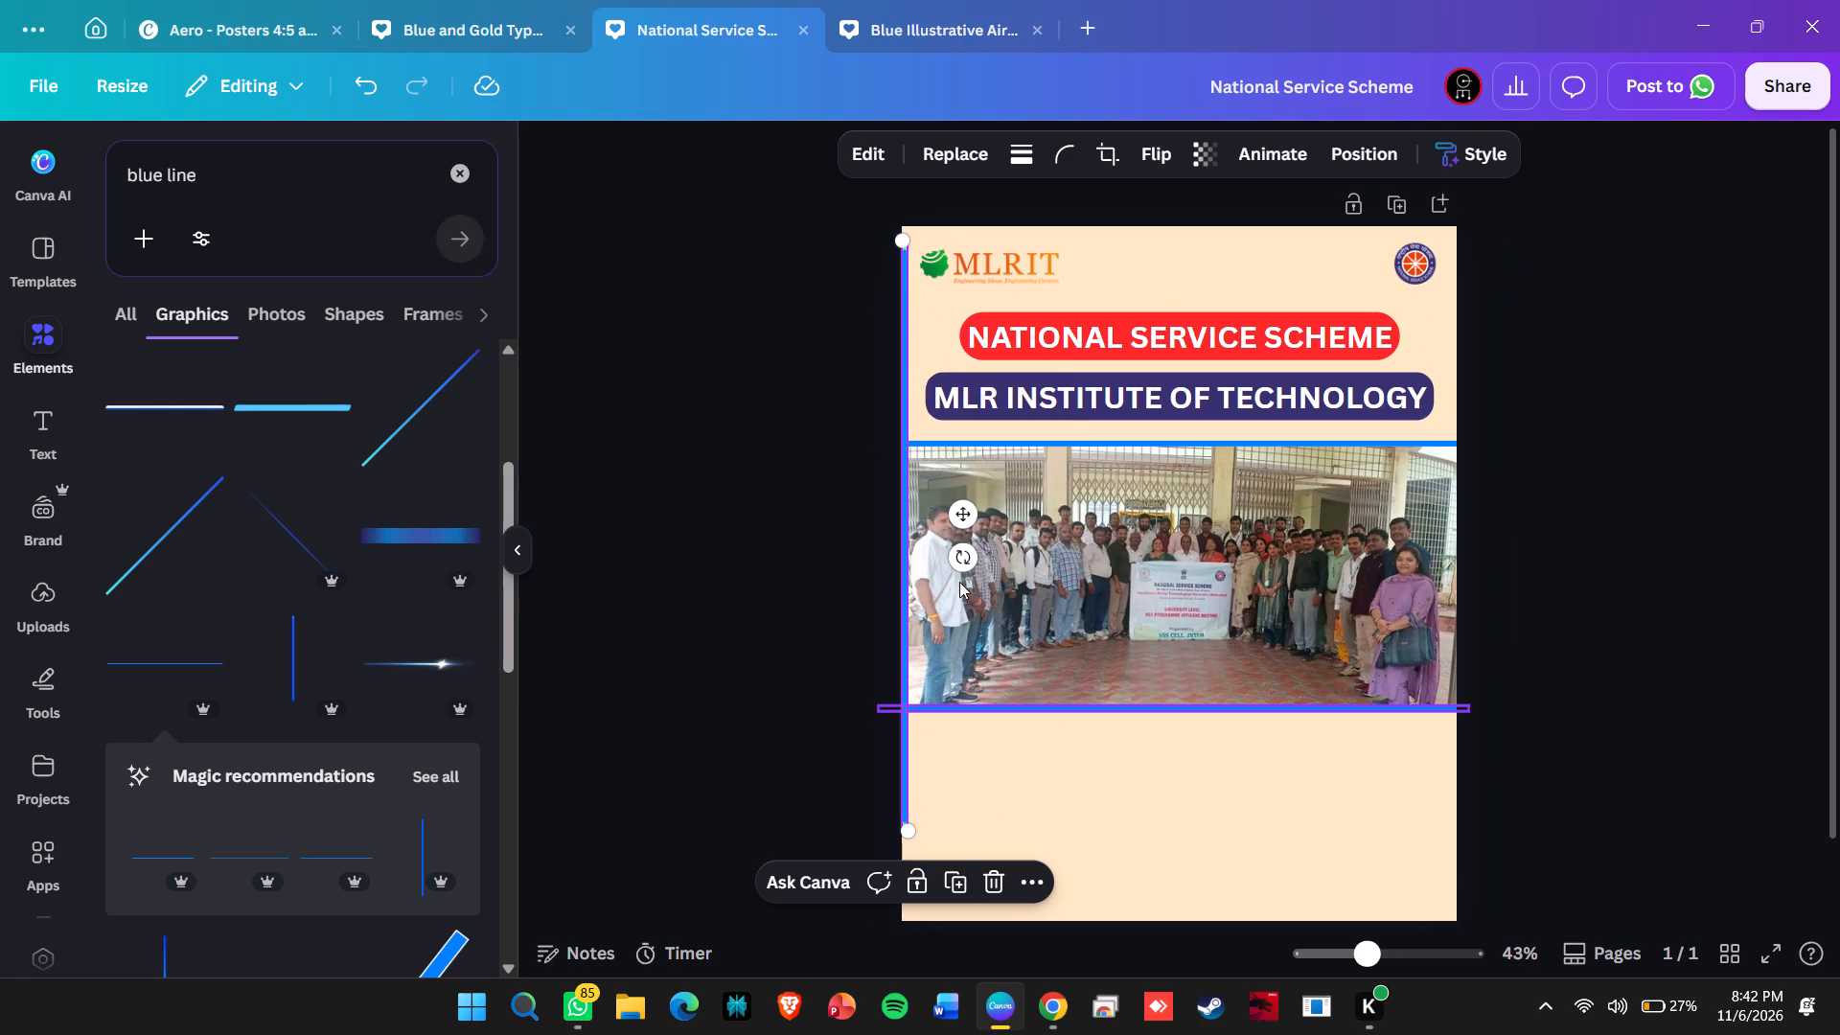
# Tilt the vertical blue line close to horizontal, shorten it to a width of about 596, and rotate it back to -90°.
pyautogui.moveTo(967, 560); pyautogui.dragTo(1061, 371)
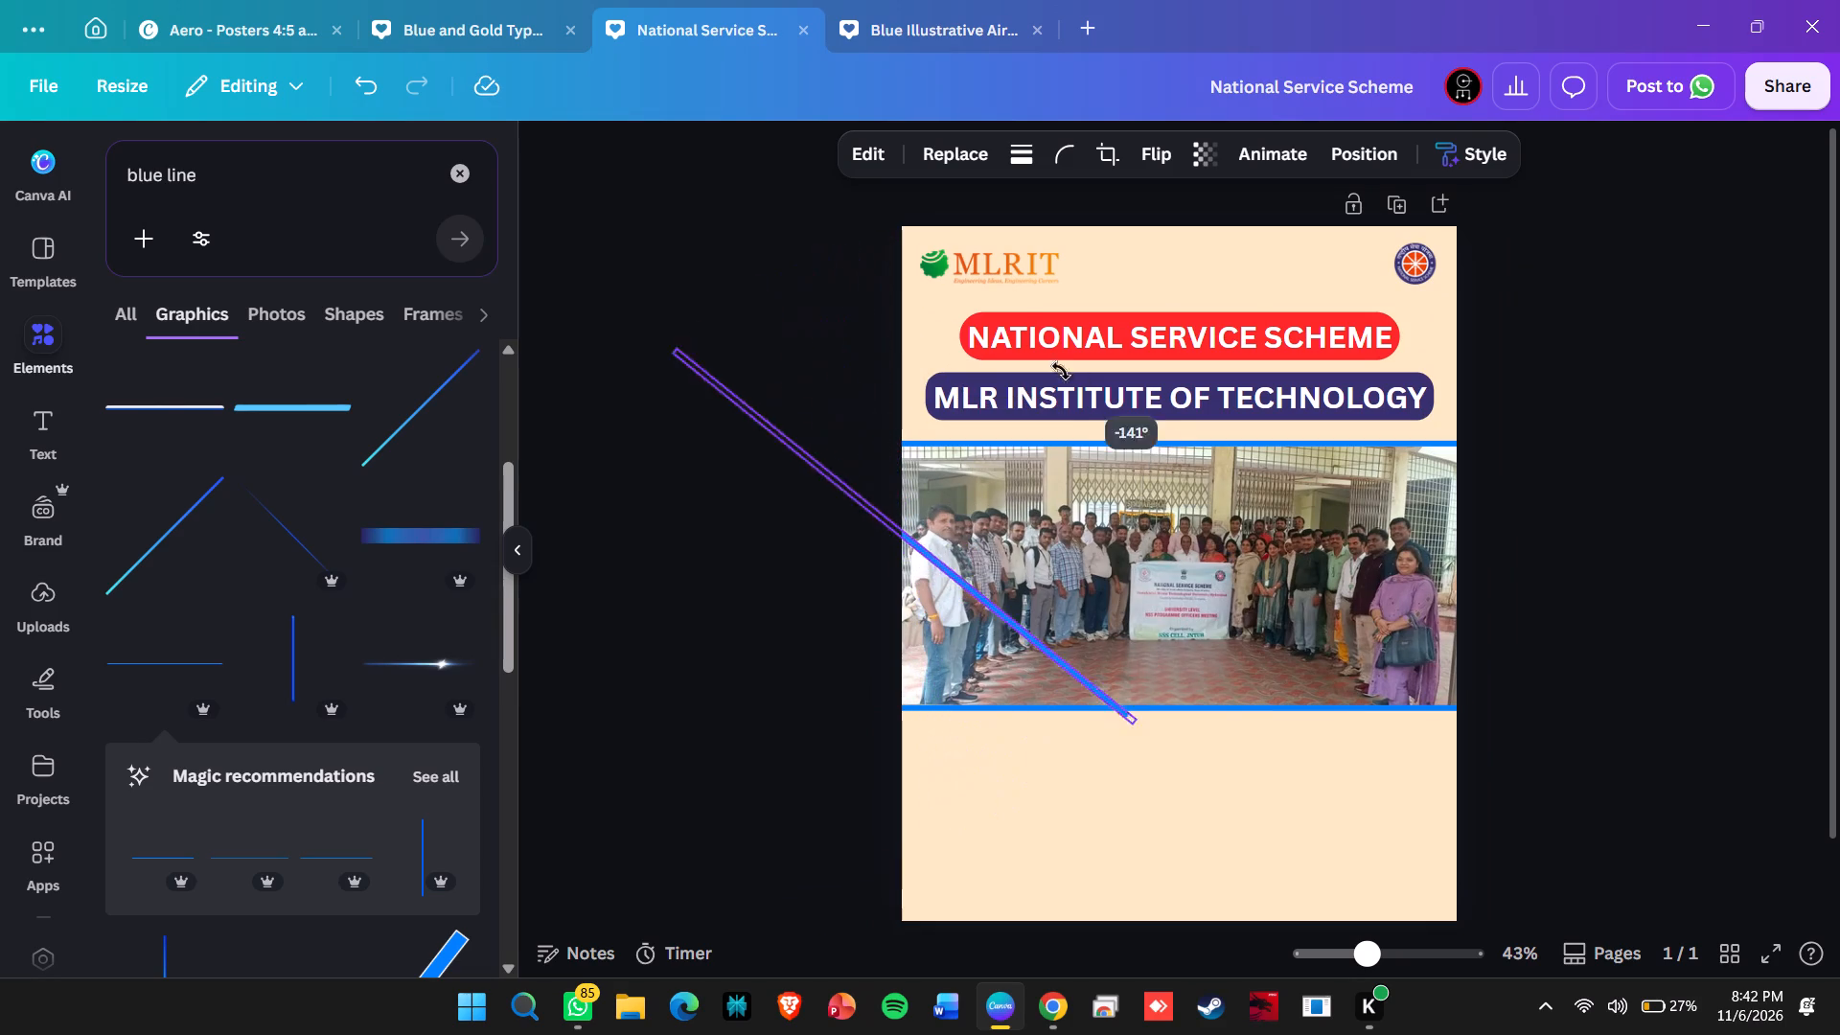
pyautogui.moveTo(1061, 371); pyautogui.dragTo(948, 349)
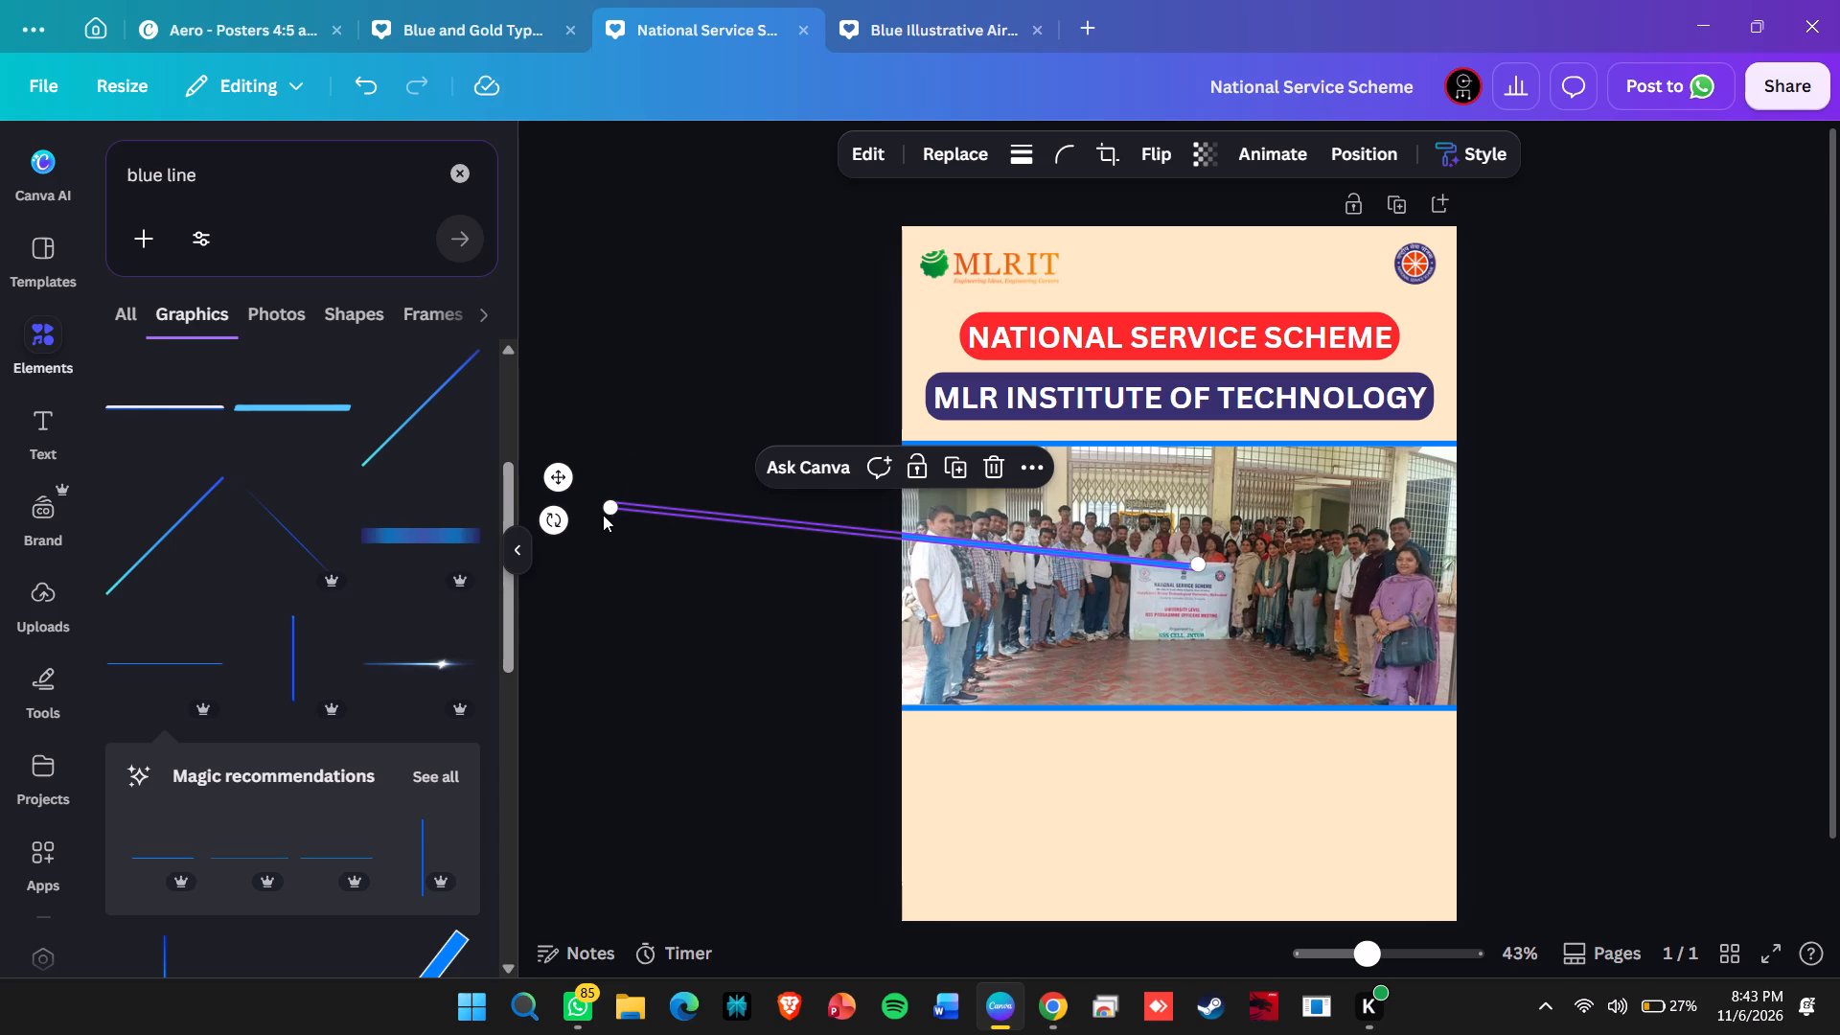
pyautogui.moveTo(604, 507); pyautogui.dragTo(855, 550)
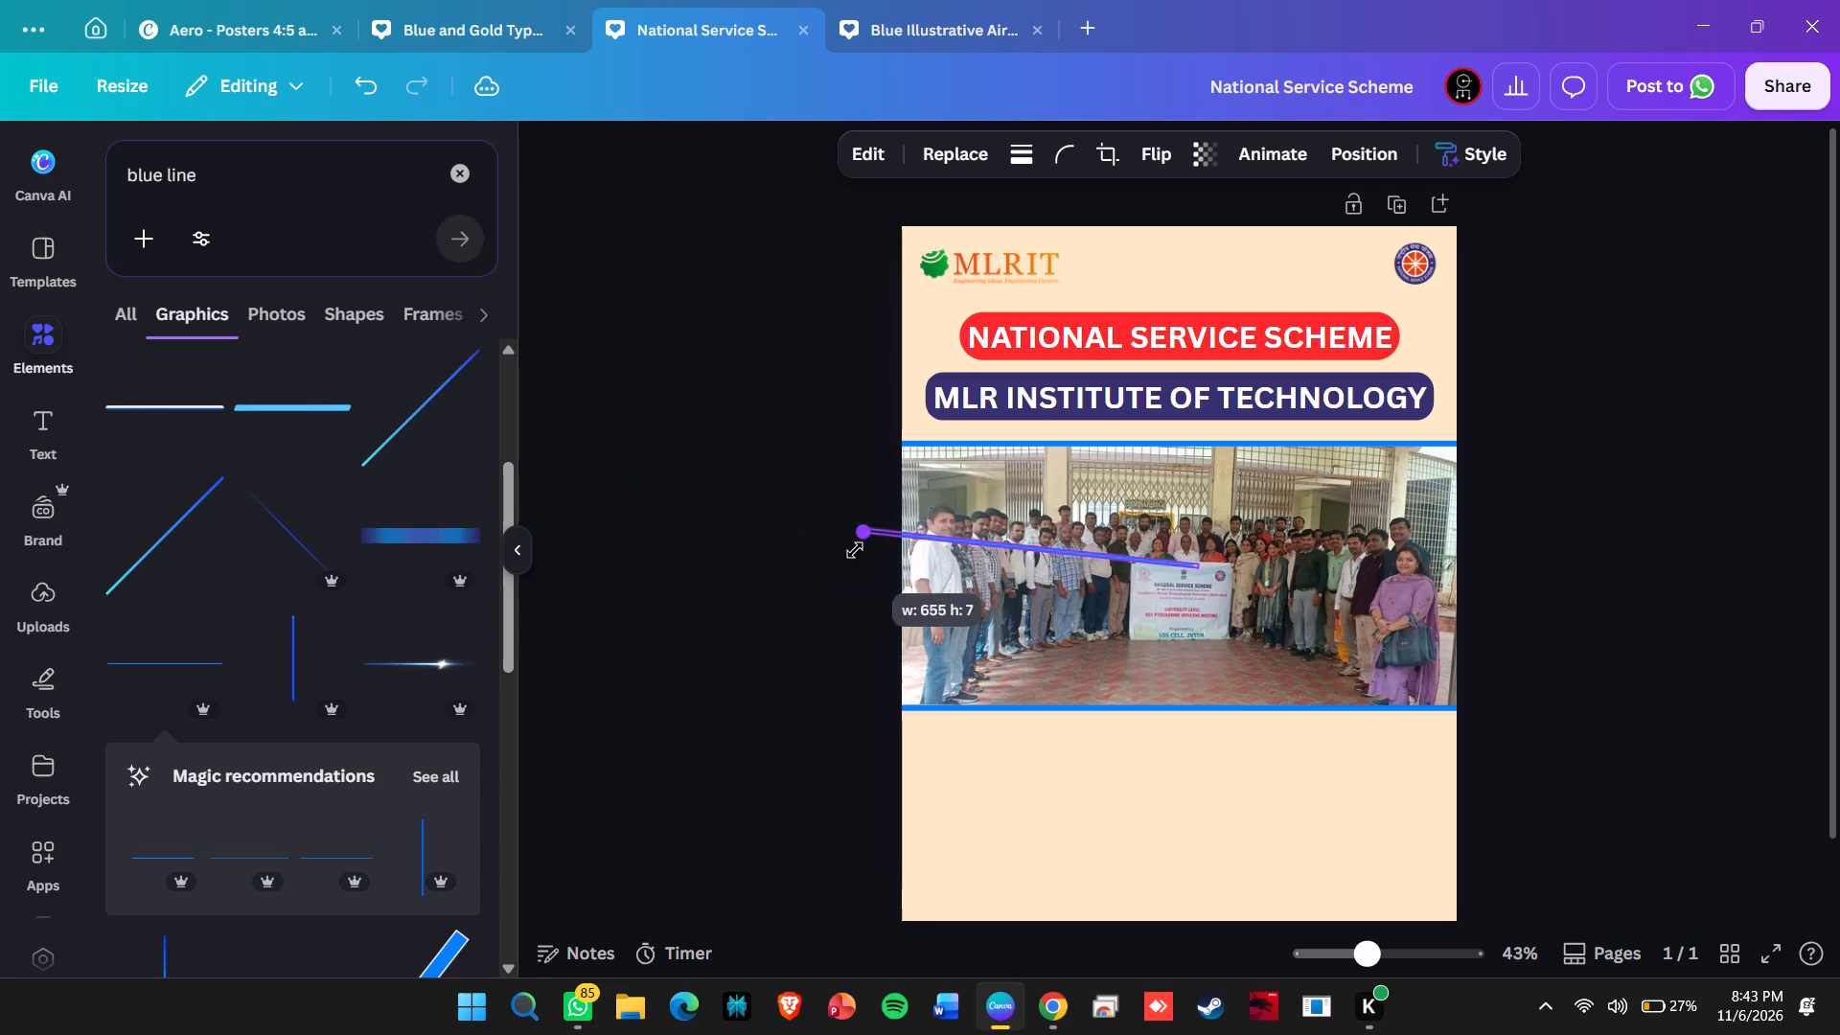
pyautogui.moveTo(855, 550); pyautogui.dragTo(885, 556)
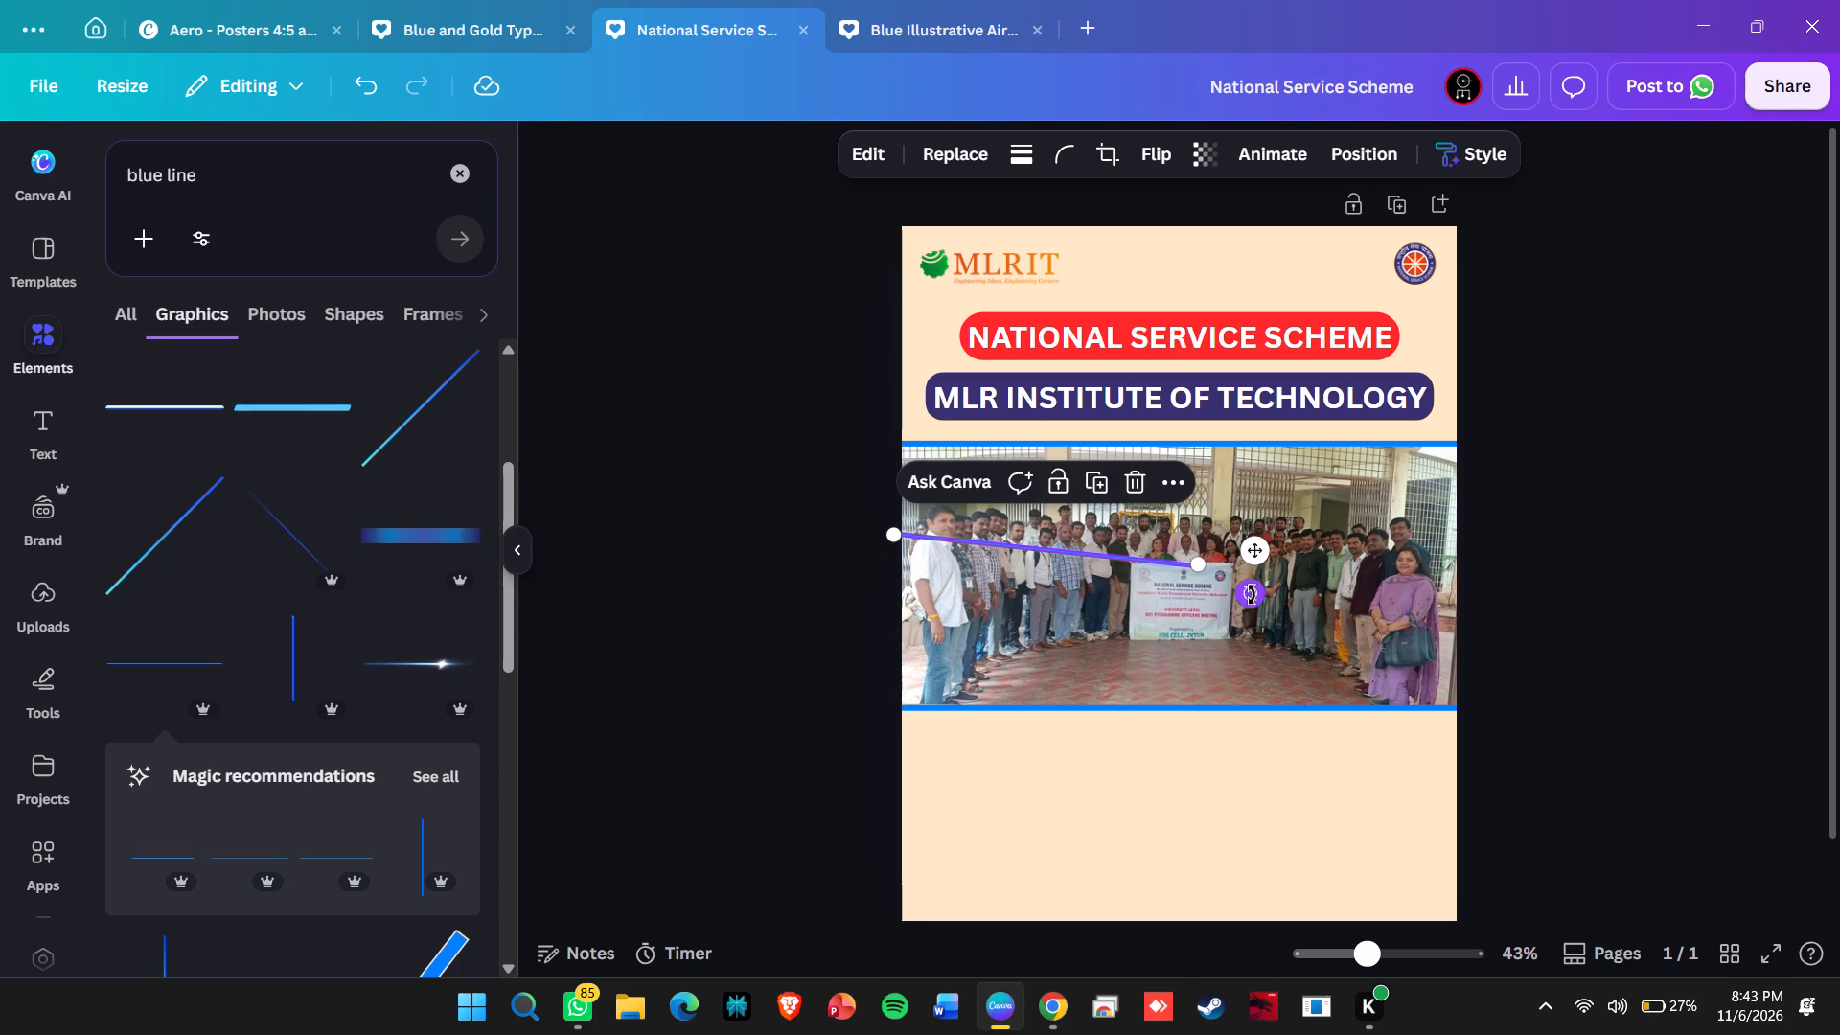
pyautogui.moveTo(1252, 595); pyautogui.dragTo(1027, 791)
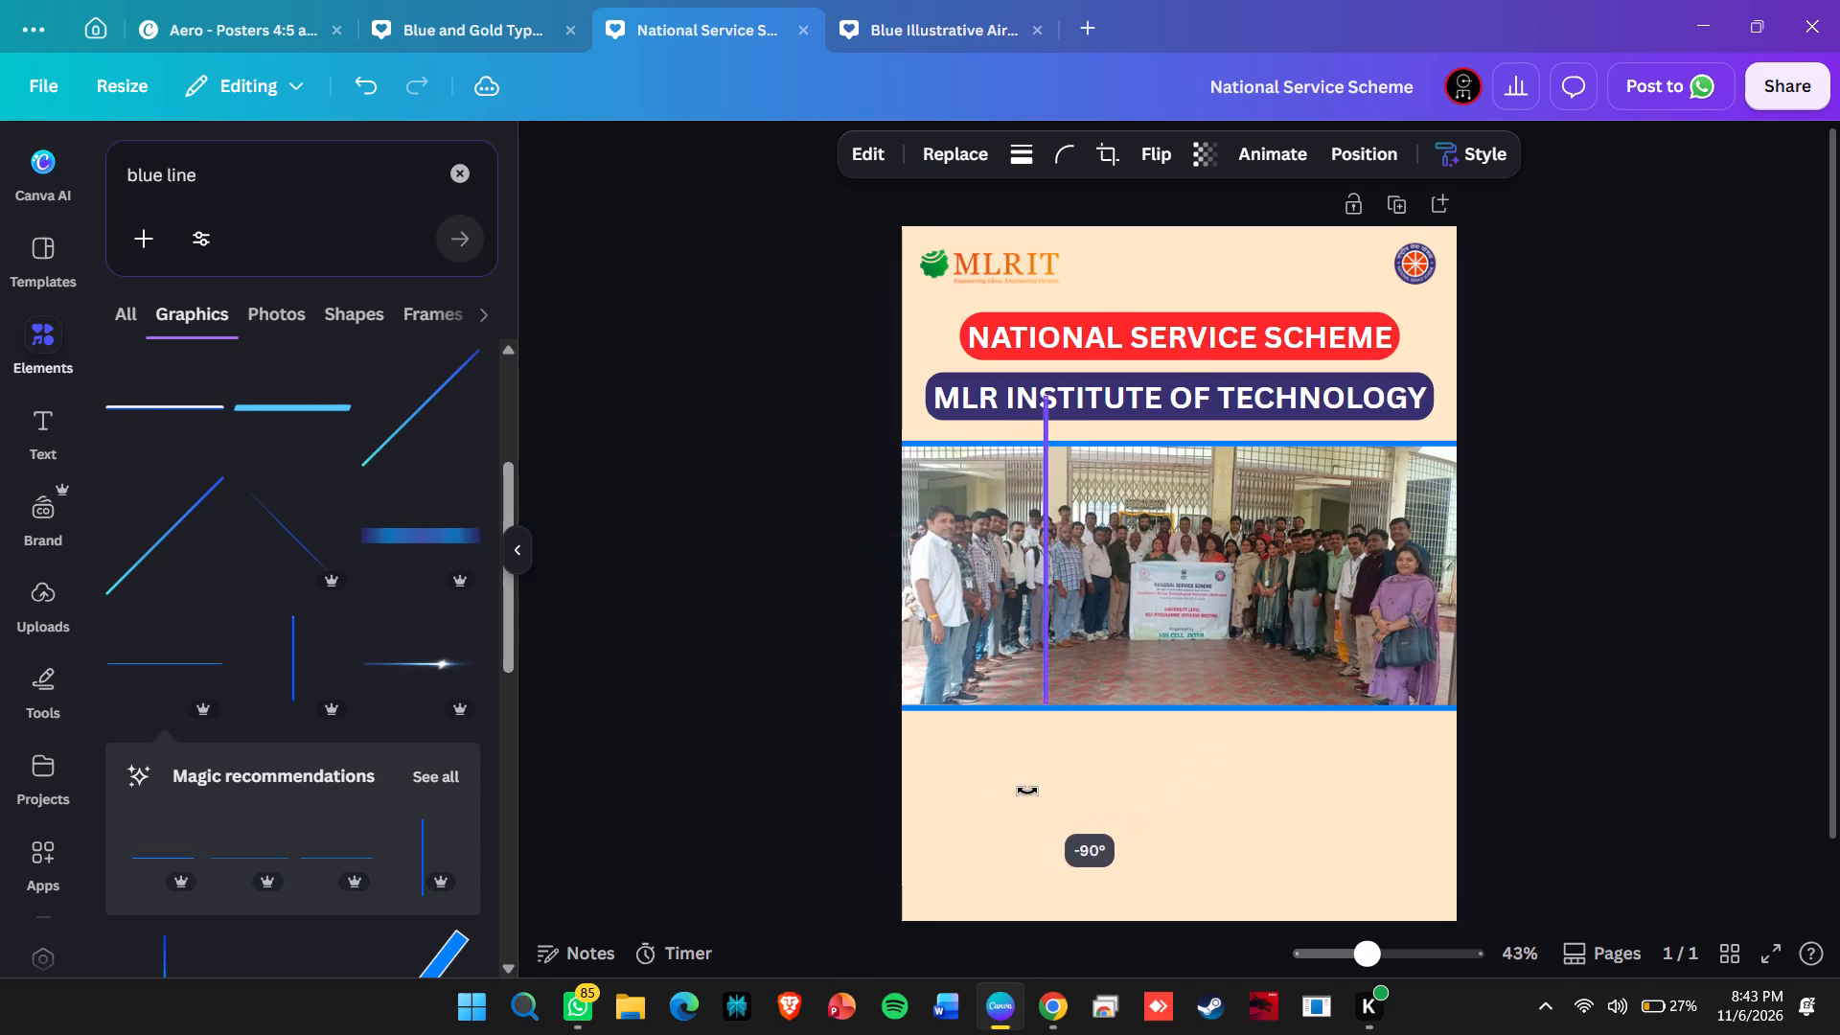
pyautogui.moveTo(1027, 791); pyautogui.dragTo(1027, 792)
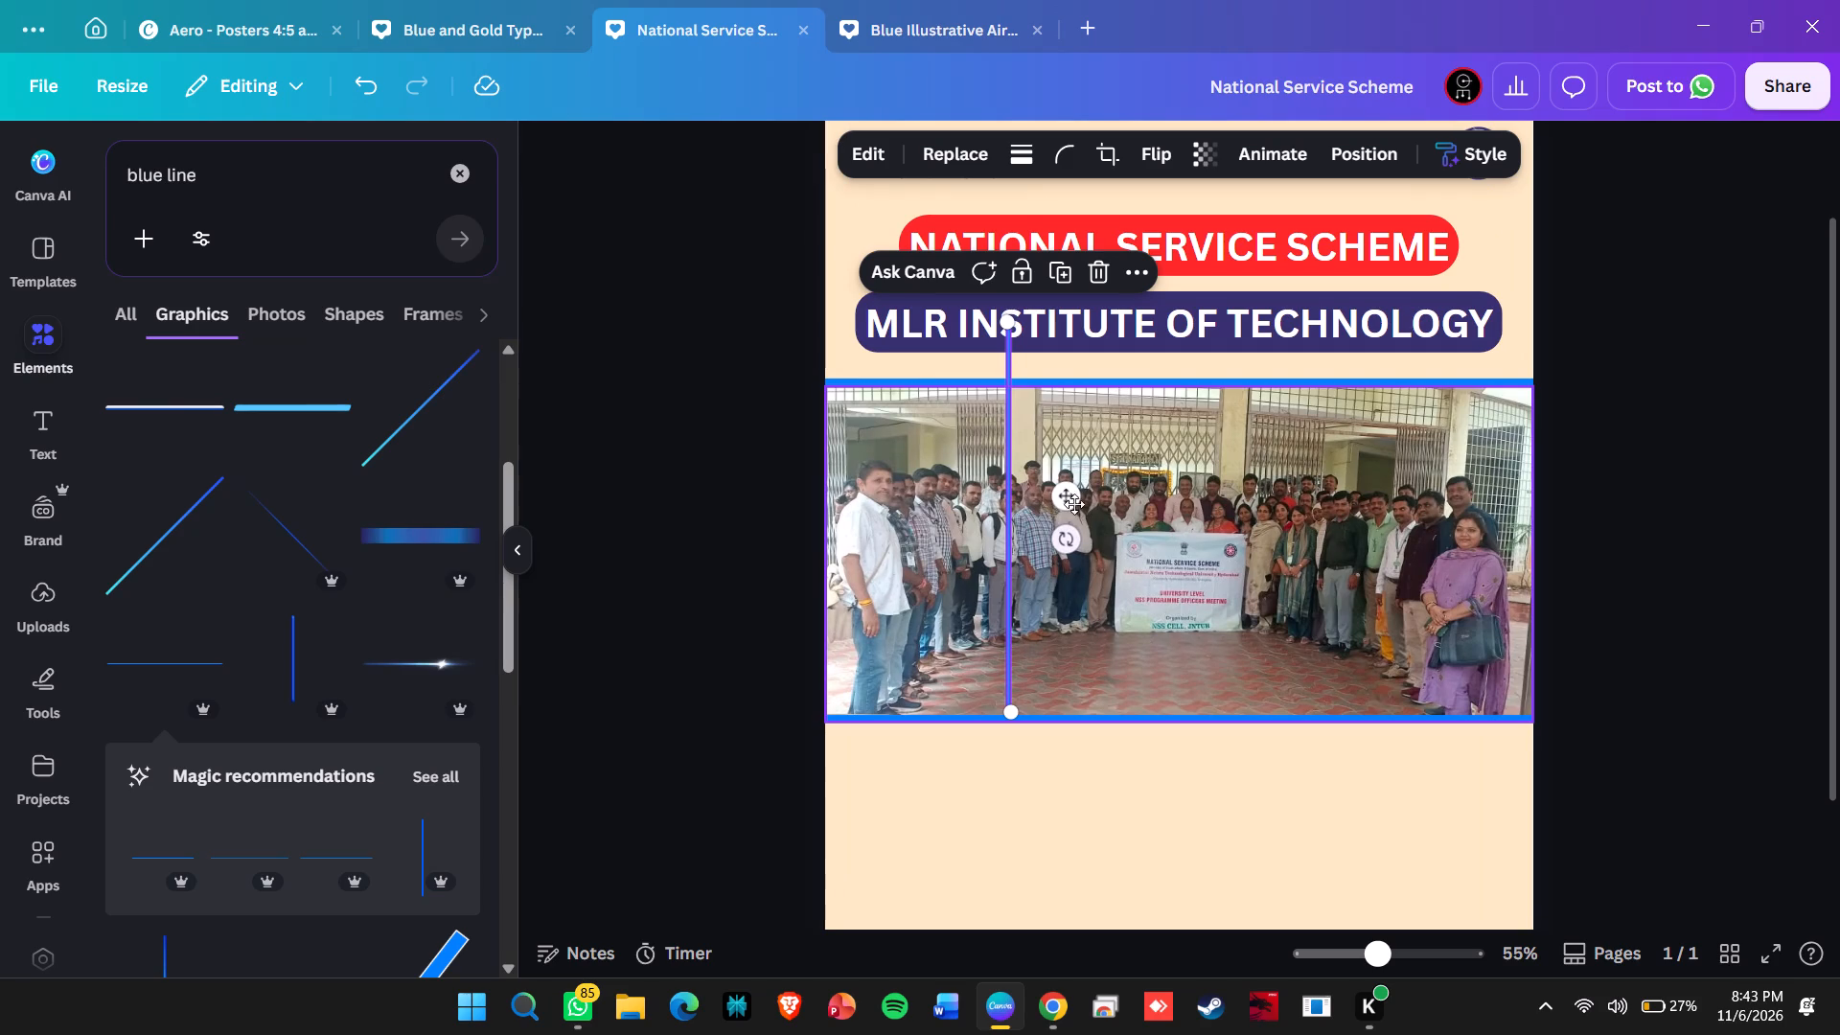
# Place the shortened vertical line along the group photo's left edge and try to trim its ends to the photo's height.
pyautogui.moveTo(1070, 489); pyautogui.dragTo(892, 537)
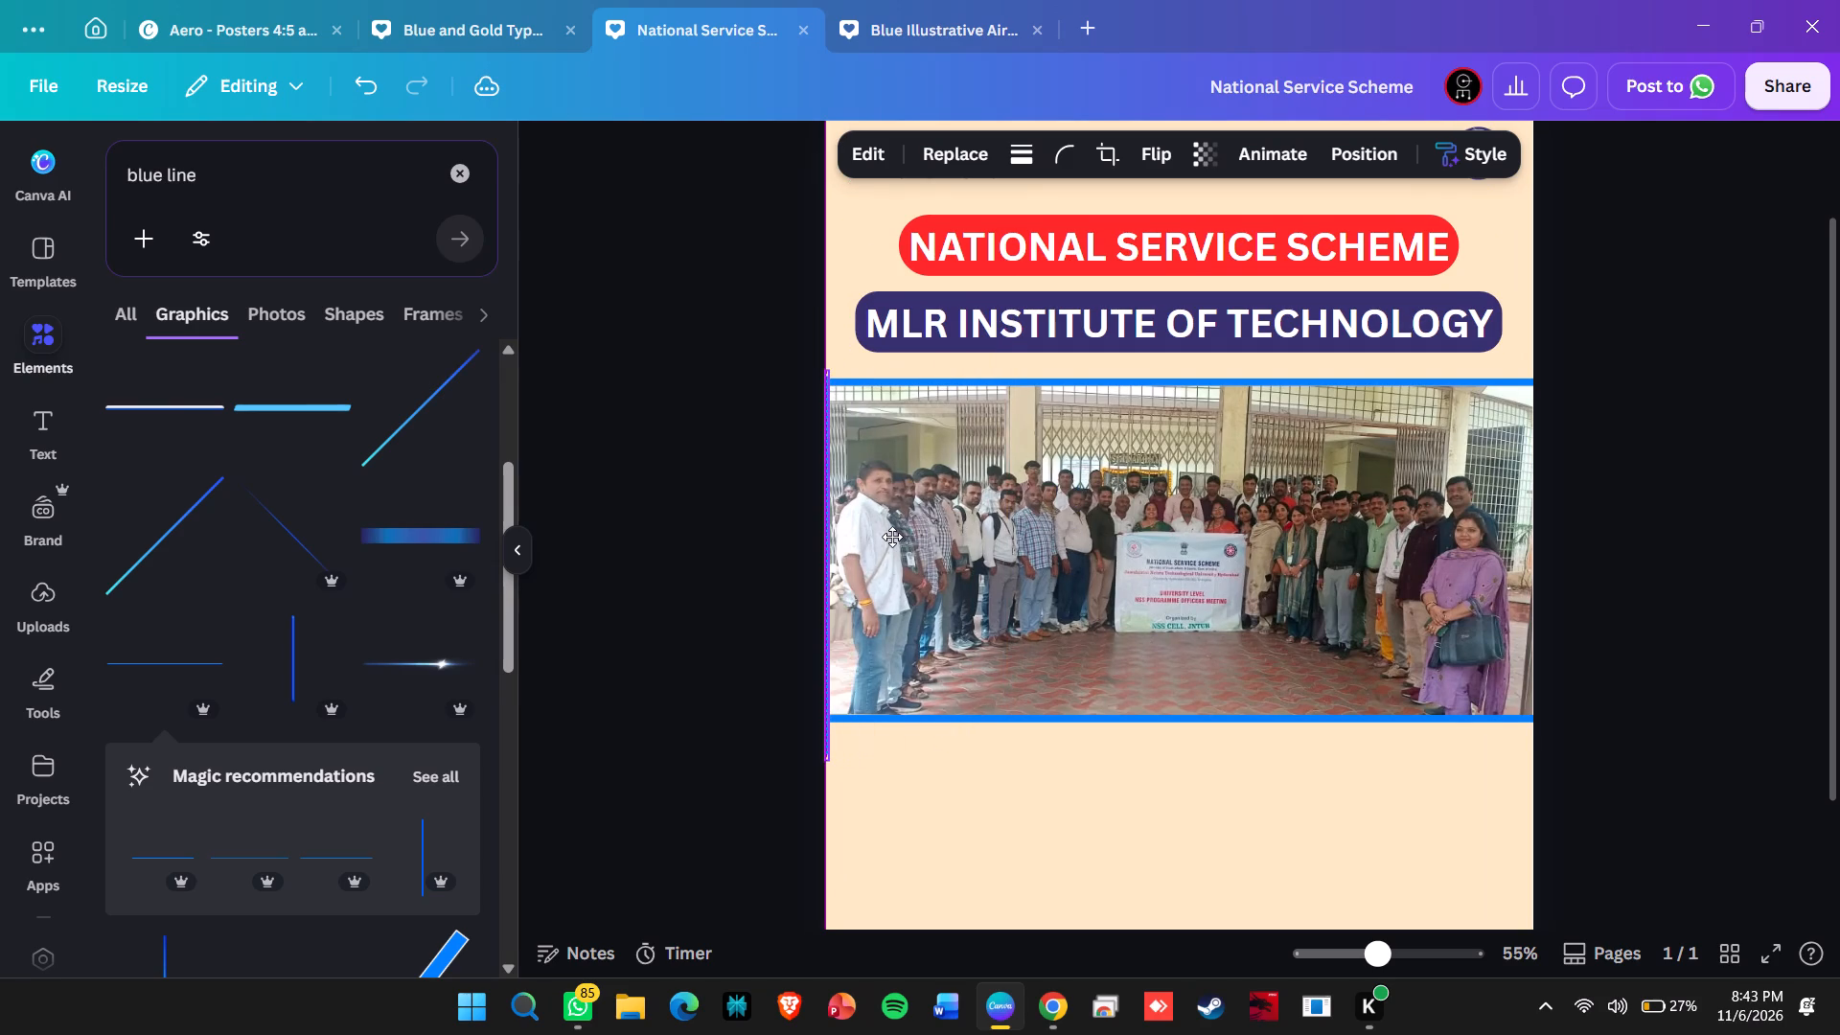
pyautogui.moveTo(892, 537); pyautogui.dragTo(891, 536)
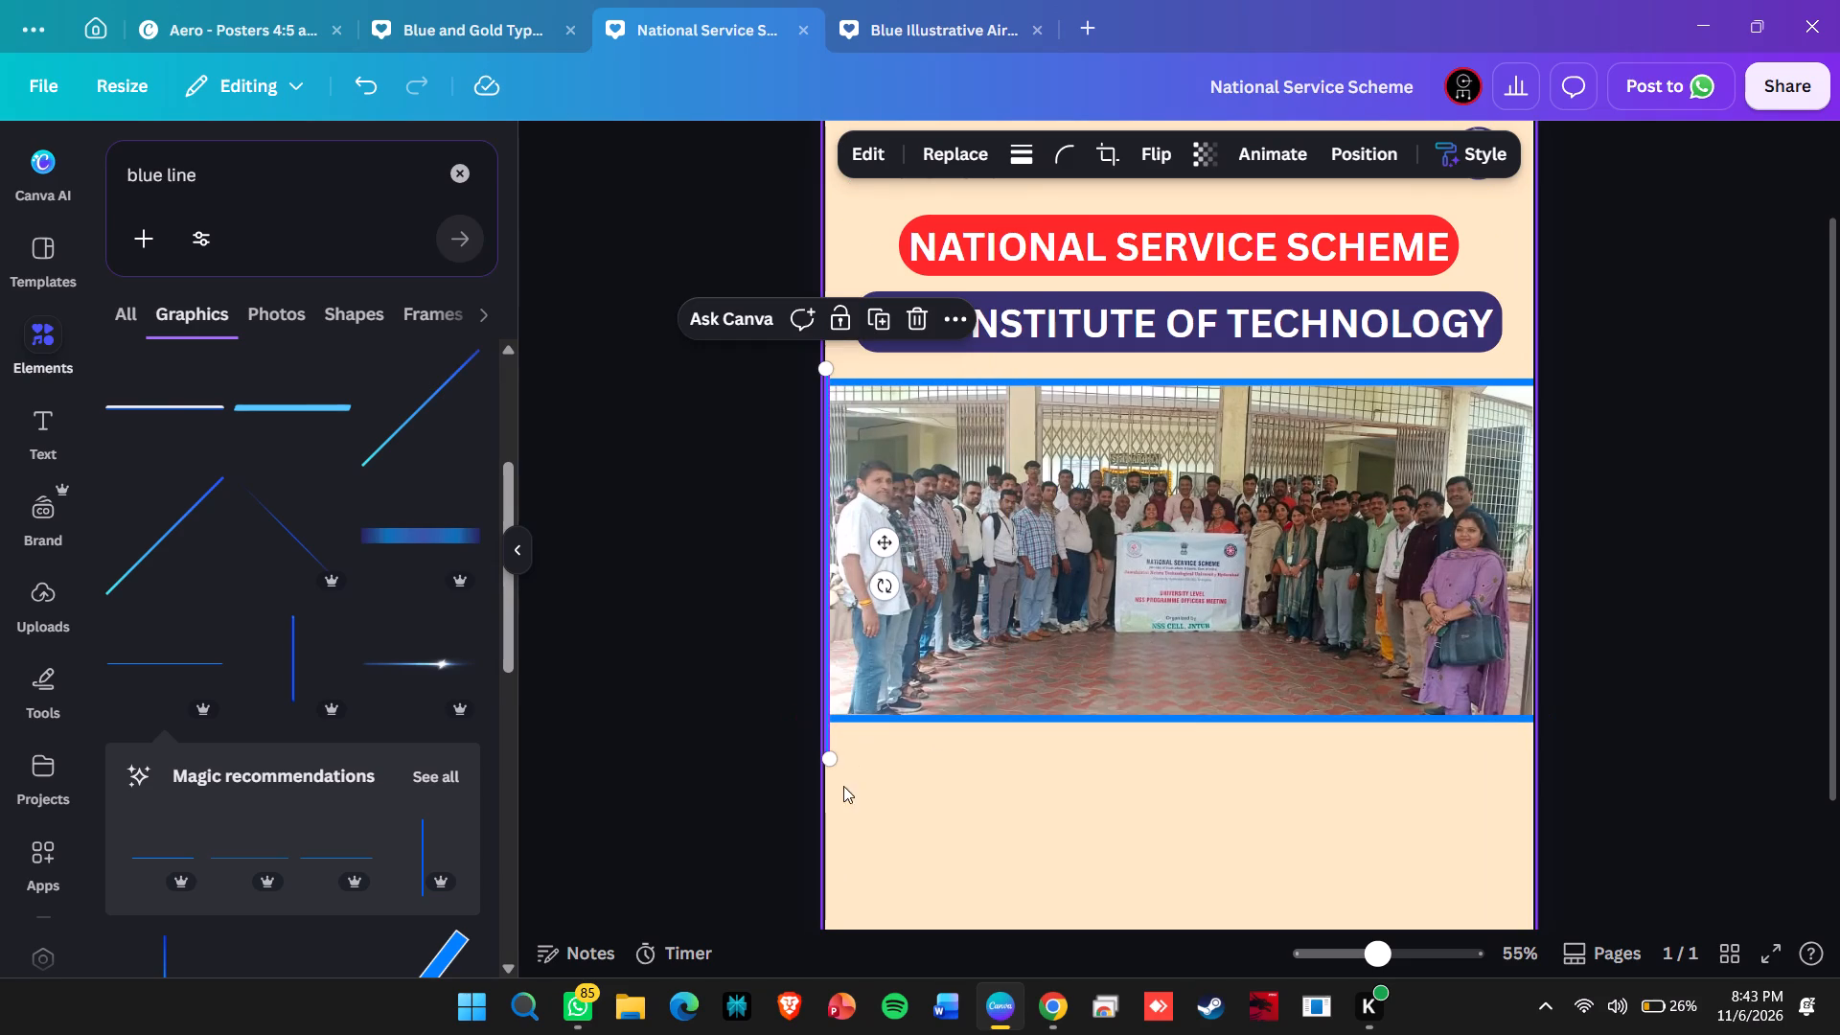
pyautogui.moveTo(825, 760); pyautogui.dragTo(826, 718)
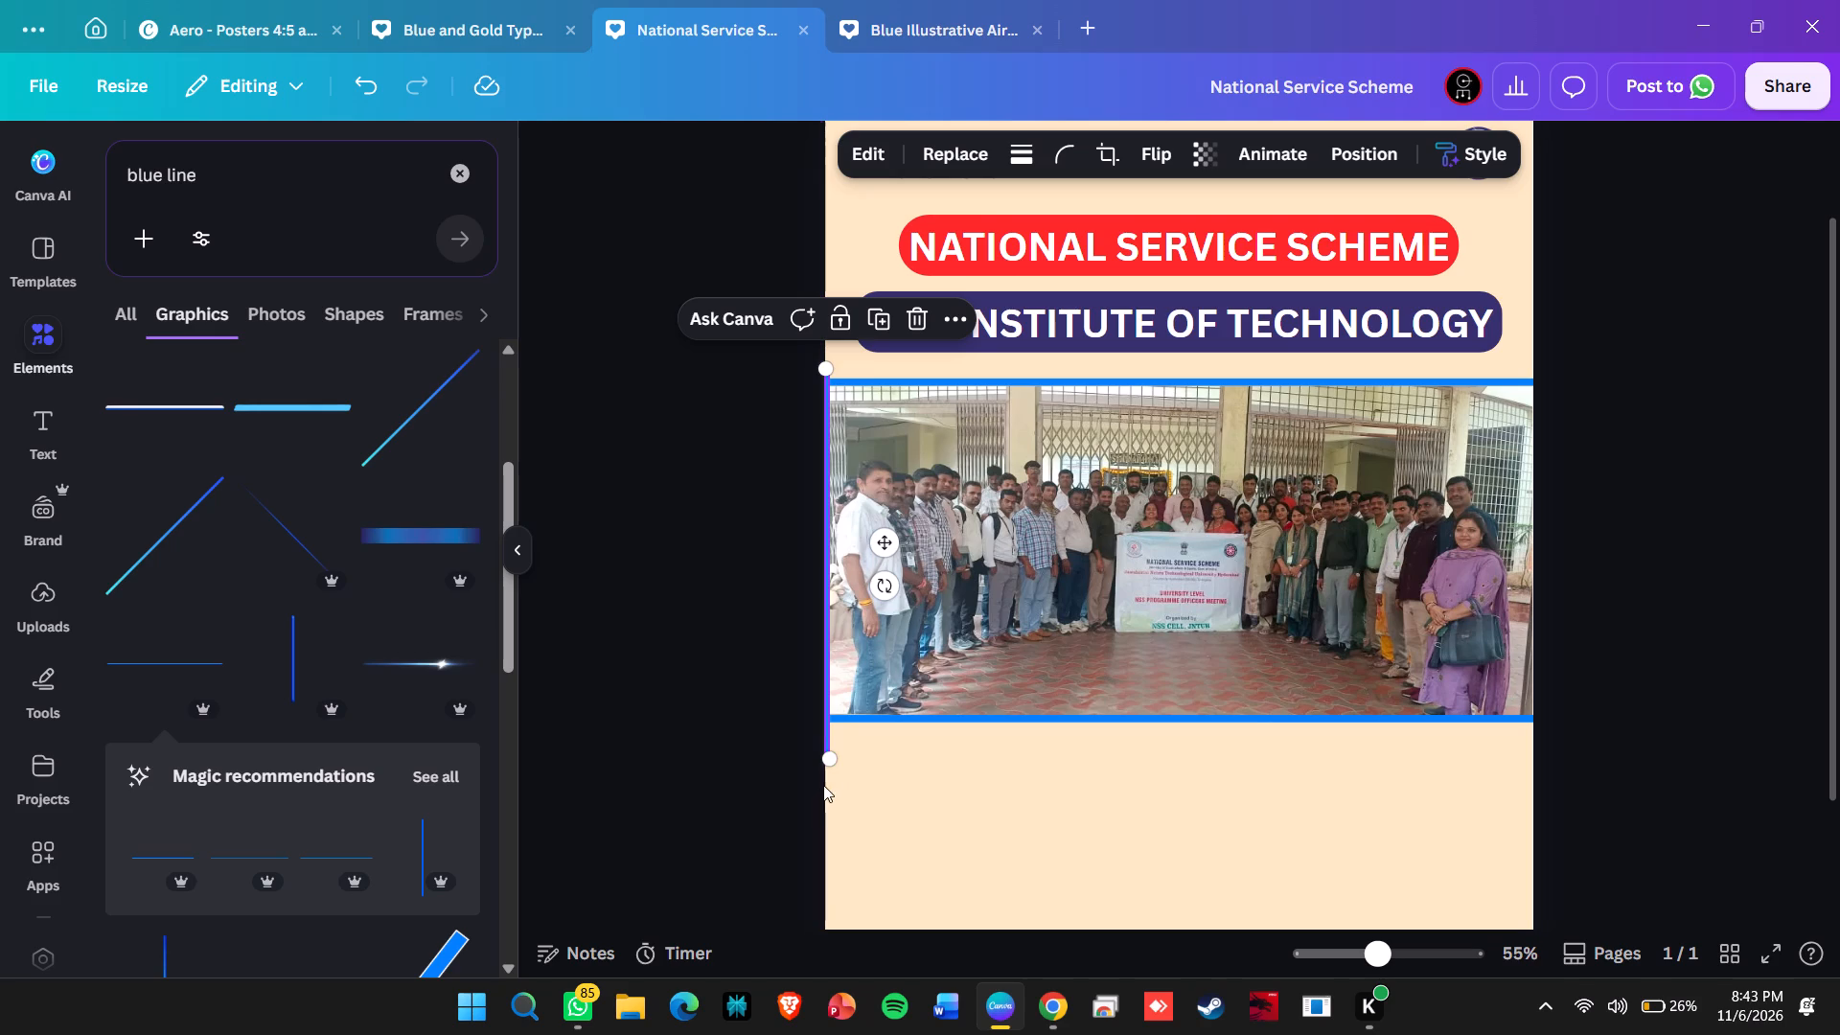
pyautogui.moveTo(831, 764); pyautogui.dragTo(822, 712)
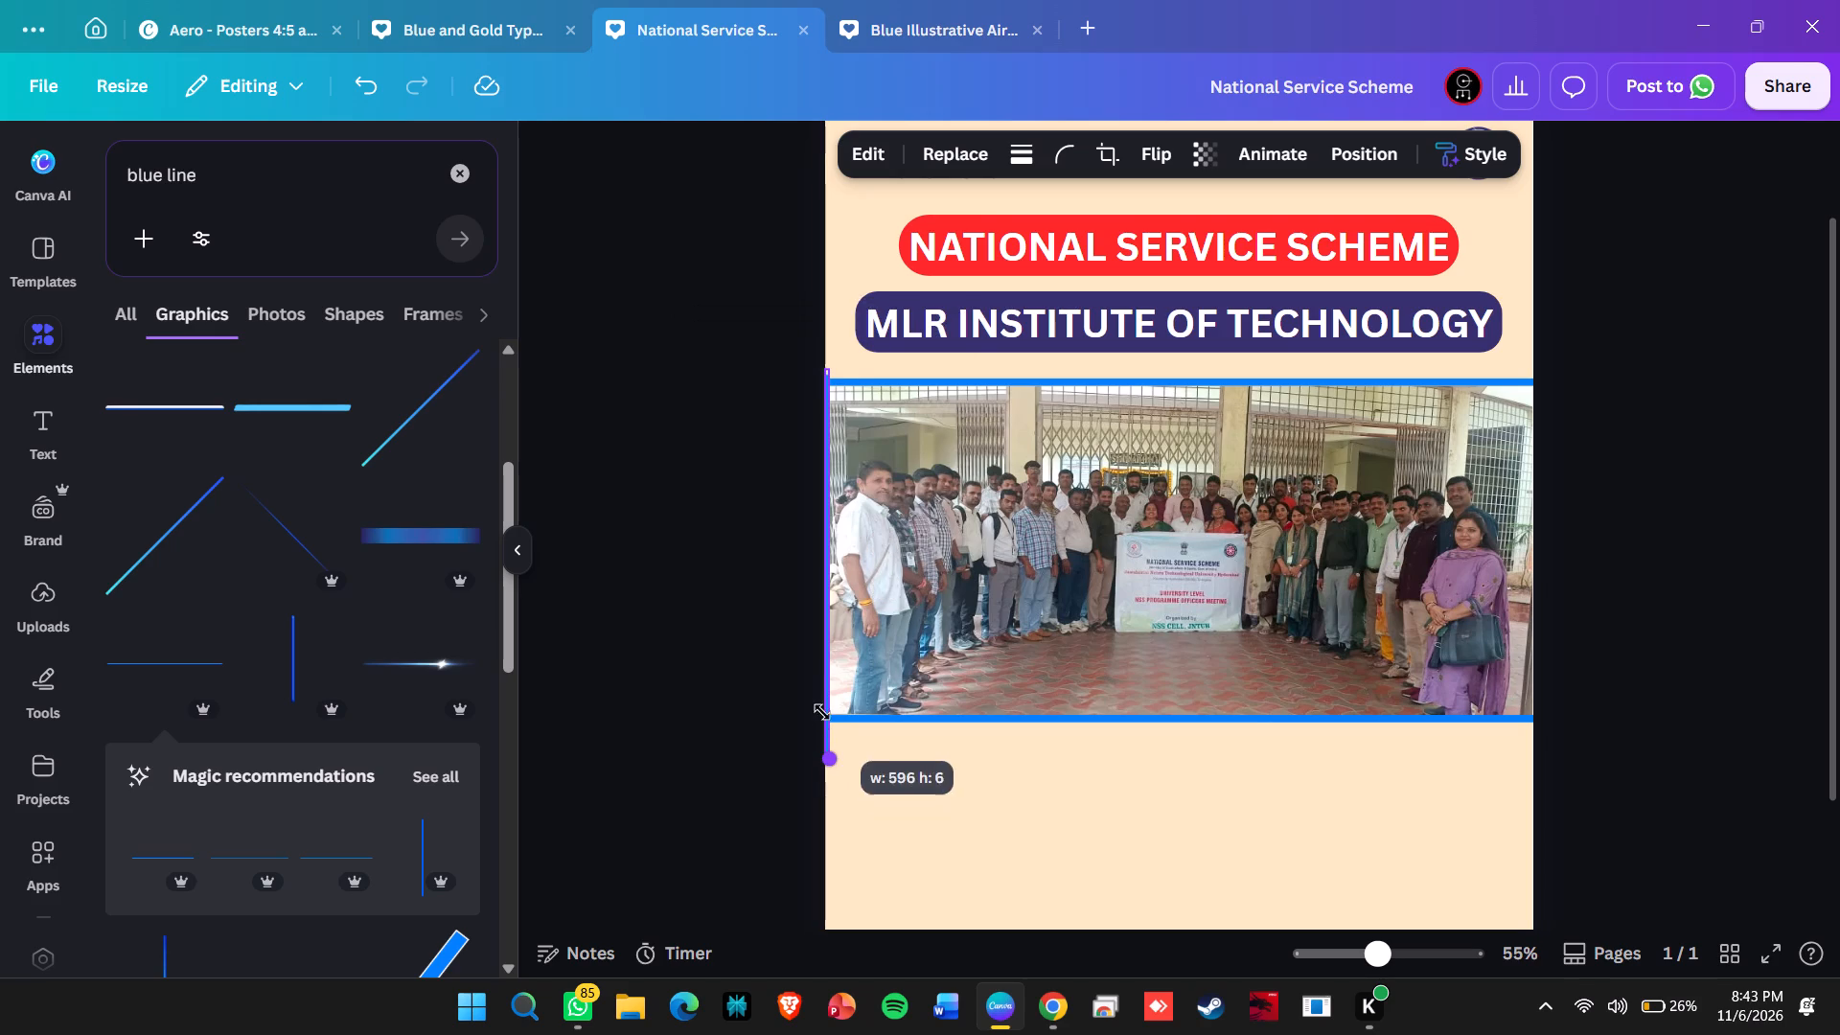
pyautogui.moveTo(822, 712); pyautogui.dragTo(821, 699)
pyautogui.moveTo(826, 364); pyautogui.dragTo(826, 435)
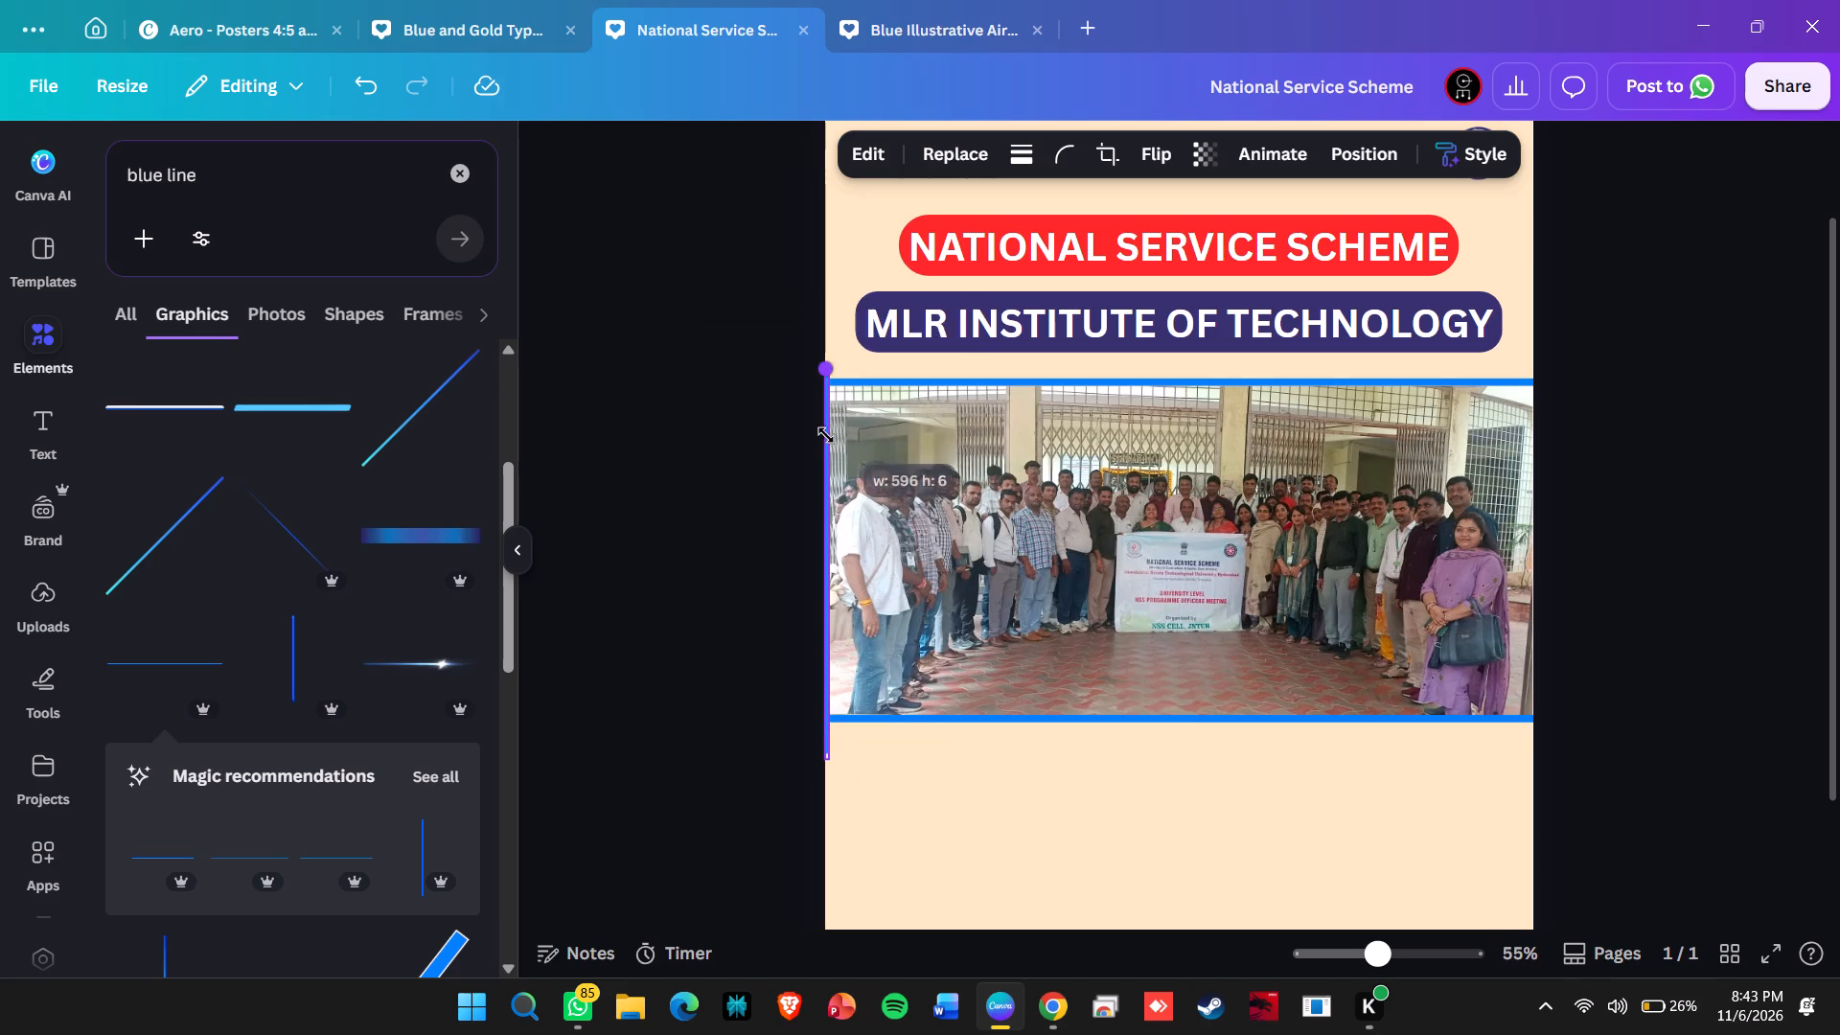
pyautogui.moveTo(826, 435); pyautogui.dragTo(831, 459)
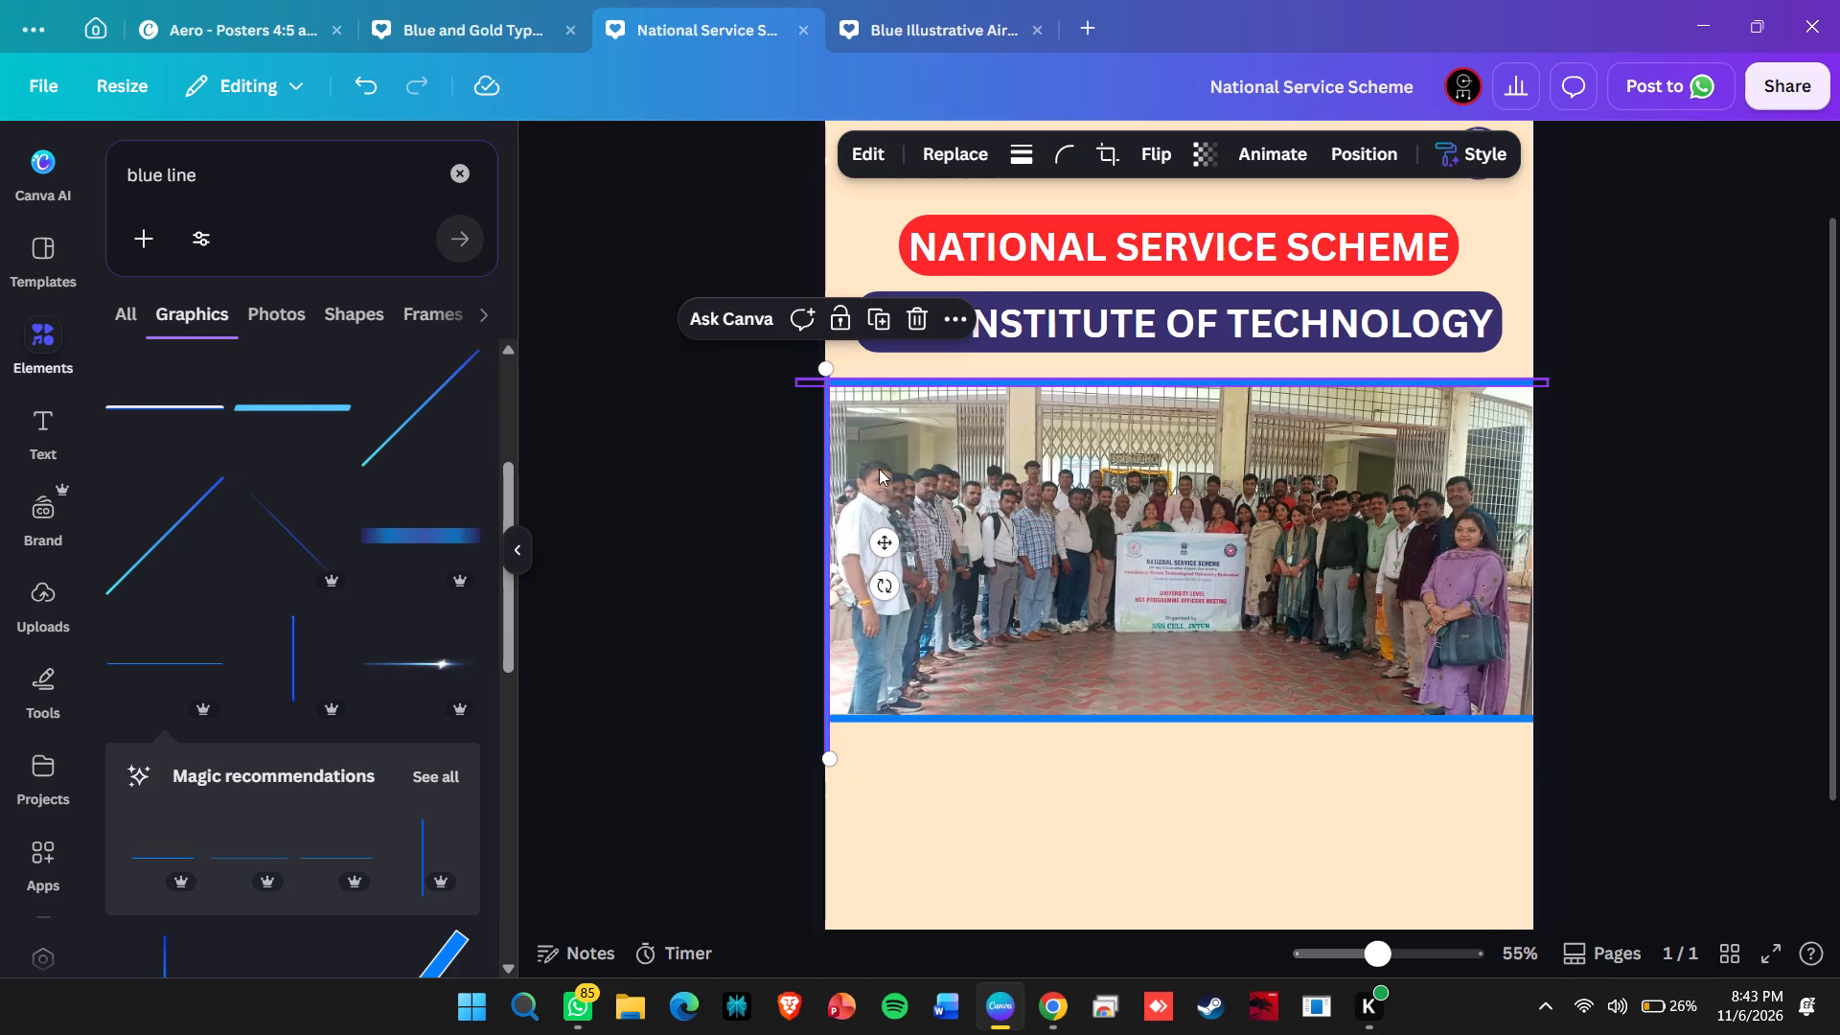
# Tilt the vertical blue line close to horizontal, shorten it to roughly the photo's height, and rotate it back to -90°.
pyautogui.moveTo(884, 590); pyautogui.dragTo(1043, 544)
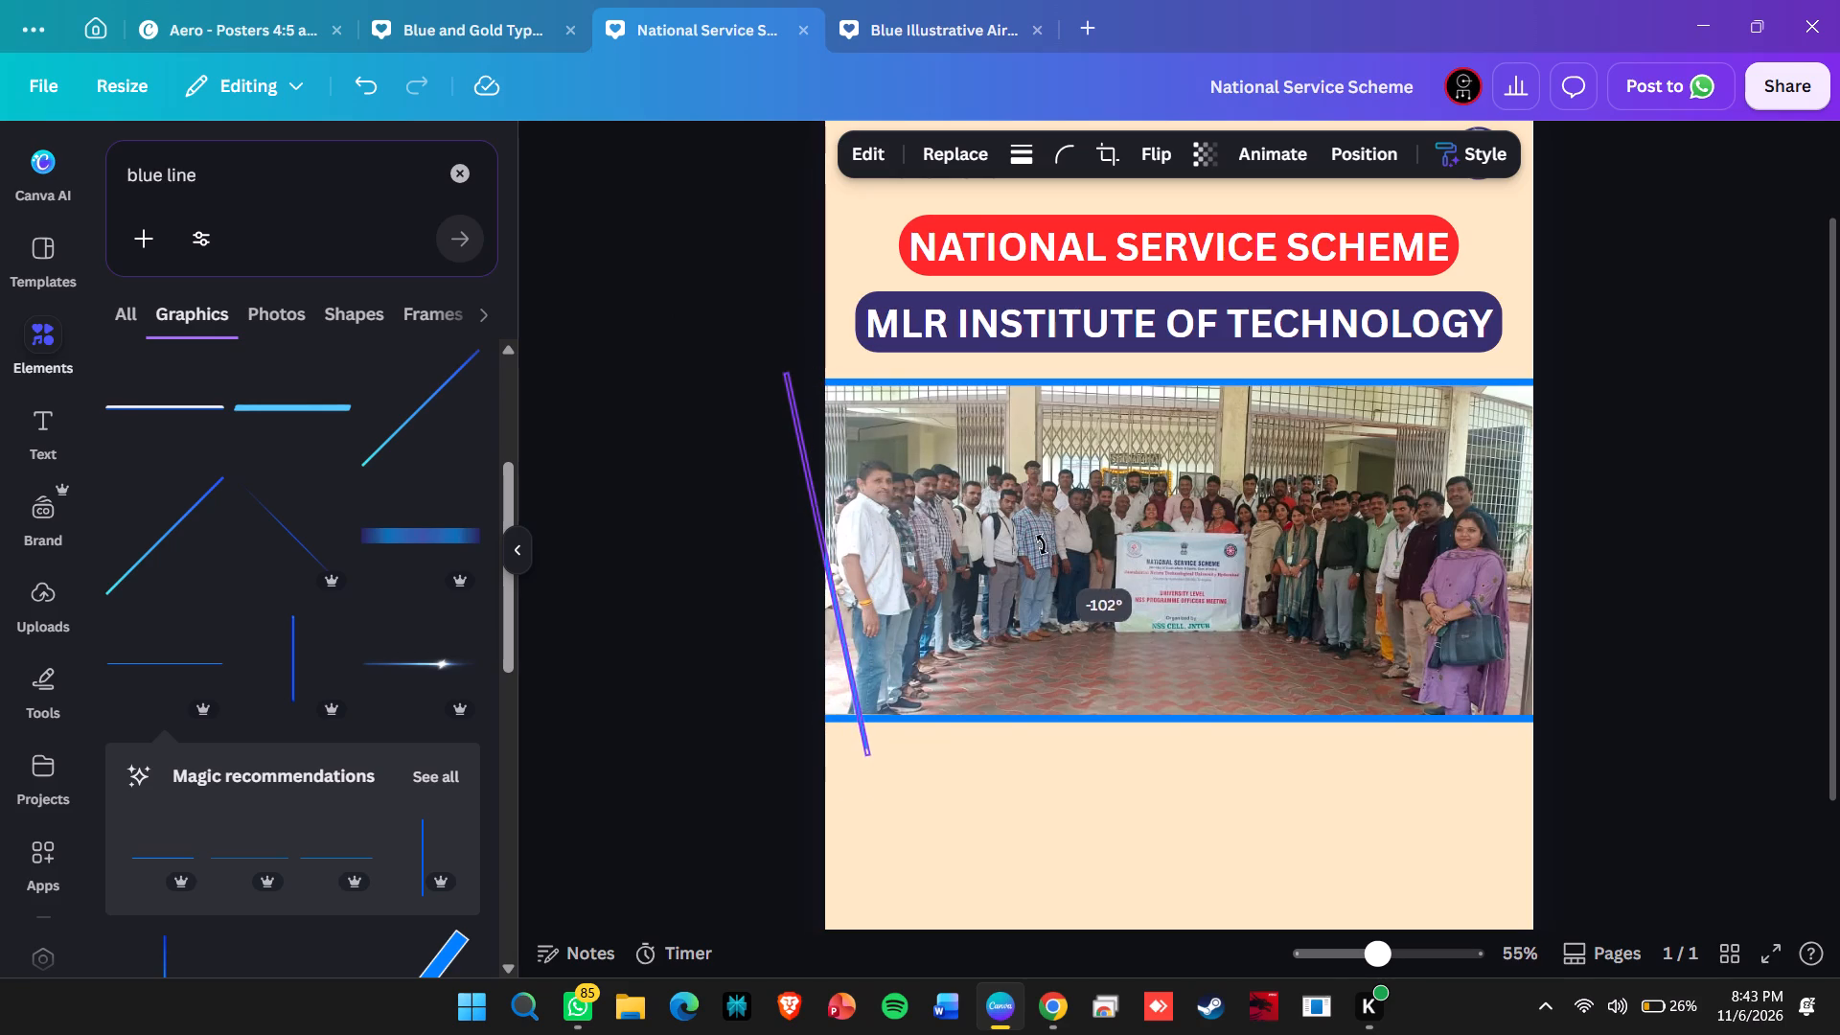
pyautogui.moveTo(1043, 544); pyautogui.dragTo(863, 360)
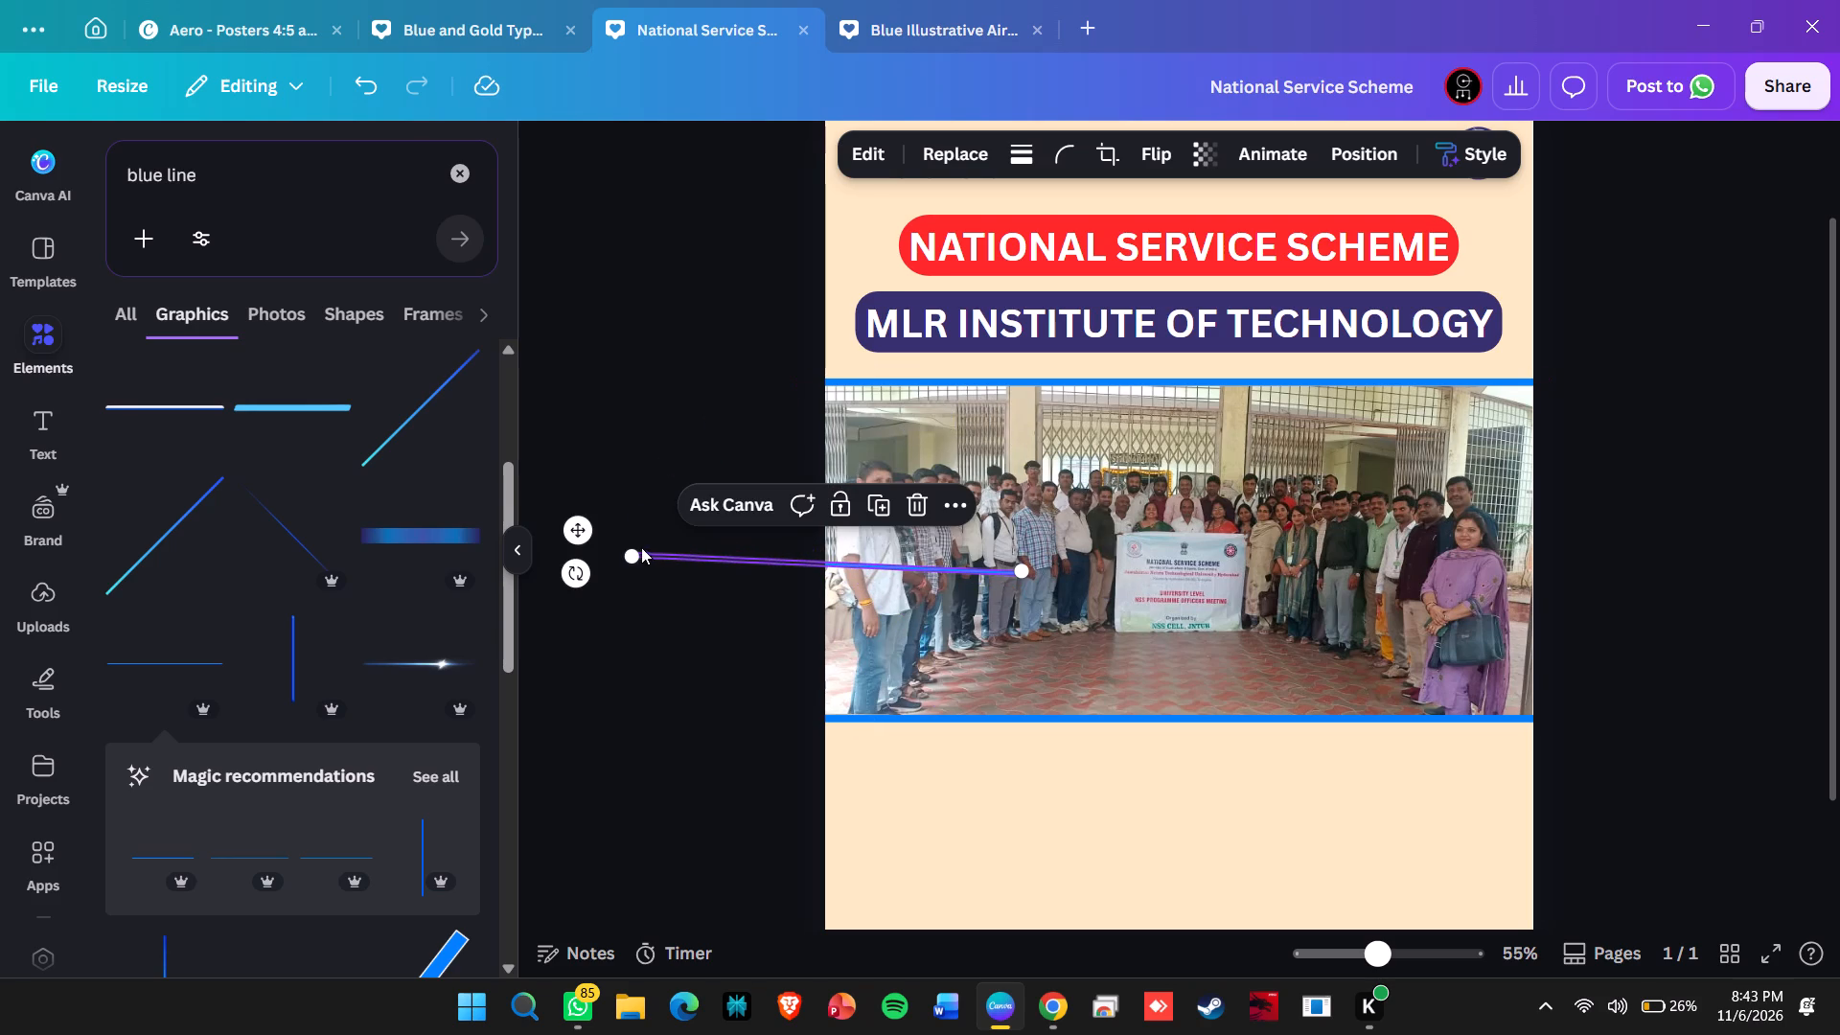
pyautogui.moveTo(638, 558); pyautogui.dragTo(724, 561)
pyautogui.moveTo(890, 631); pyautogui.dragTo(779, 739)
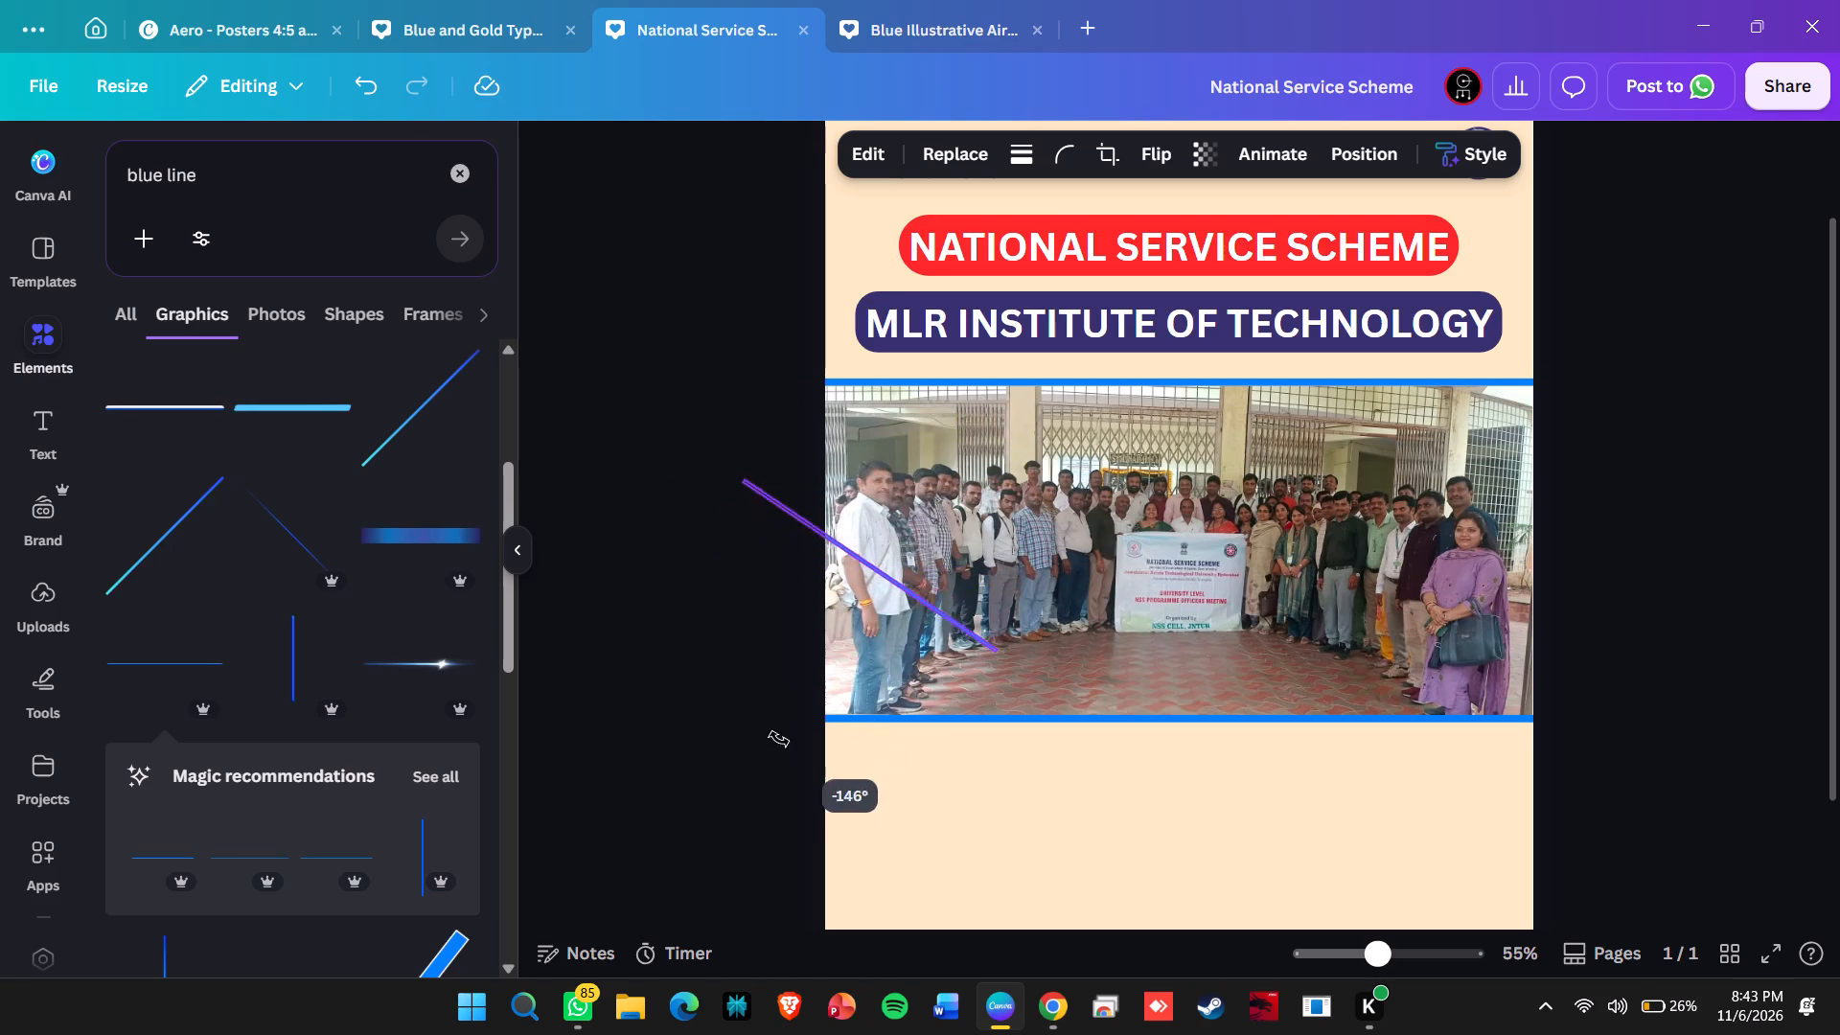
pyautogui.moveTo(779, 739); pyautogui.dragTo(445, 587)
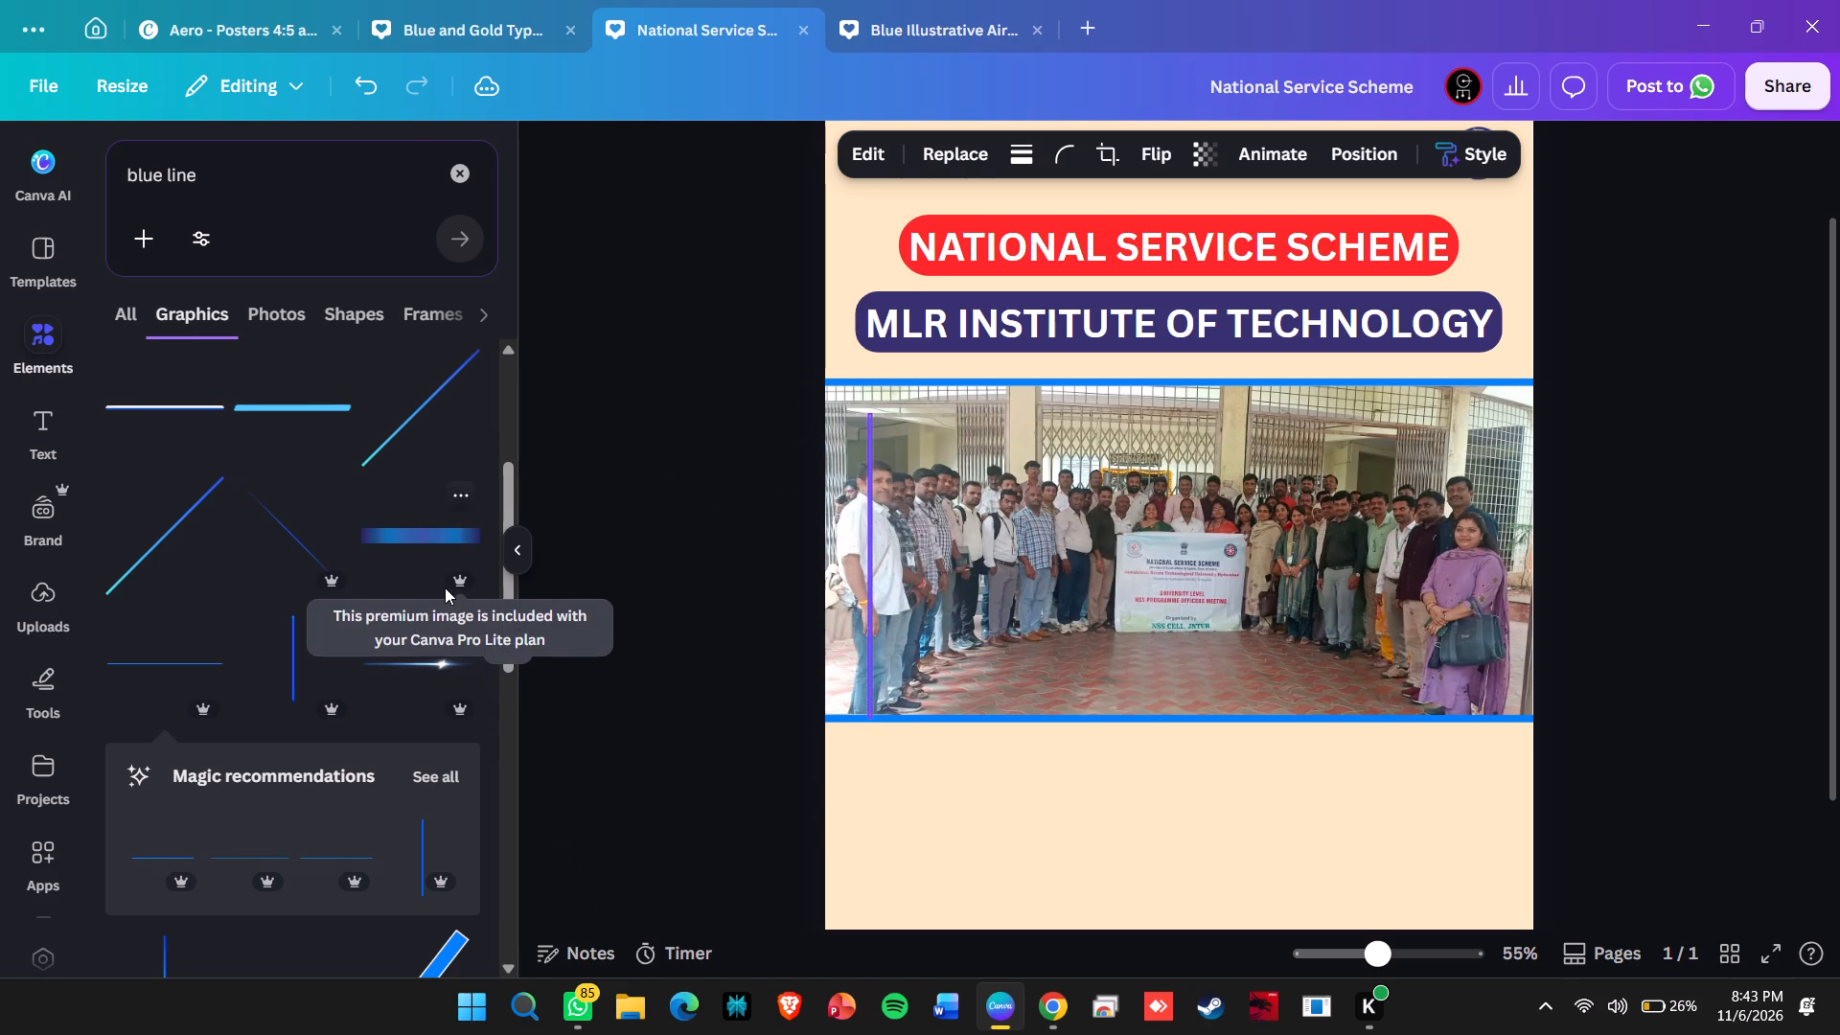
pyautogui.moveTo(445, 587); pyautogui.dragTo(920, 638)
pyautogui.click(920, 638)
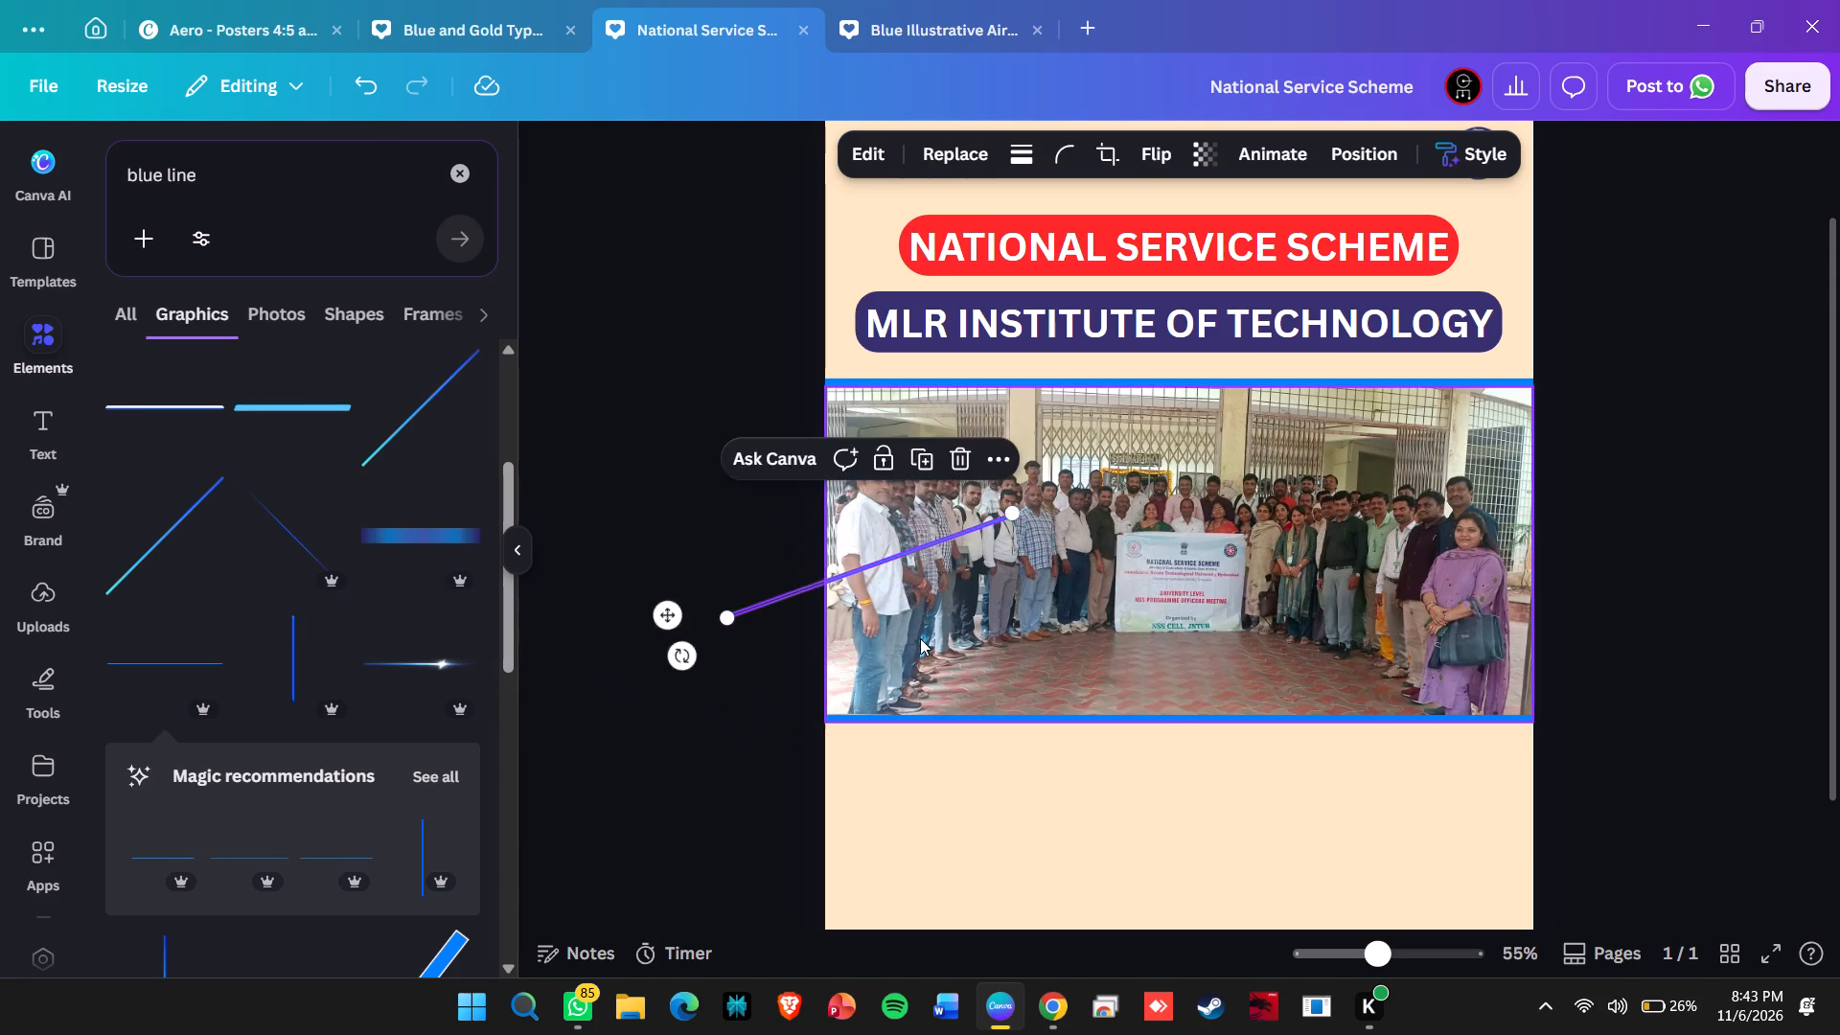
pyautogui.click(861, 567)
pyautogui.moveTo(725, 624); pyautogui.dragTo(717, 645)
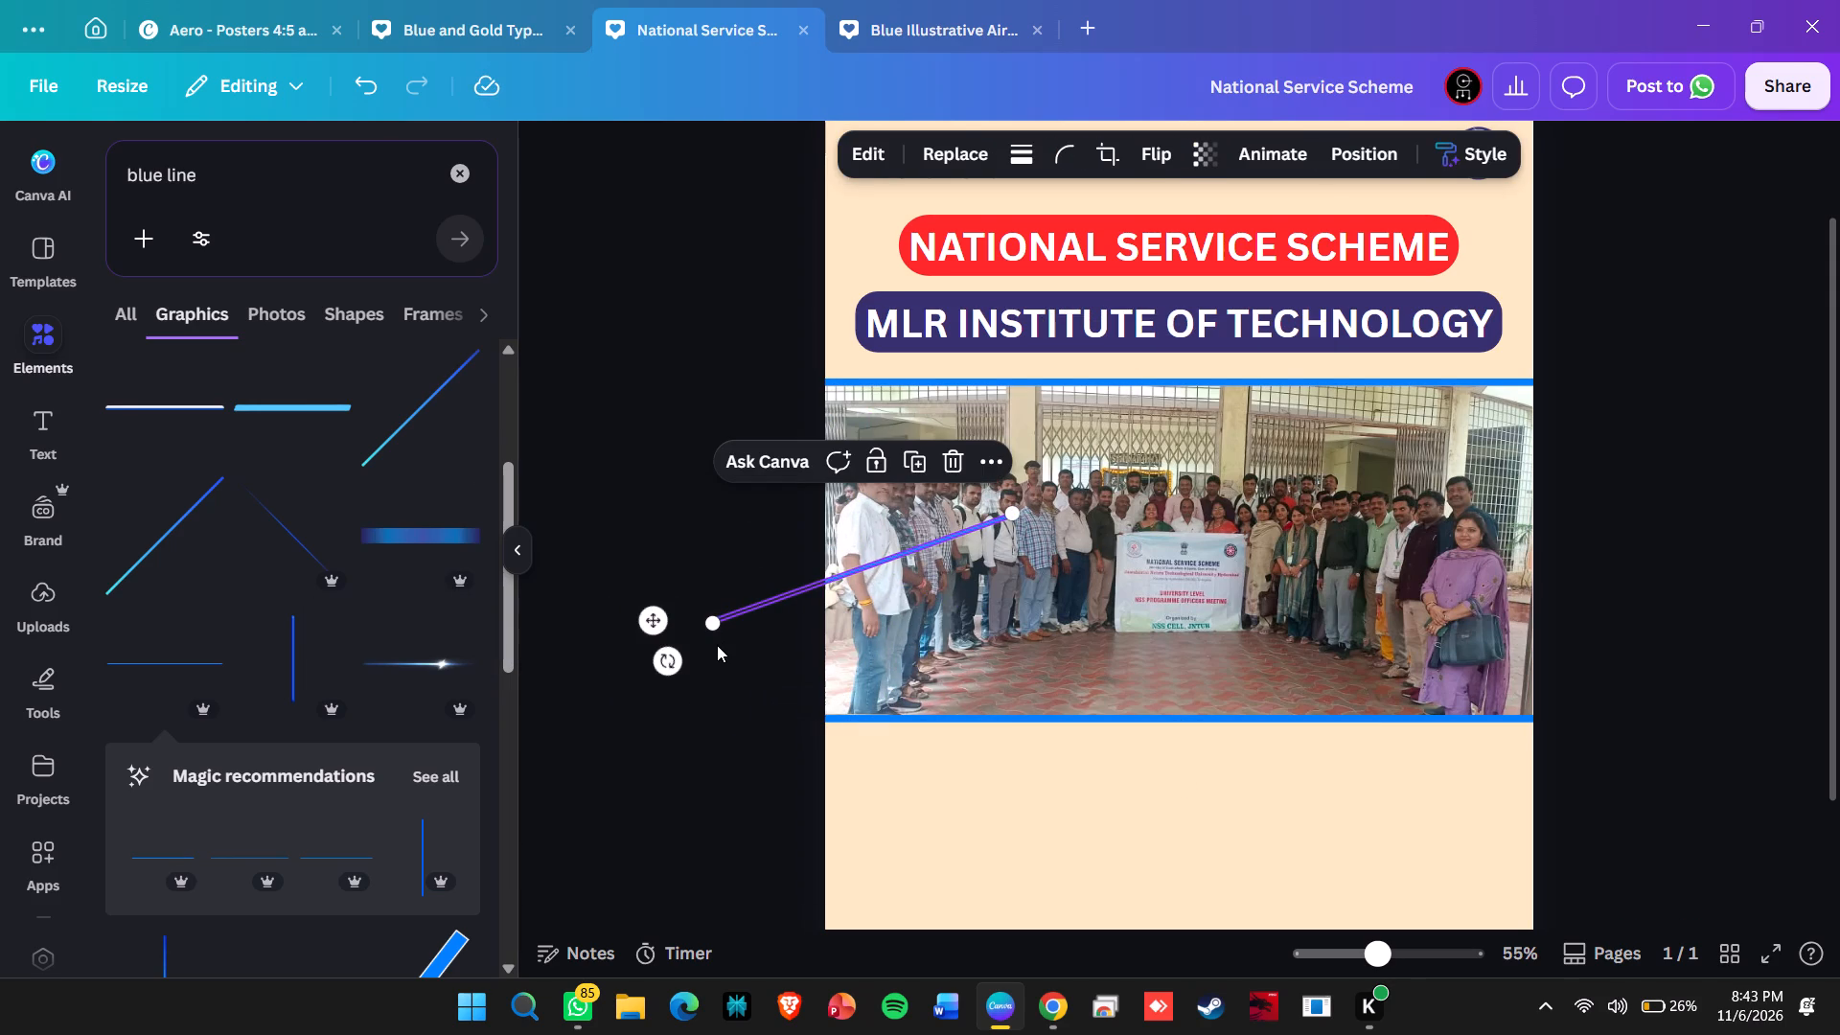
pyautogui.moveTo(663, 664); pyautogui.dragTo(629, 611)
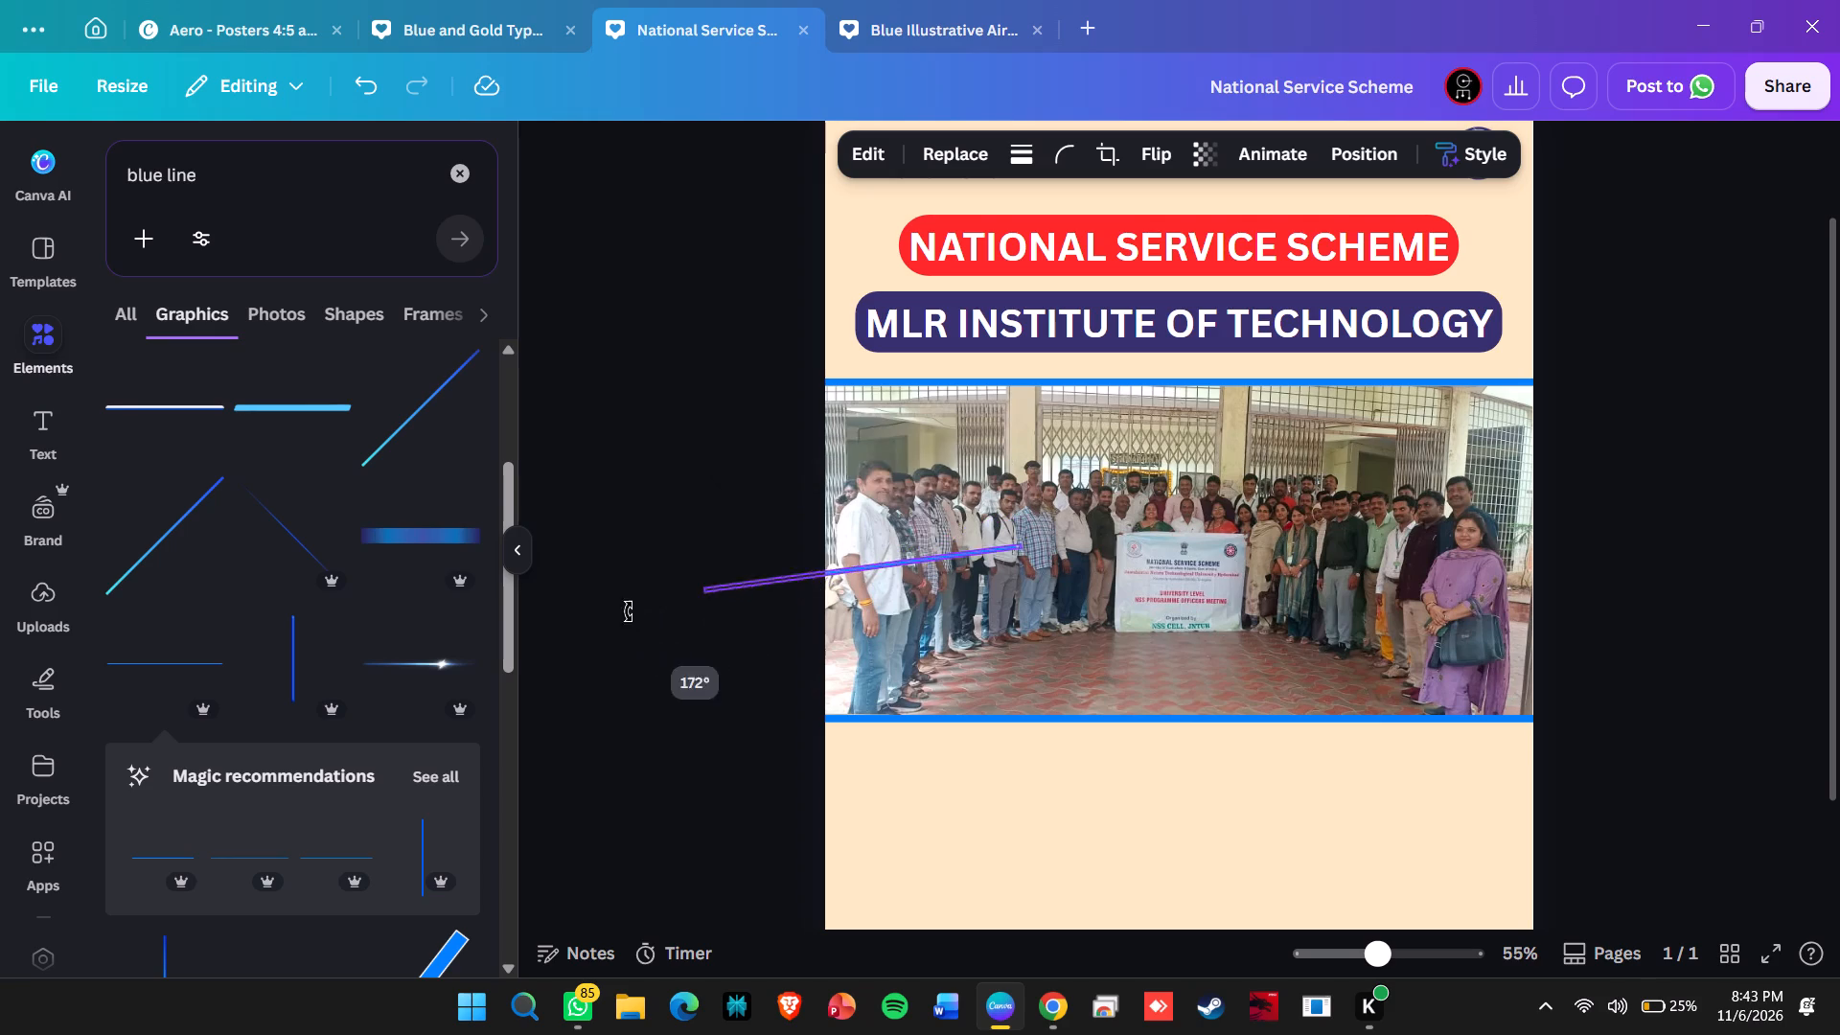
pyautogui.moveTo(629, 611); pyautogui.dragTo(841, 58)
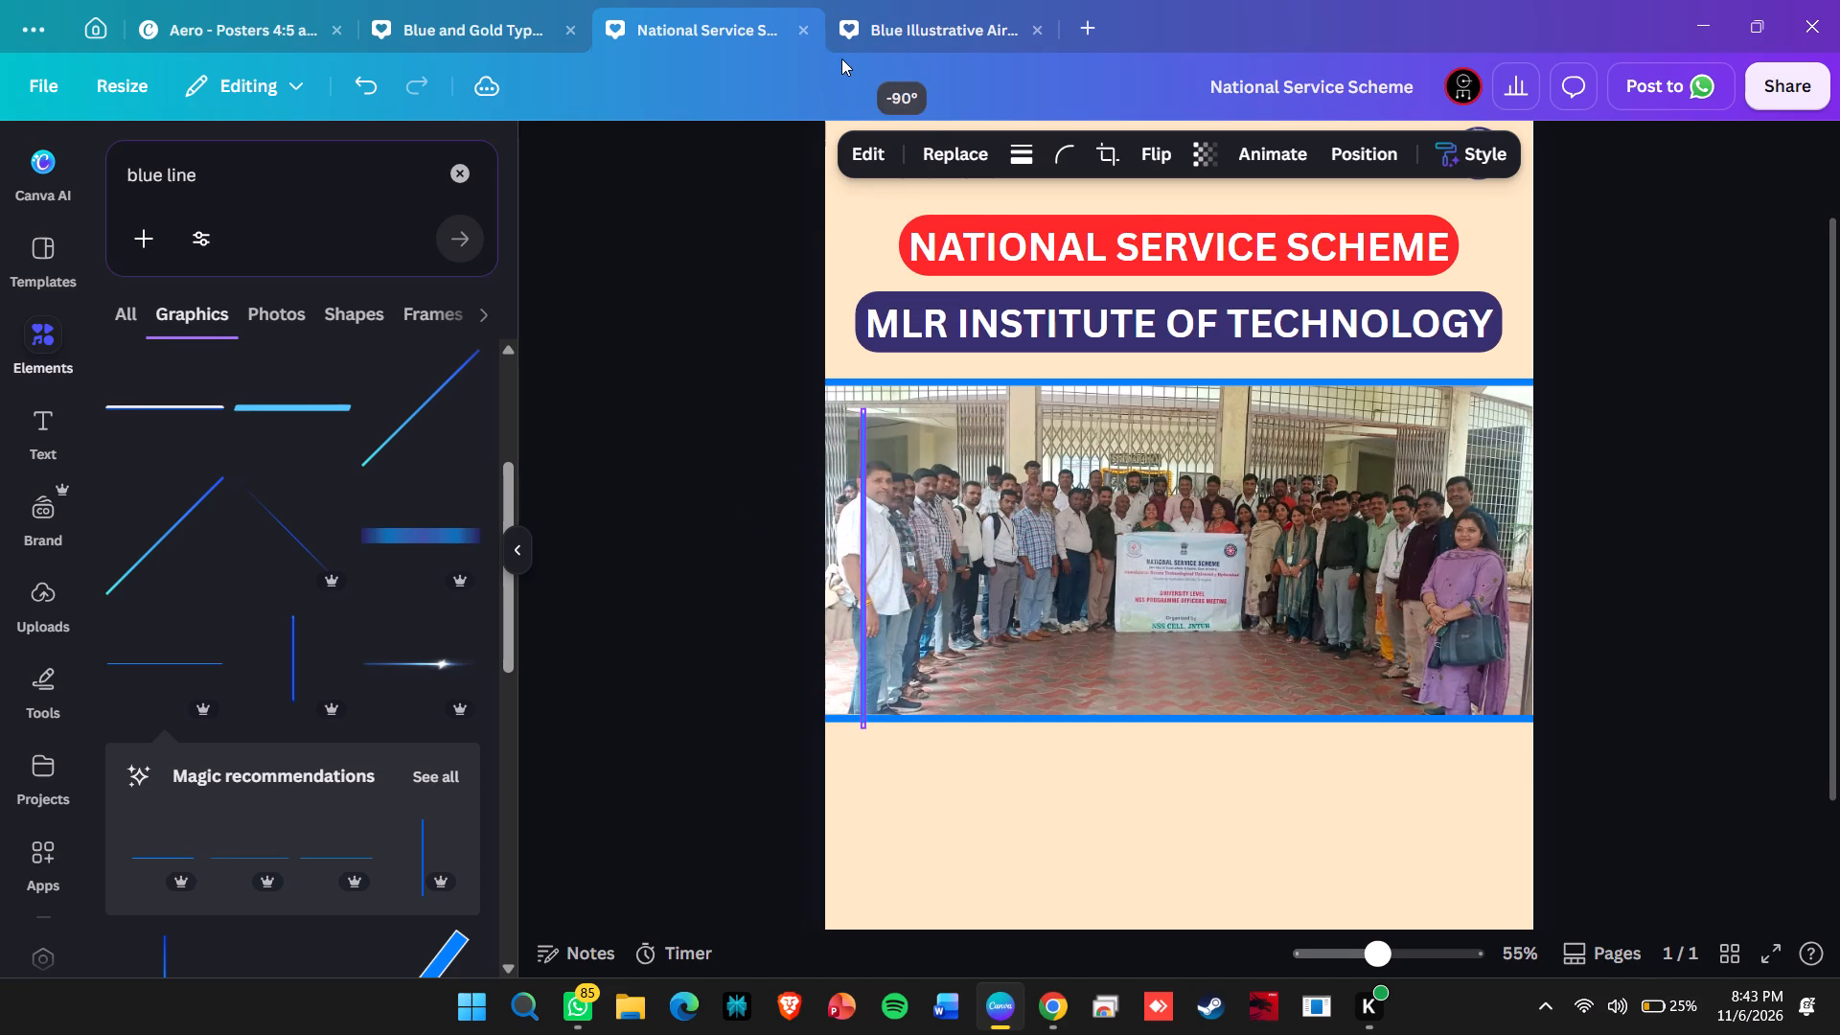
pyautogui.moveTo(841, 58); pyautogui.dragTo(847, 69)
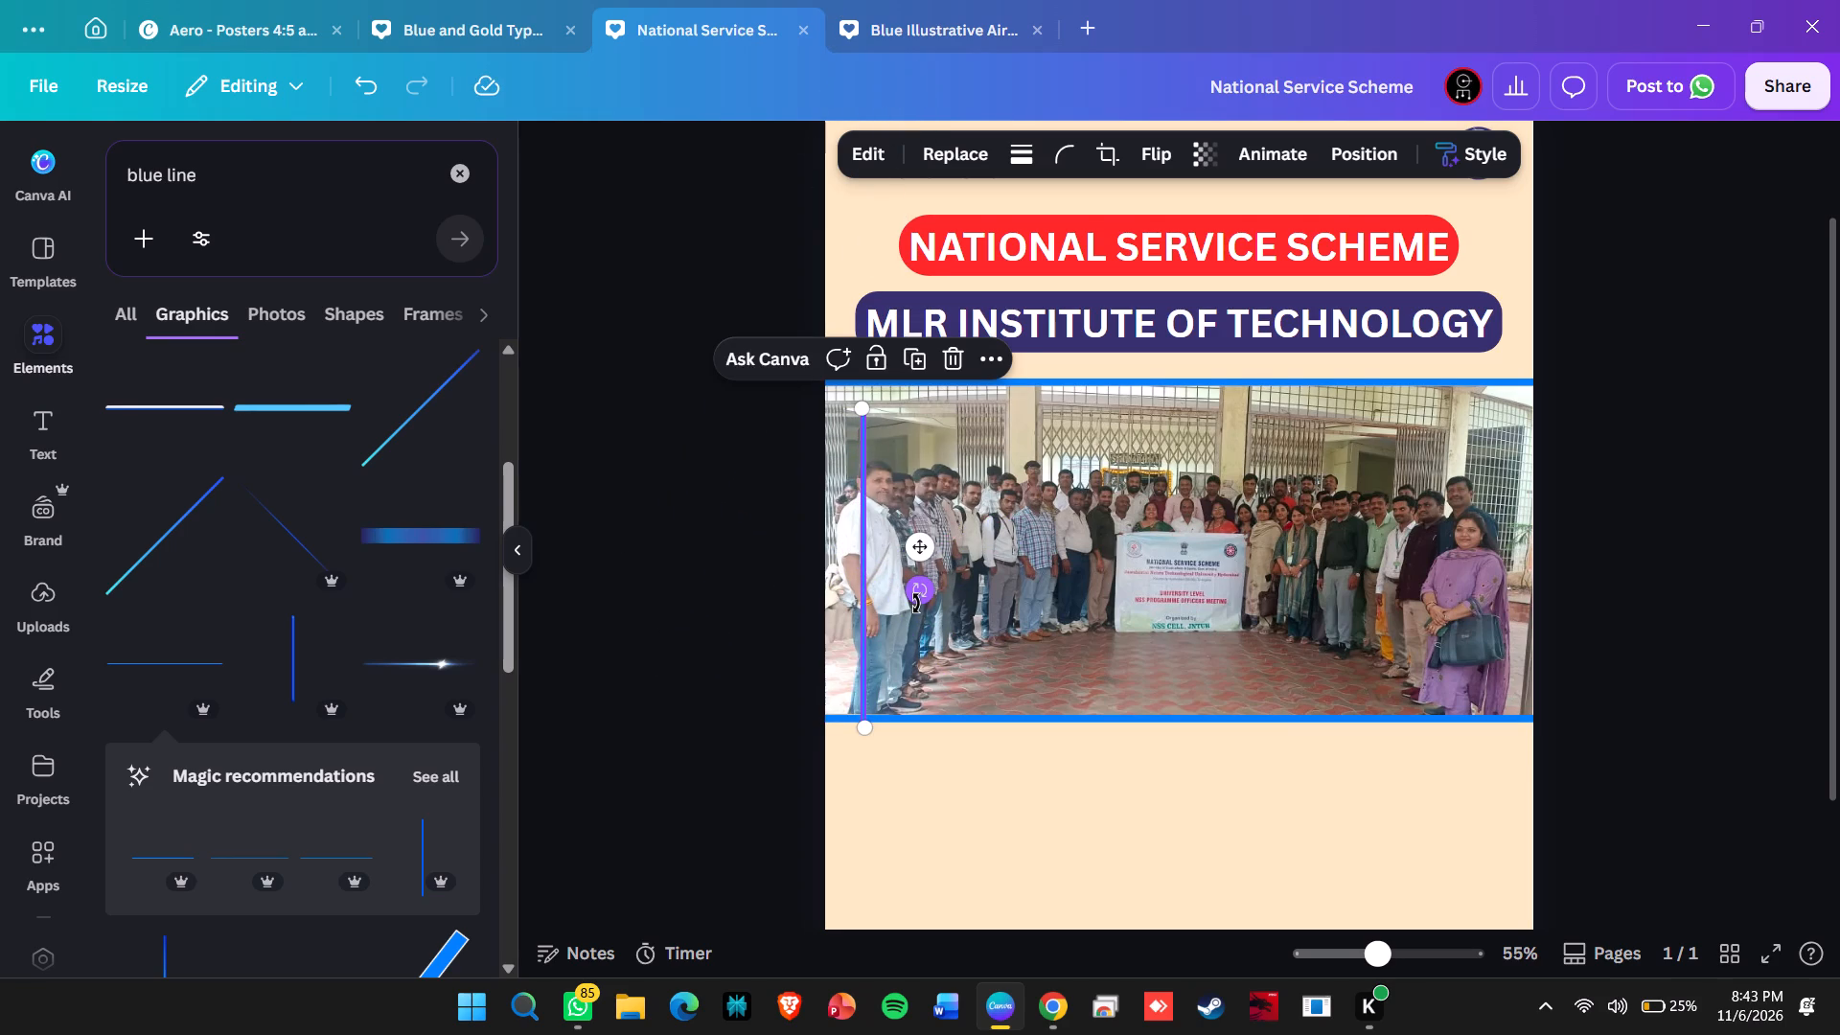
pyautogui.moveTo(916, 604); pyautogui.dragTo(948, 588)
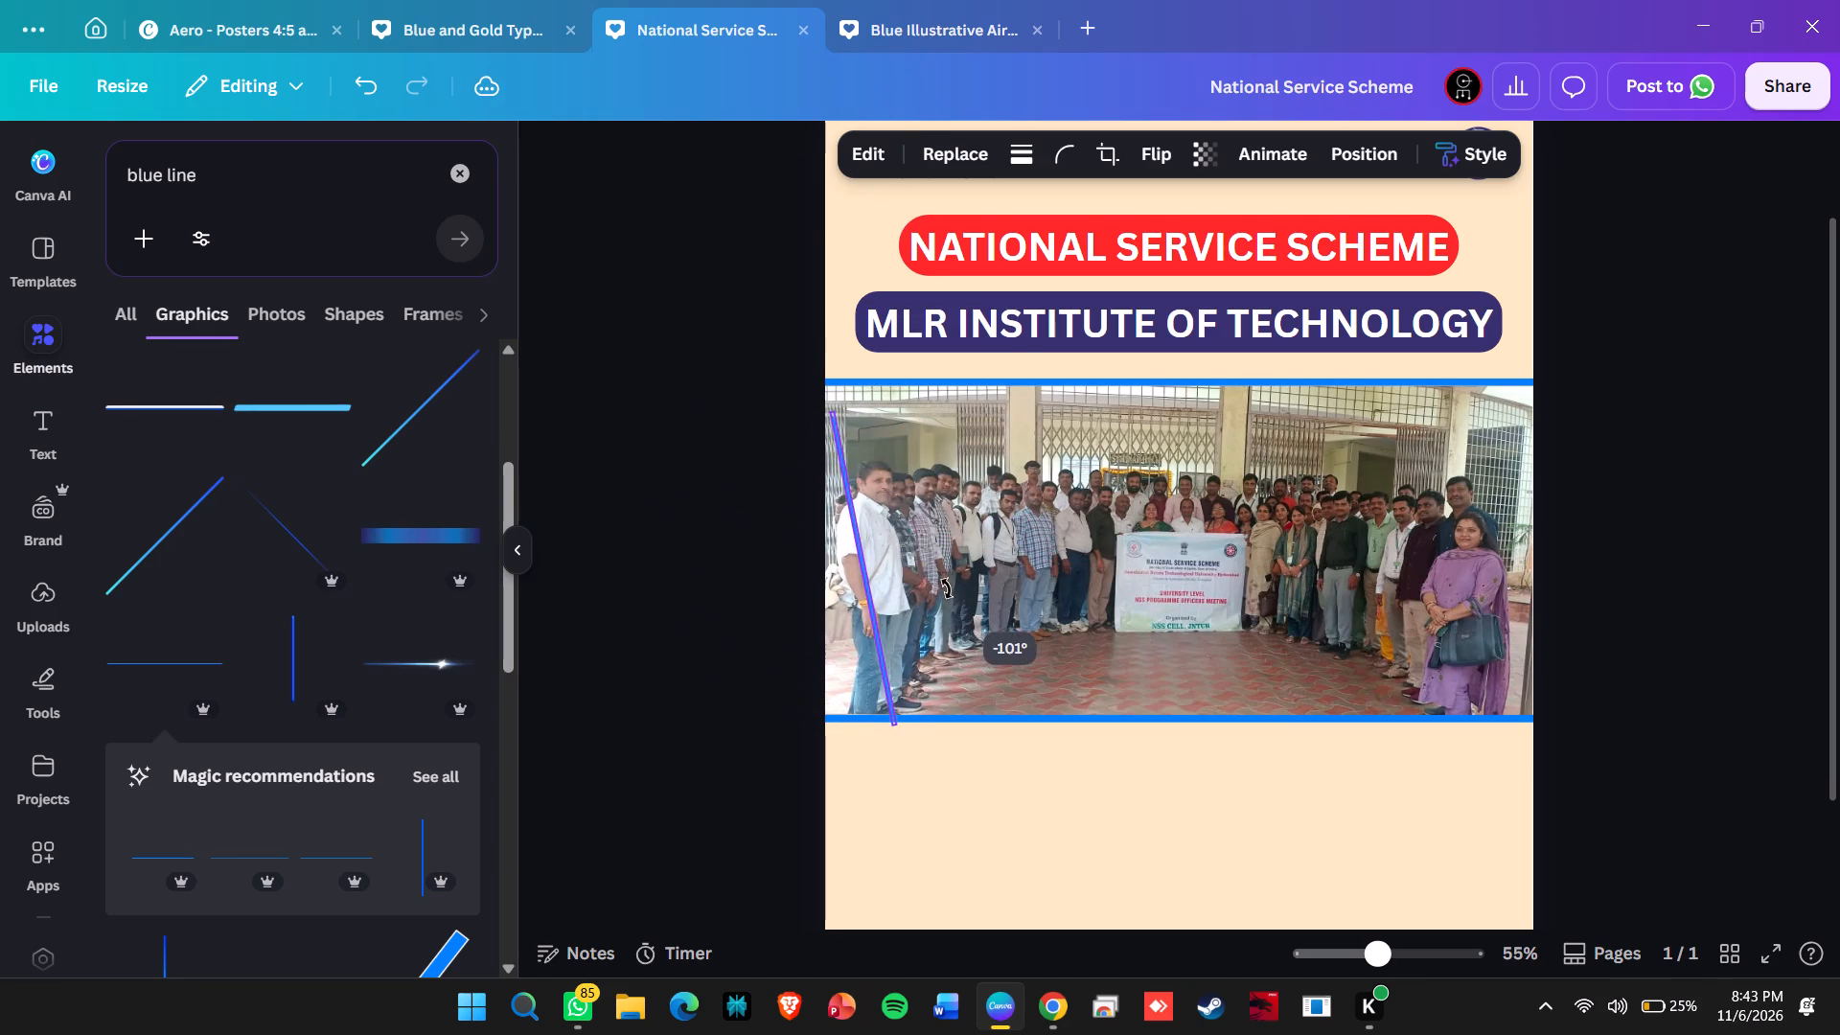
pyautogui.moveTo(948, 588); pyautogui.dragTo(936, 599)
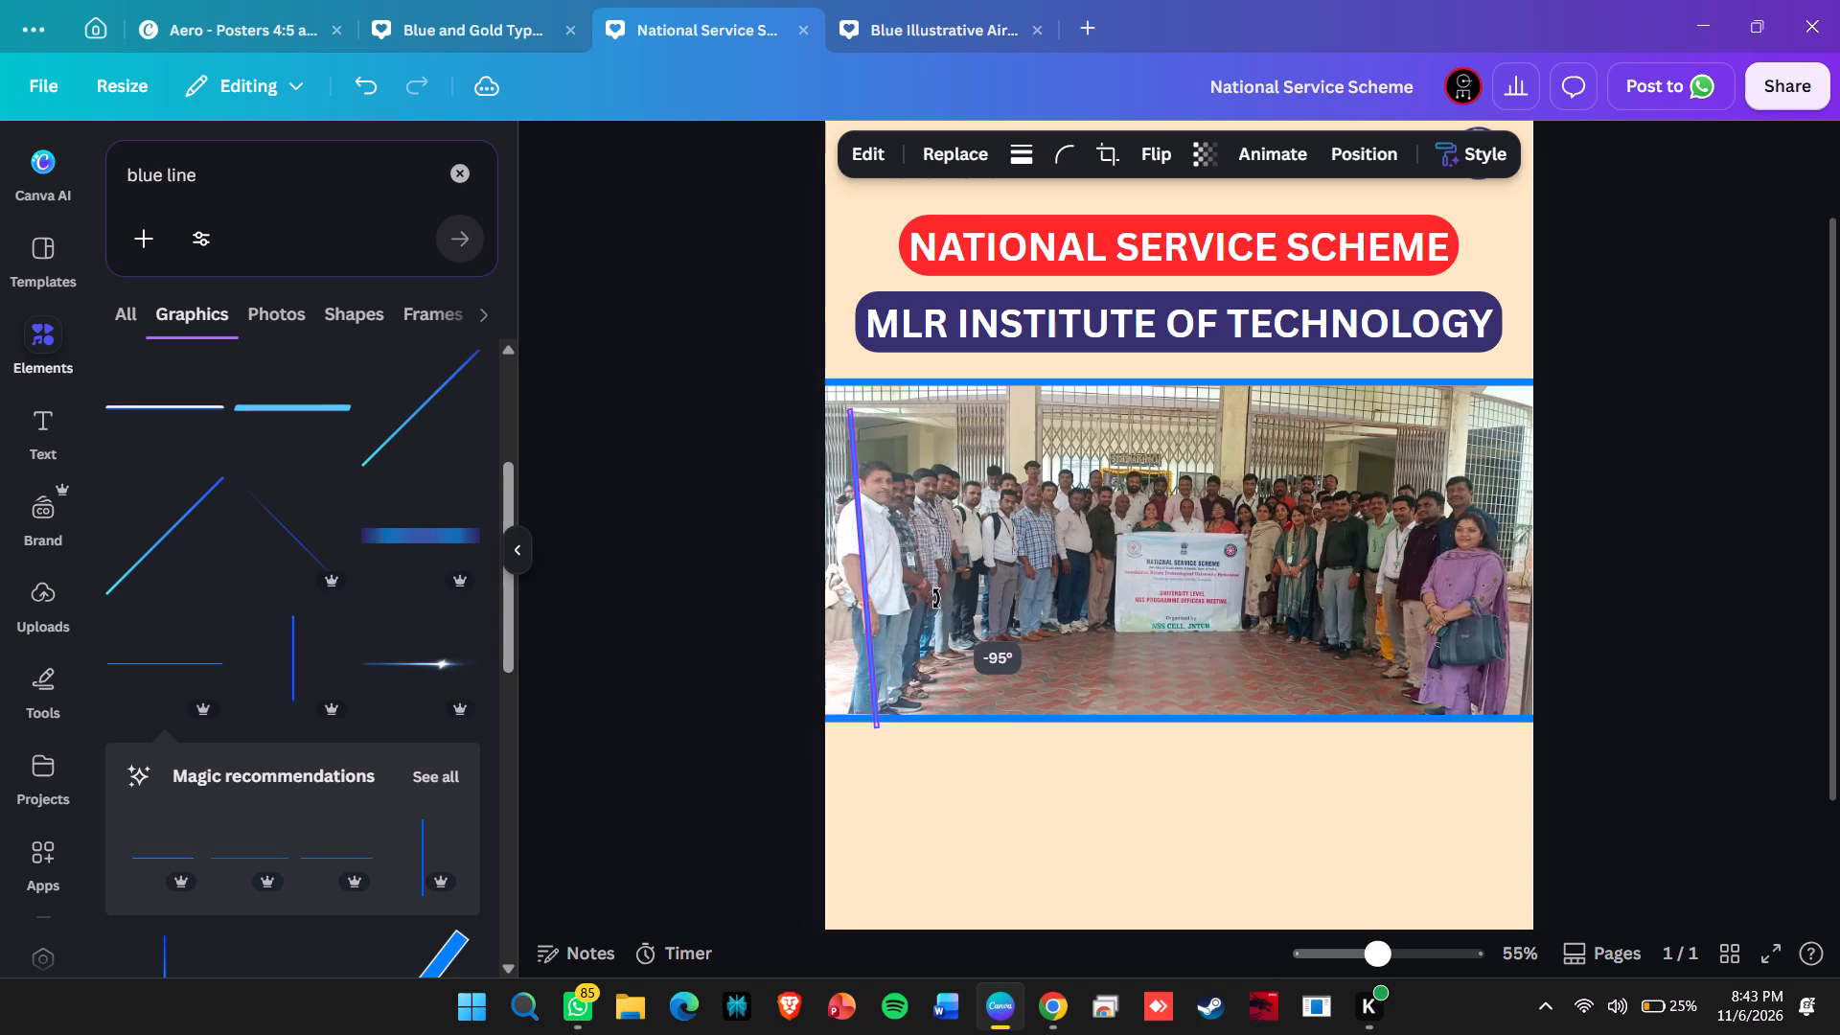
pyautogui.moveTo(936, 599); pyautogui.dragTo(937, 603)
# Place the vertical blue line along the group photo's left edge and extend its lower end to a width of about 524.
pyautogui.moveTo(914, 547); pyautogui.dragTo(886, 517)
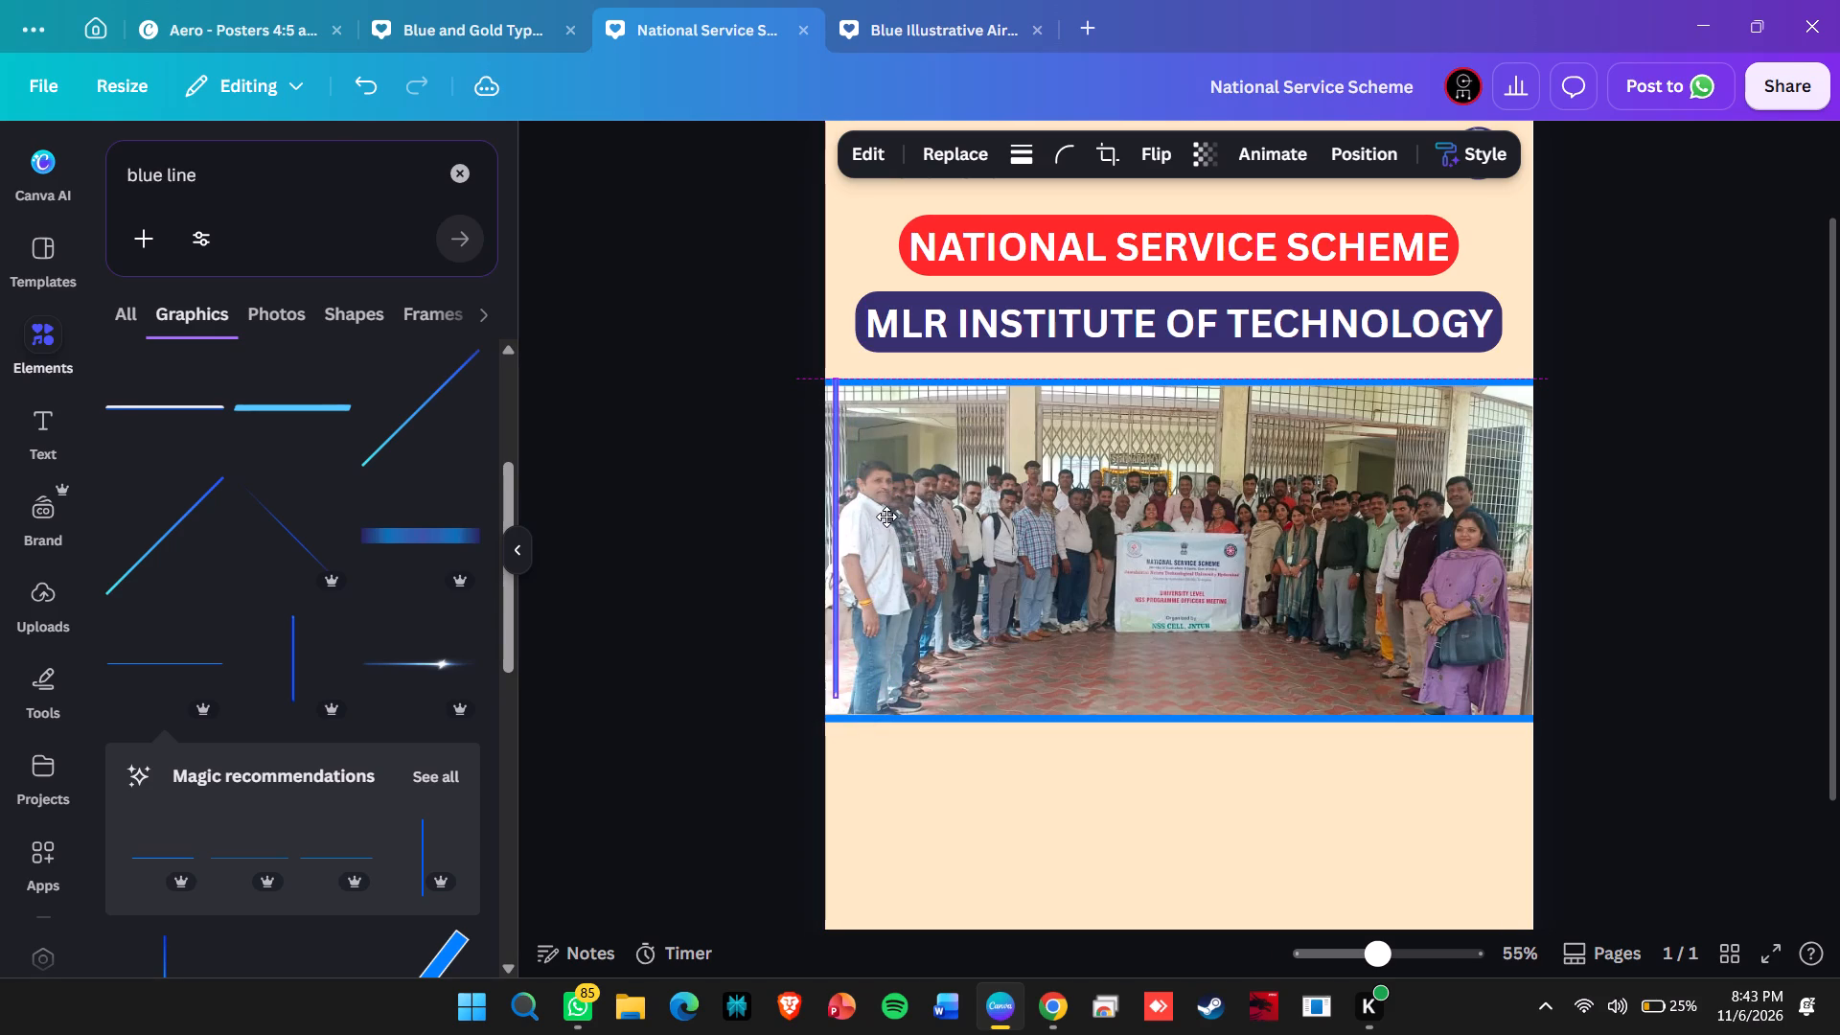
pyautogui.moveTo(886, 517); pyautogui.dragTo(884, 517)
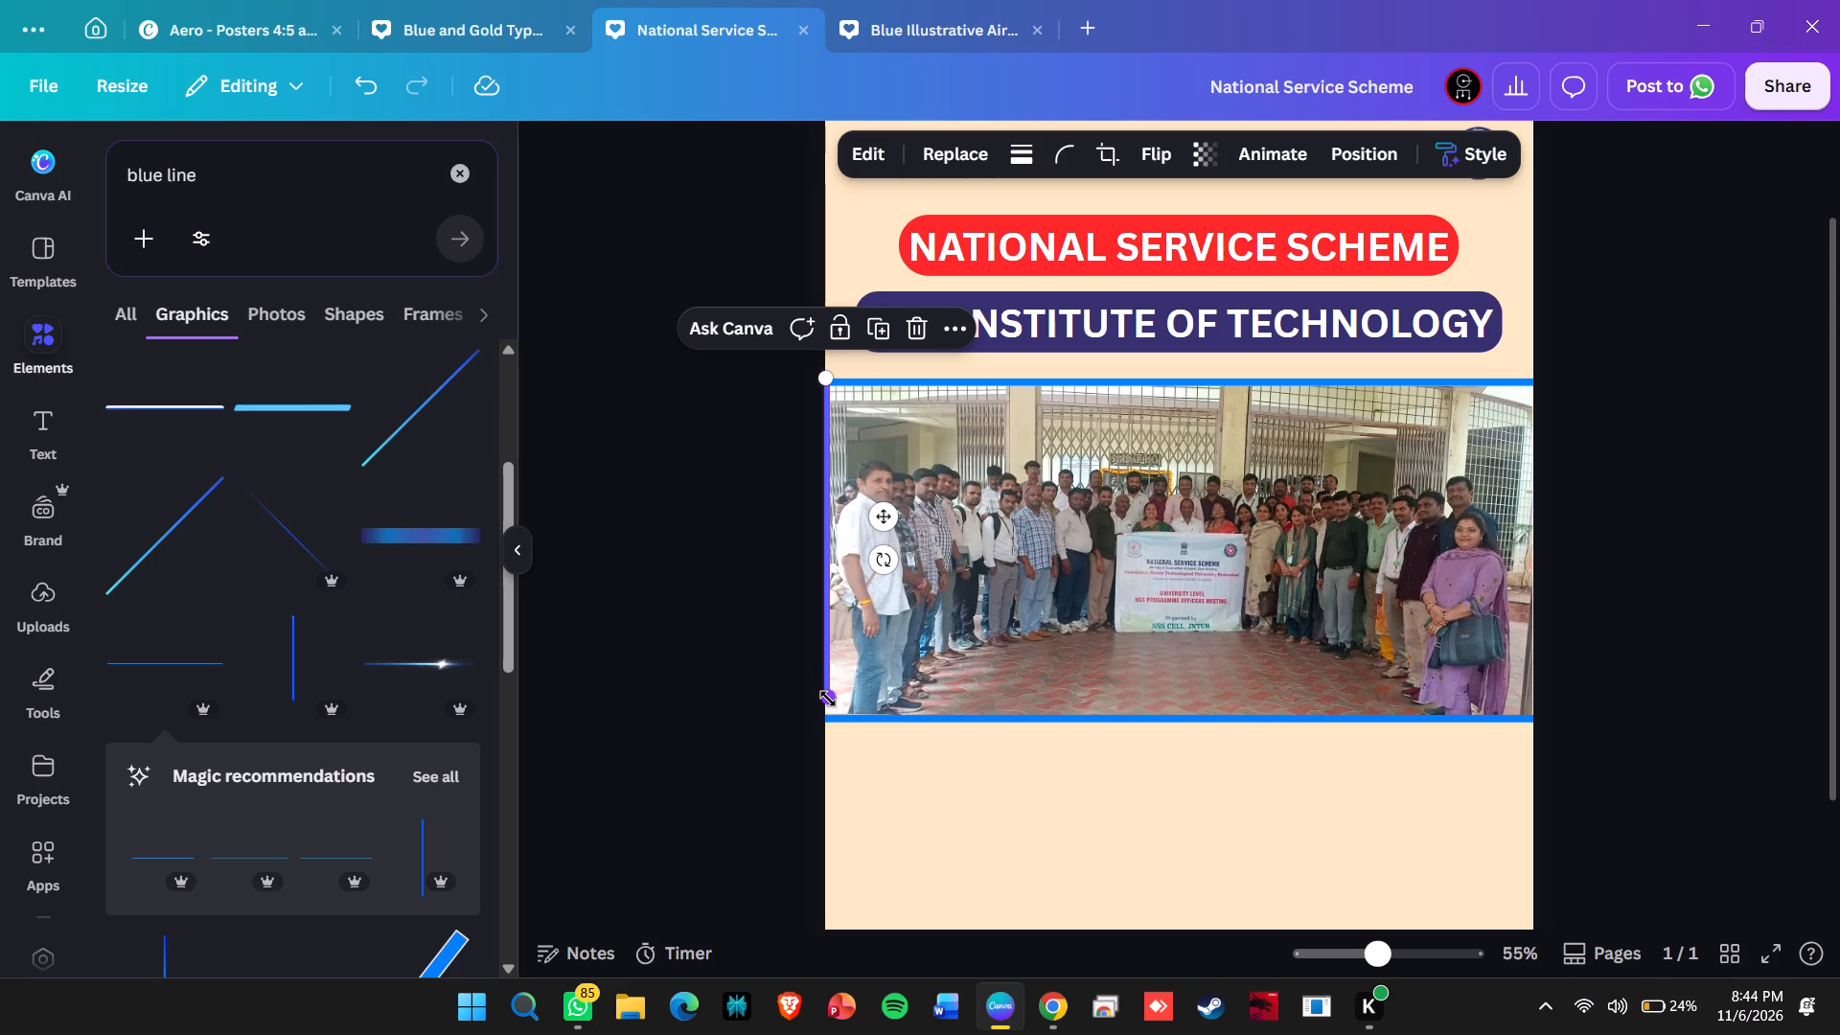
pyautogui.moveTo(828, 699); pyautogui.dragTo(839, 718)
pyautogui.click(705, 714)
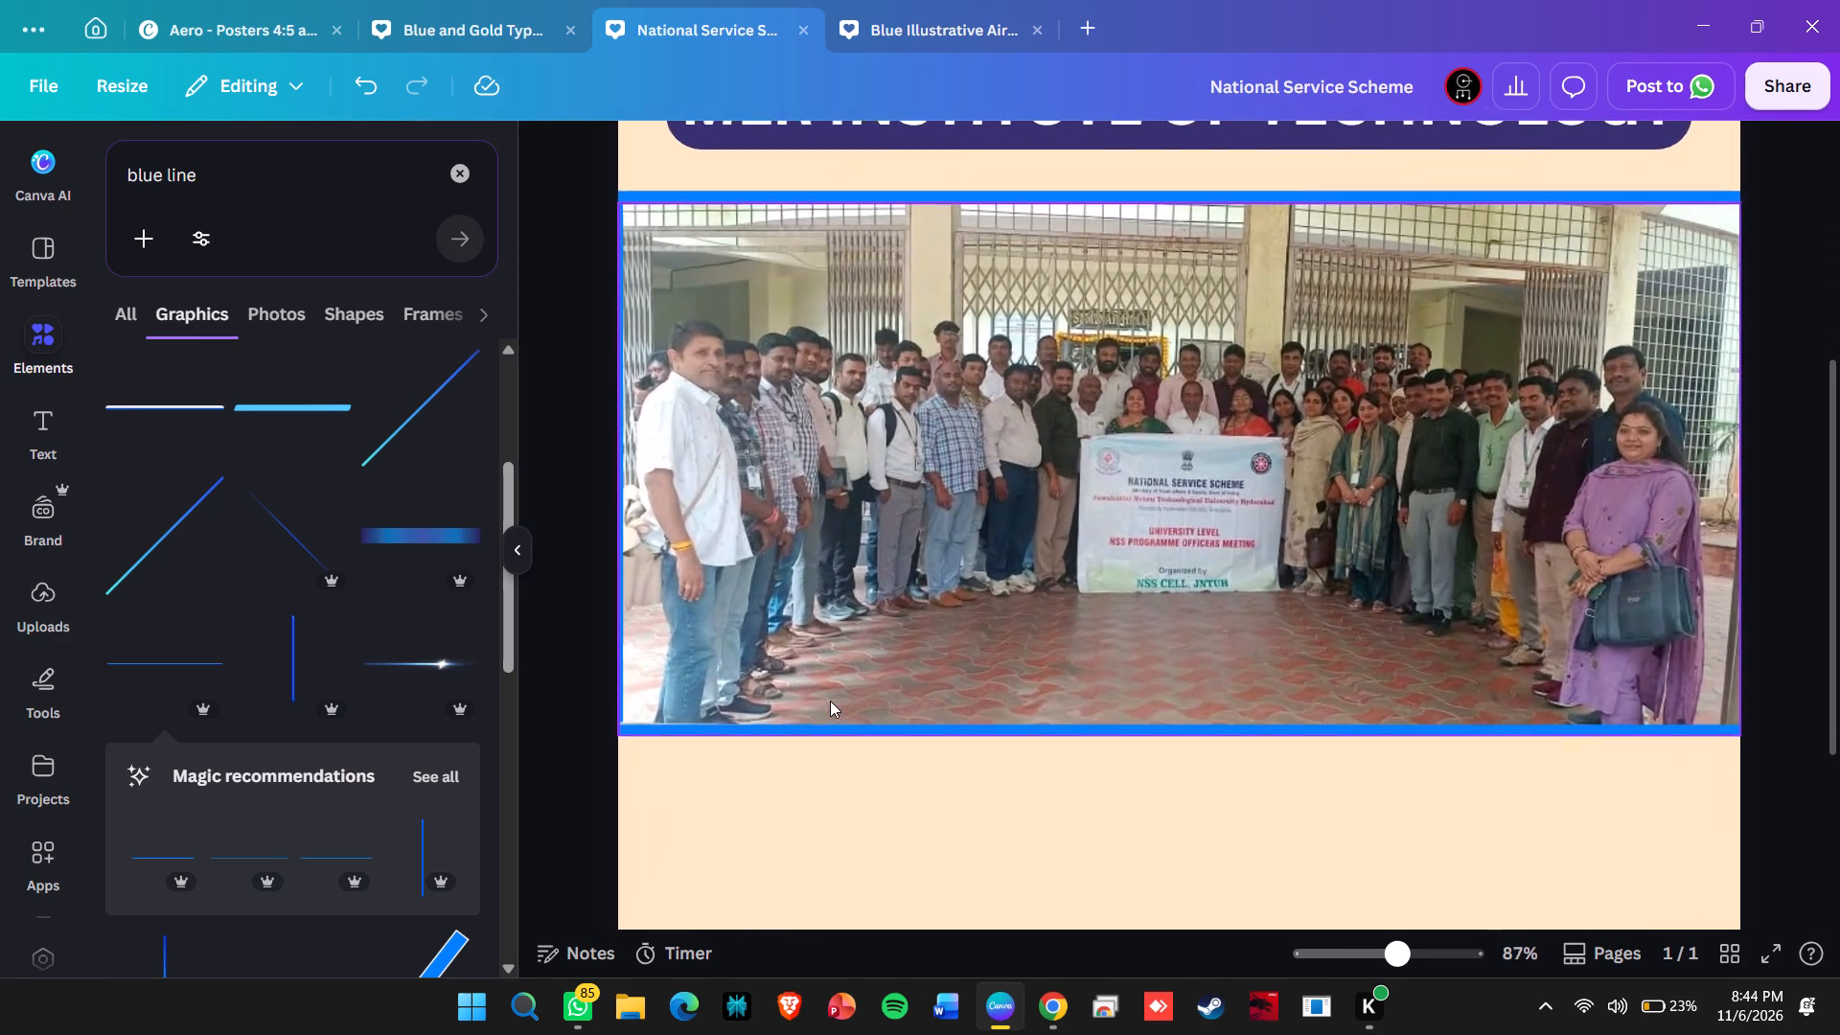
pyautogui.click(613, 531)
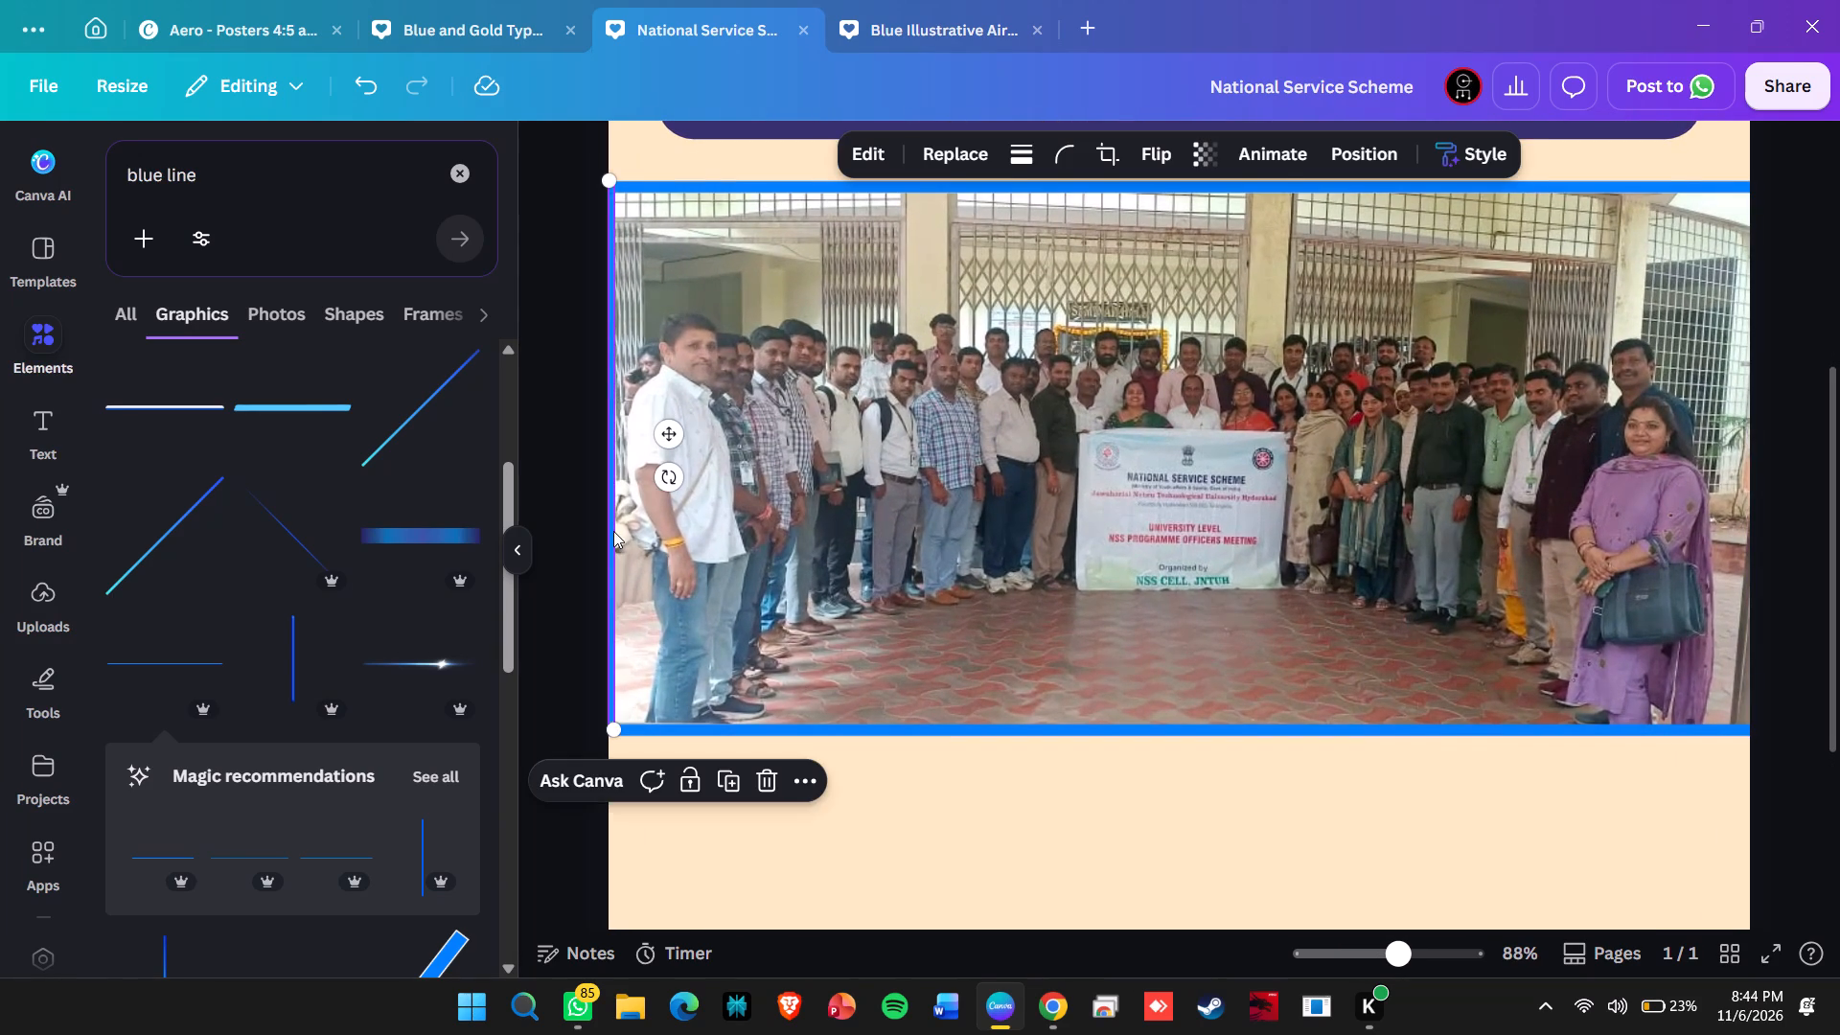
pyautogui.click(613, 728)
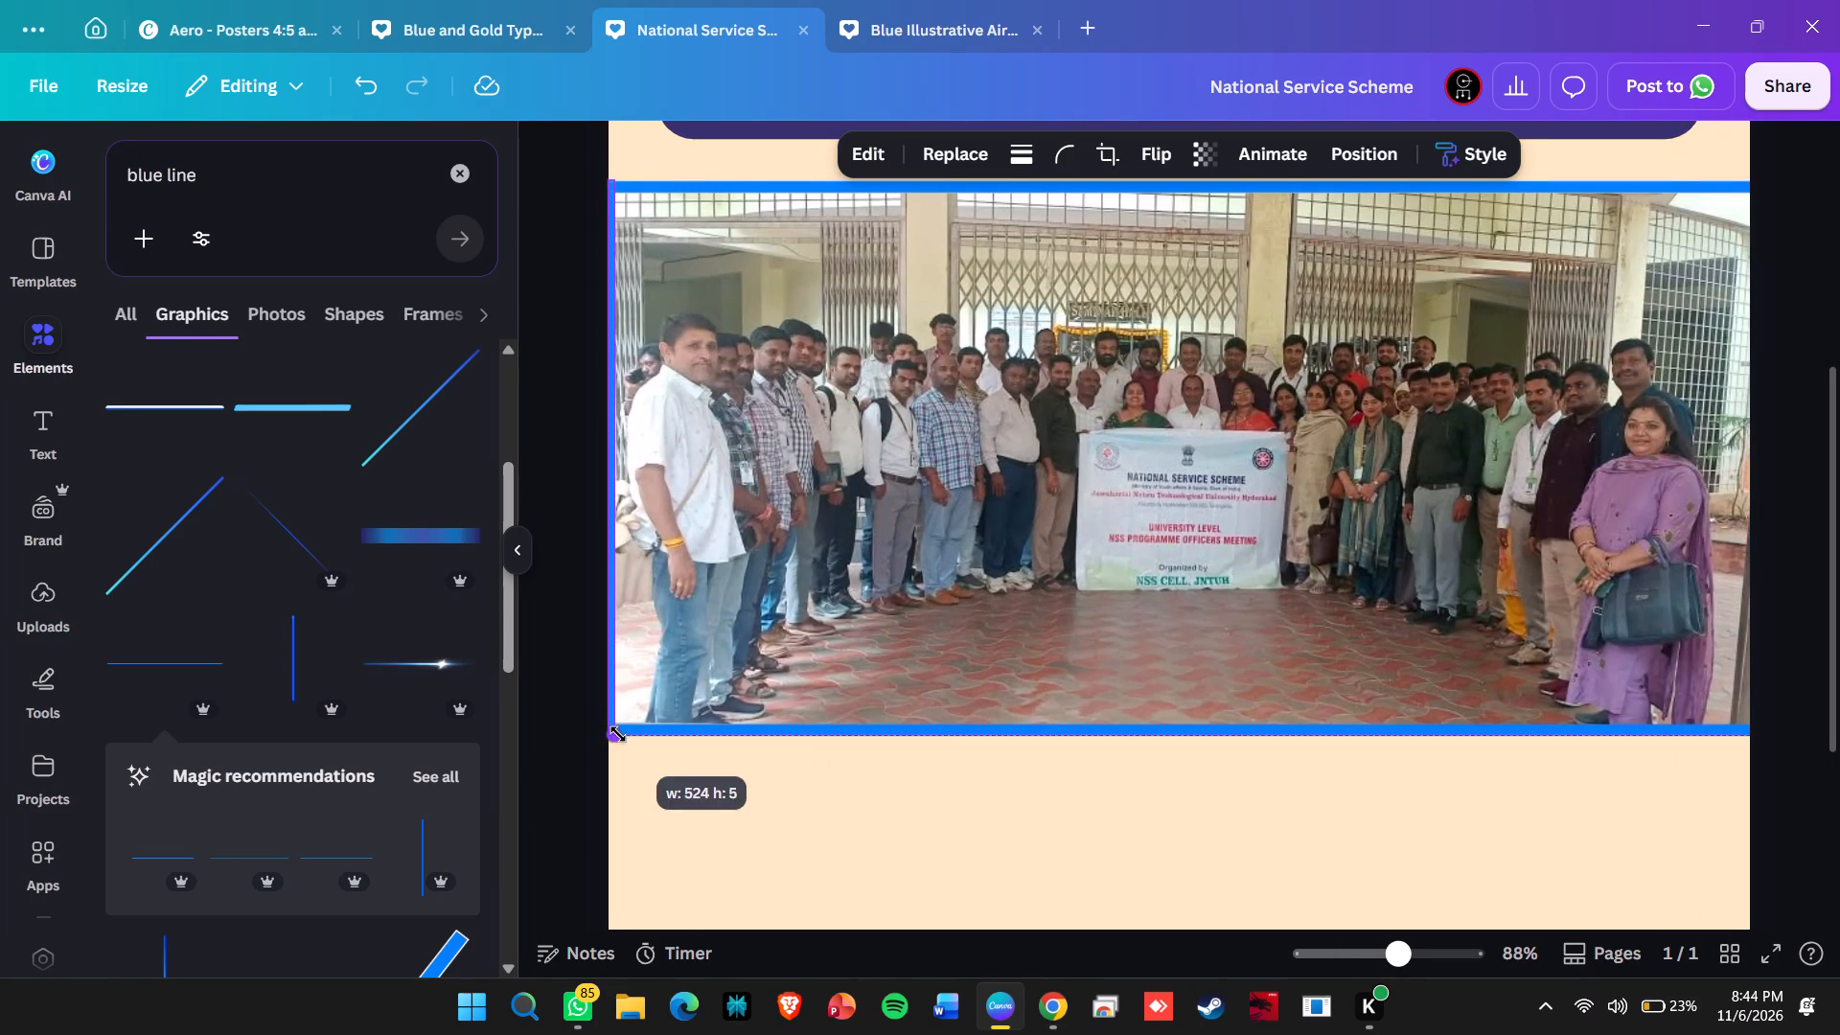
pyautogui.click(614, 177)
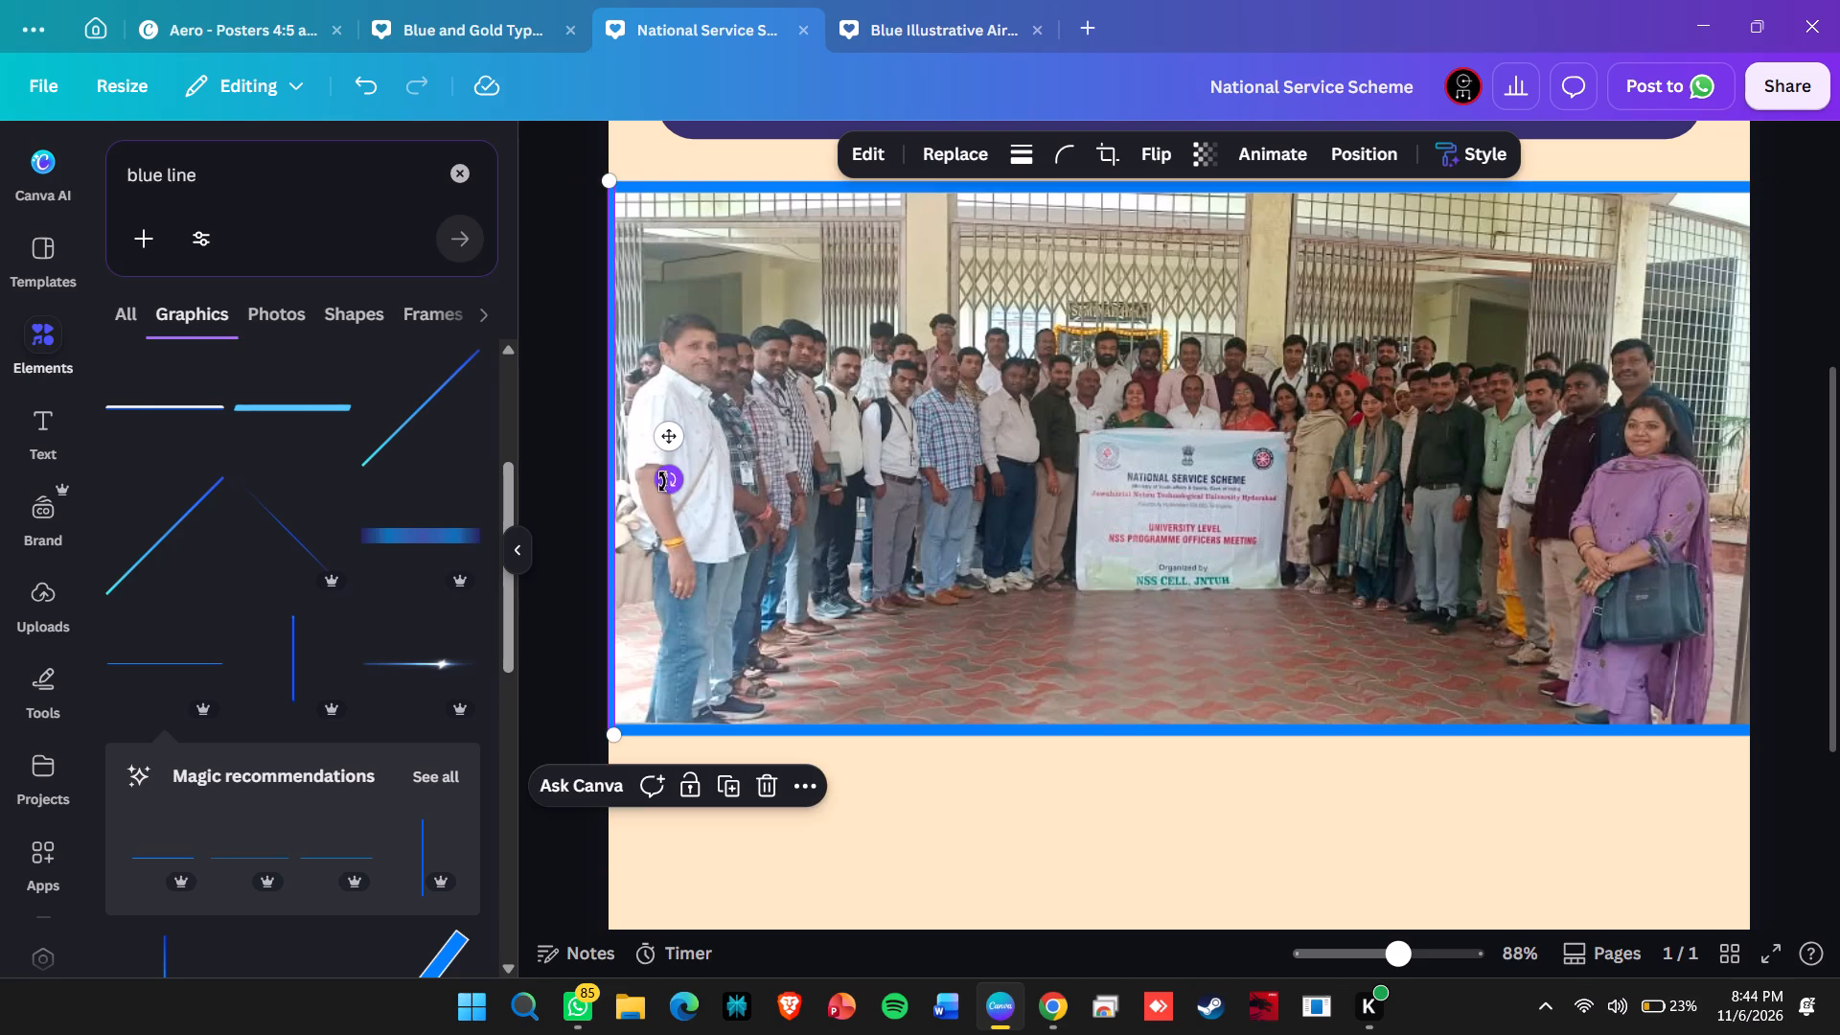
# Nudge the left vertical line in small increments to align it with the photo's edge and the horizontal blue lines.
pyautogui.press('Right')
pyautogui.press('Right')
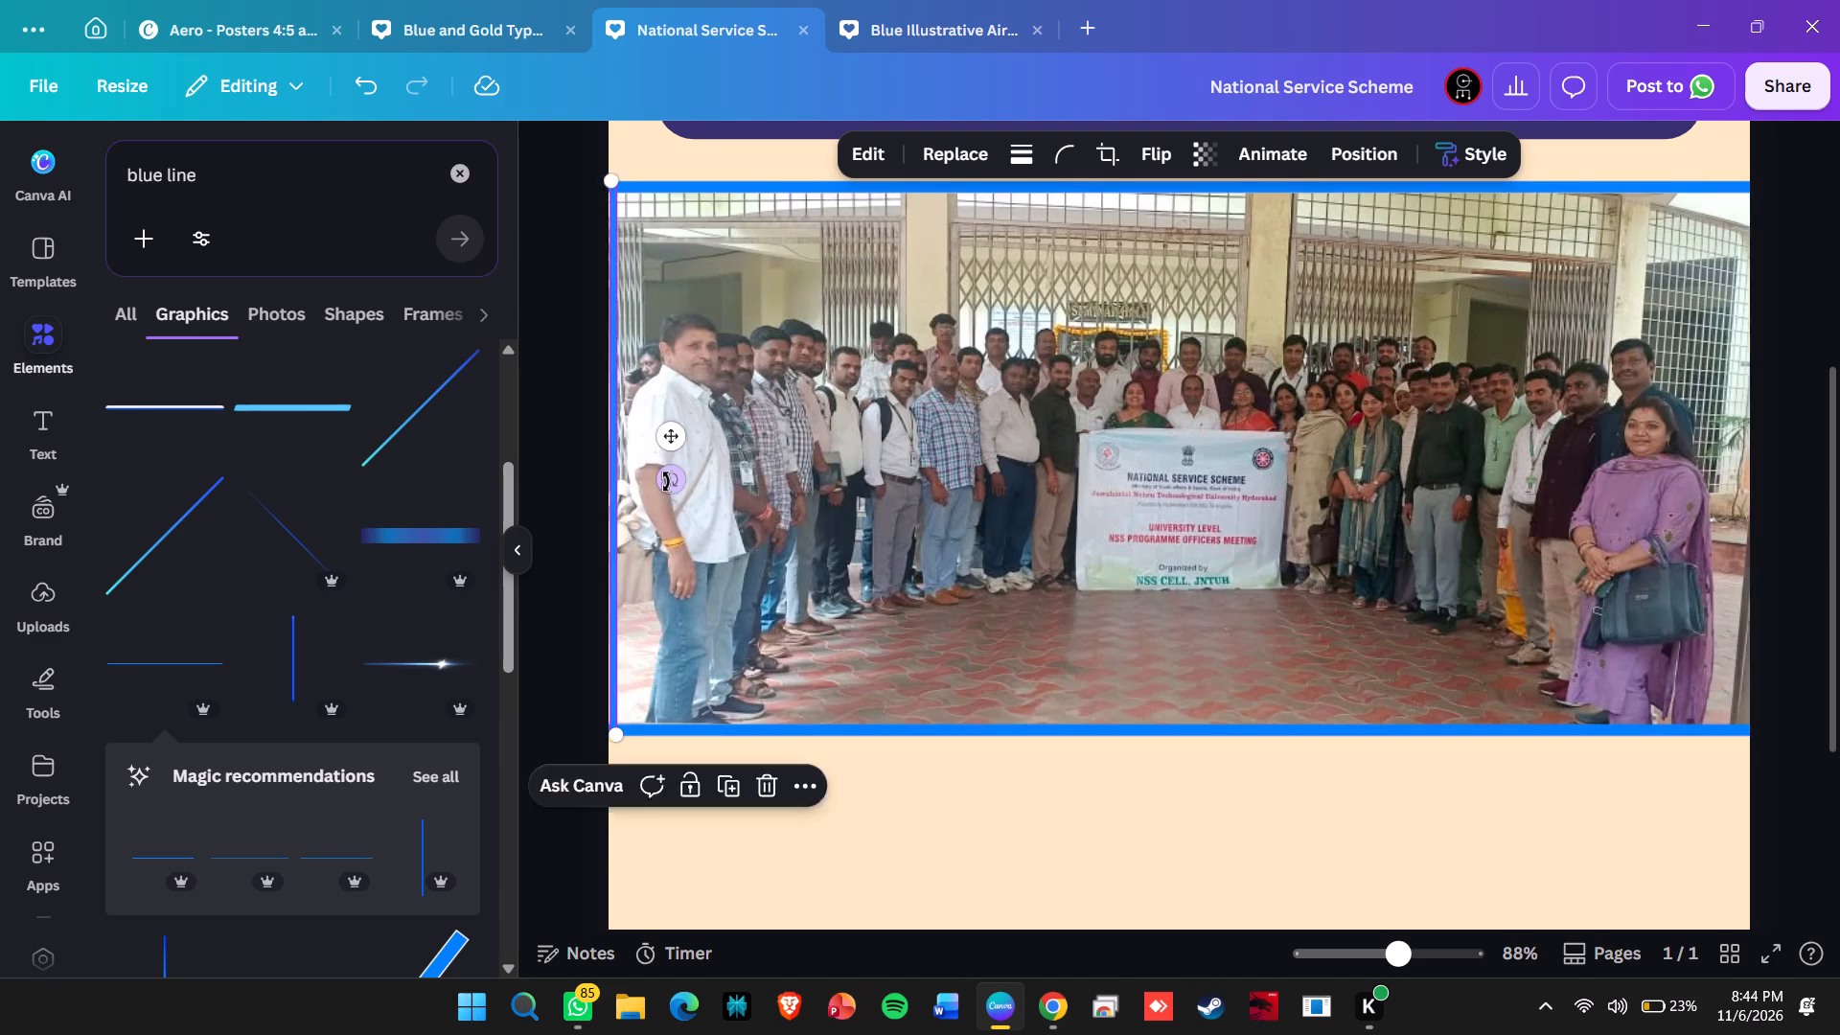
pyautogui.press('Right')
pyautogui.press('Down')
pyautogui.press('Down')
pyautogui.press('Left')
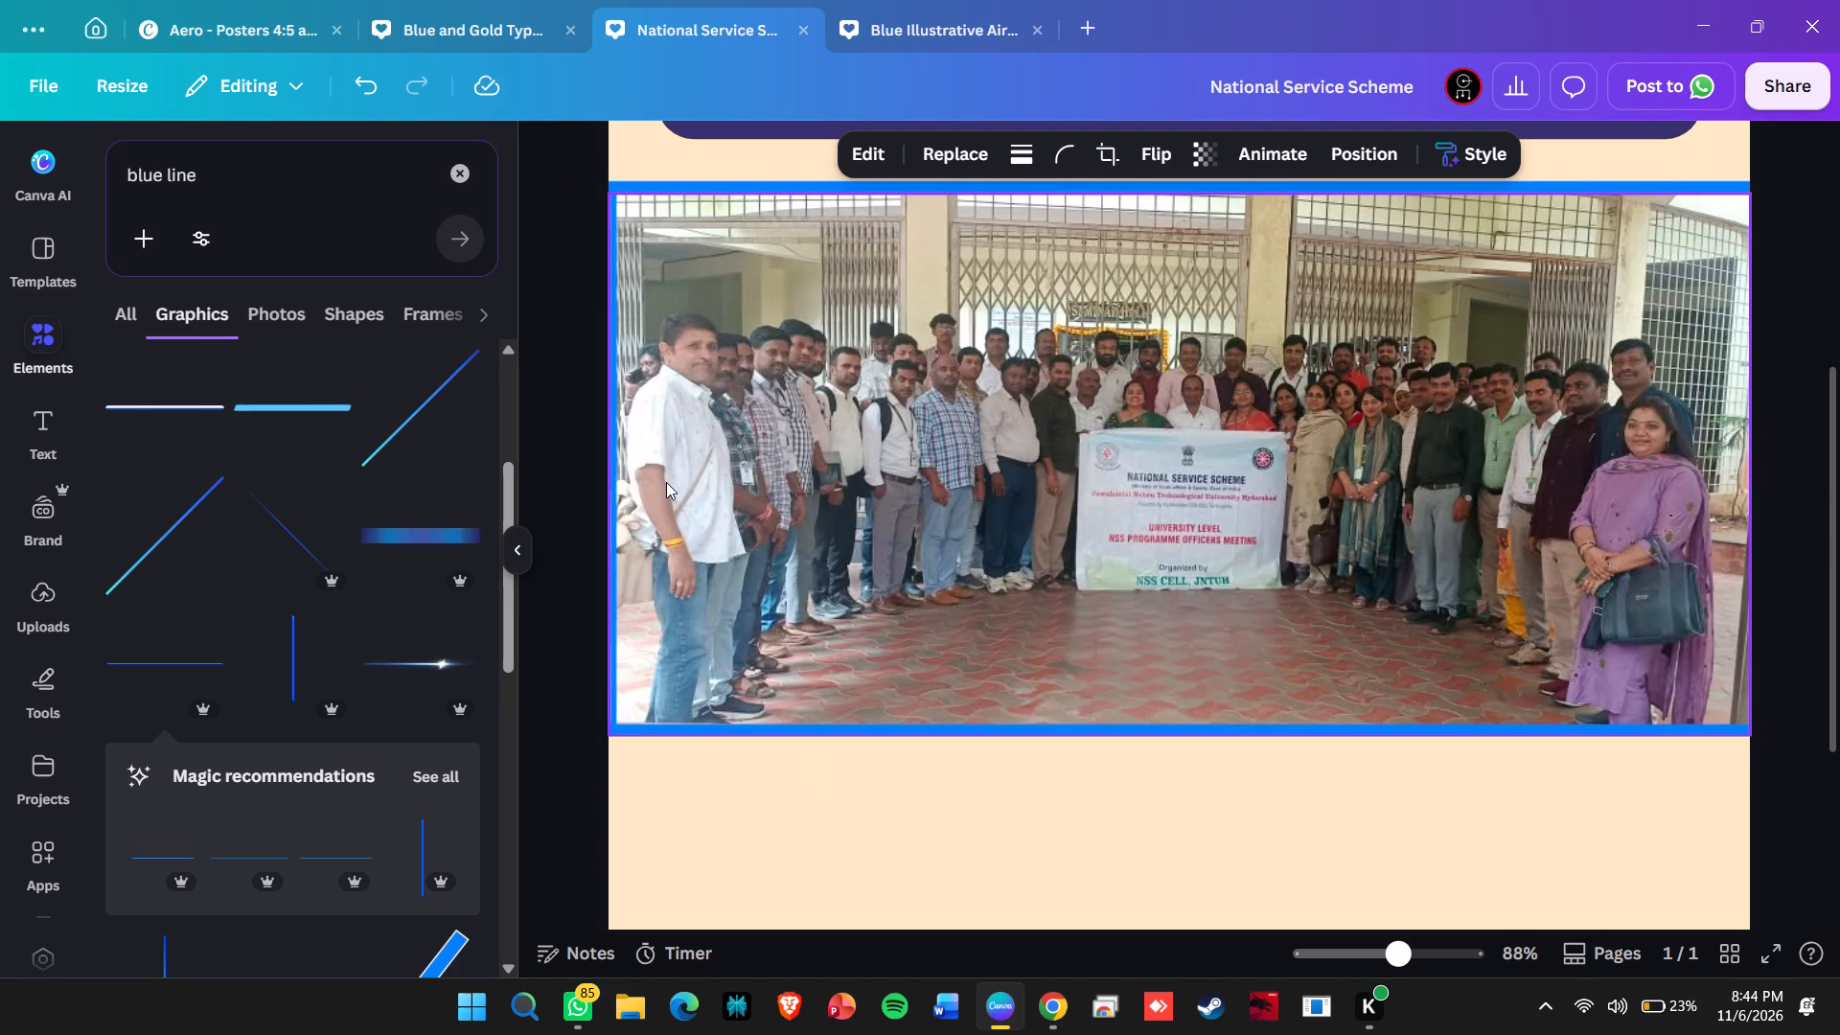
pyautogui.press('Left')
pyautogui.press('Left')
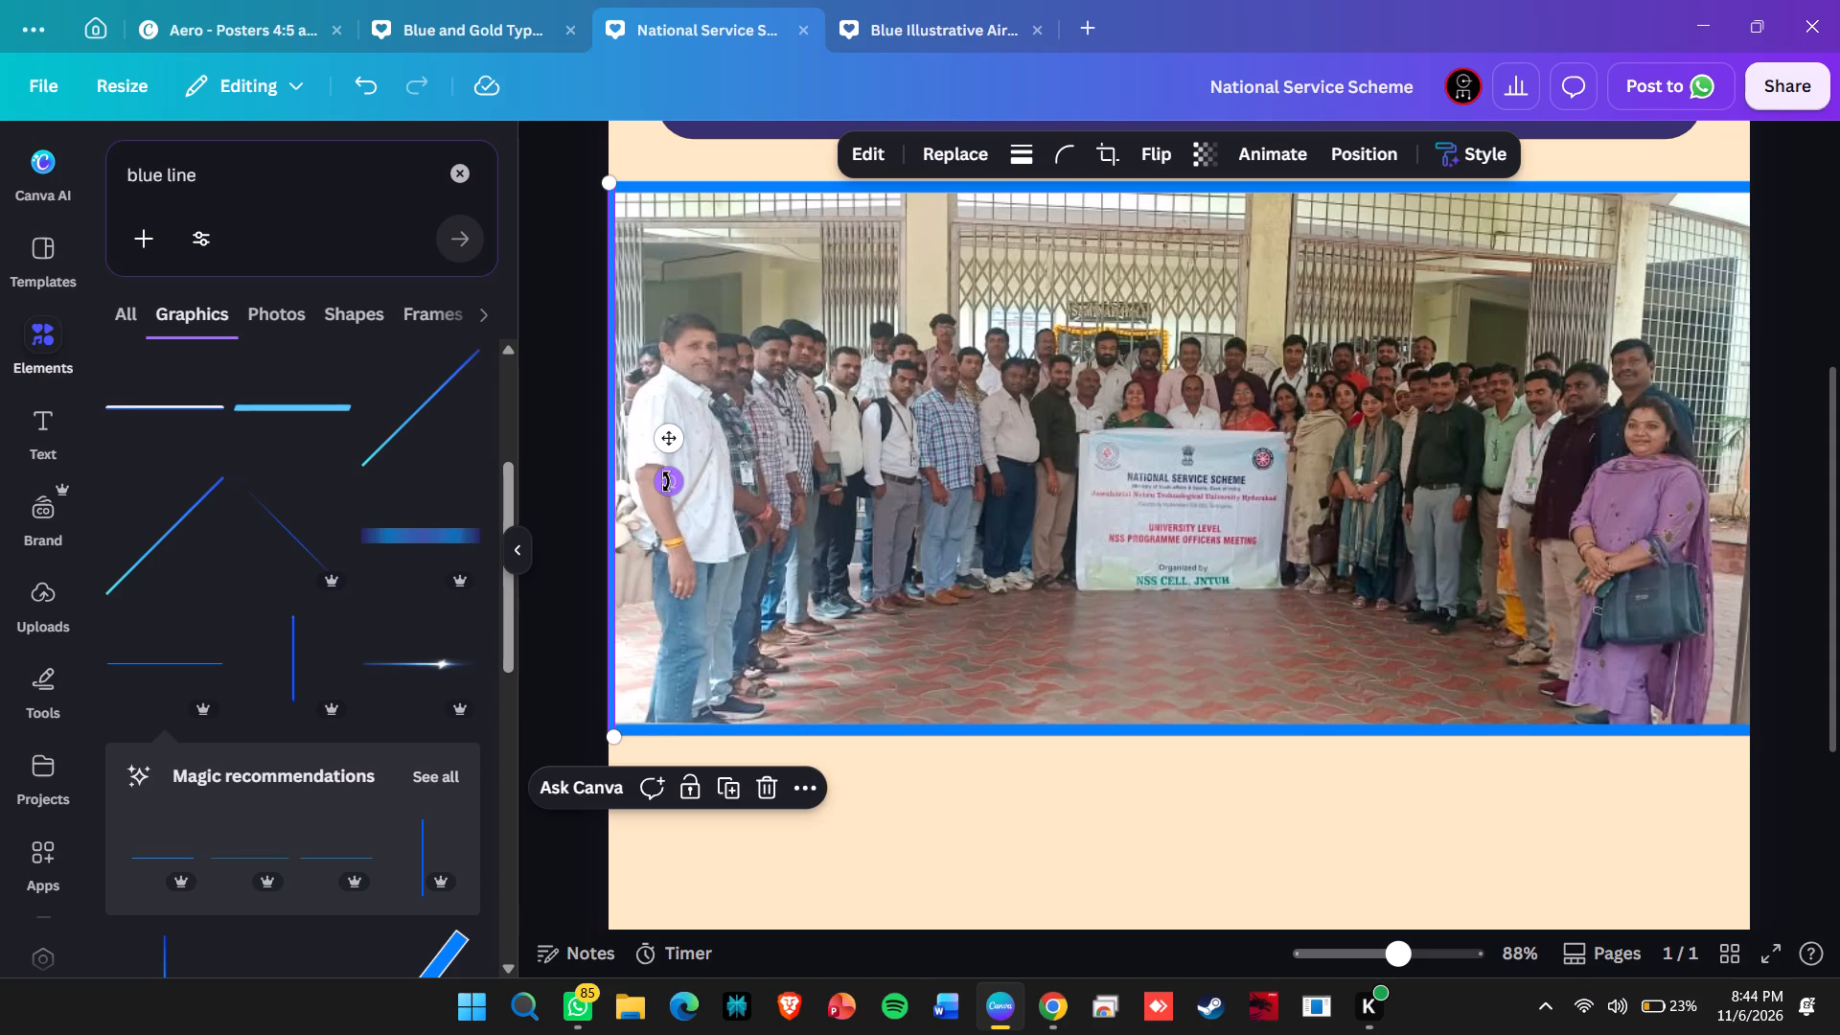
pyautogui.press('Up')
pyautogui.press('Up')
pyautogui.press('Up')
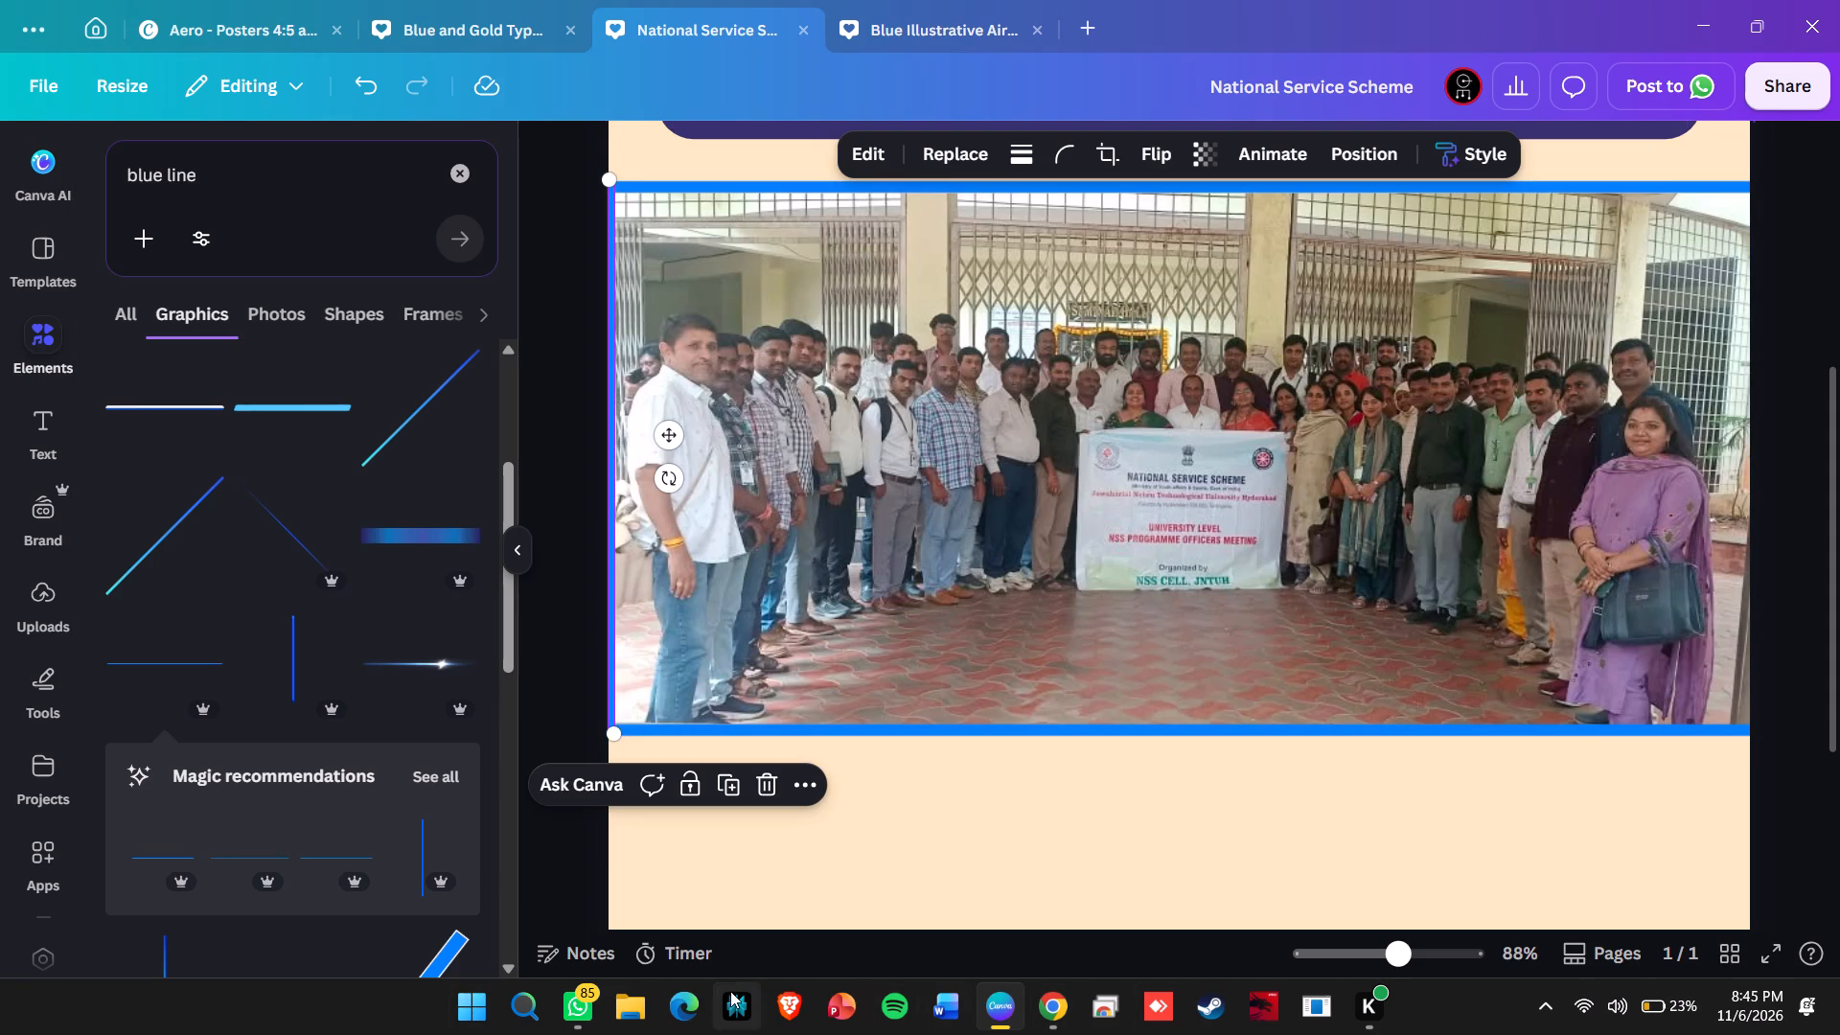
pyautogui.rightClick(1016, 466)
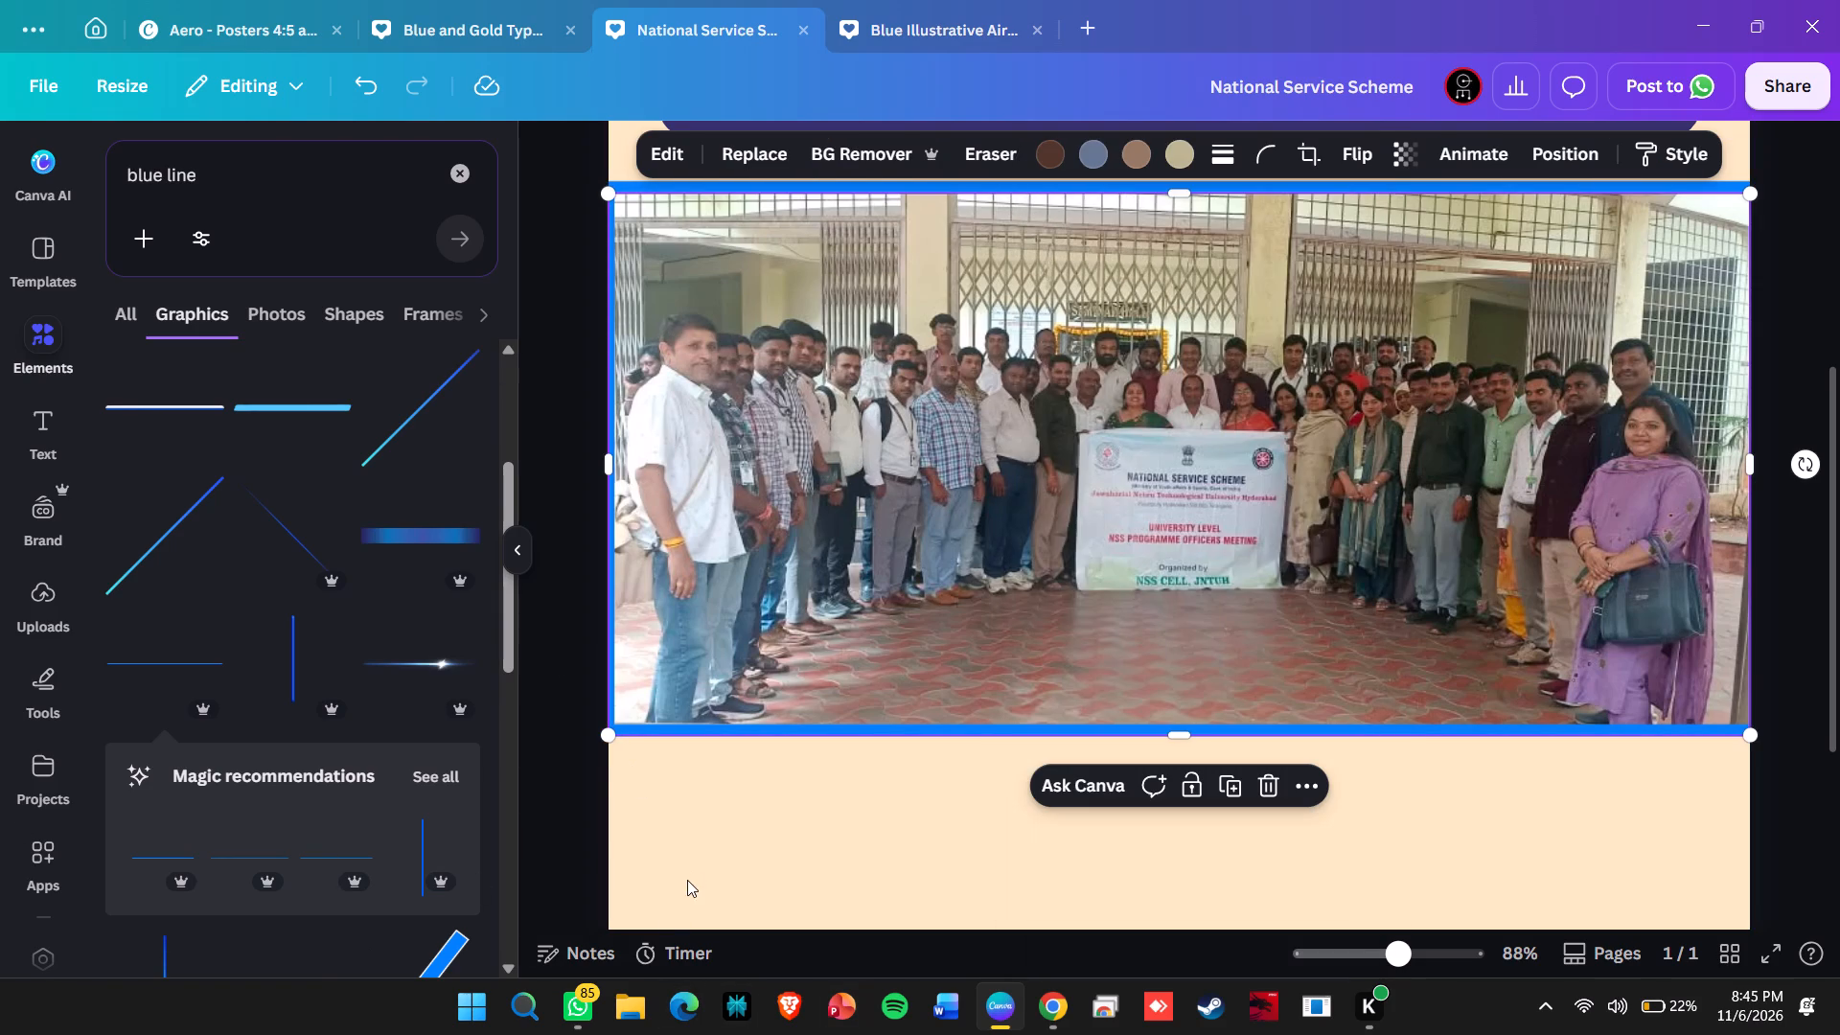
pyautogui.click(687, 880)
pyautogui.click(909, 912)
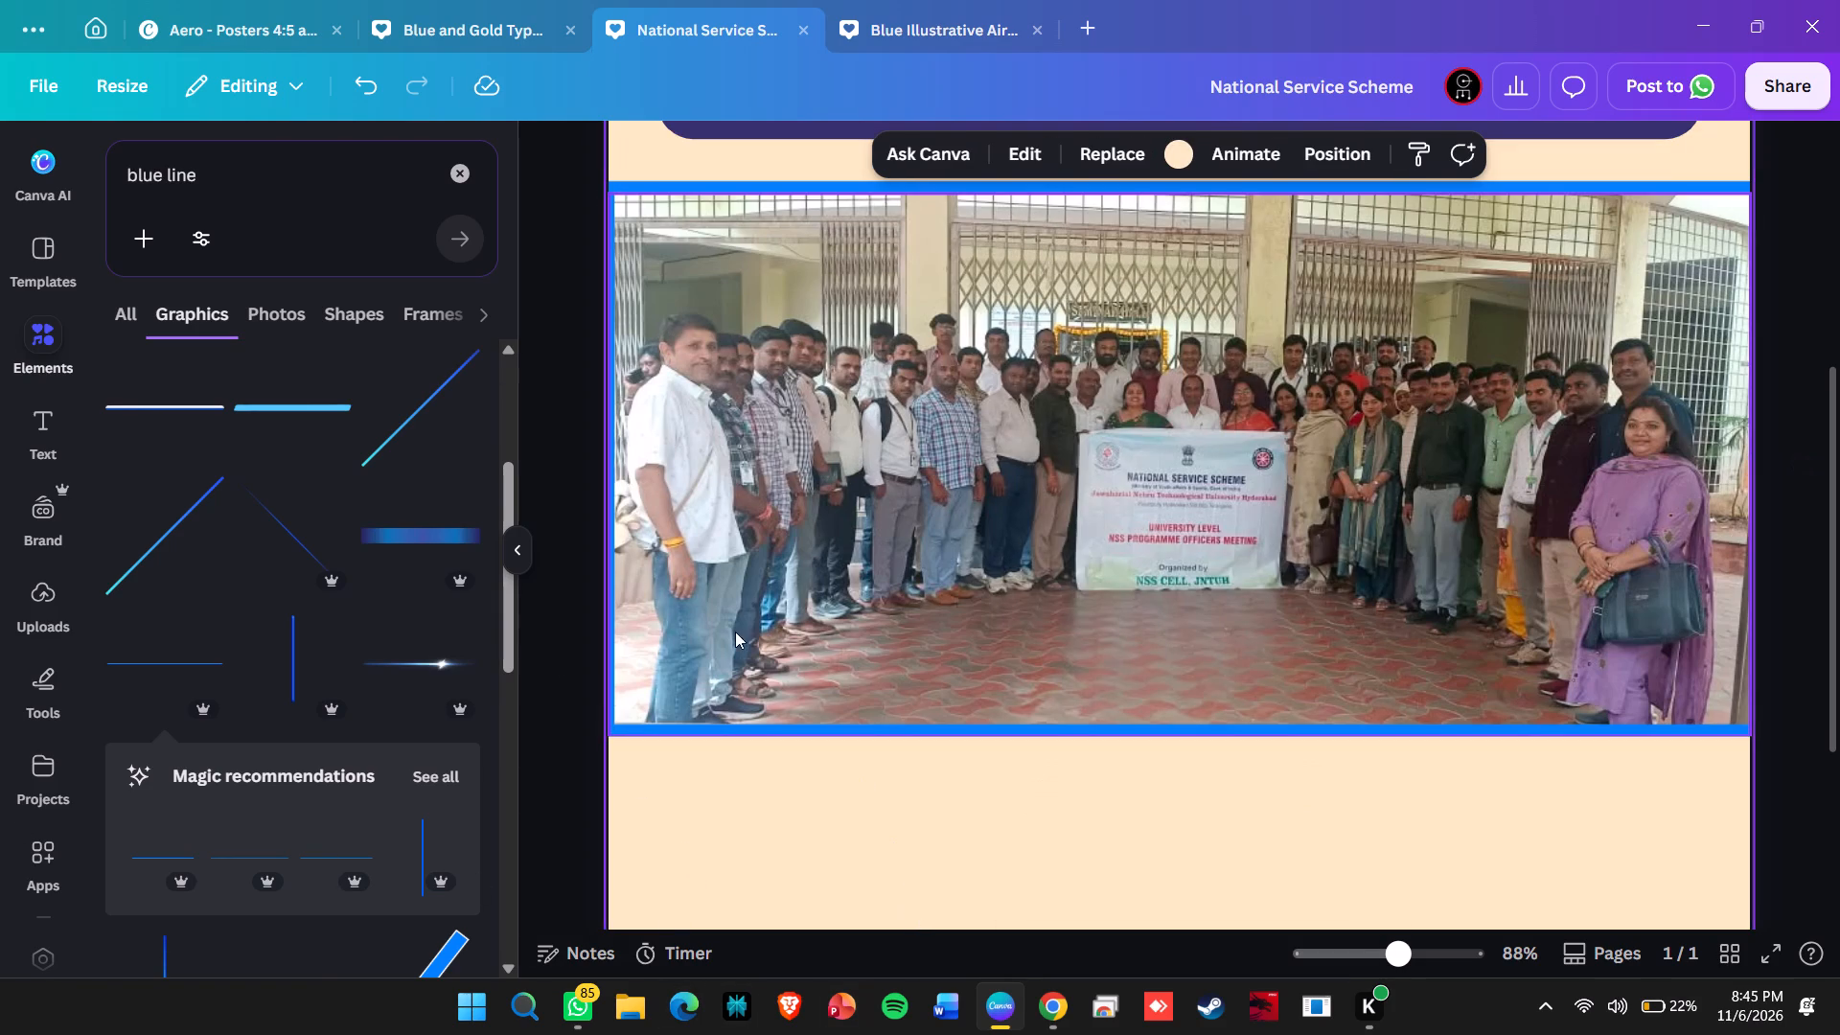
# Duplicate the left vertical blue line and place the copy along the group photo's right edge, level with the frame's corners.
pyautogui.click(612, 544)
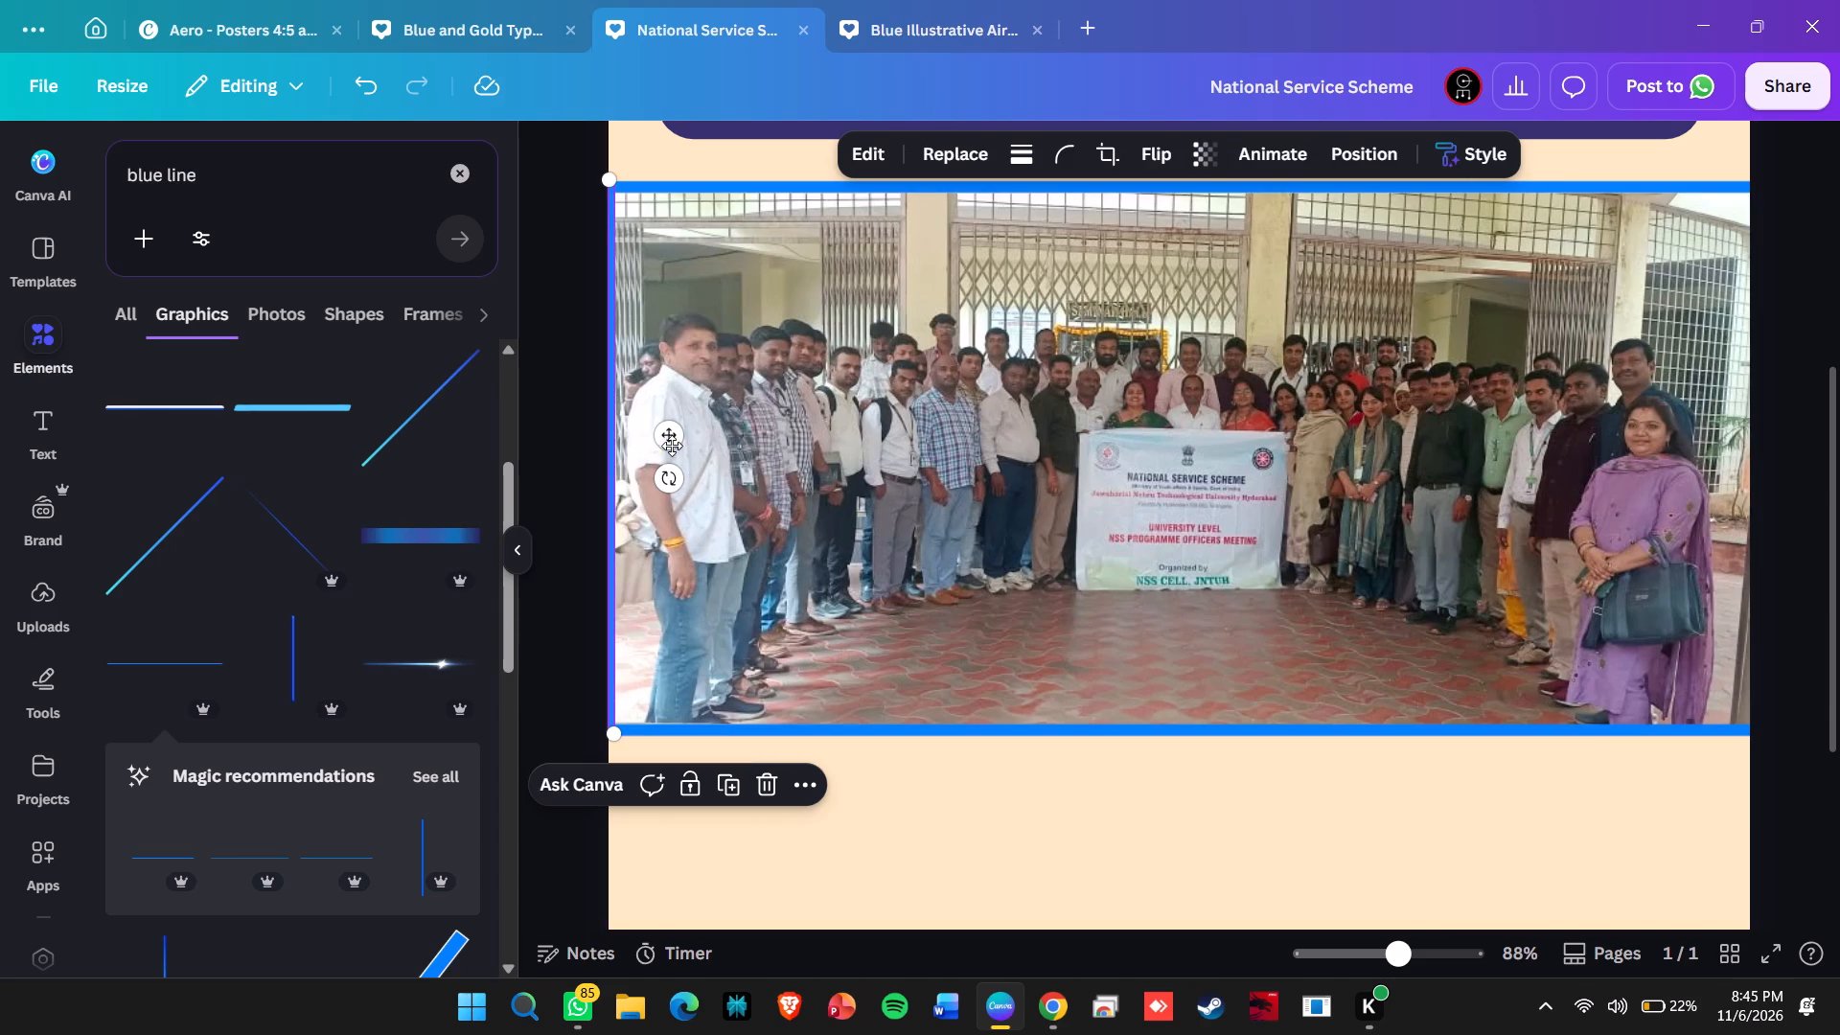
pyautogui.click(727, 788)
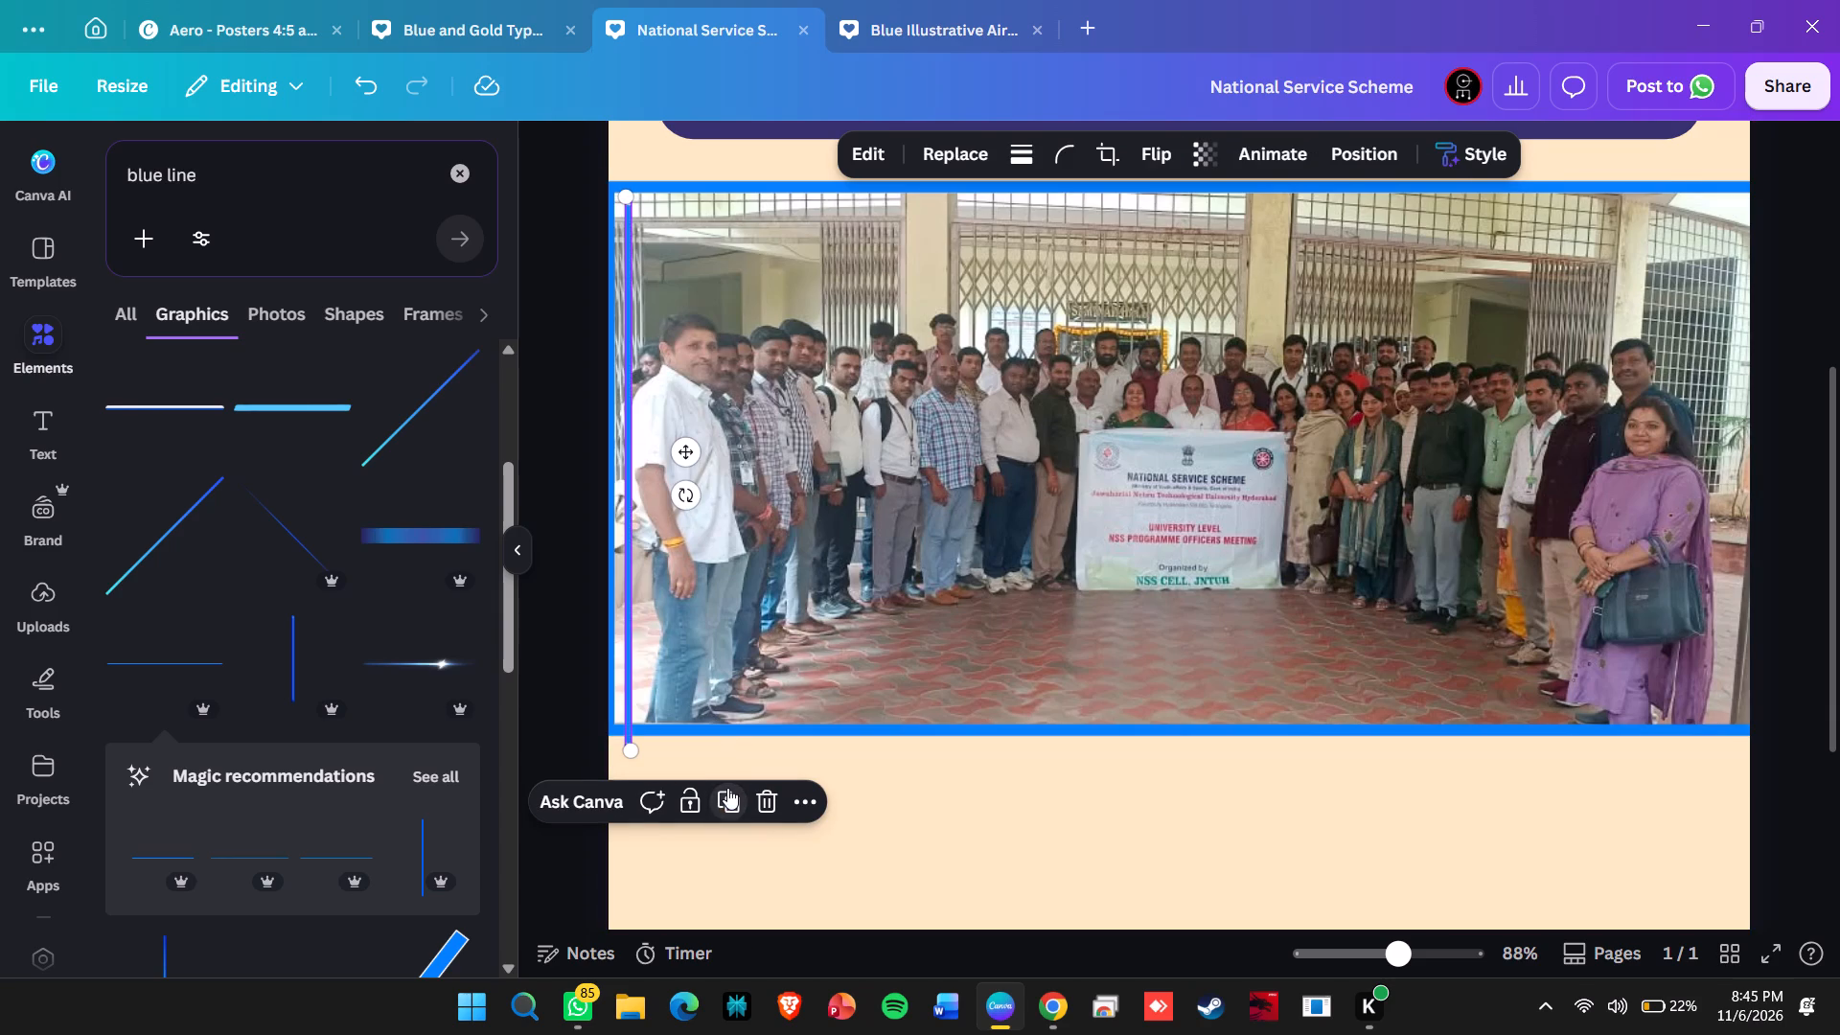
pyautogui.moveTo(688, 446); pyautogui.dragTo(1382, 497)
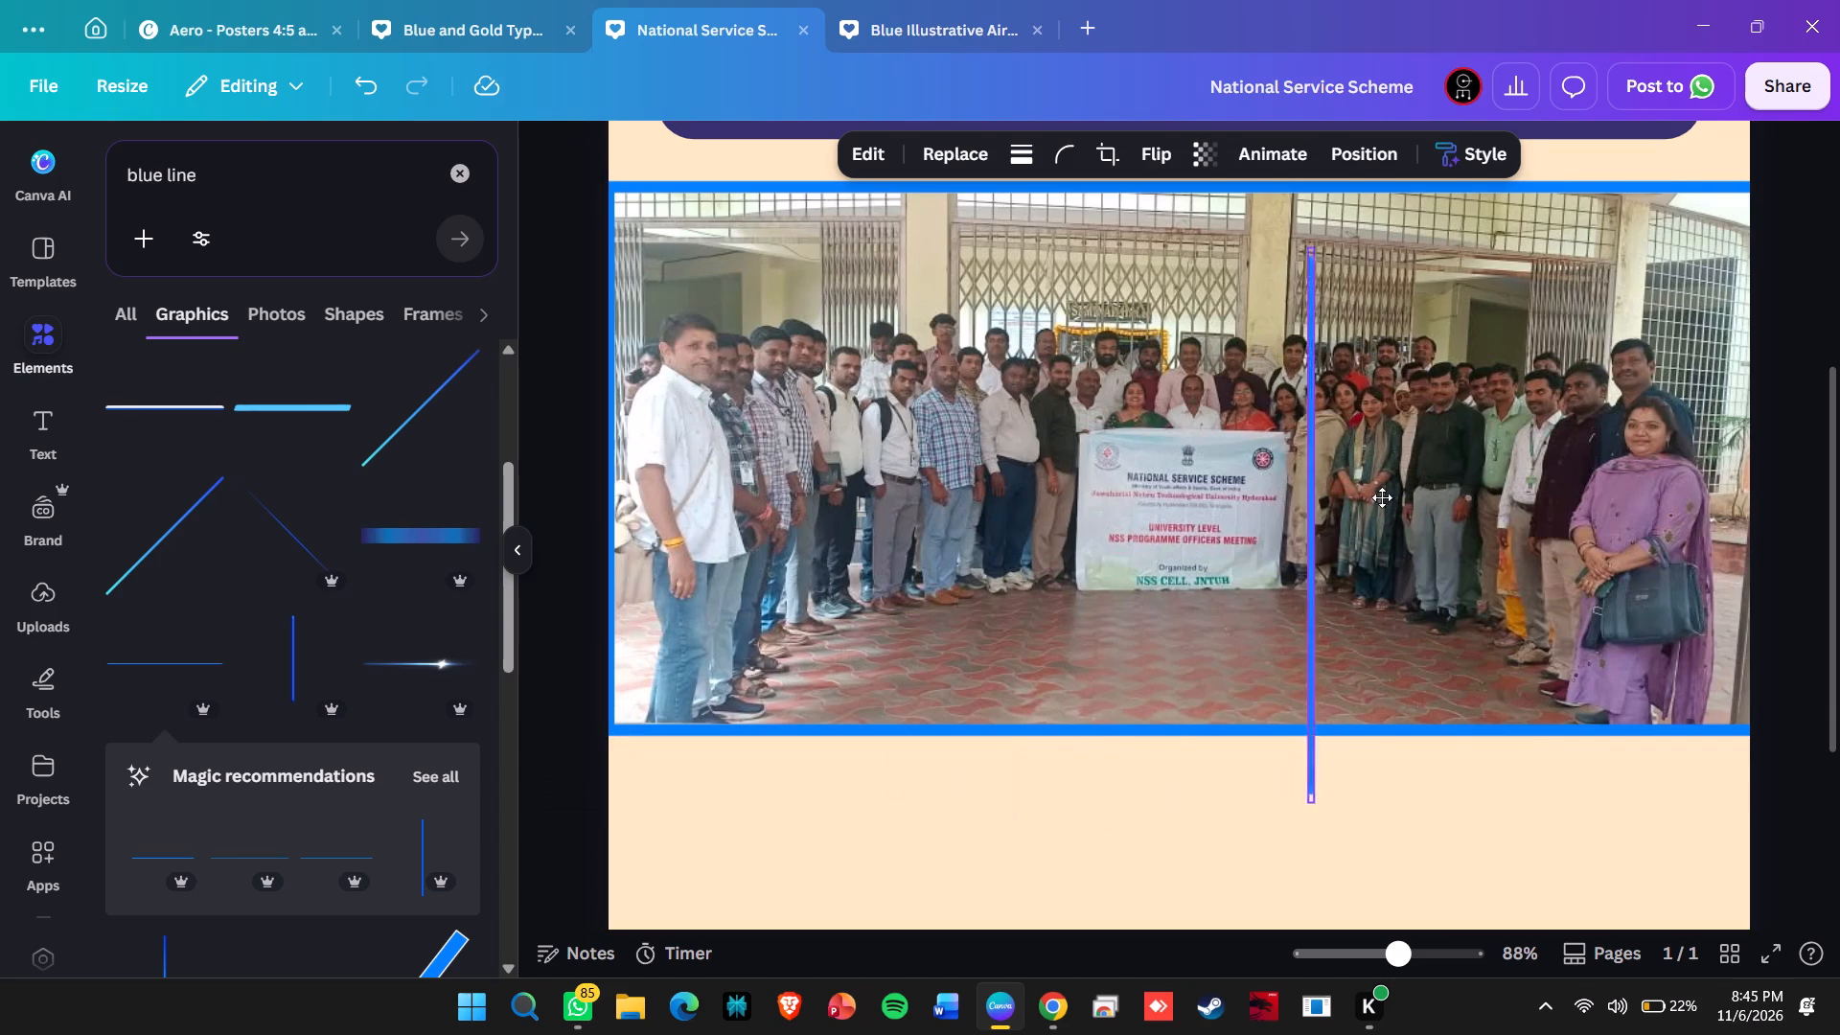
pyautogui.moveTo(1382, 497); pyautogui.dragTo(1773, 353)
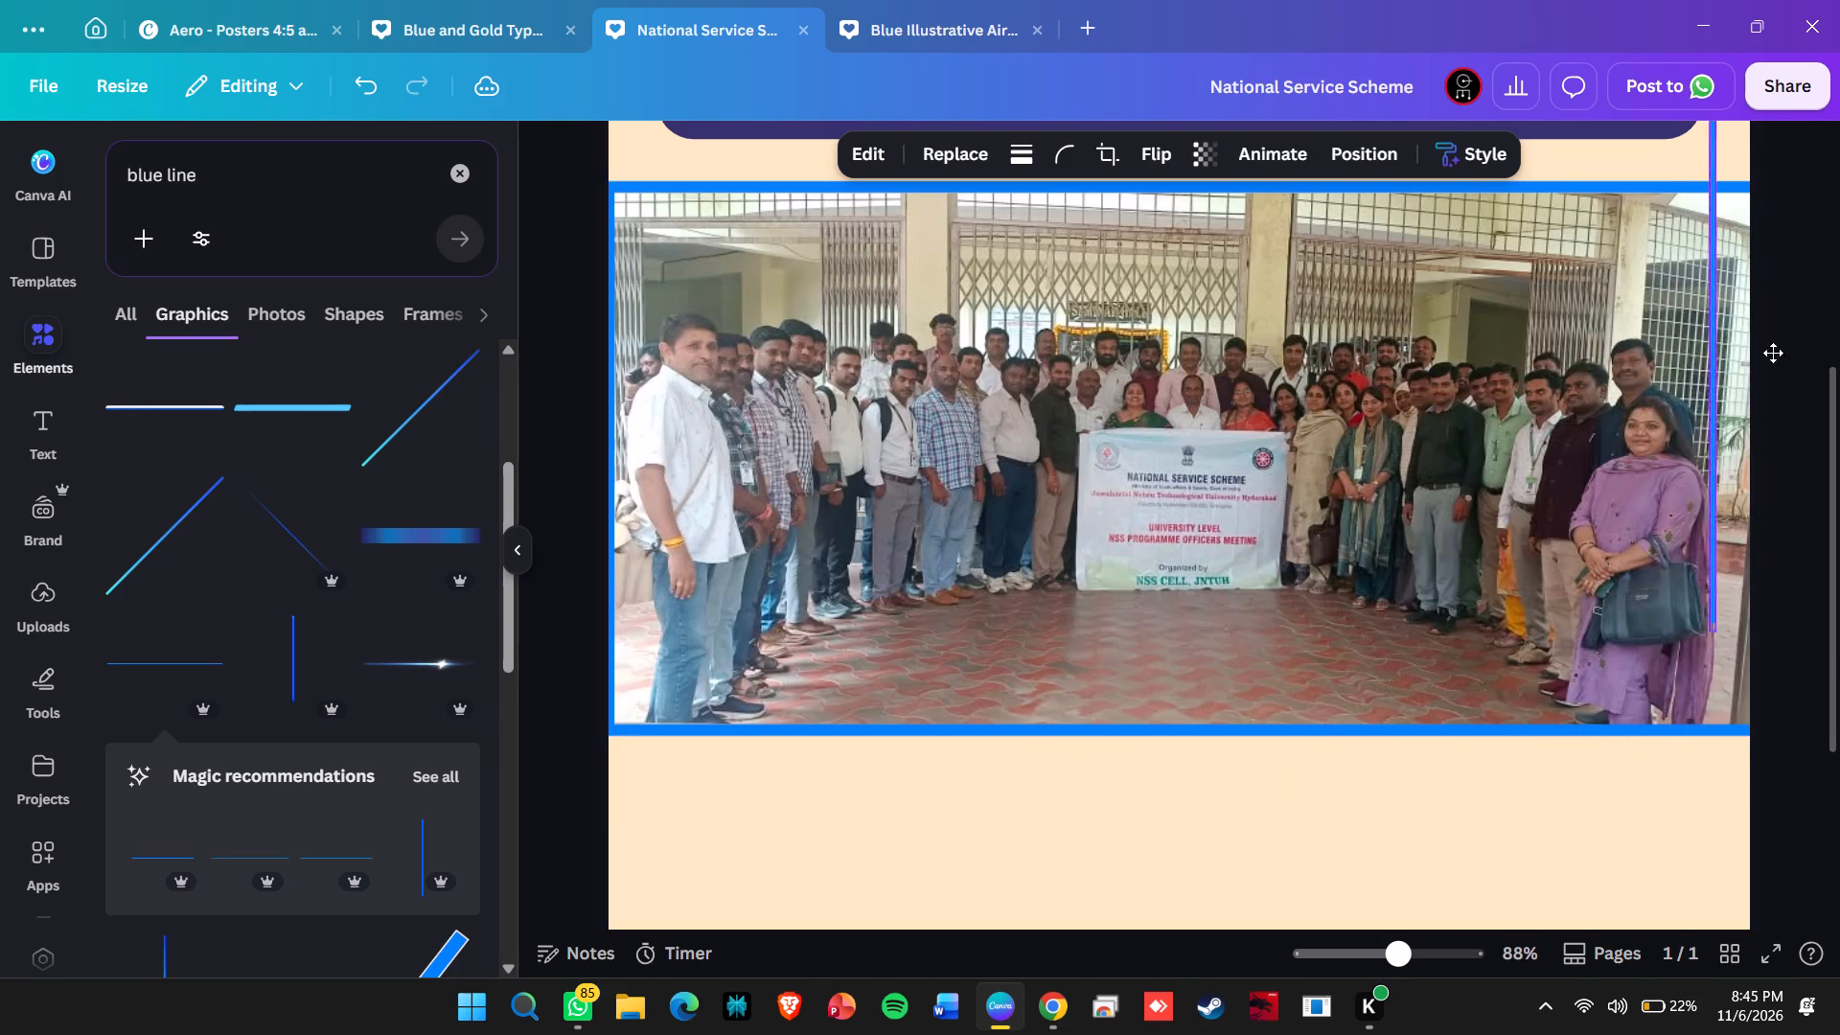
pyautogui.moveTo(1773, 353); pyautogui.dragTo(1796, 424)
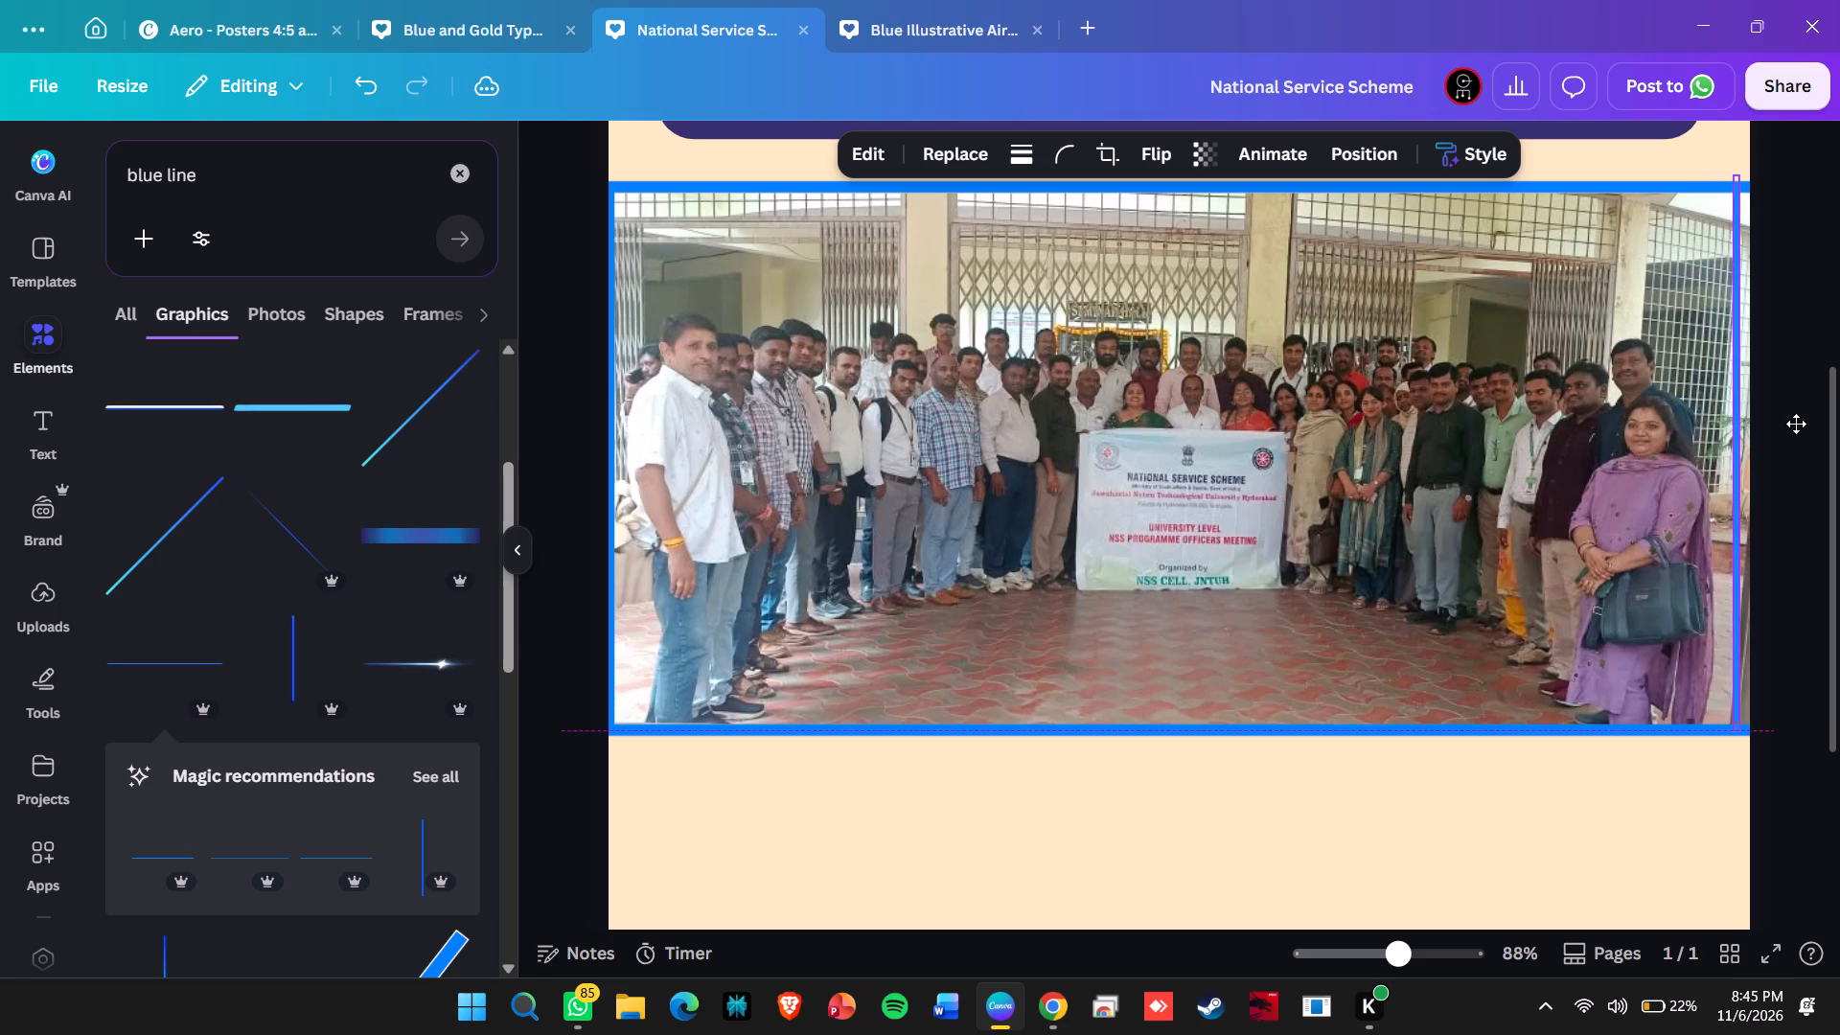
pyautogui.moveTo(1796, 424); pyautogui.dragTo(1797, 426)
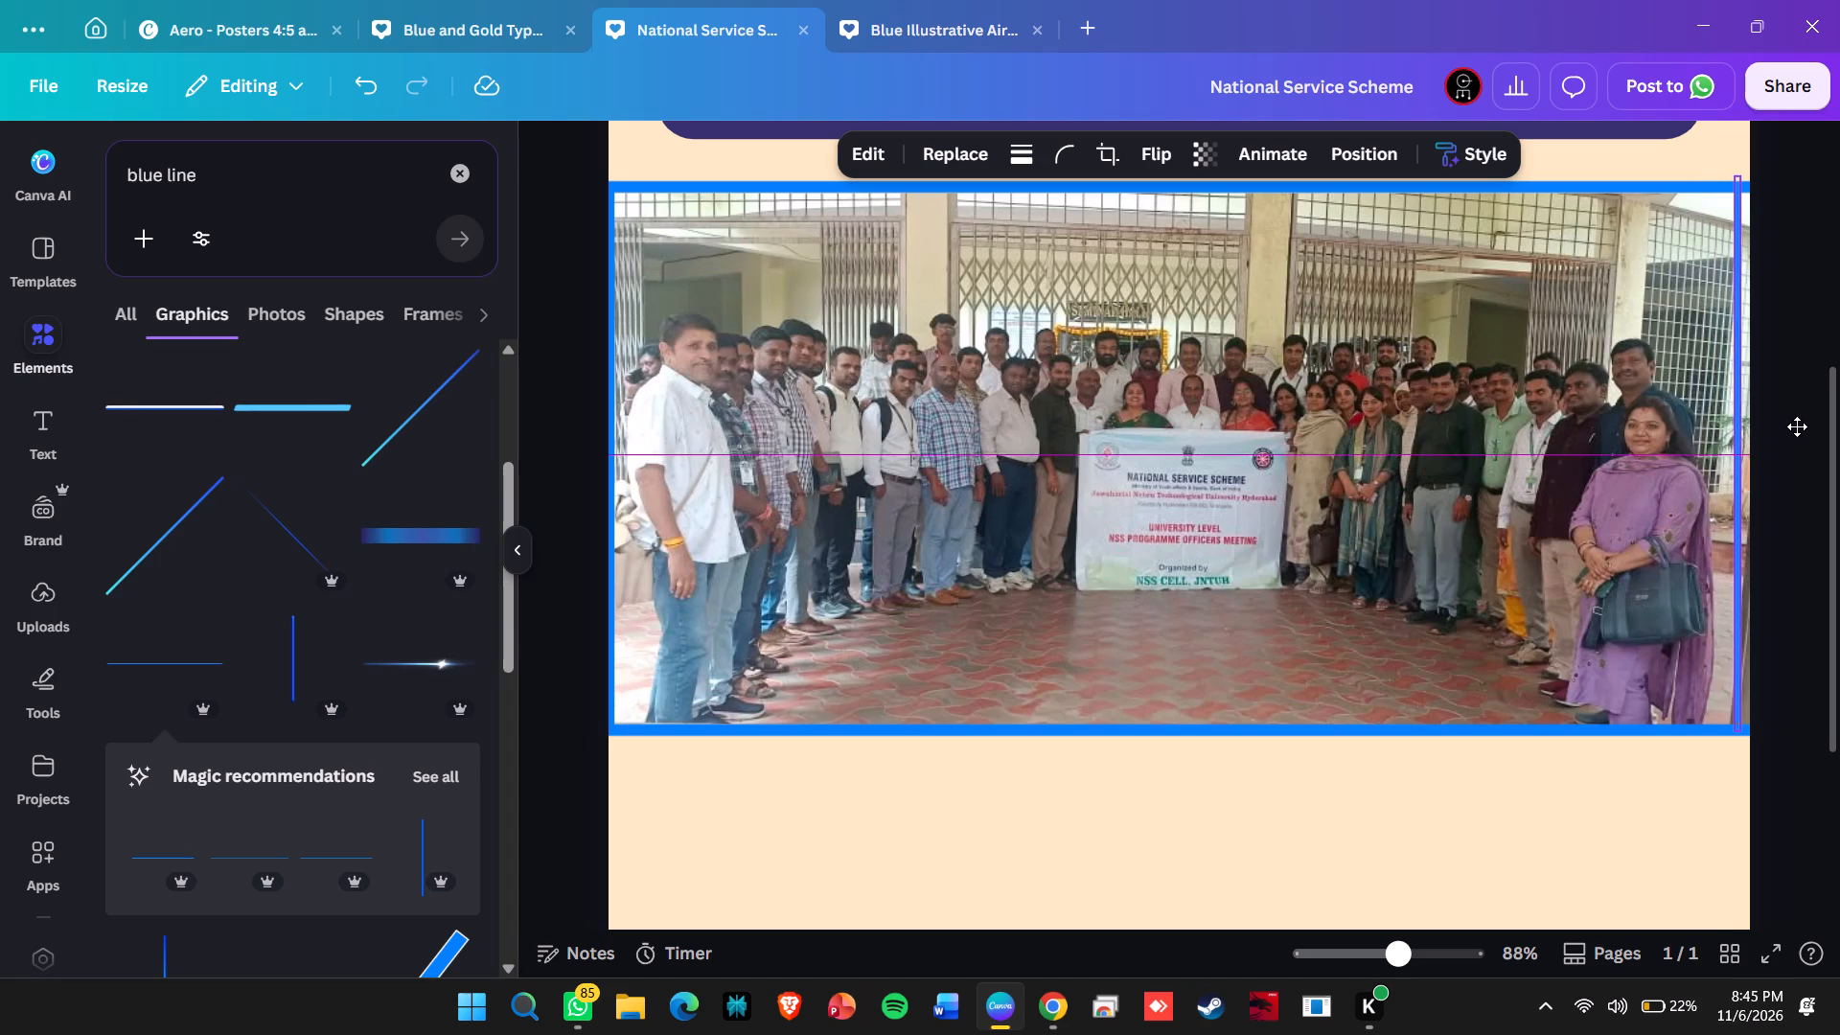
pyautogui.moveTo(1797, 426); pyautogui.dragTo(1804, 419)
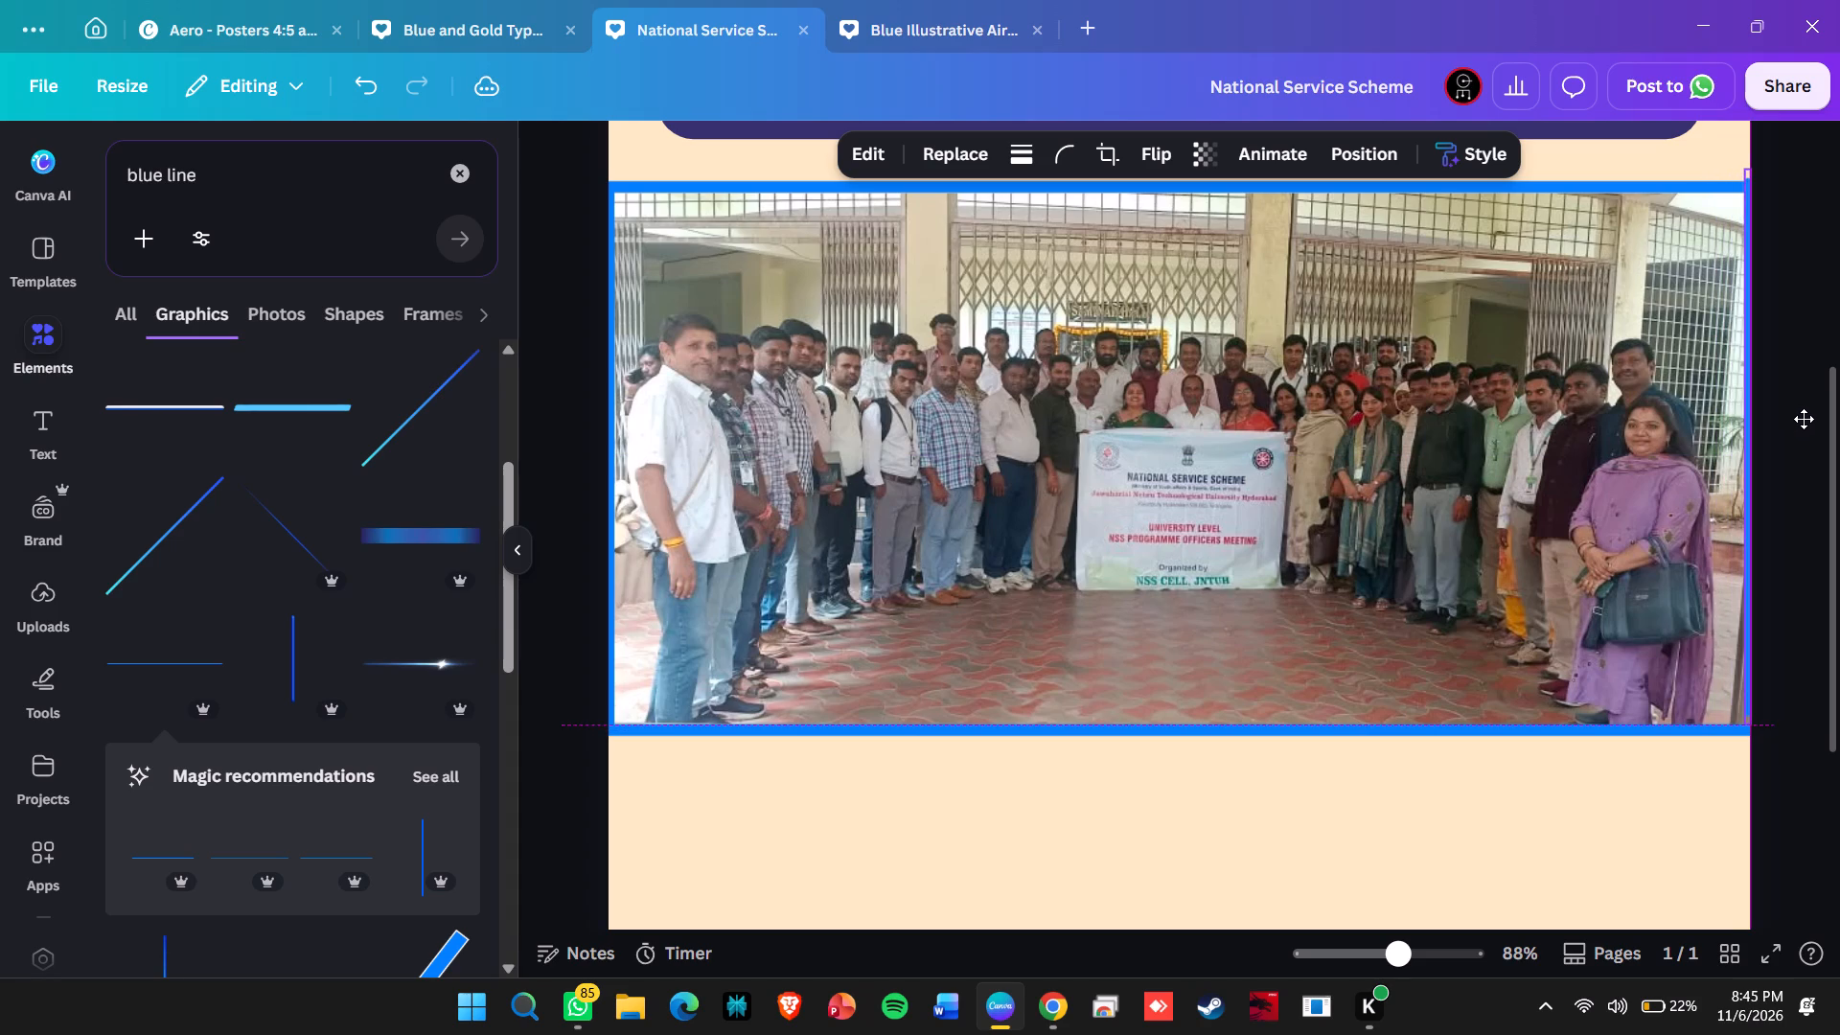
pyautogui.moveTo(1804, 419); pyautogui.dragTo(1804, 432)
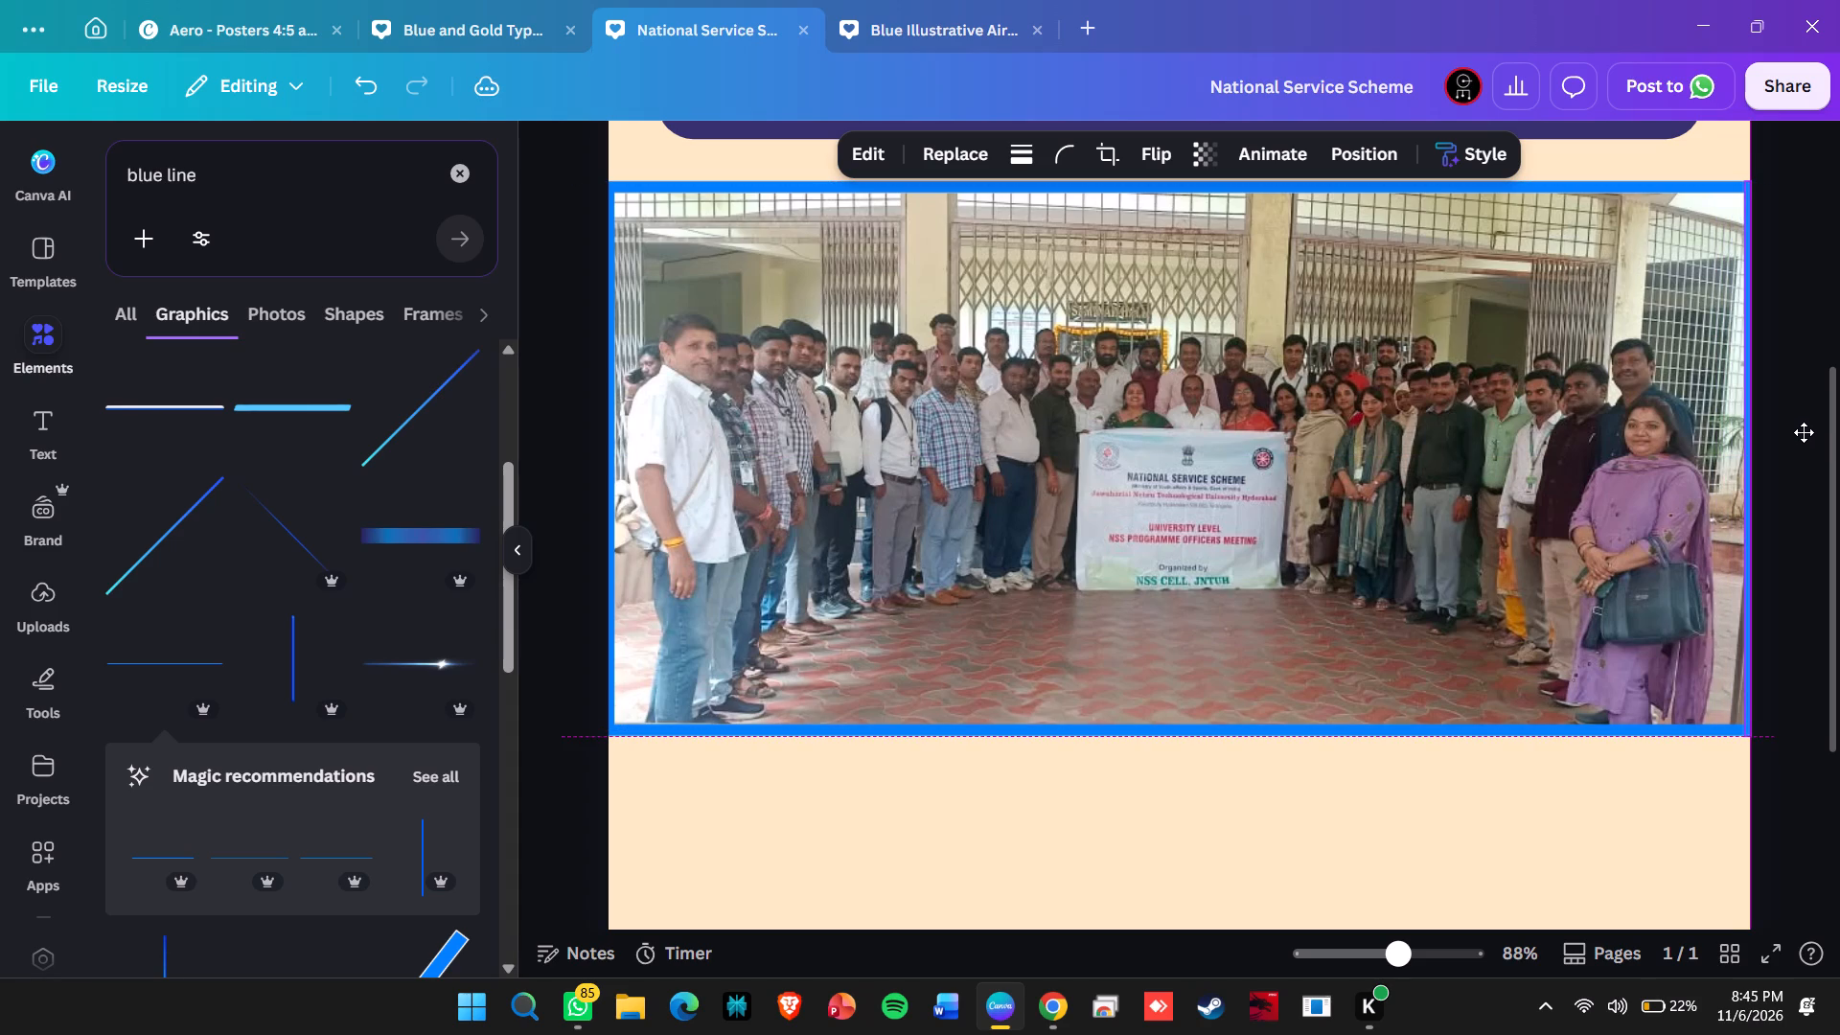
pyautogui.moveTo(1804, 432); pyautogui.dragTo(1803, 432)
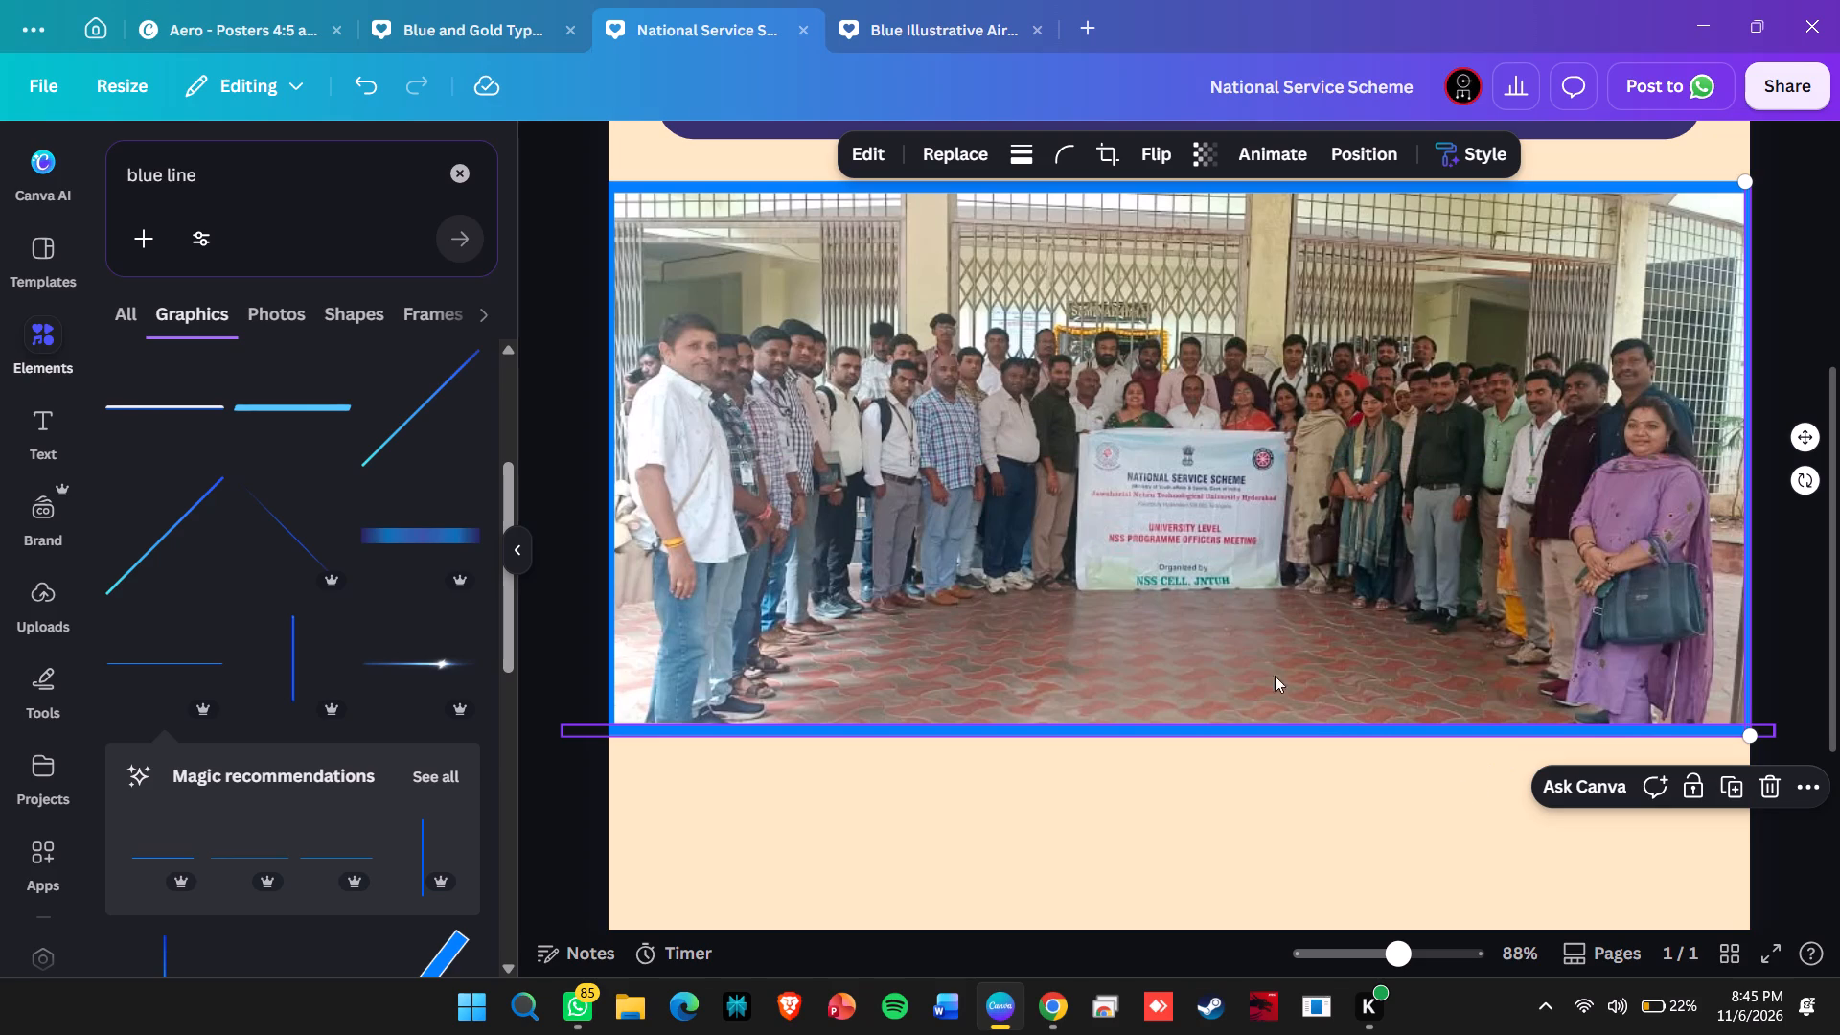
pyautogui.click(965, 856)
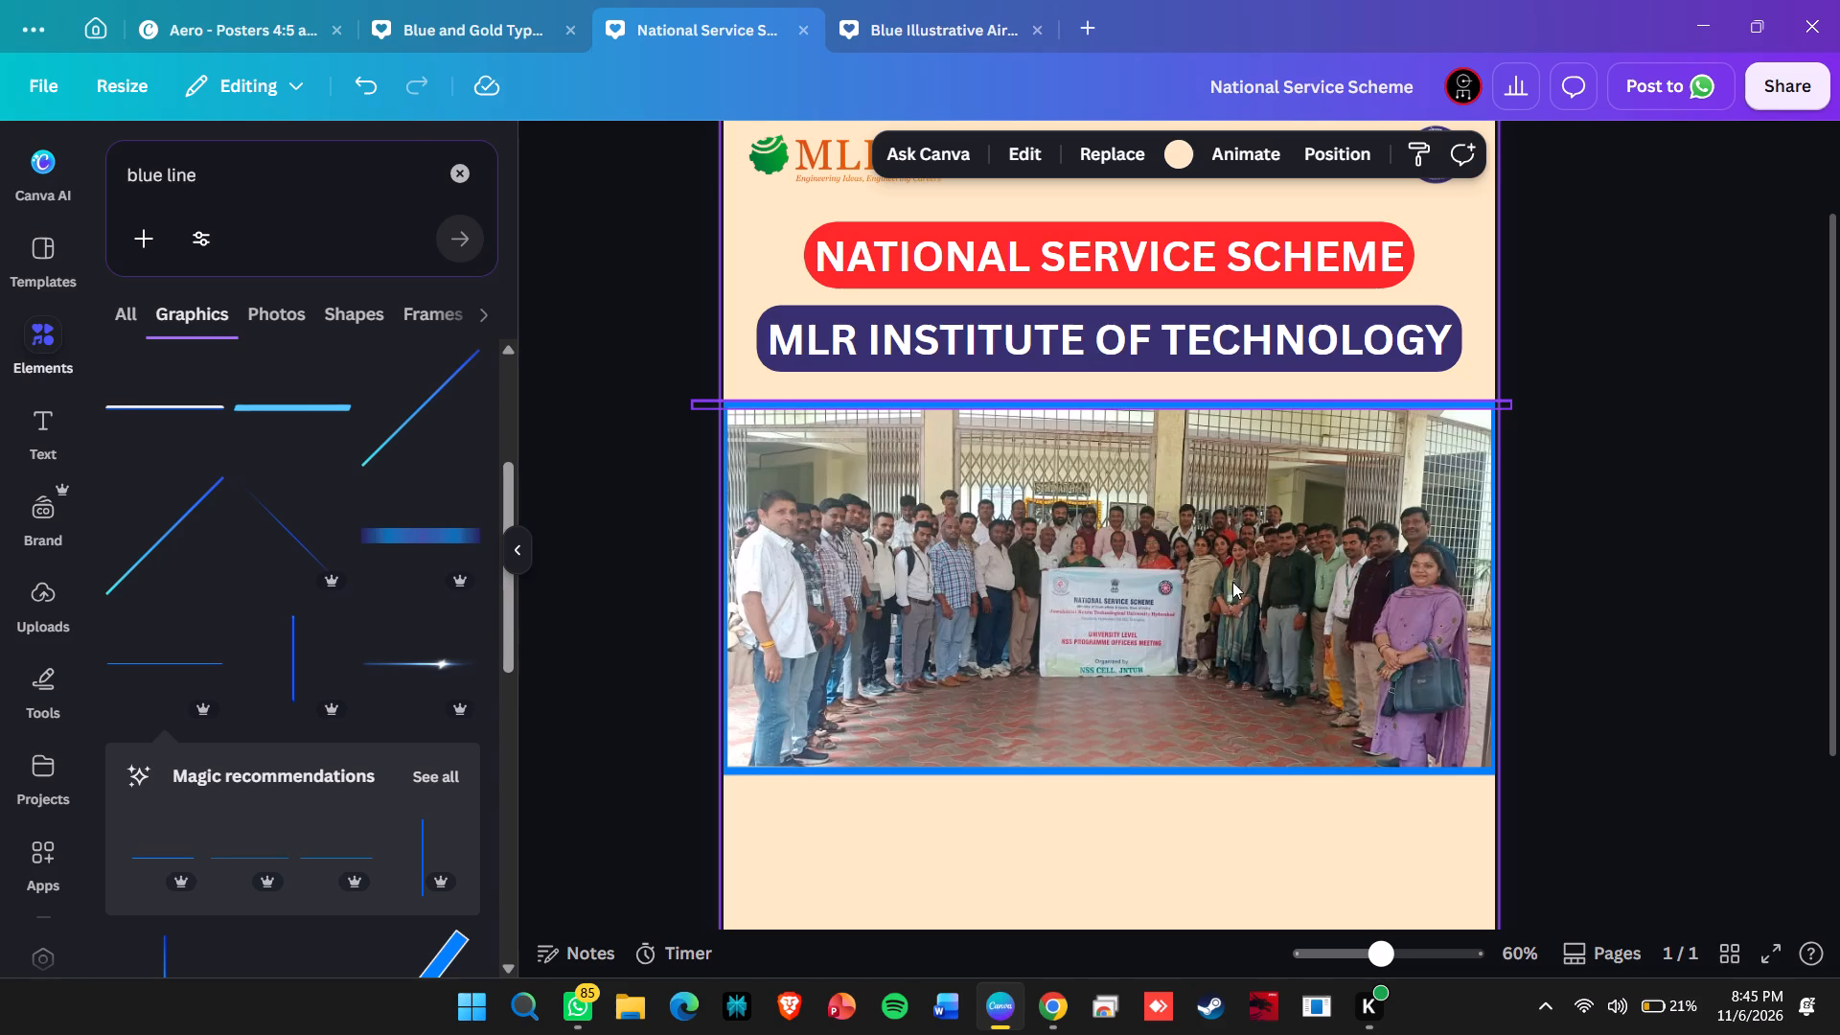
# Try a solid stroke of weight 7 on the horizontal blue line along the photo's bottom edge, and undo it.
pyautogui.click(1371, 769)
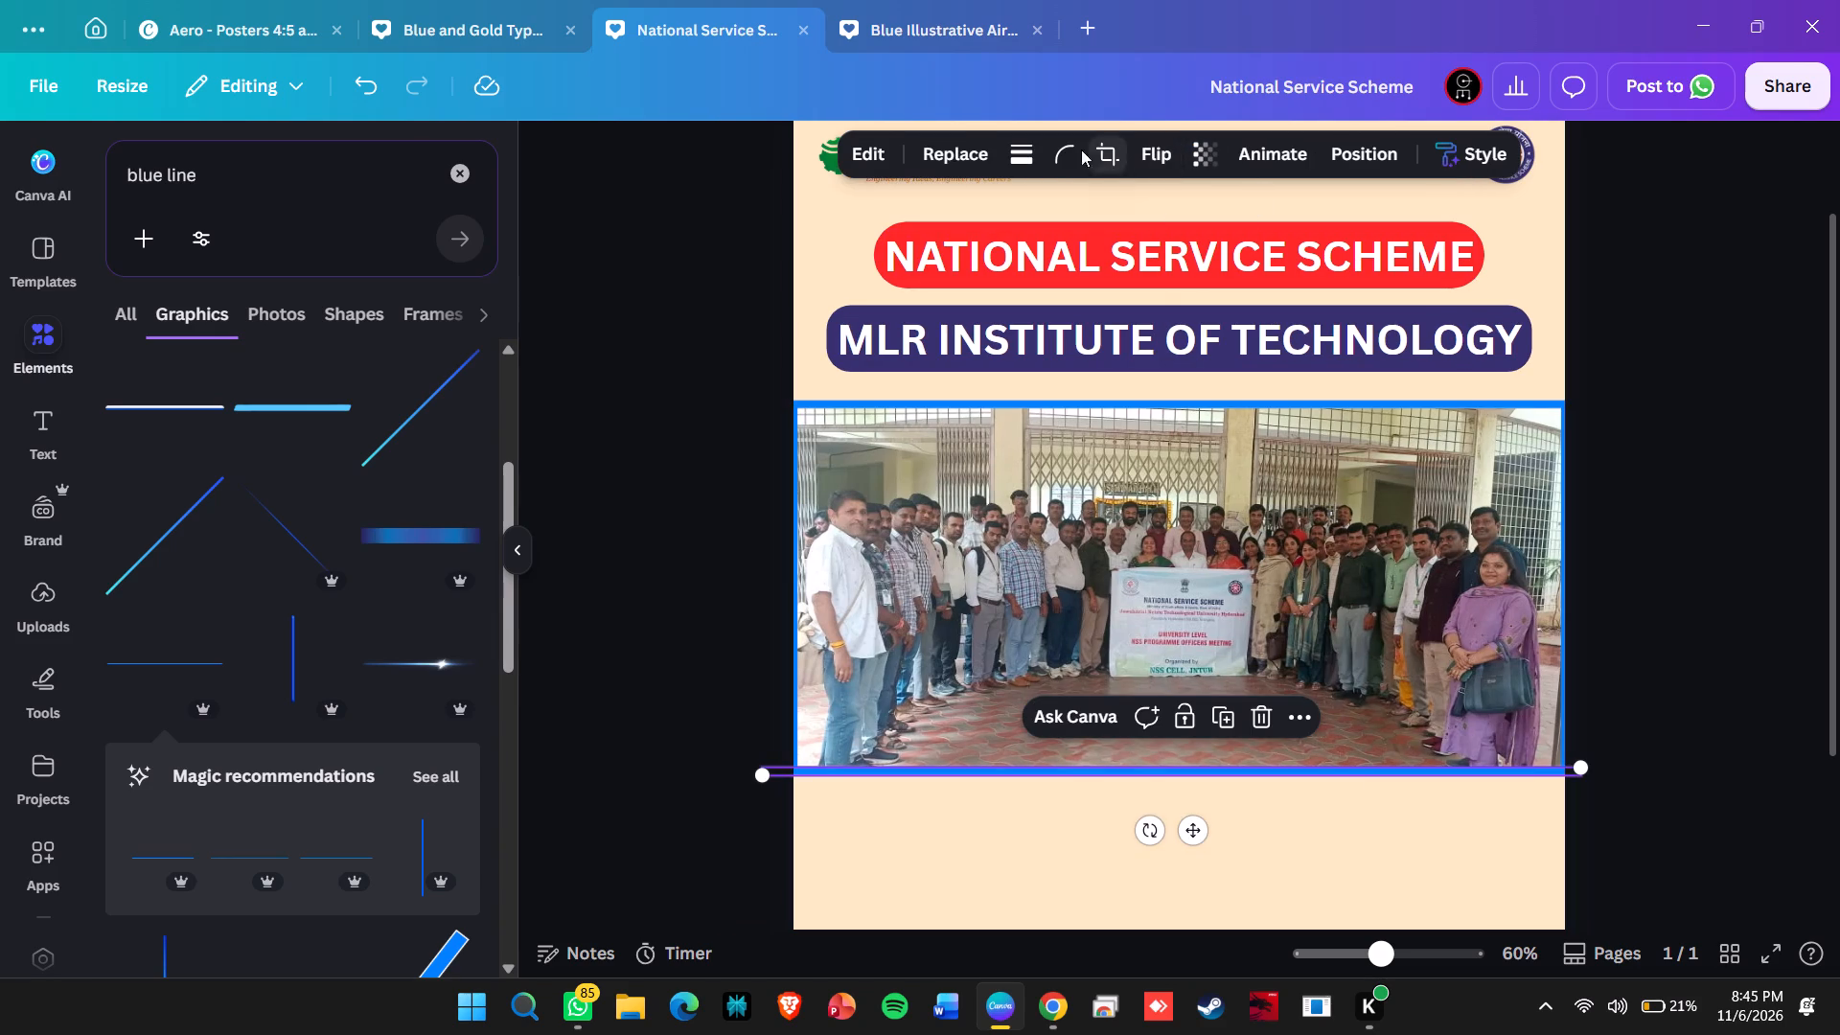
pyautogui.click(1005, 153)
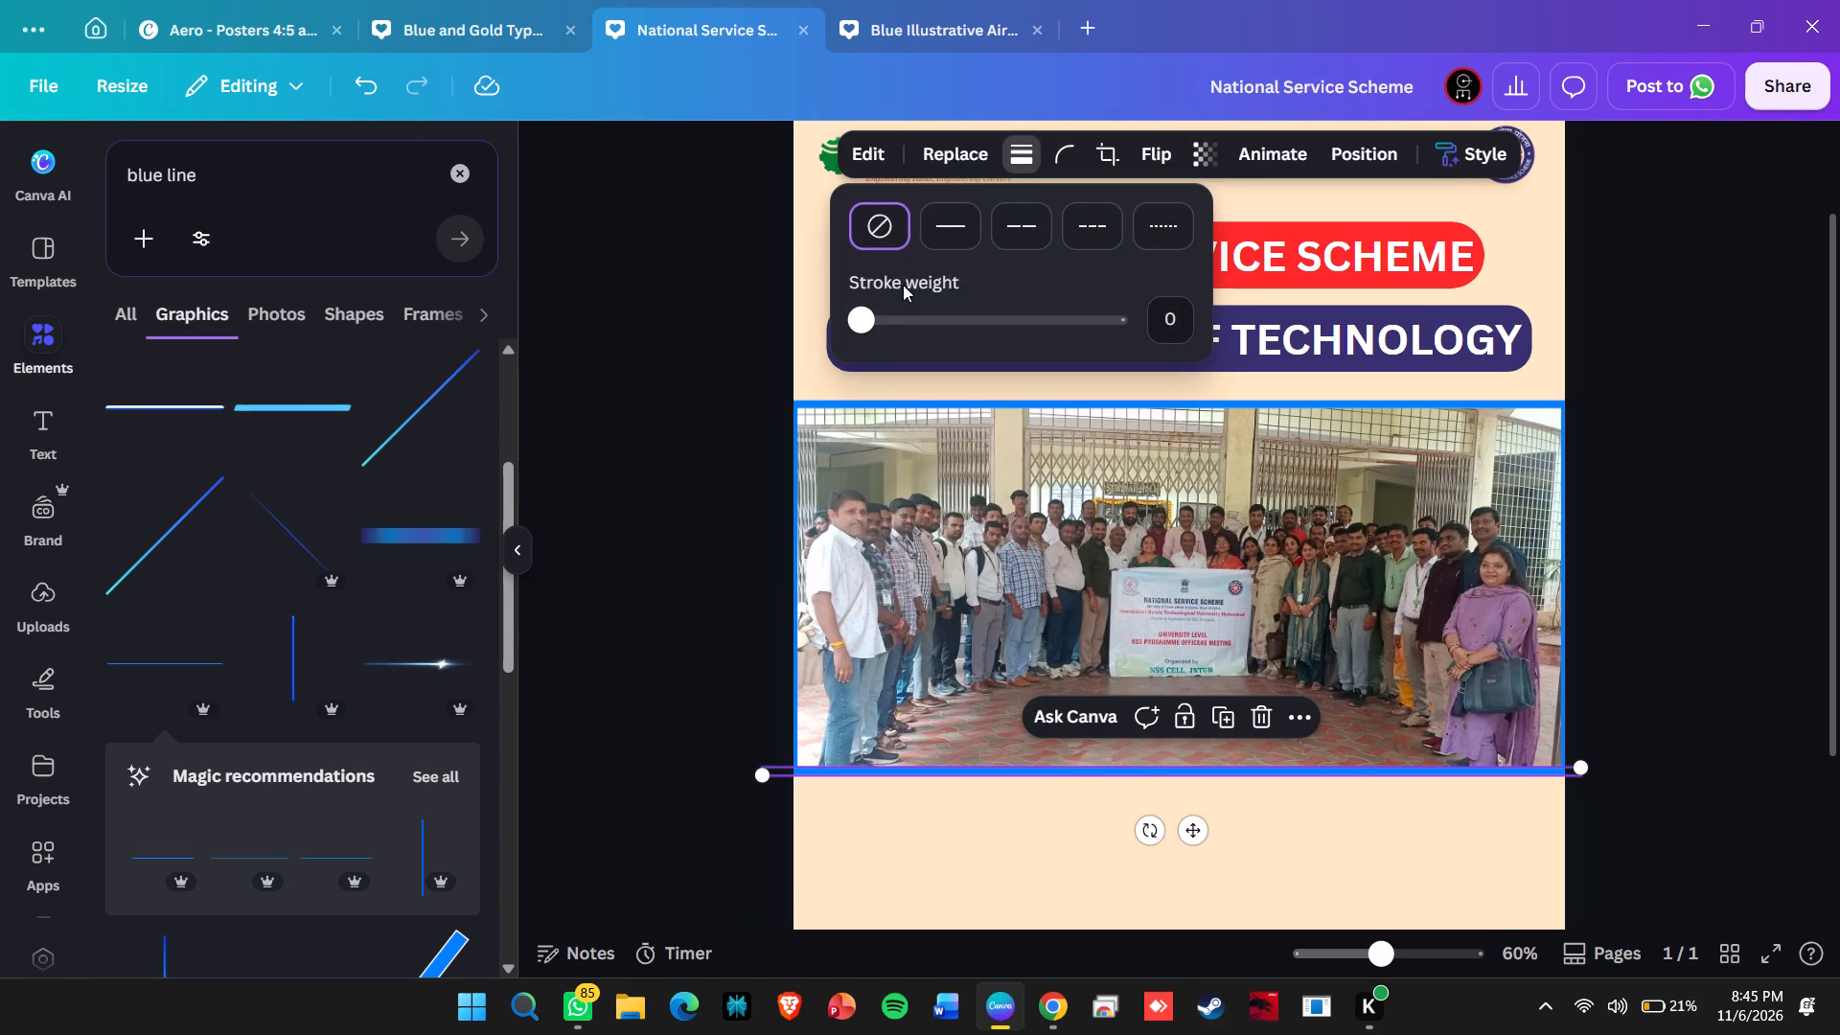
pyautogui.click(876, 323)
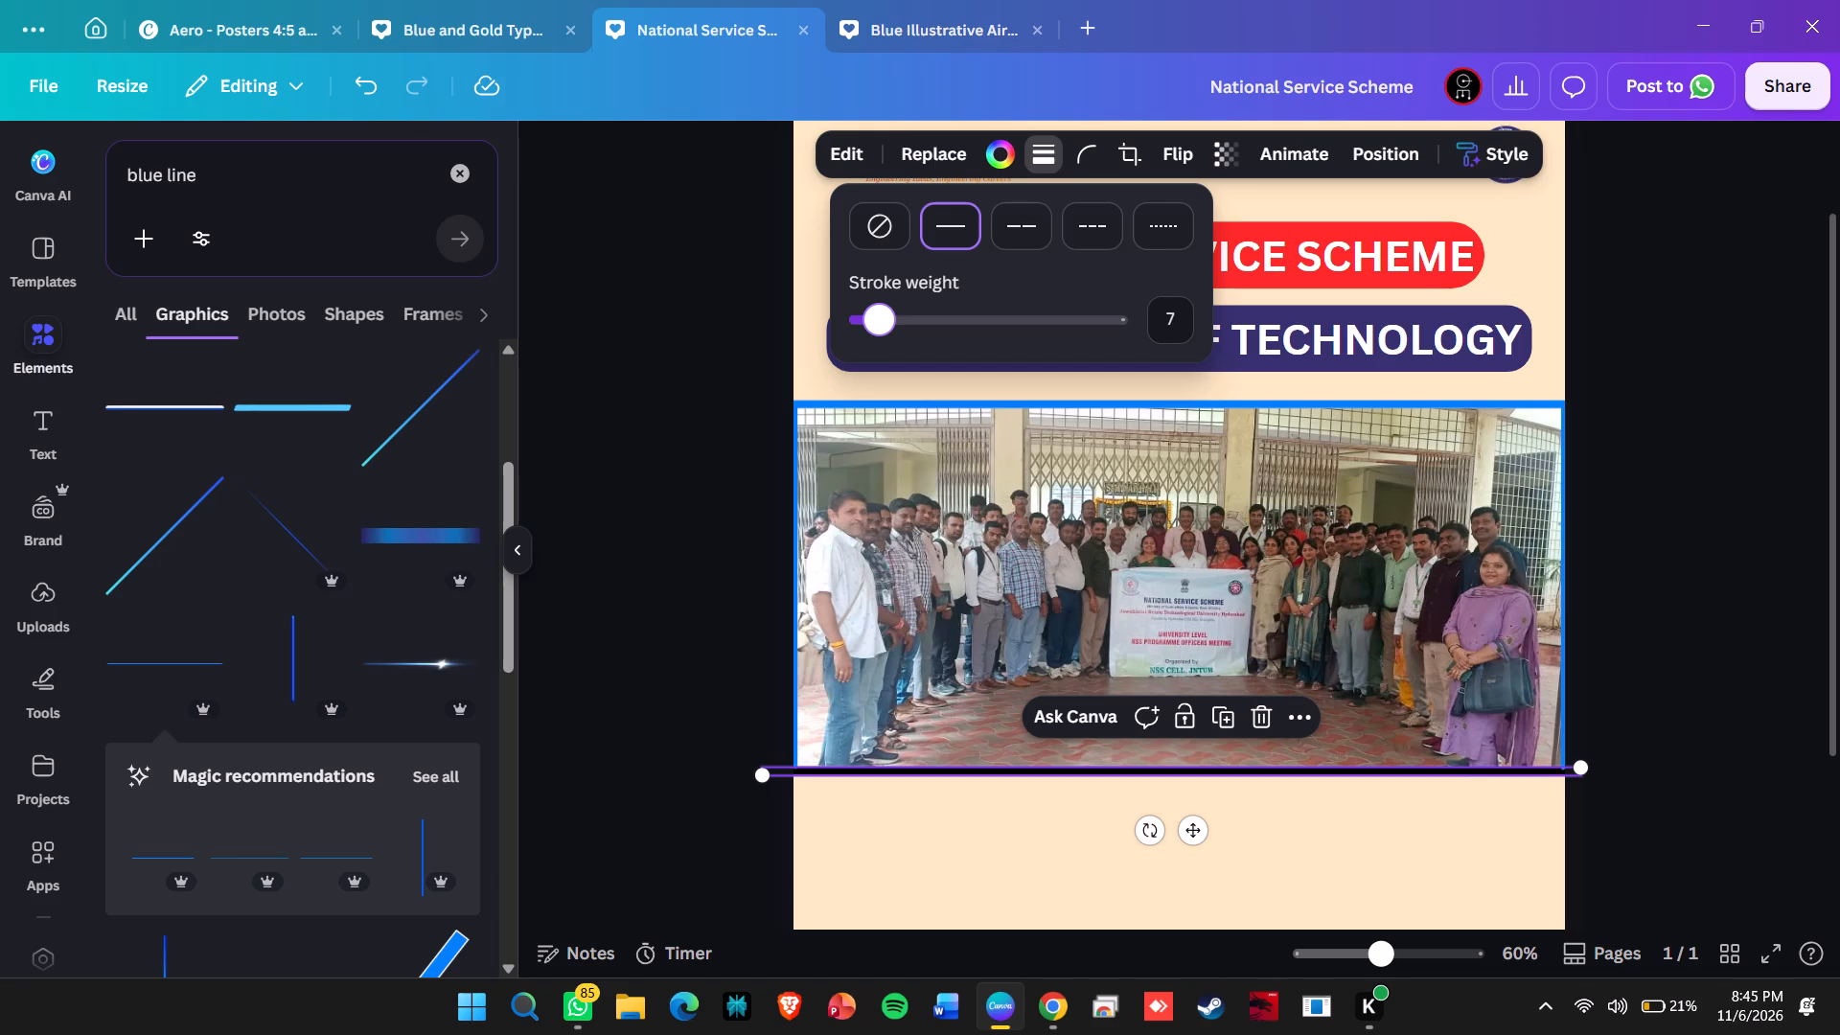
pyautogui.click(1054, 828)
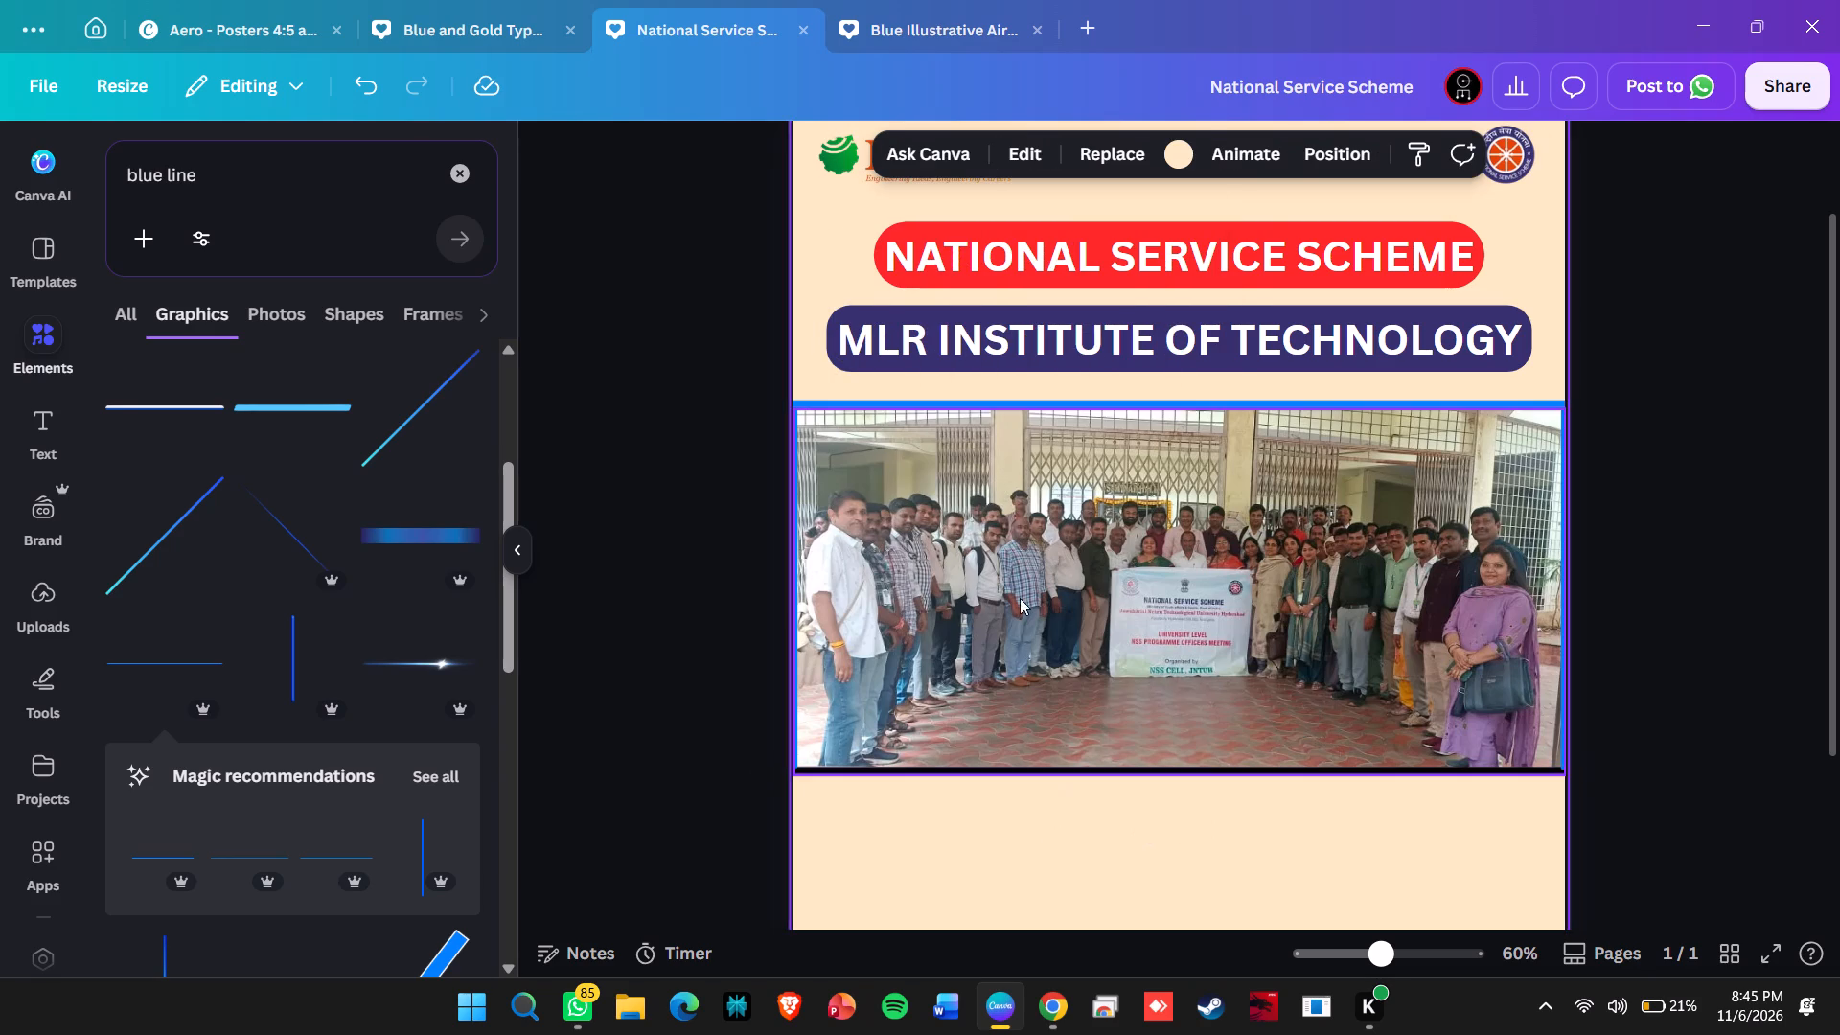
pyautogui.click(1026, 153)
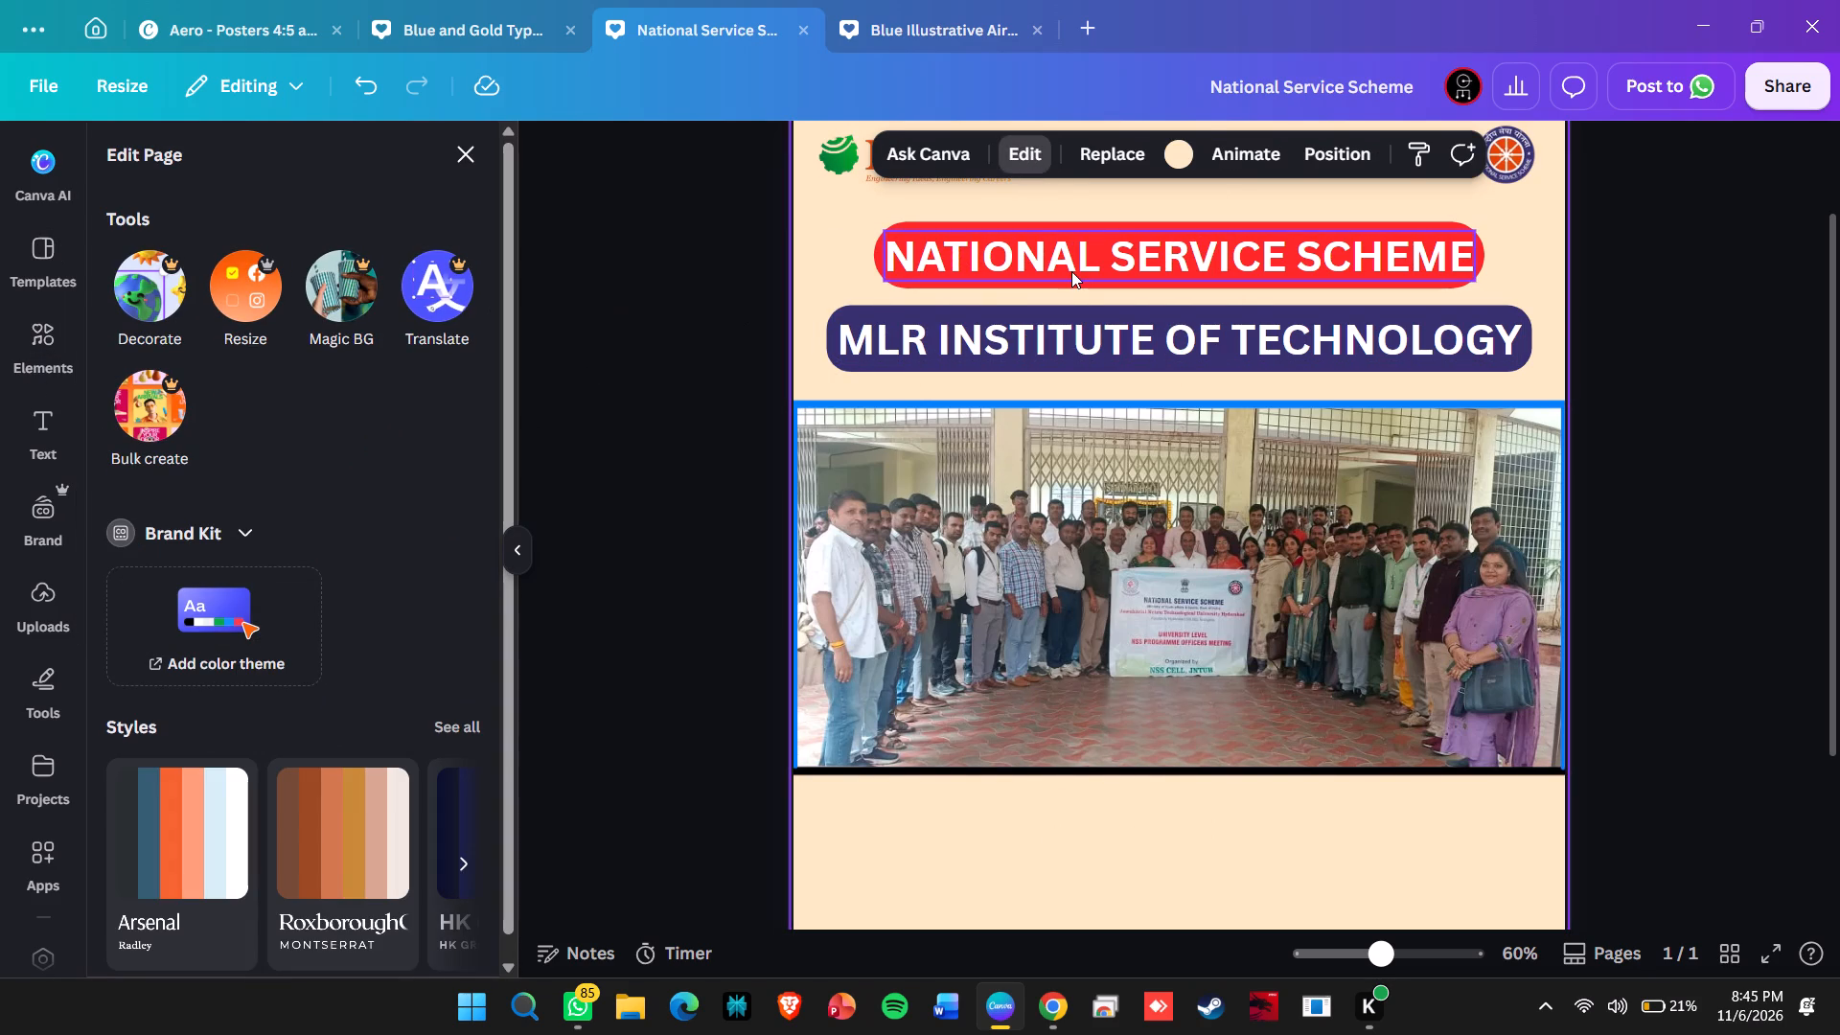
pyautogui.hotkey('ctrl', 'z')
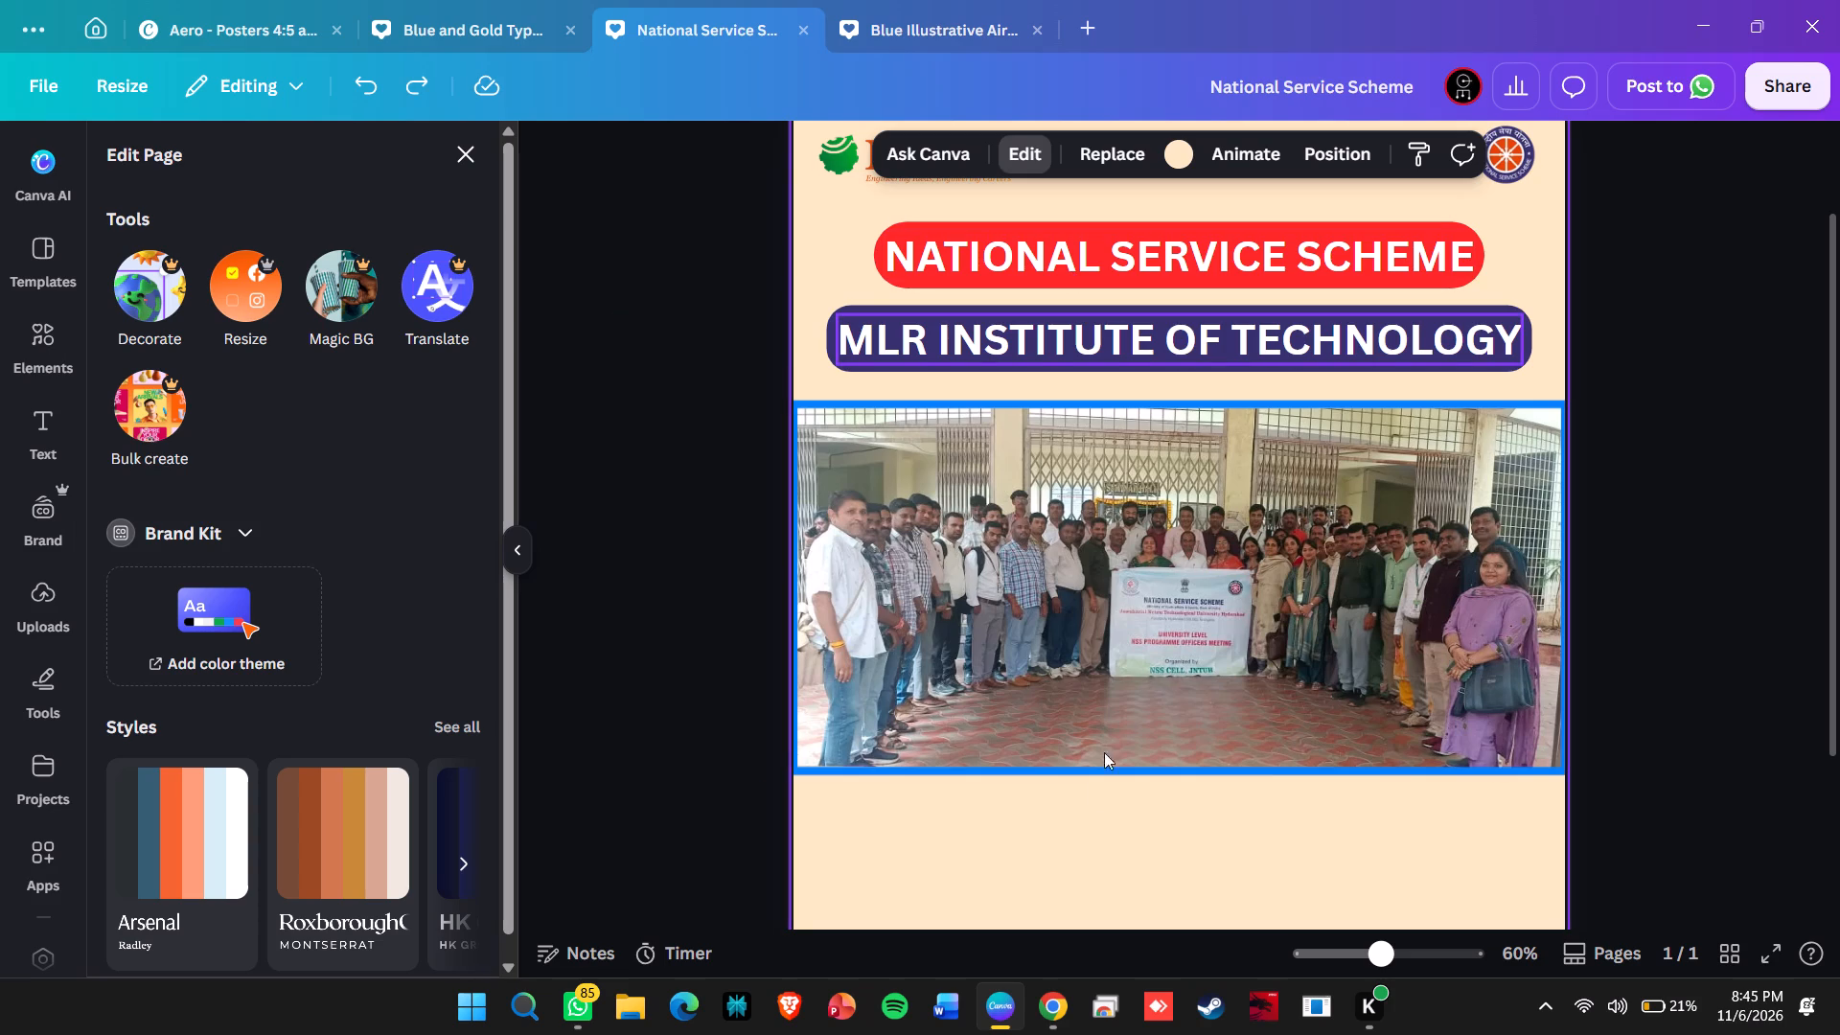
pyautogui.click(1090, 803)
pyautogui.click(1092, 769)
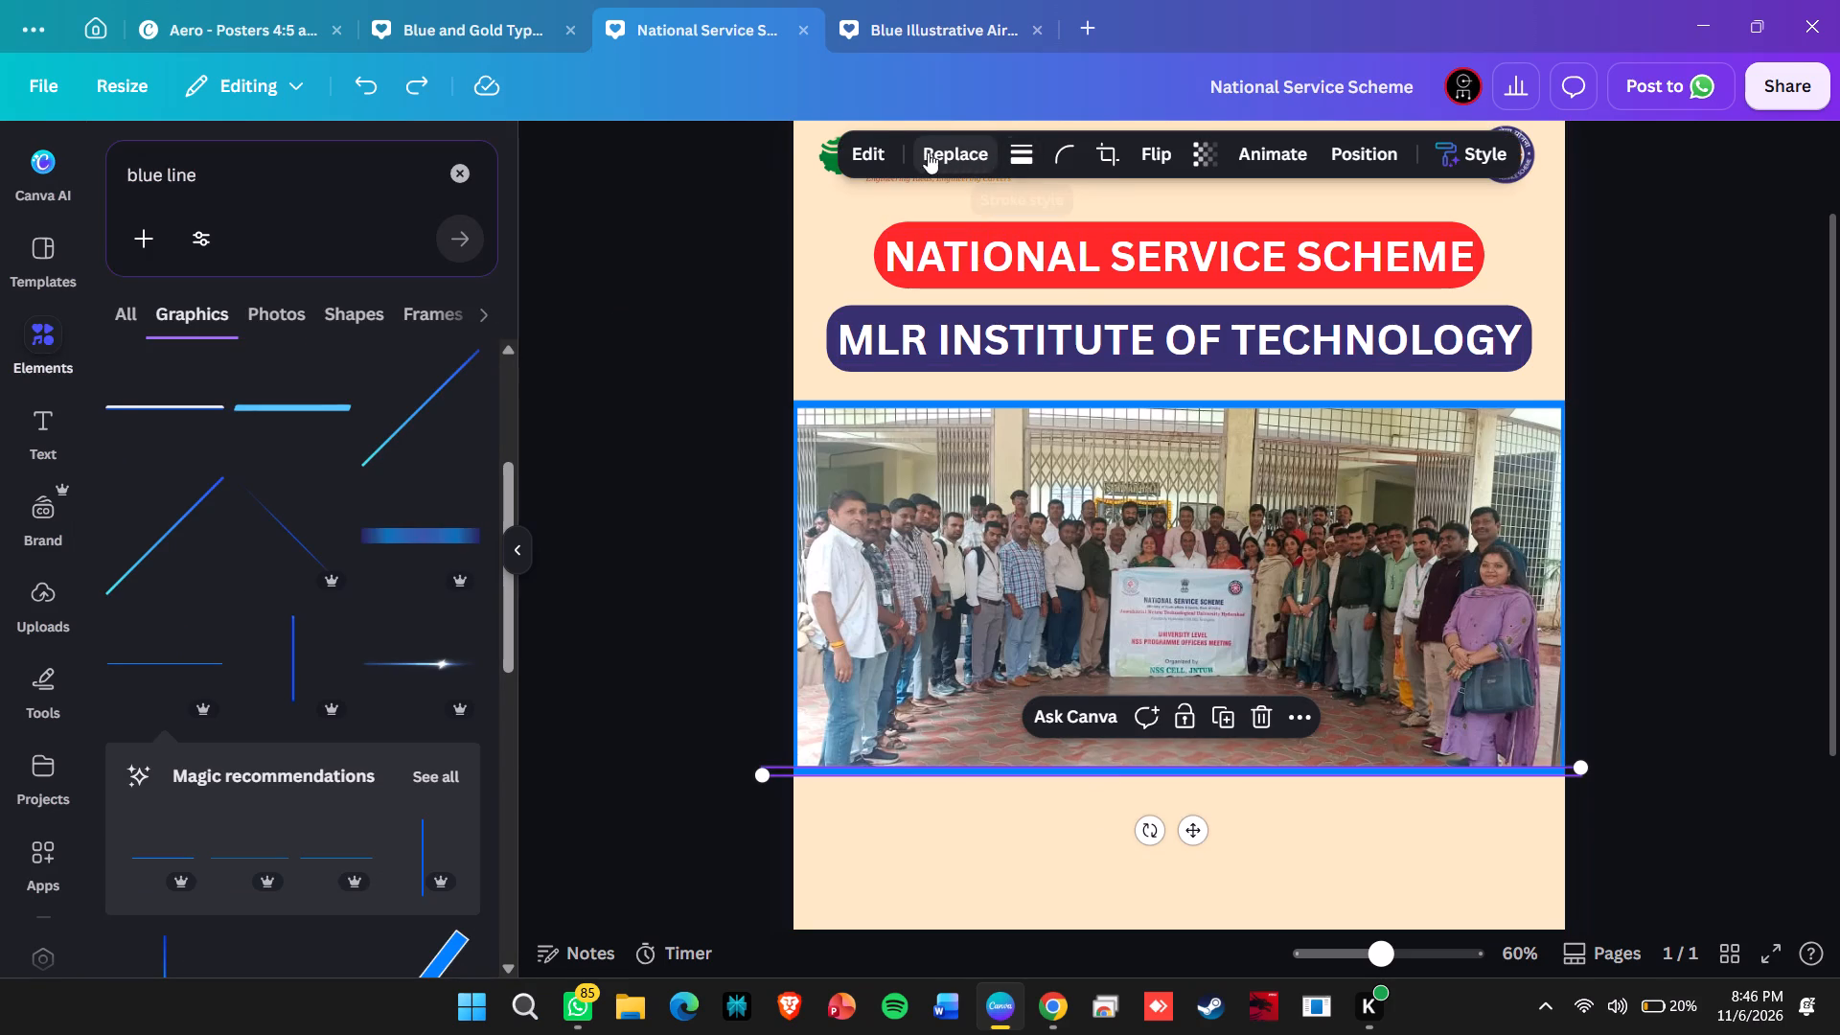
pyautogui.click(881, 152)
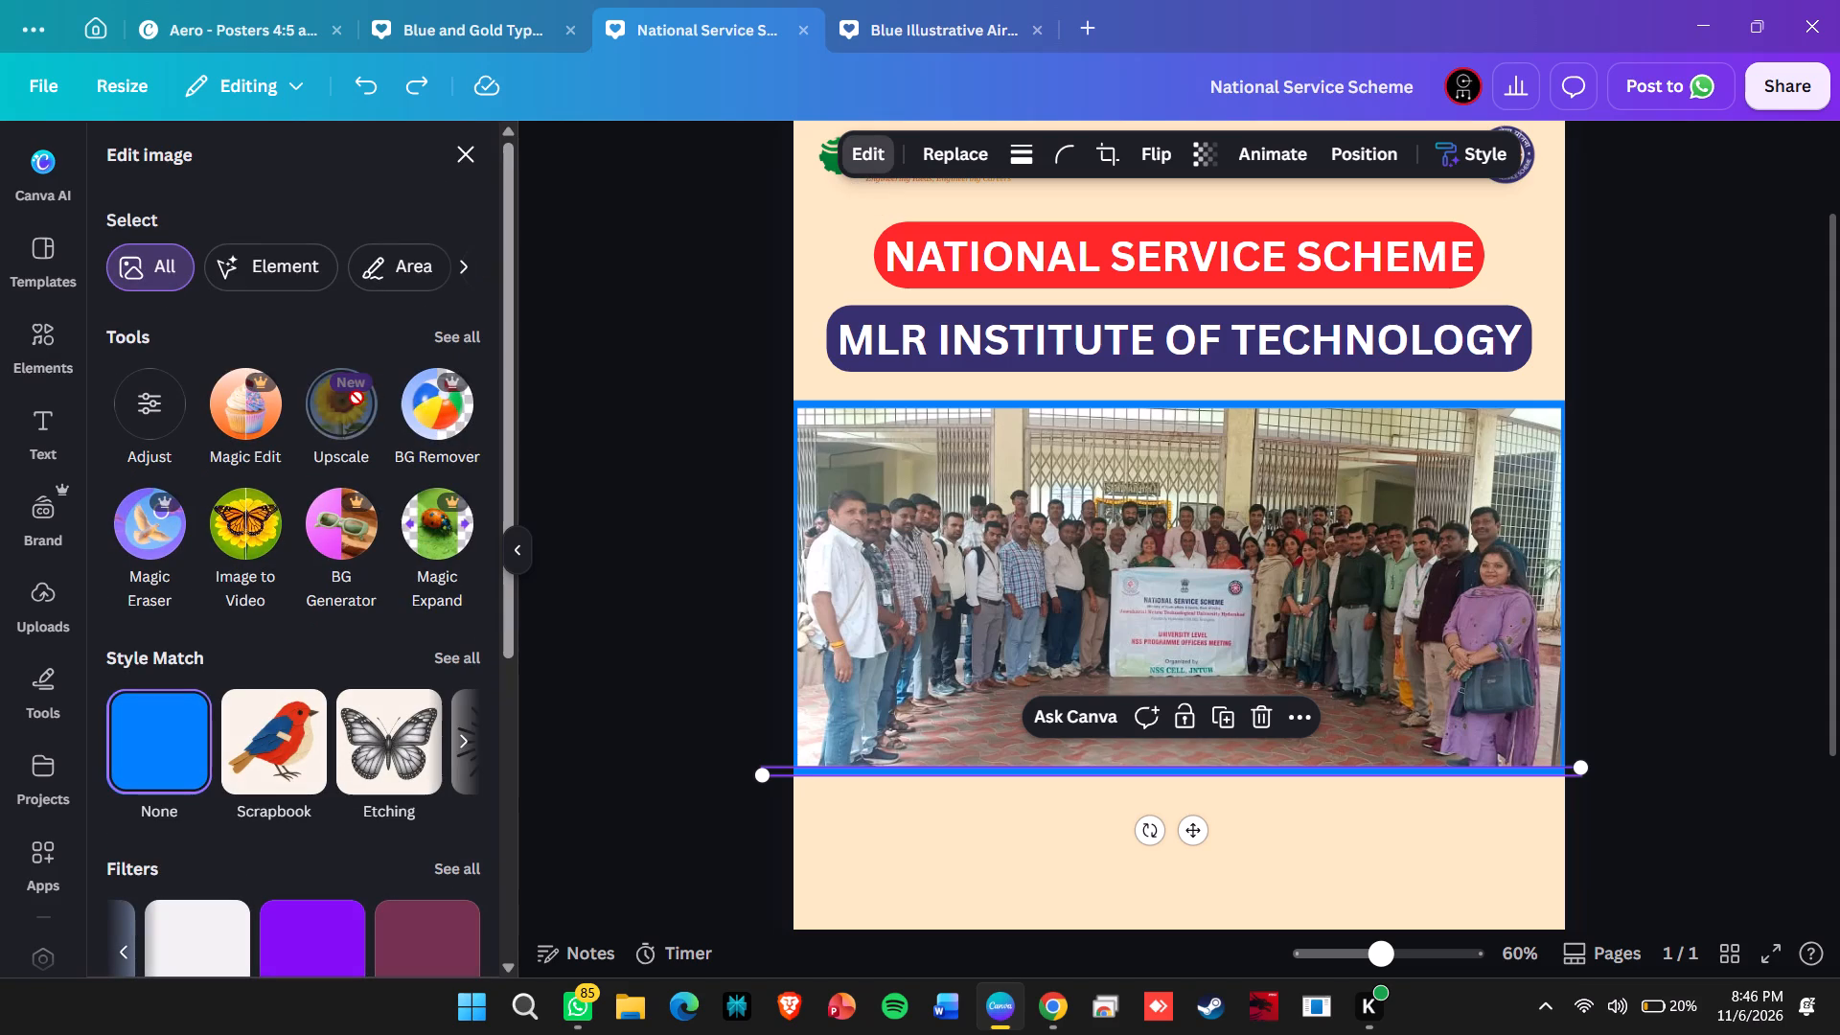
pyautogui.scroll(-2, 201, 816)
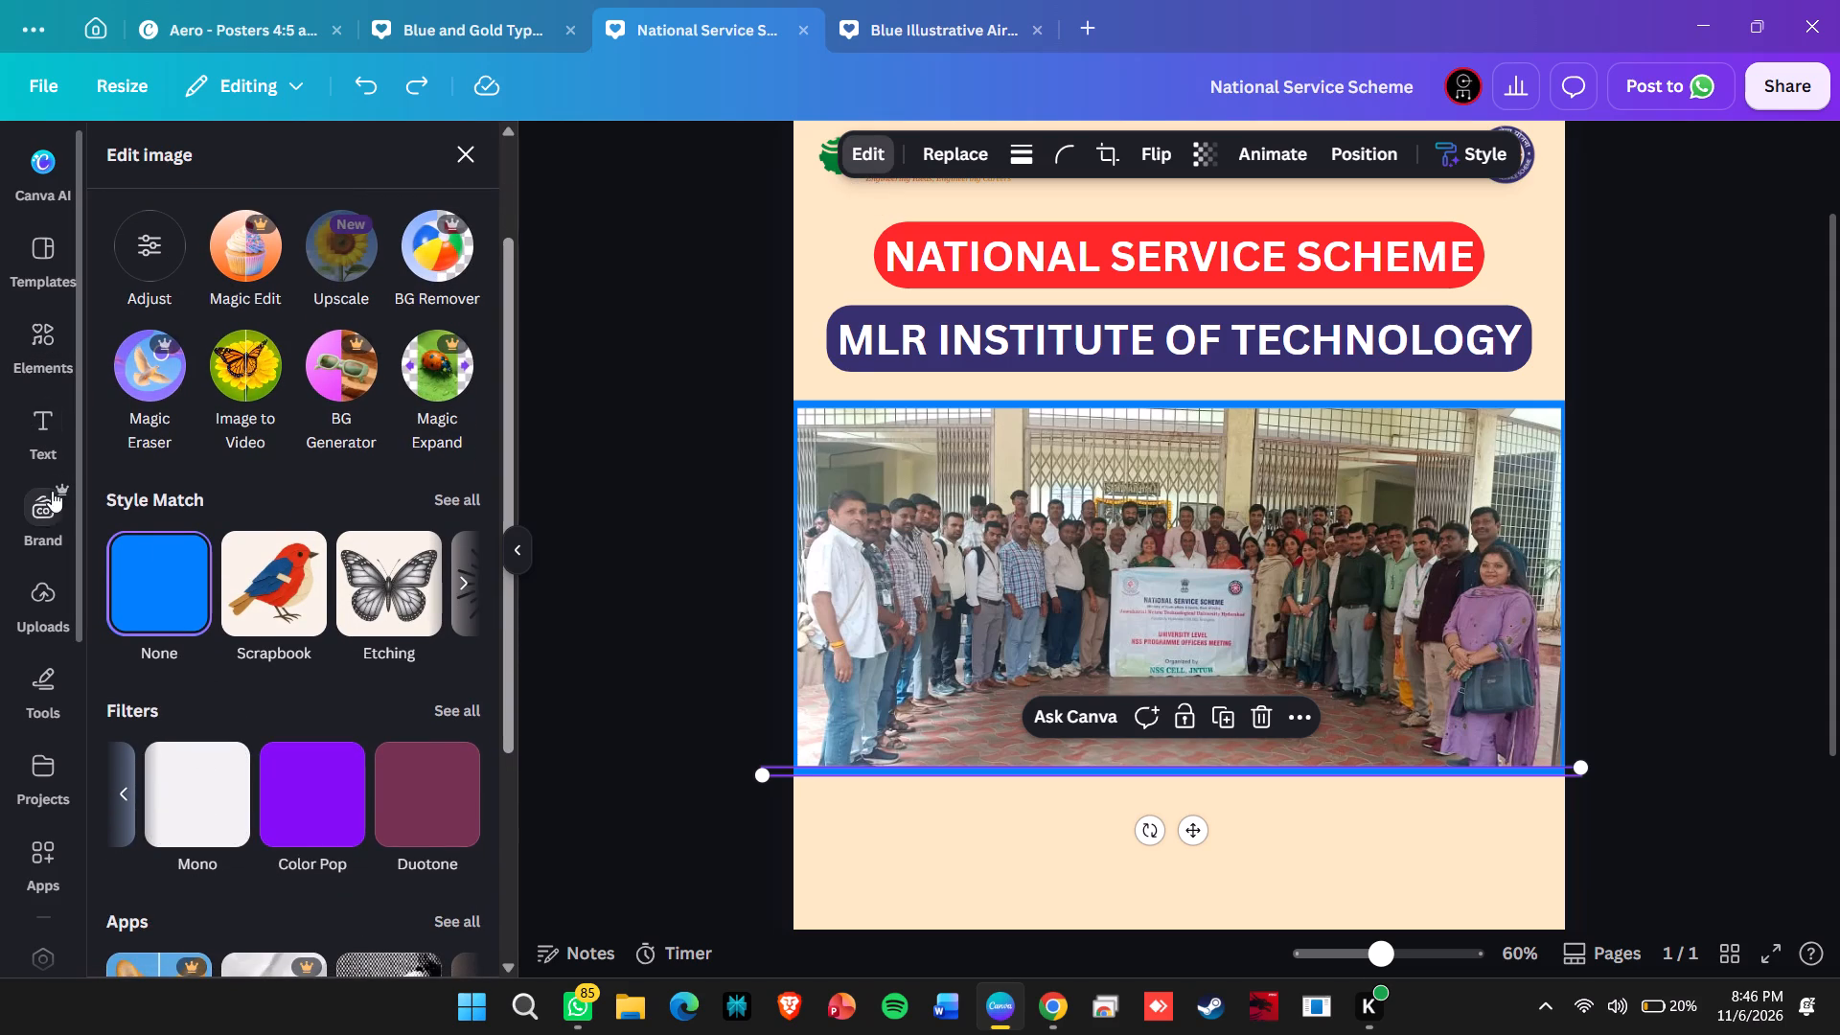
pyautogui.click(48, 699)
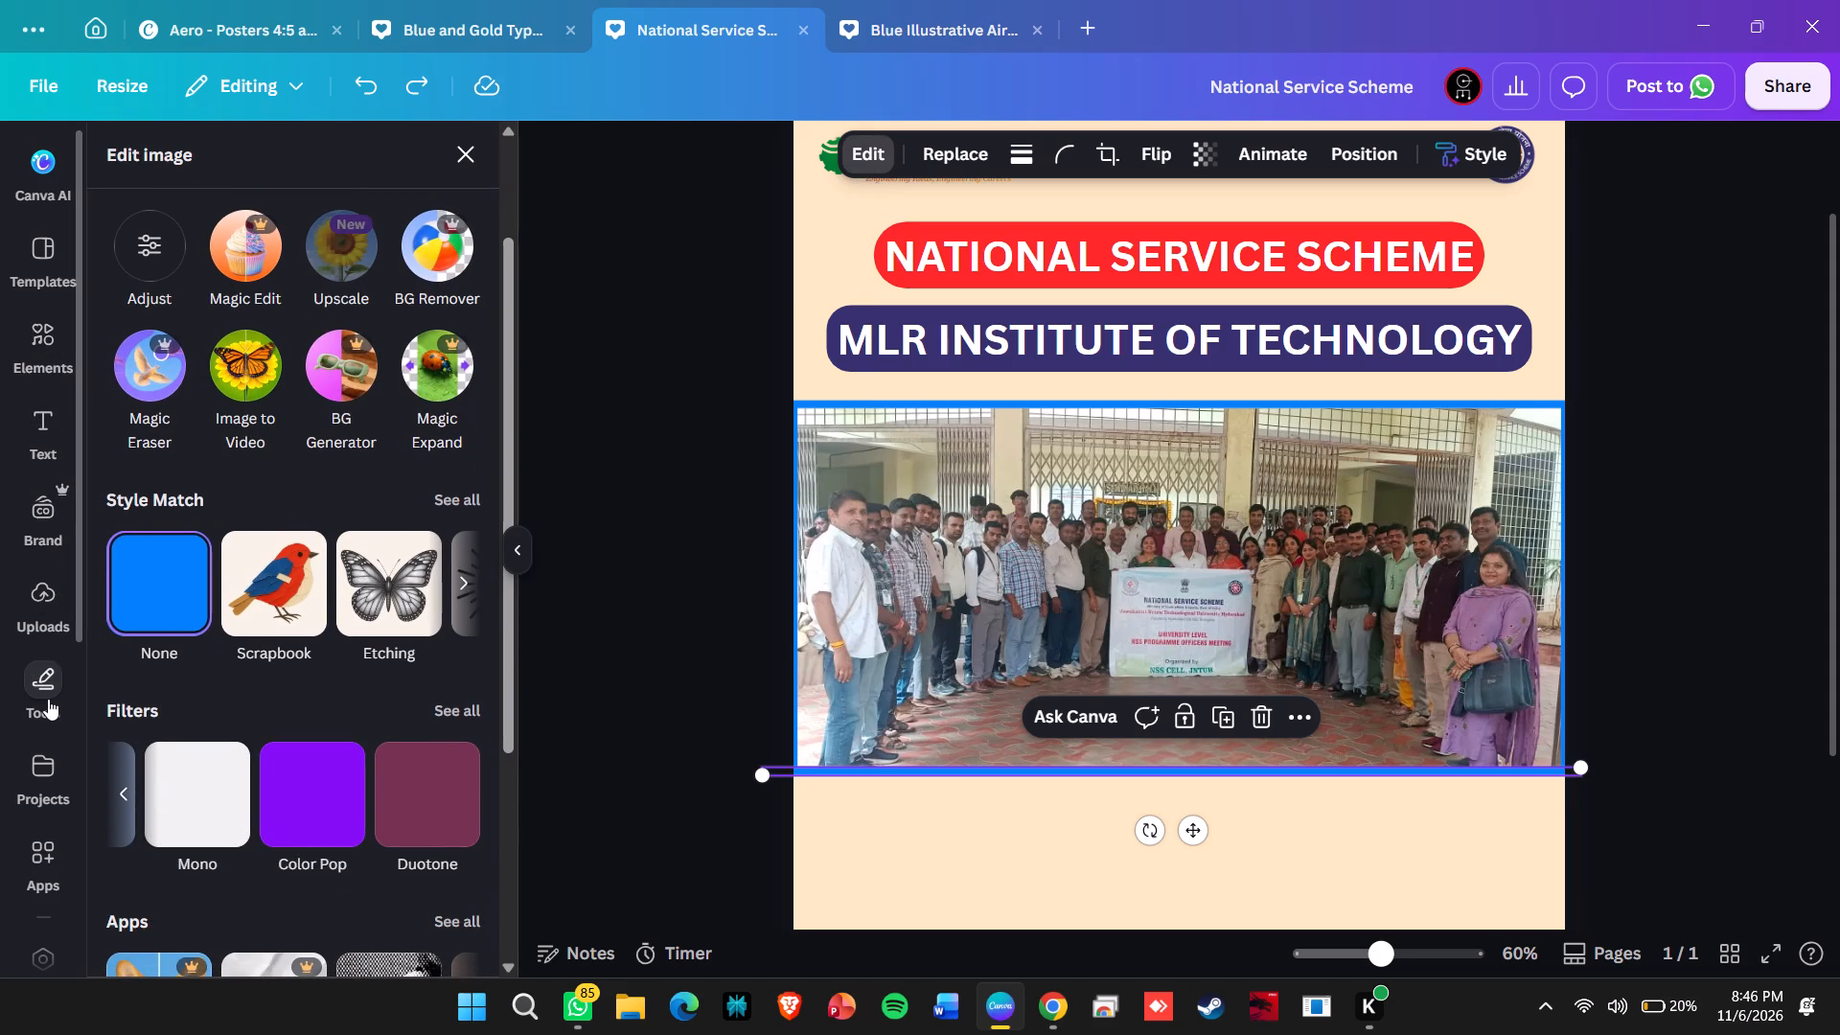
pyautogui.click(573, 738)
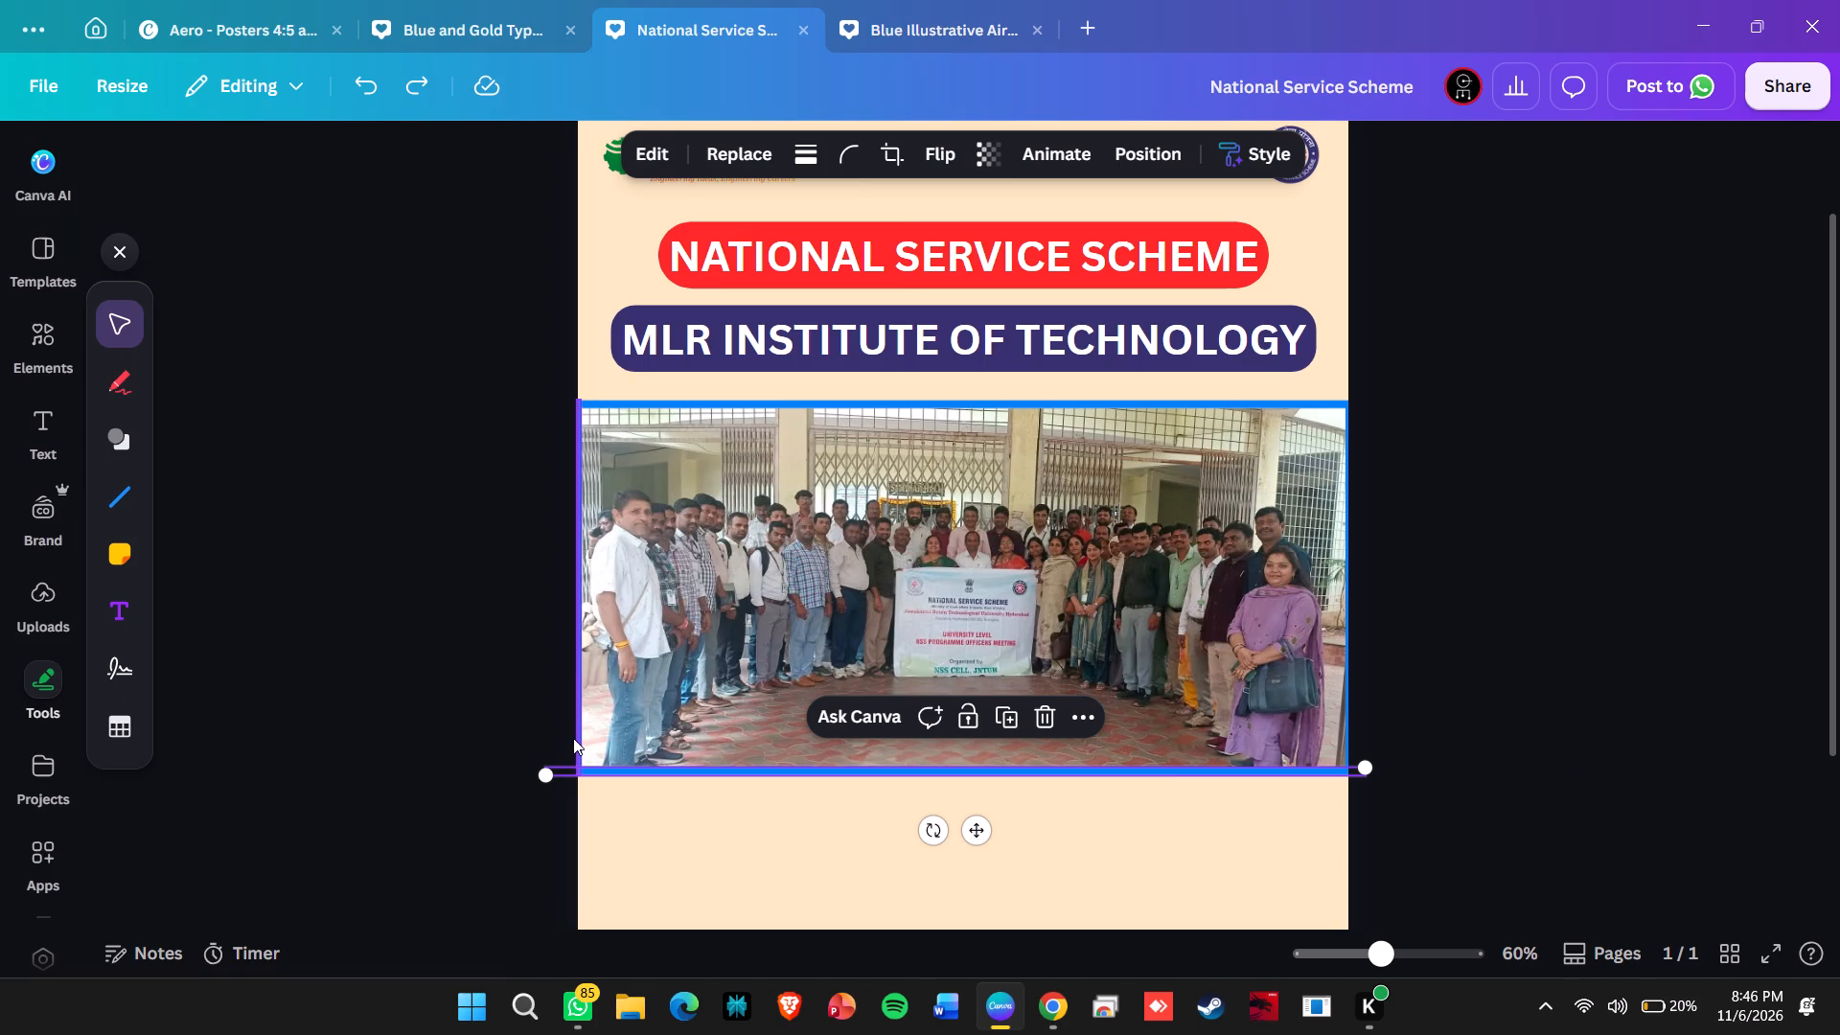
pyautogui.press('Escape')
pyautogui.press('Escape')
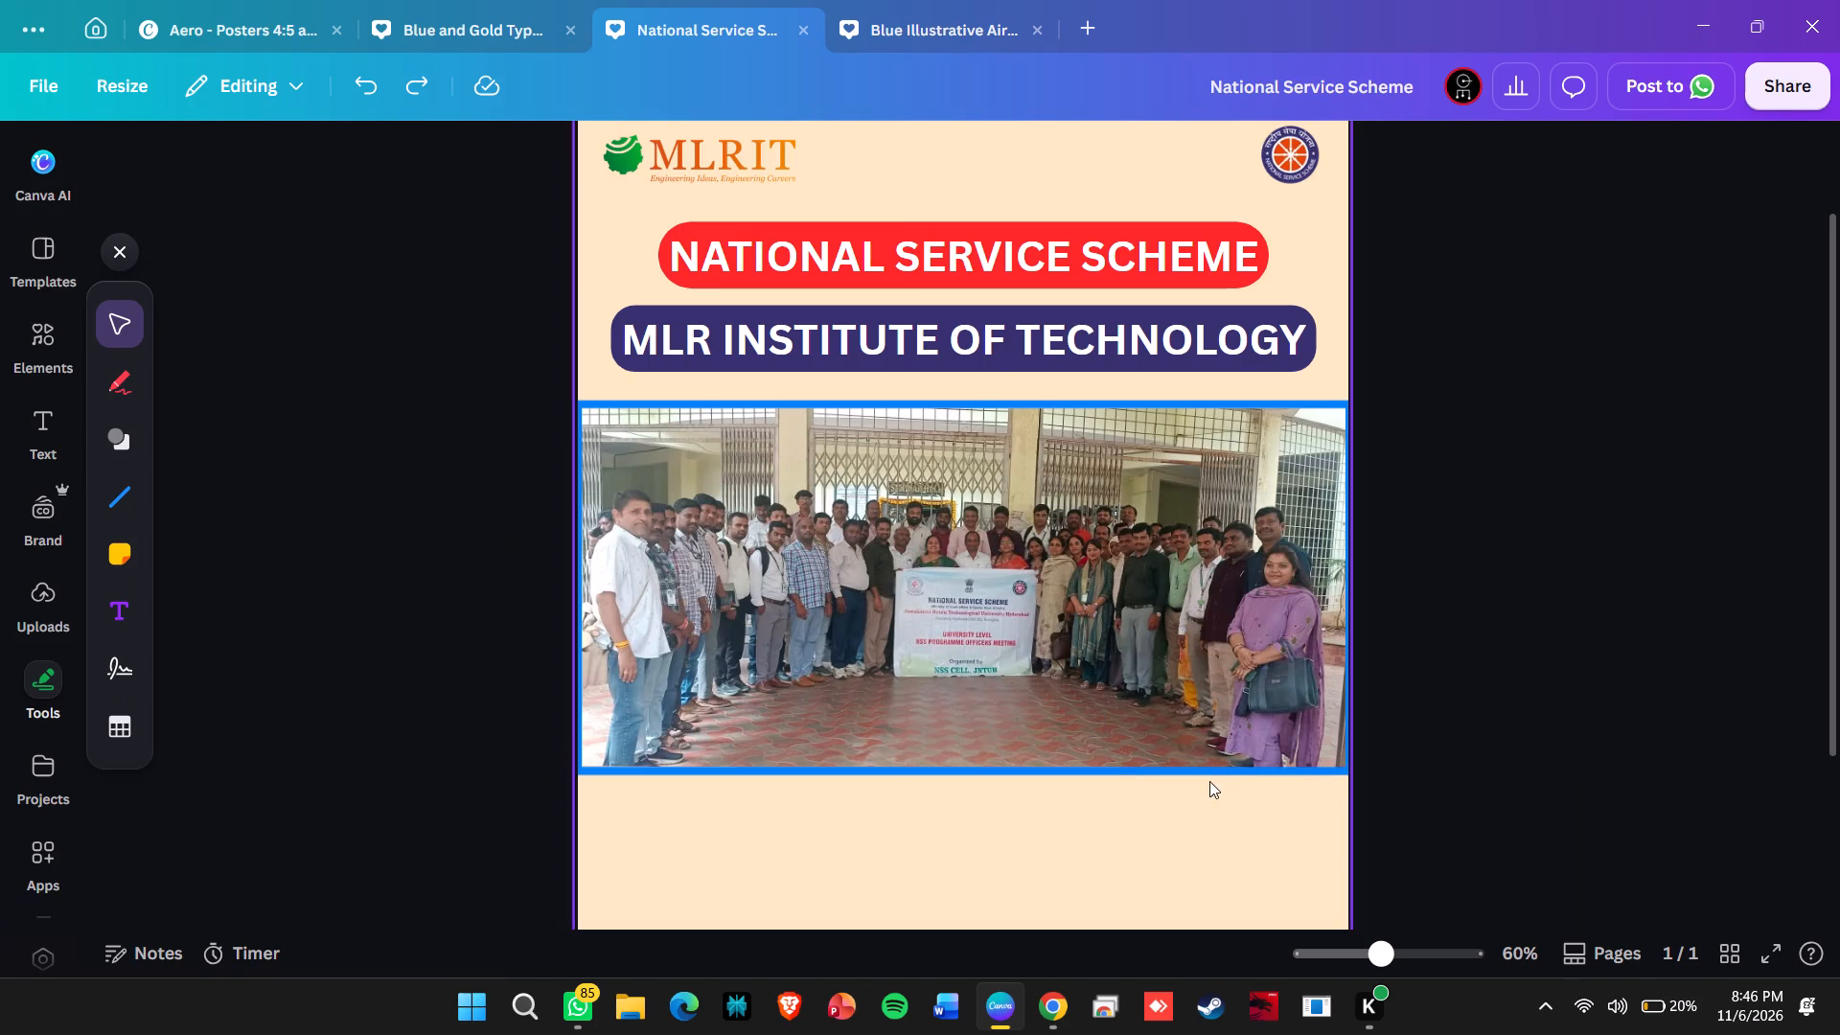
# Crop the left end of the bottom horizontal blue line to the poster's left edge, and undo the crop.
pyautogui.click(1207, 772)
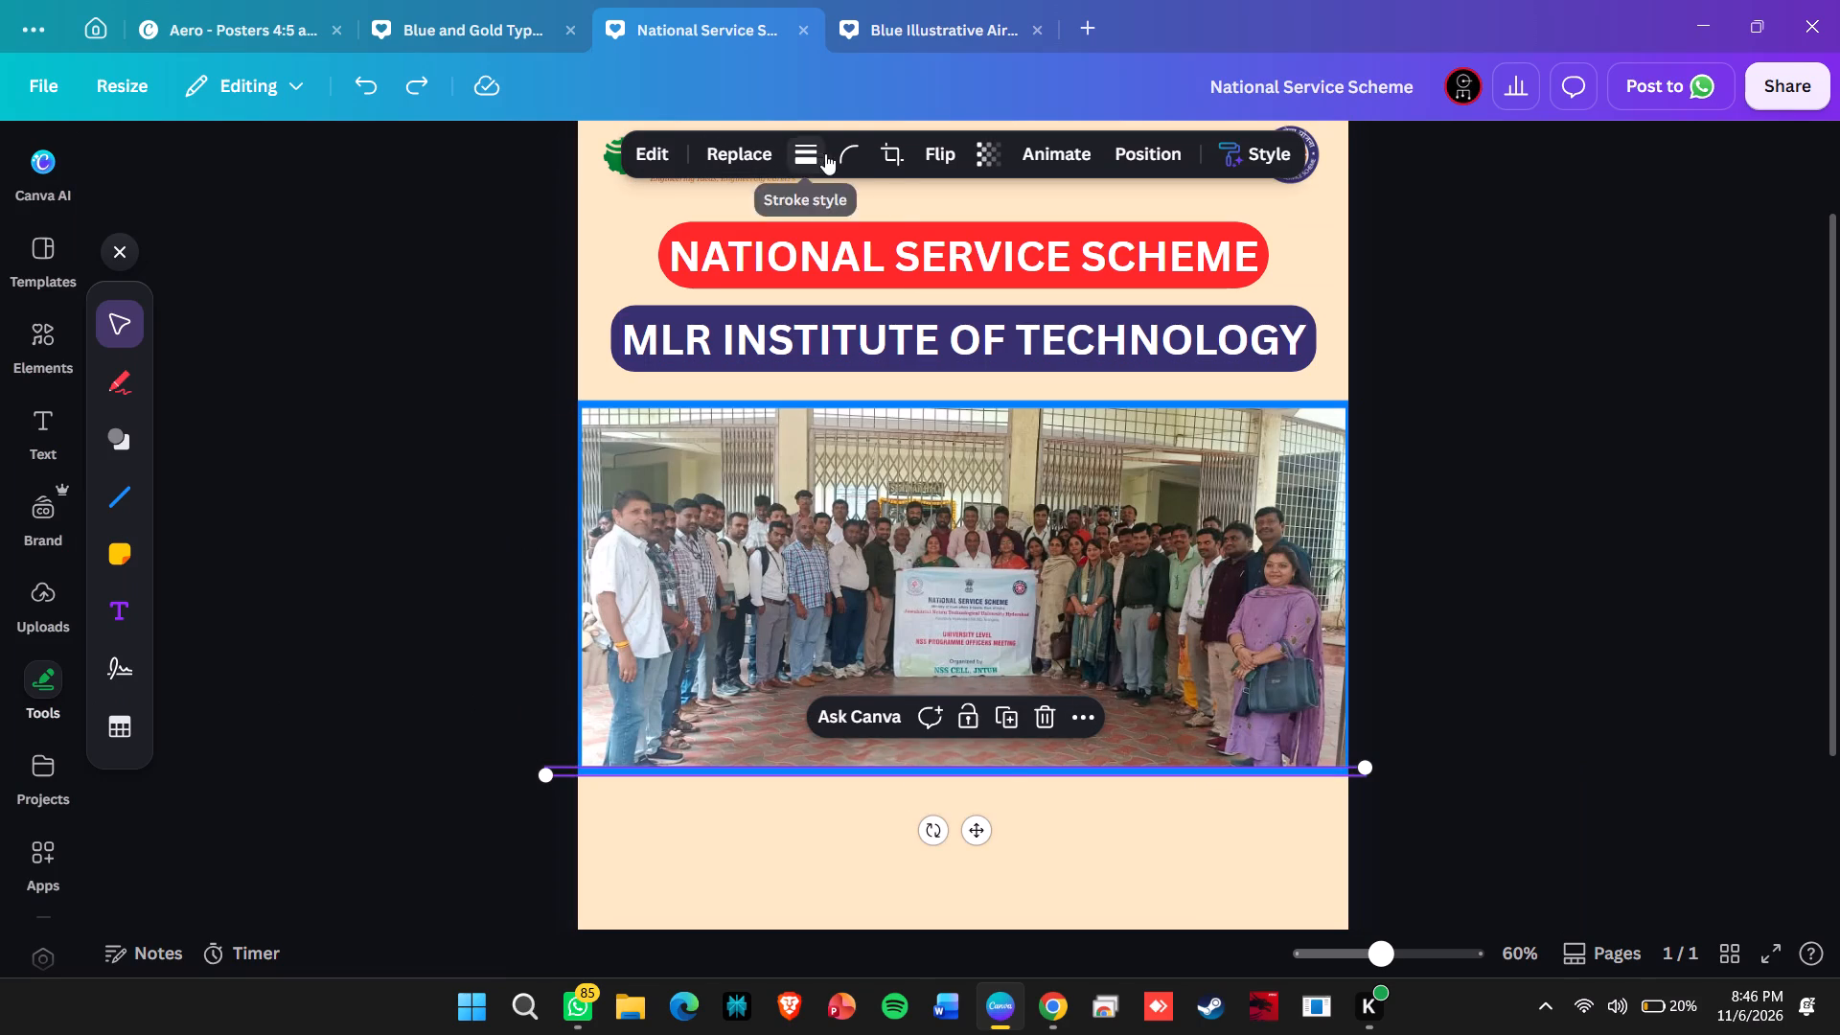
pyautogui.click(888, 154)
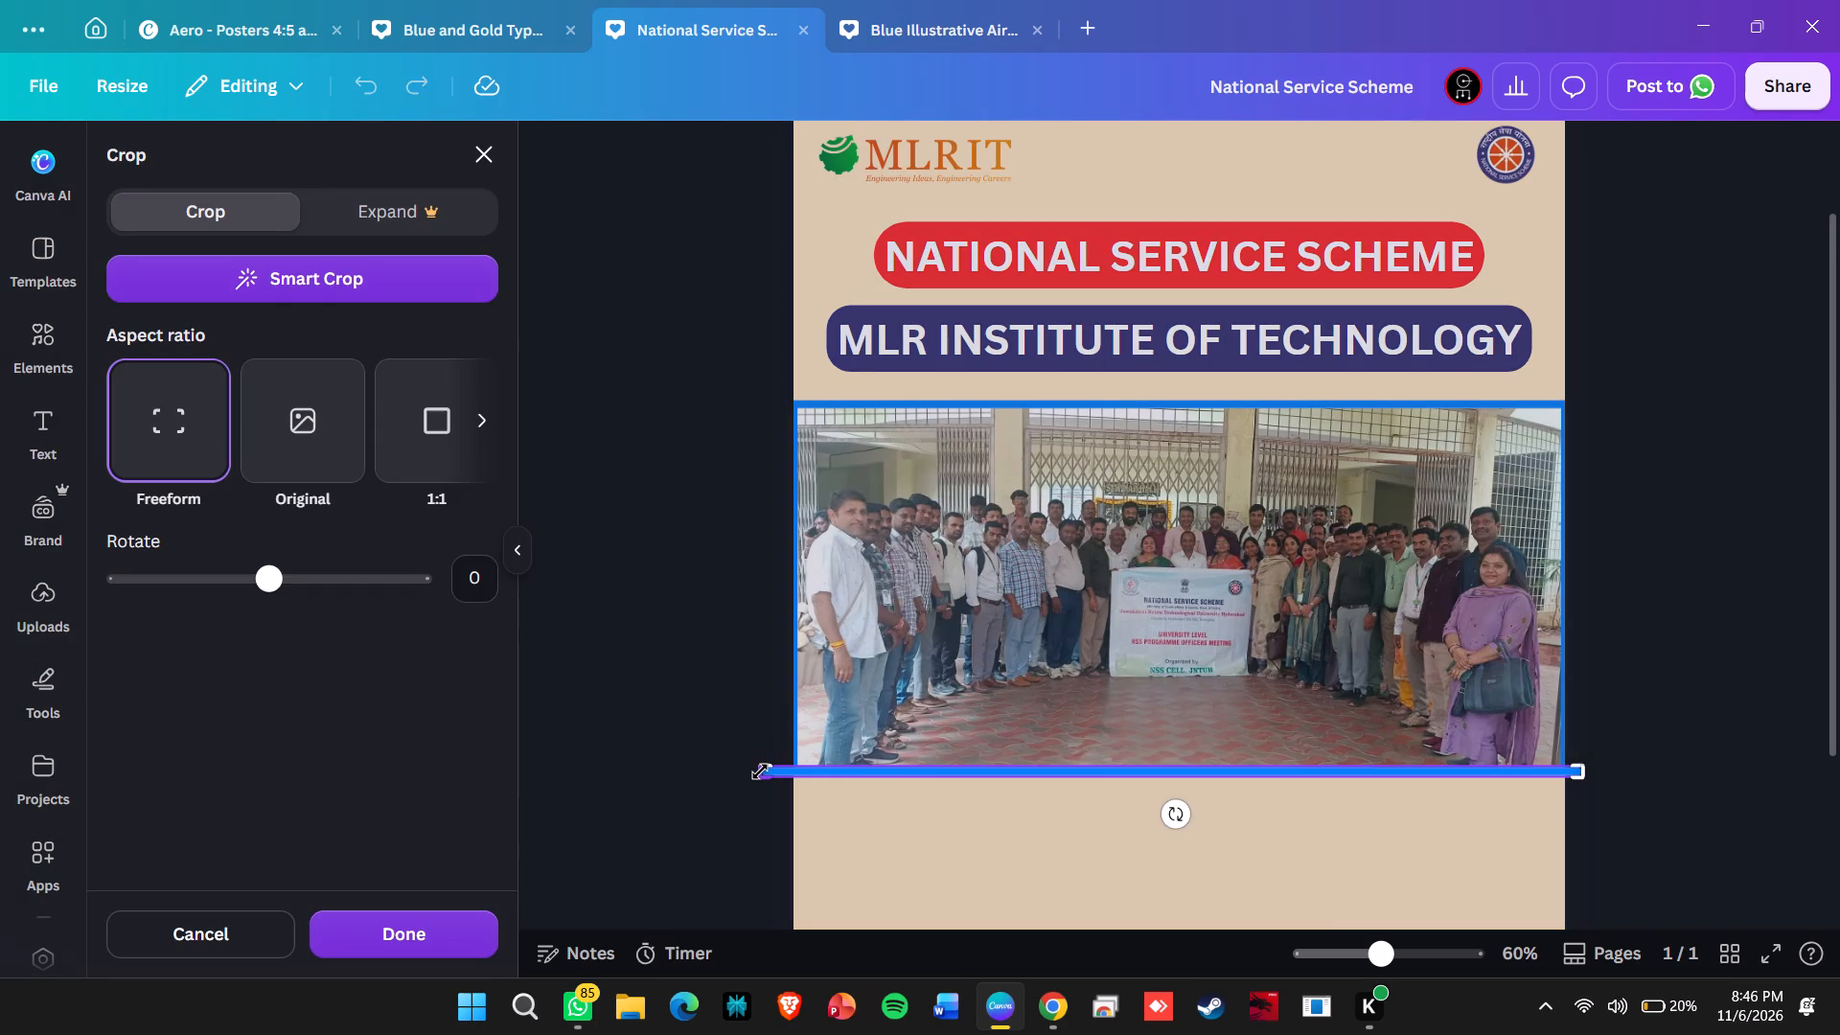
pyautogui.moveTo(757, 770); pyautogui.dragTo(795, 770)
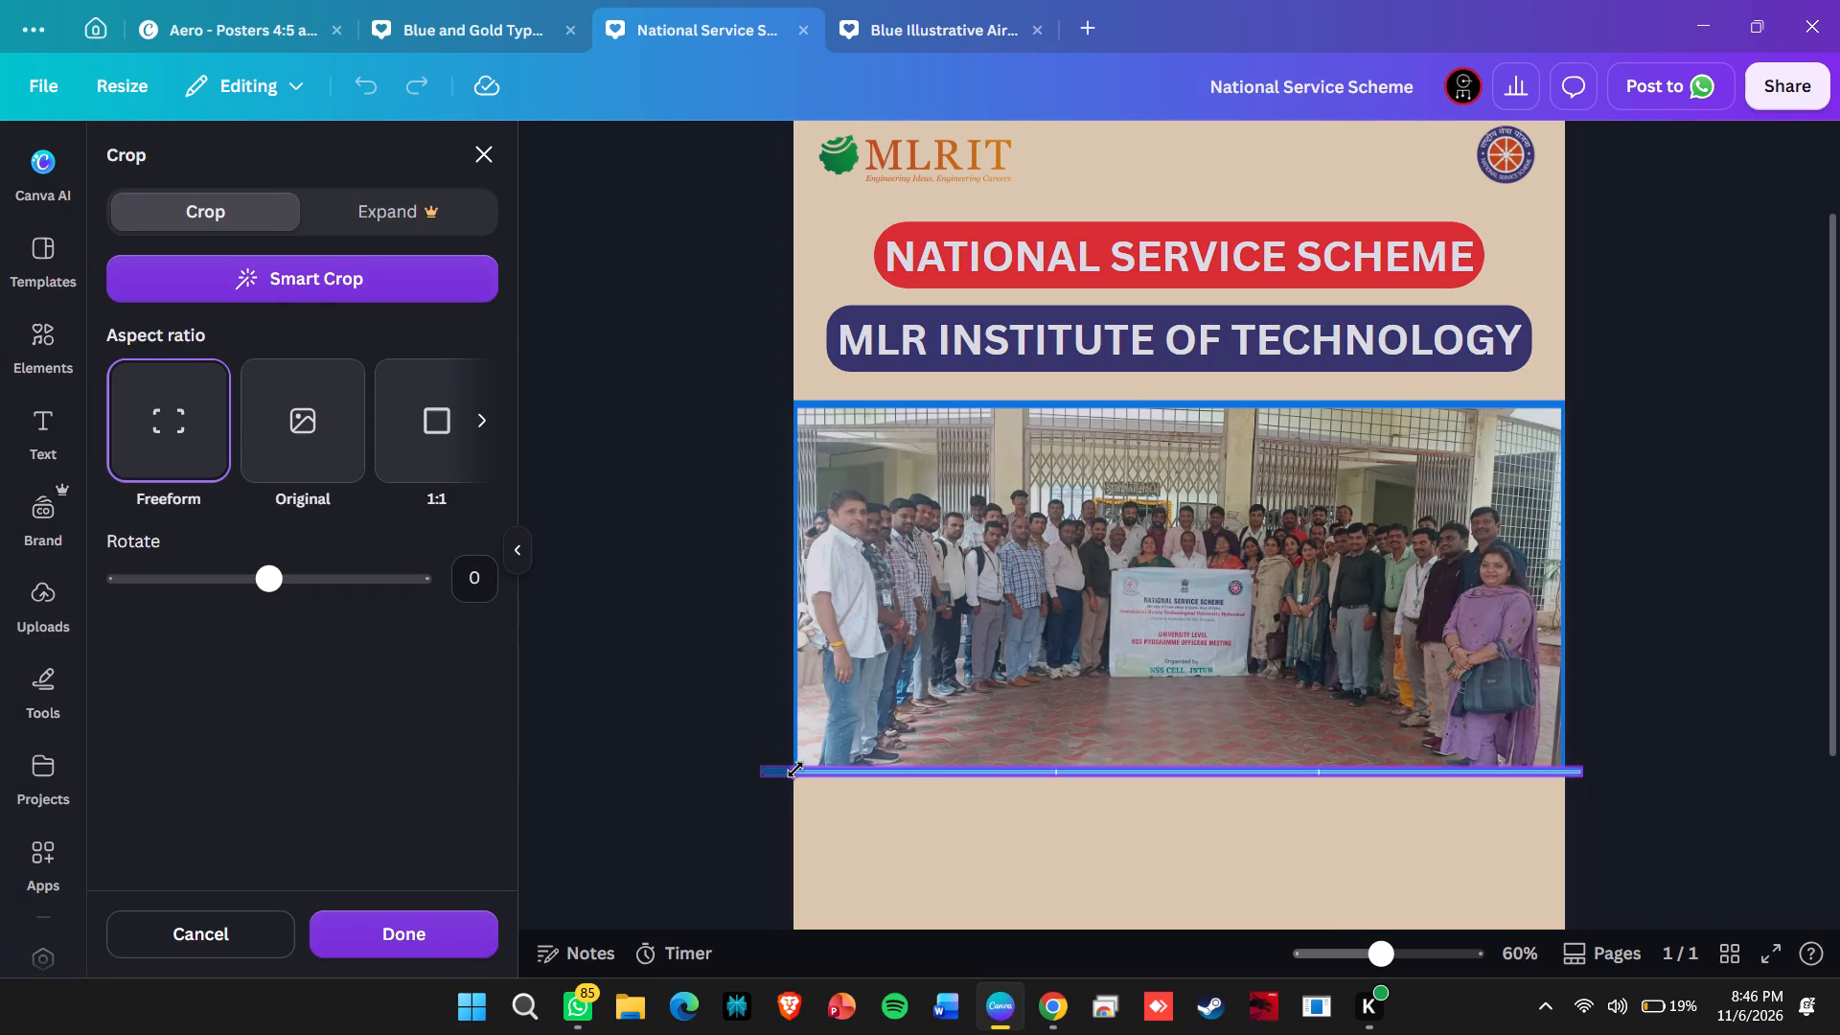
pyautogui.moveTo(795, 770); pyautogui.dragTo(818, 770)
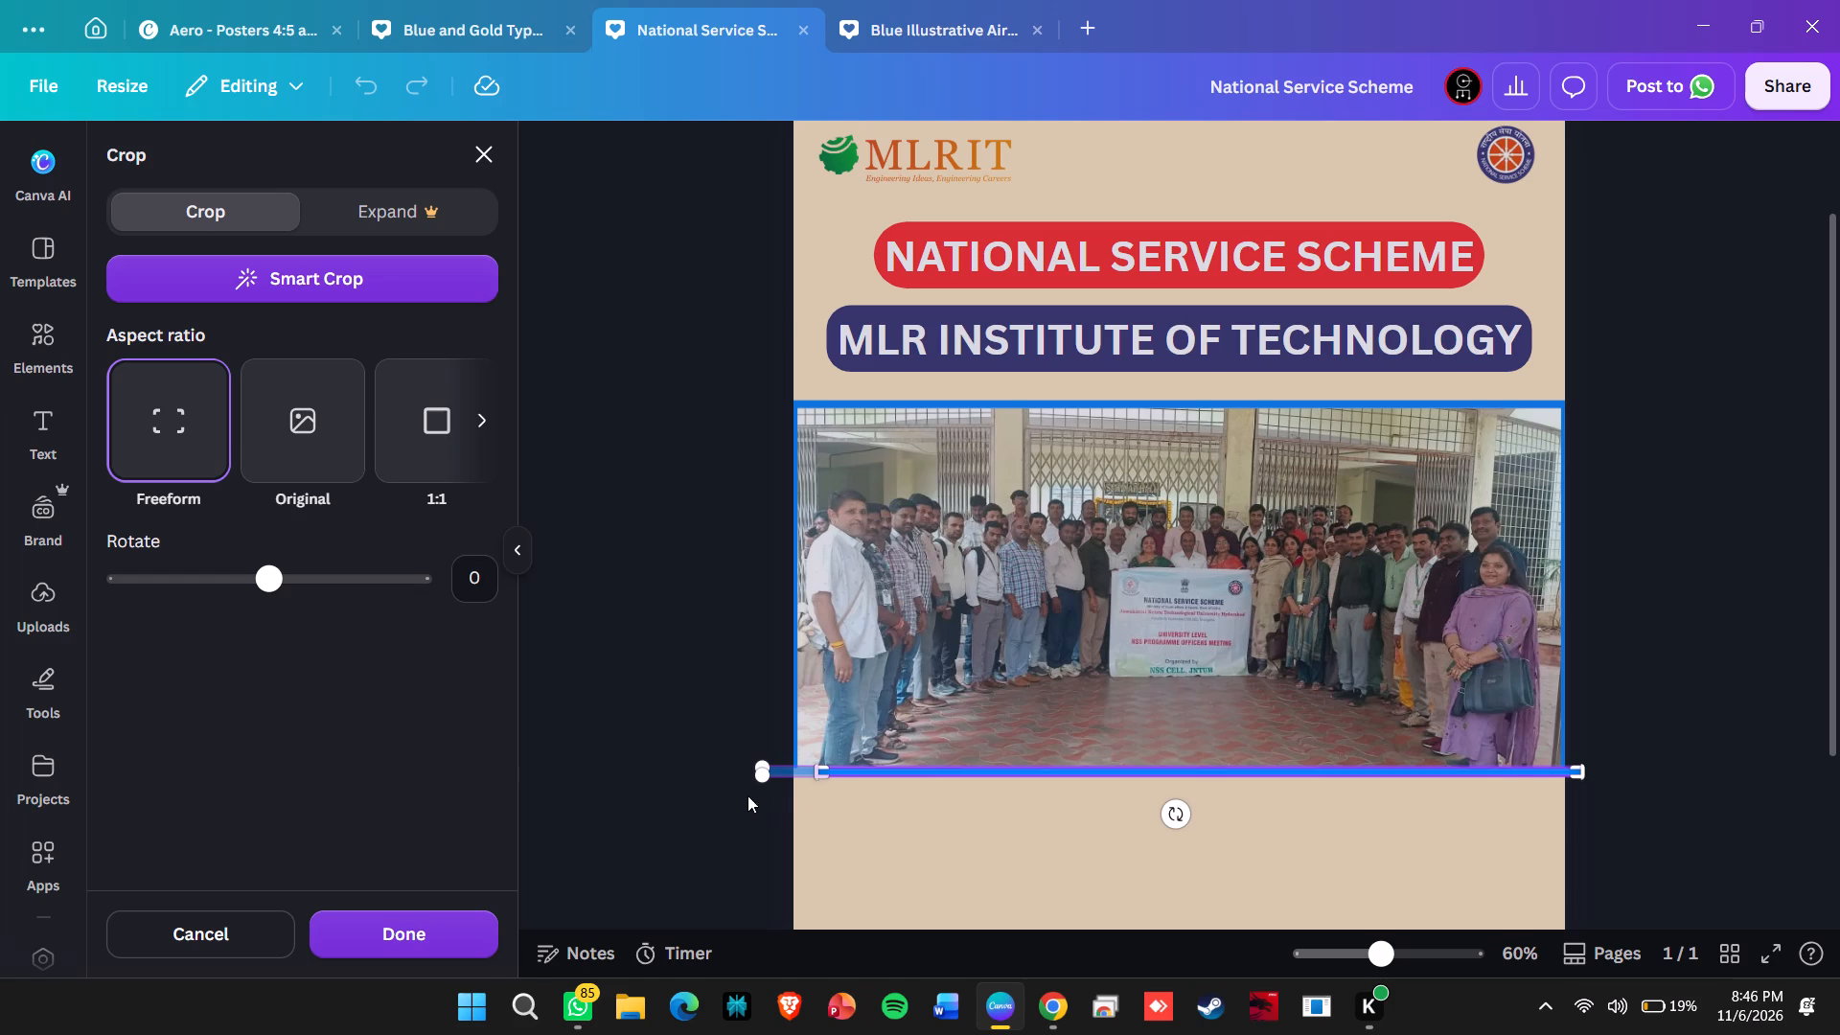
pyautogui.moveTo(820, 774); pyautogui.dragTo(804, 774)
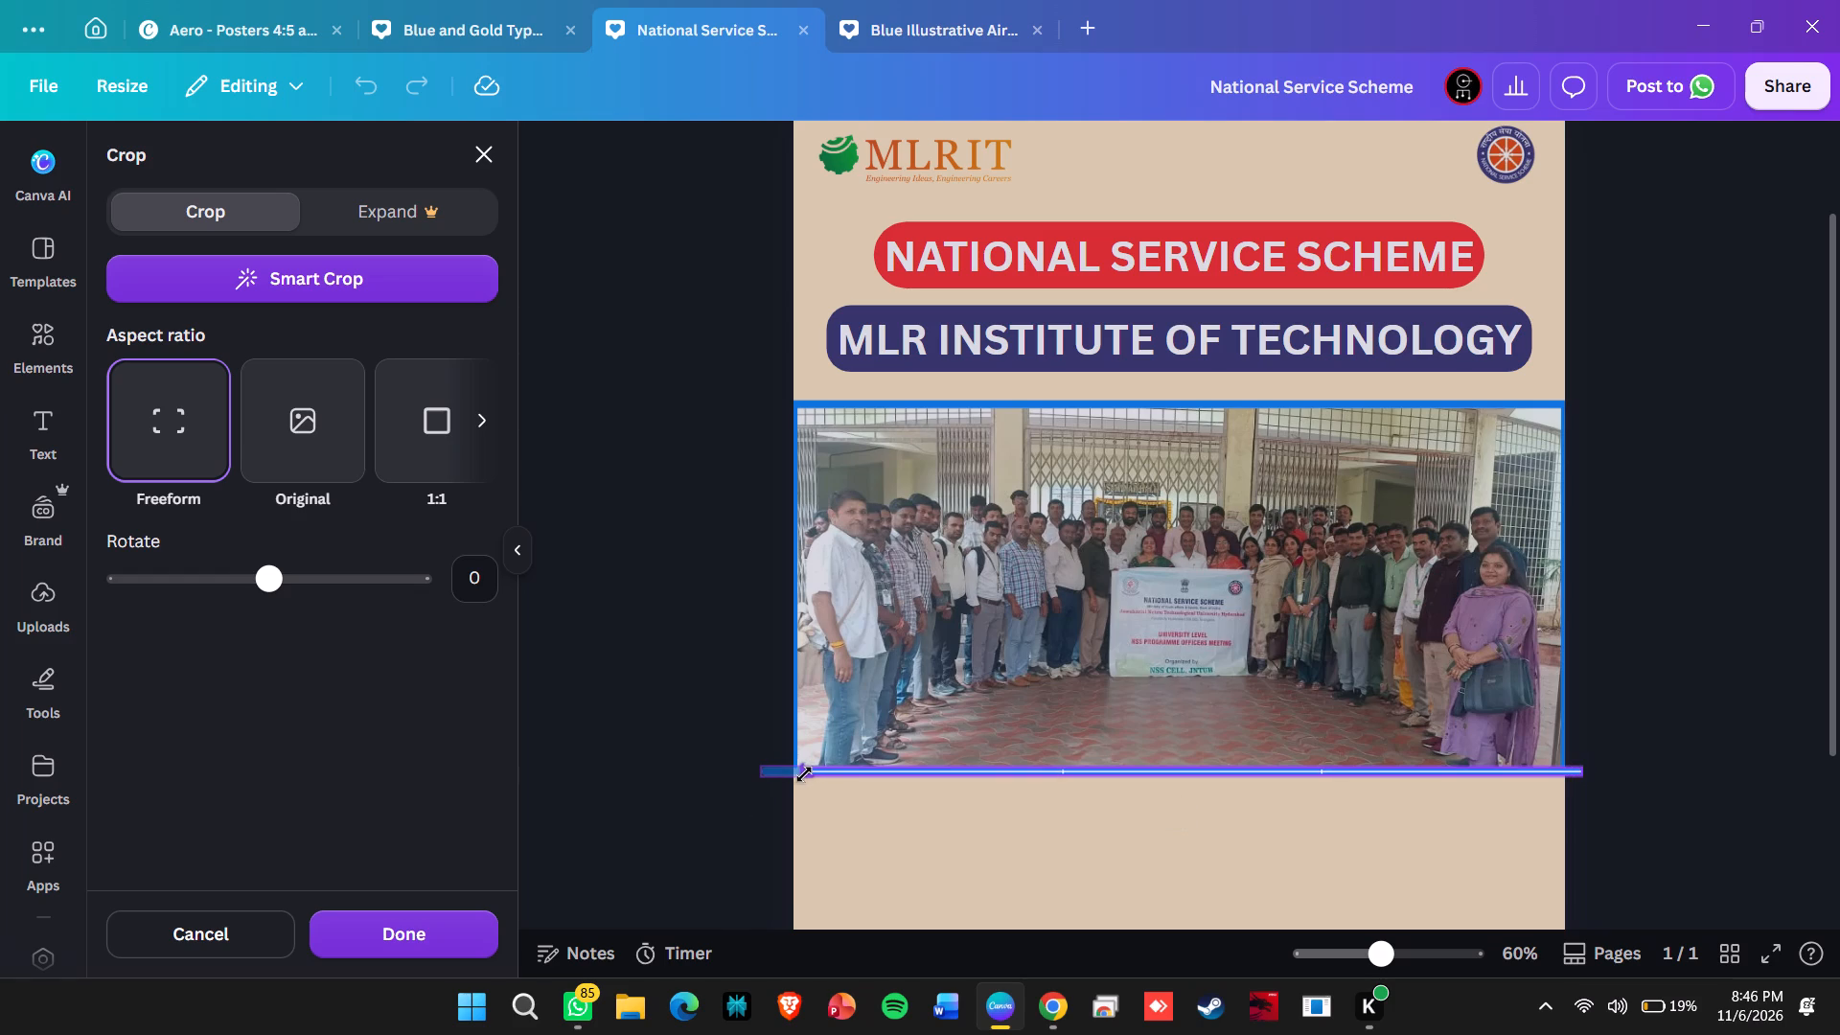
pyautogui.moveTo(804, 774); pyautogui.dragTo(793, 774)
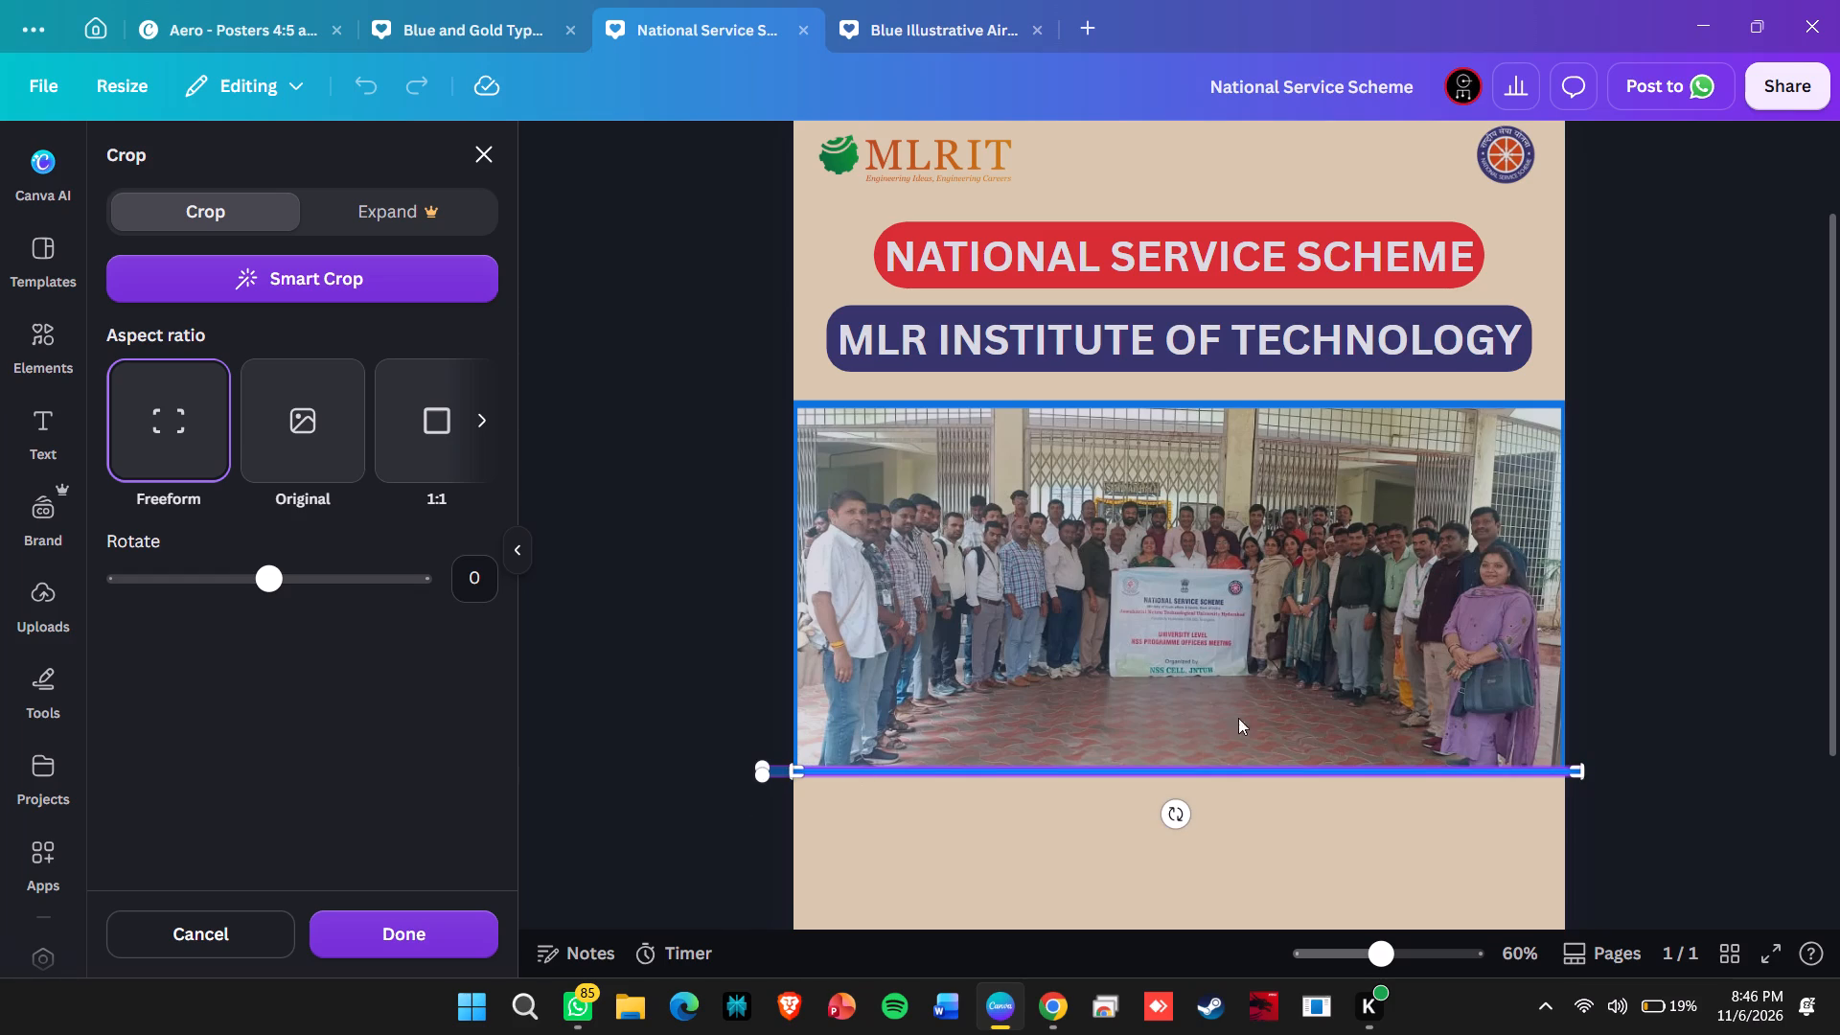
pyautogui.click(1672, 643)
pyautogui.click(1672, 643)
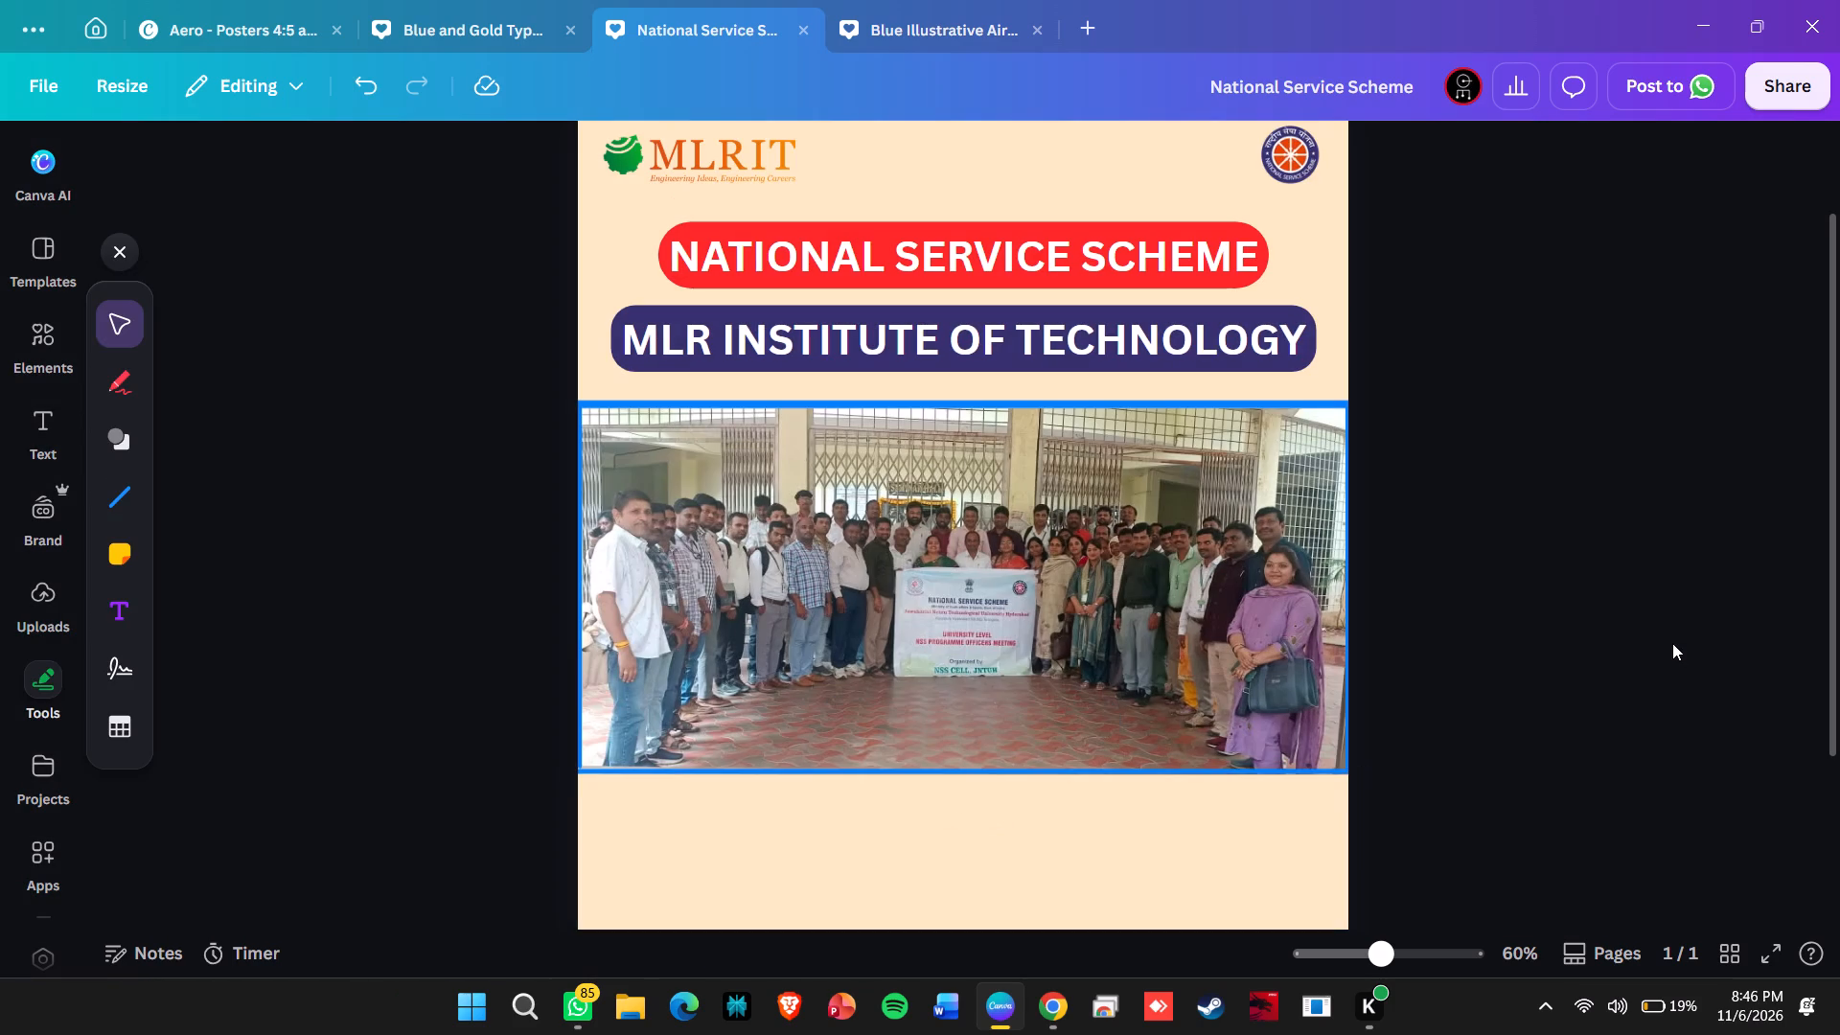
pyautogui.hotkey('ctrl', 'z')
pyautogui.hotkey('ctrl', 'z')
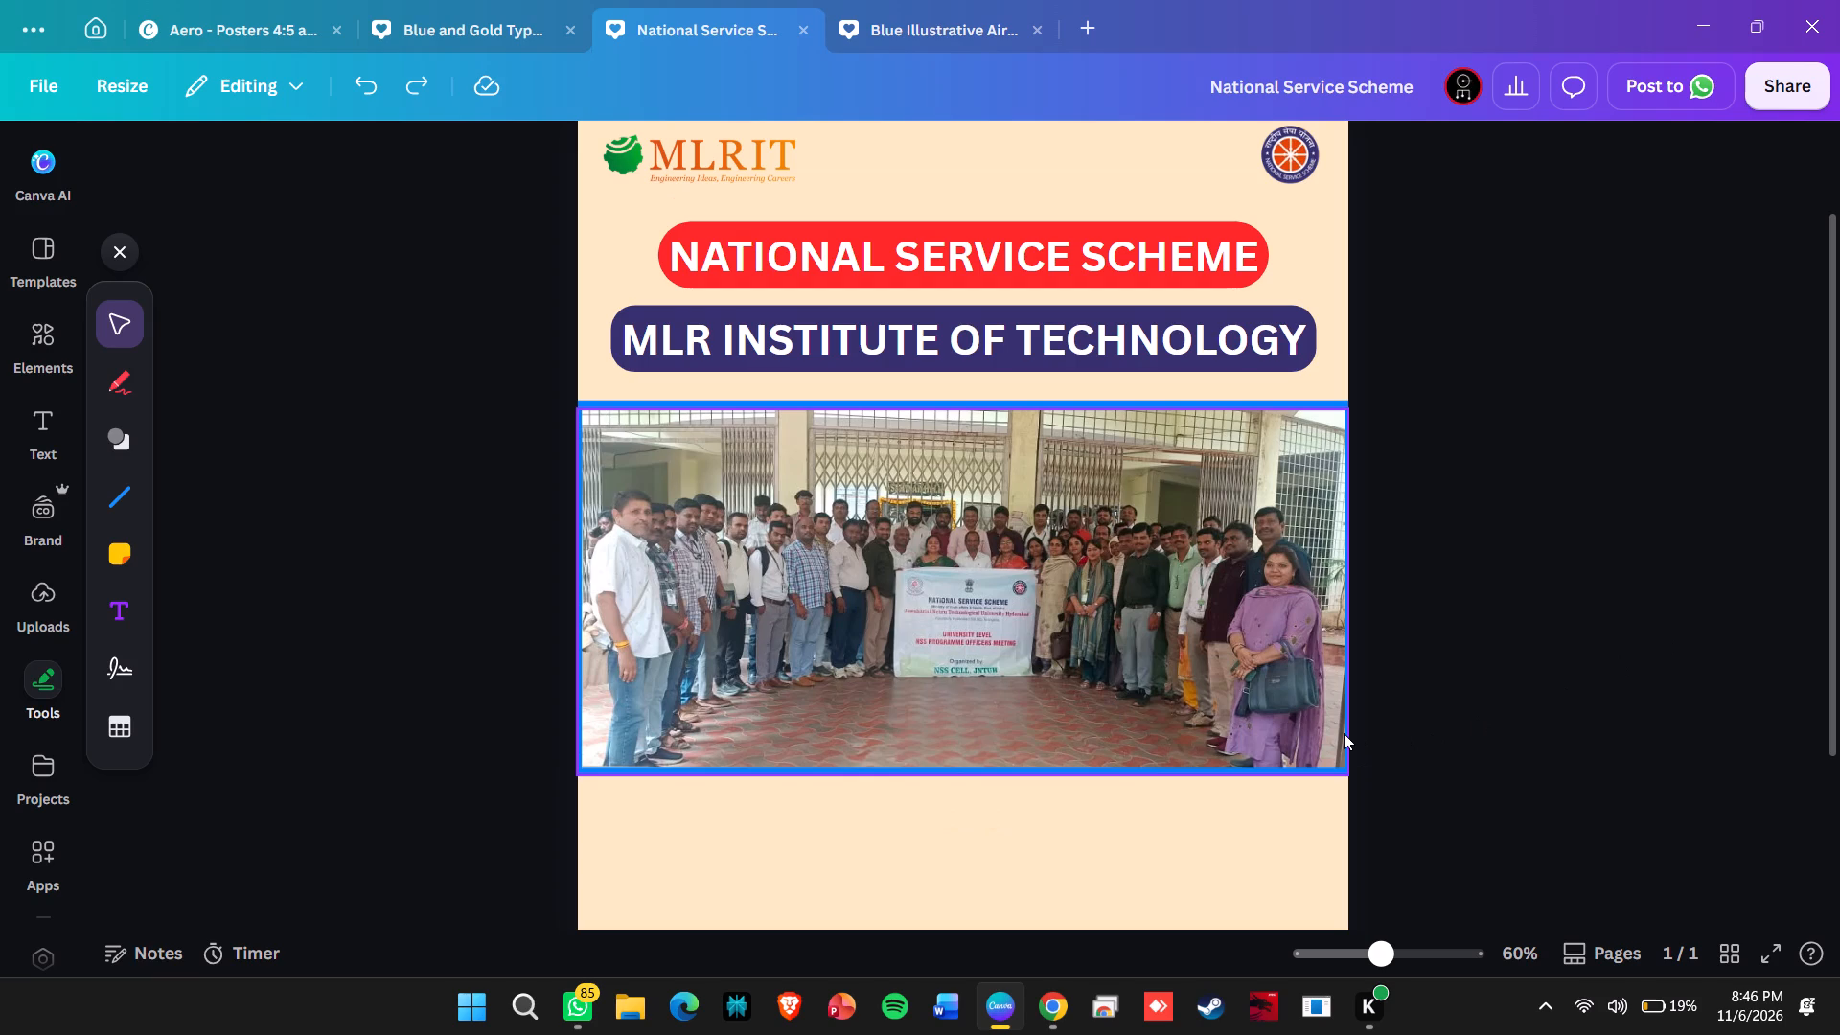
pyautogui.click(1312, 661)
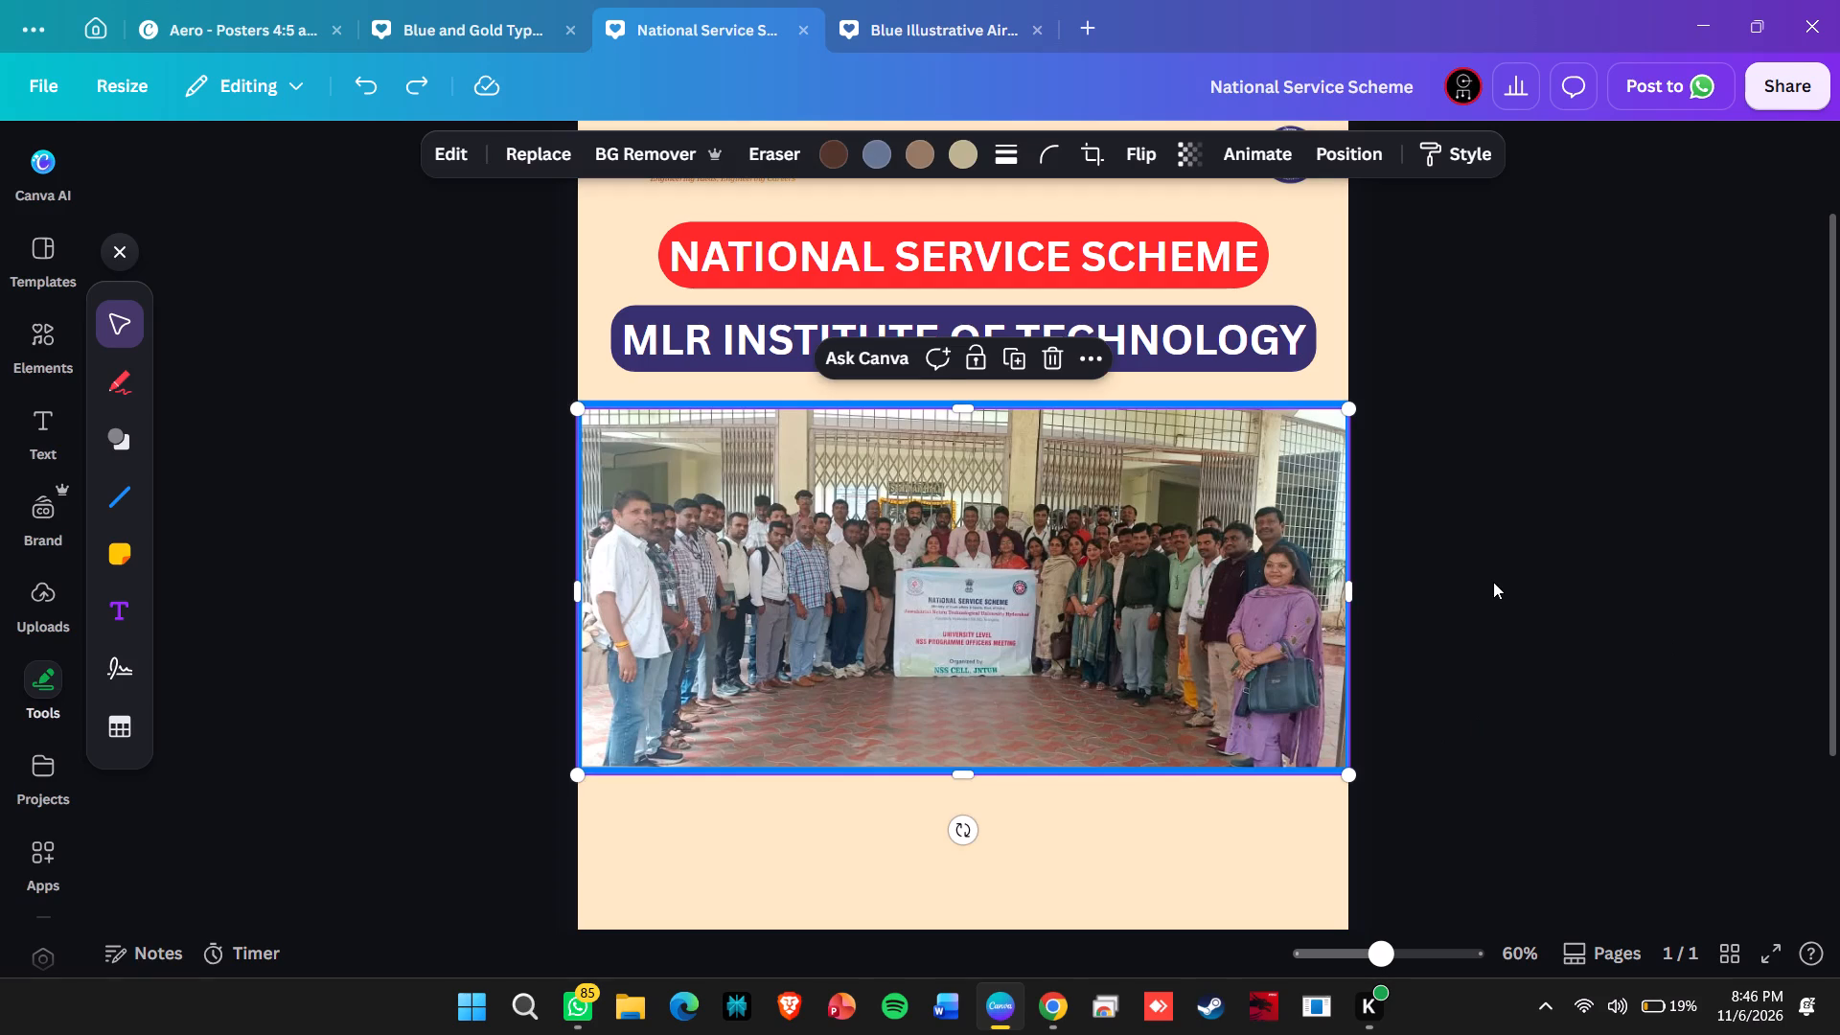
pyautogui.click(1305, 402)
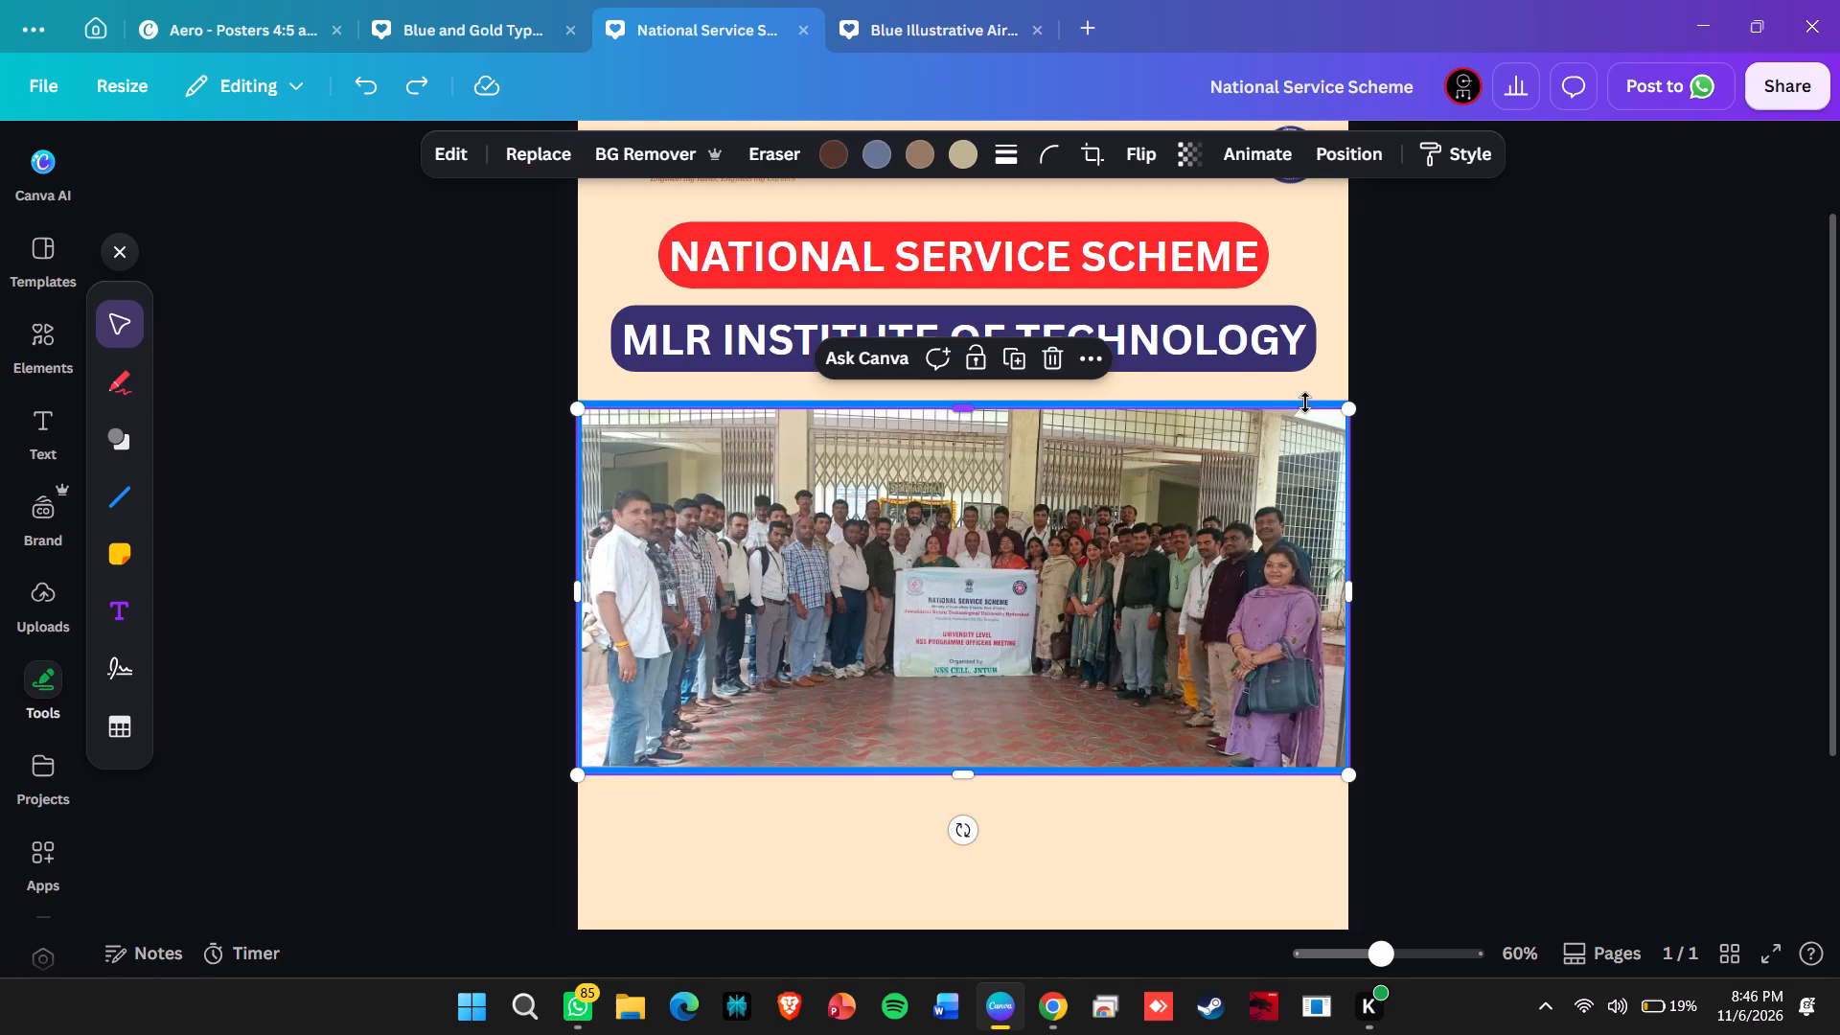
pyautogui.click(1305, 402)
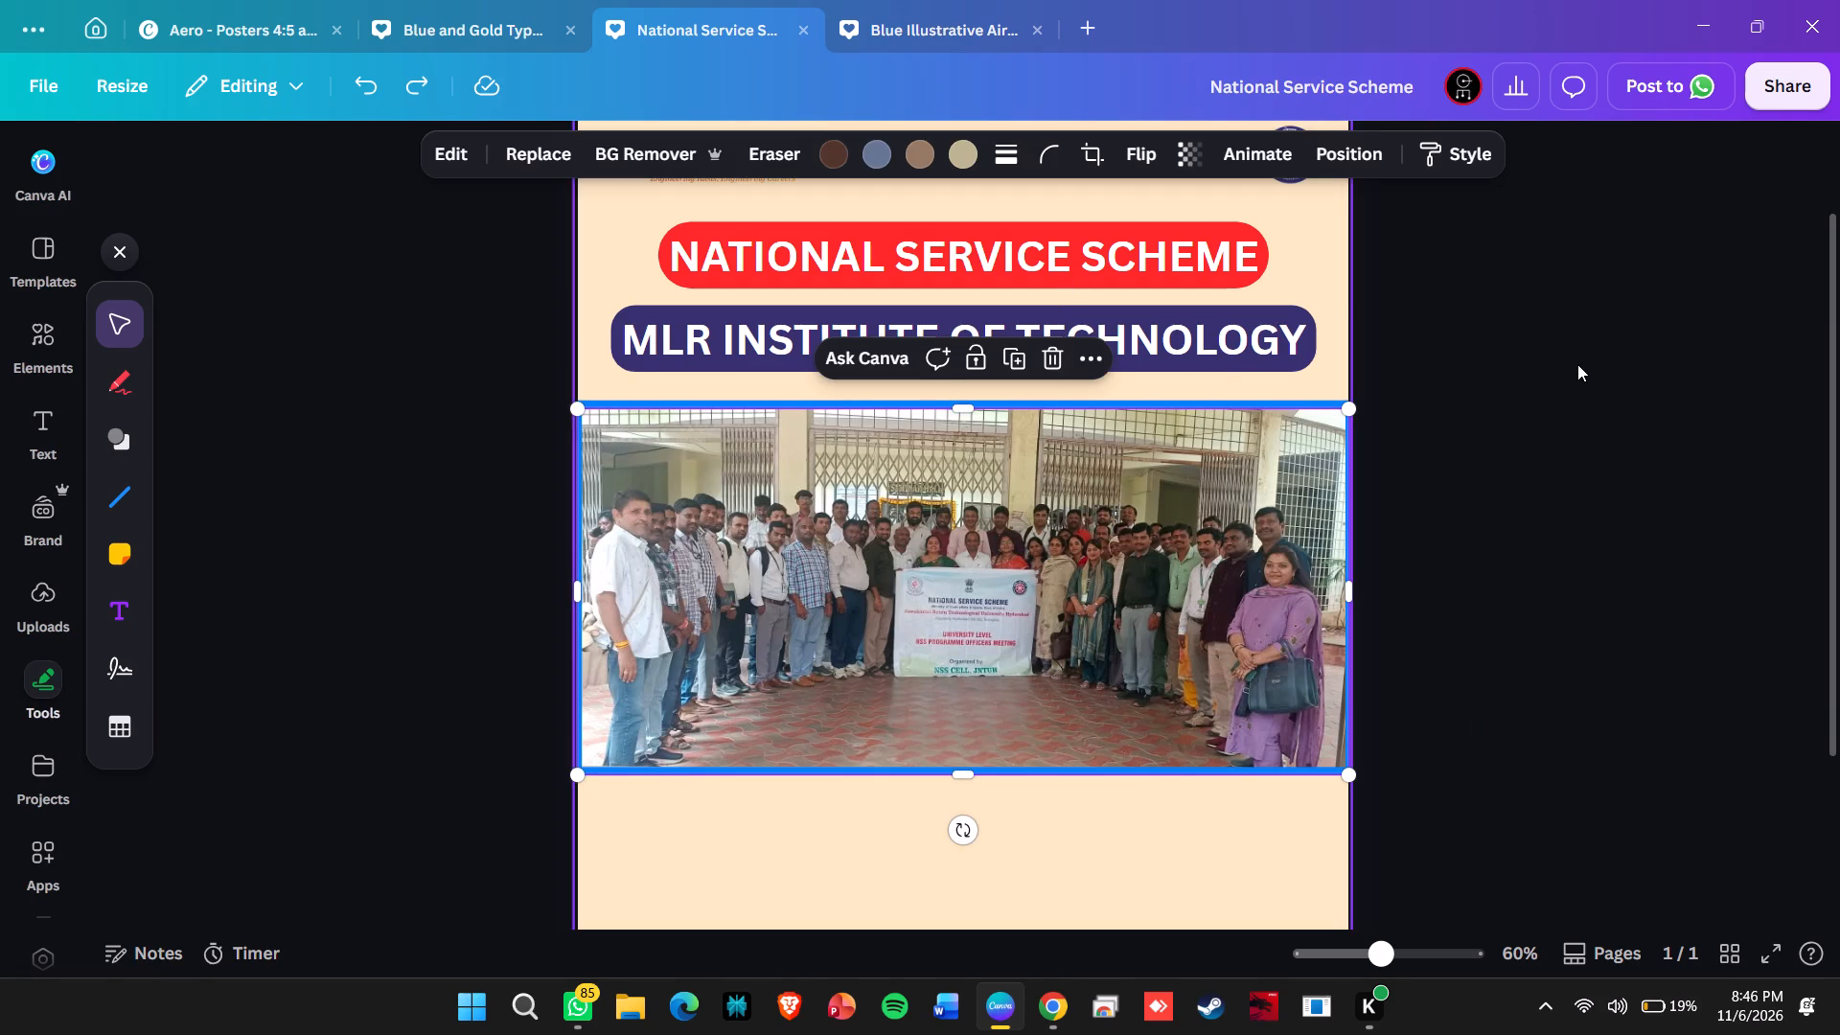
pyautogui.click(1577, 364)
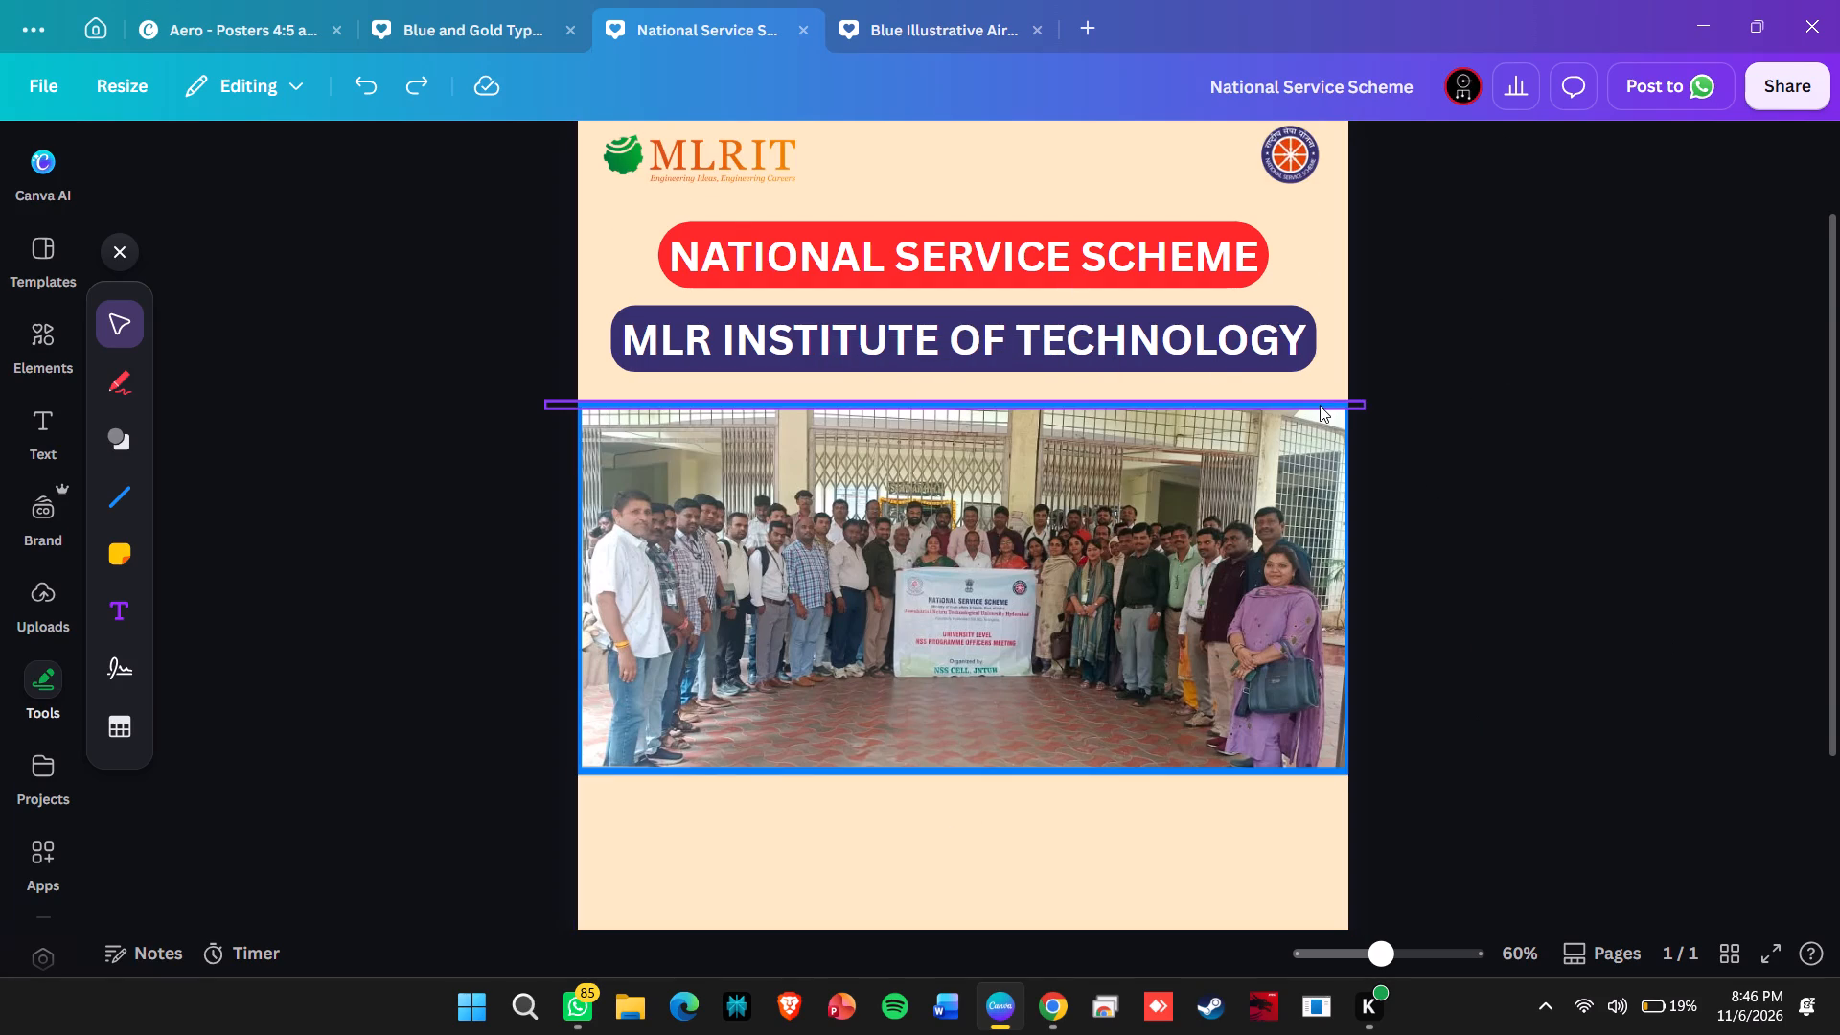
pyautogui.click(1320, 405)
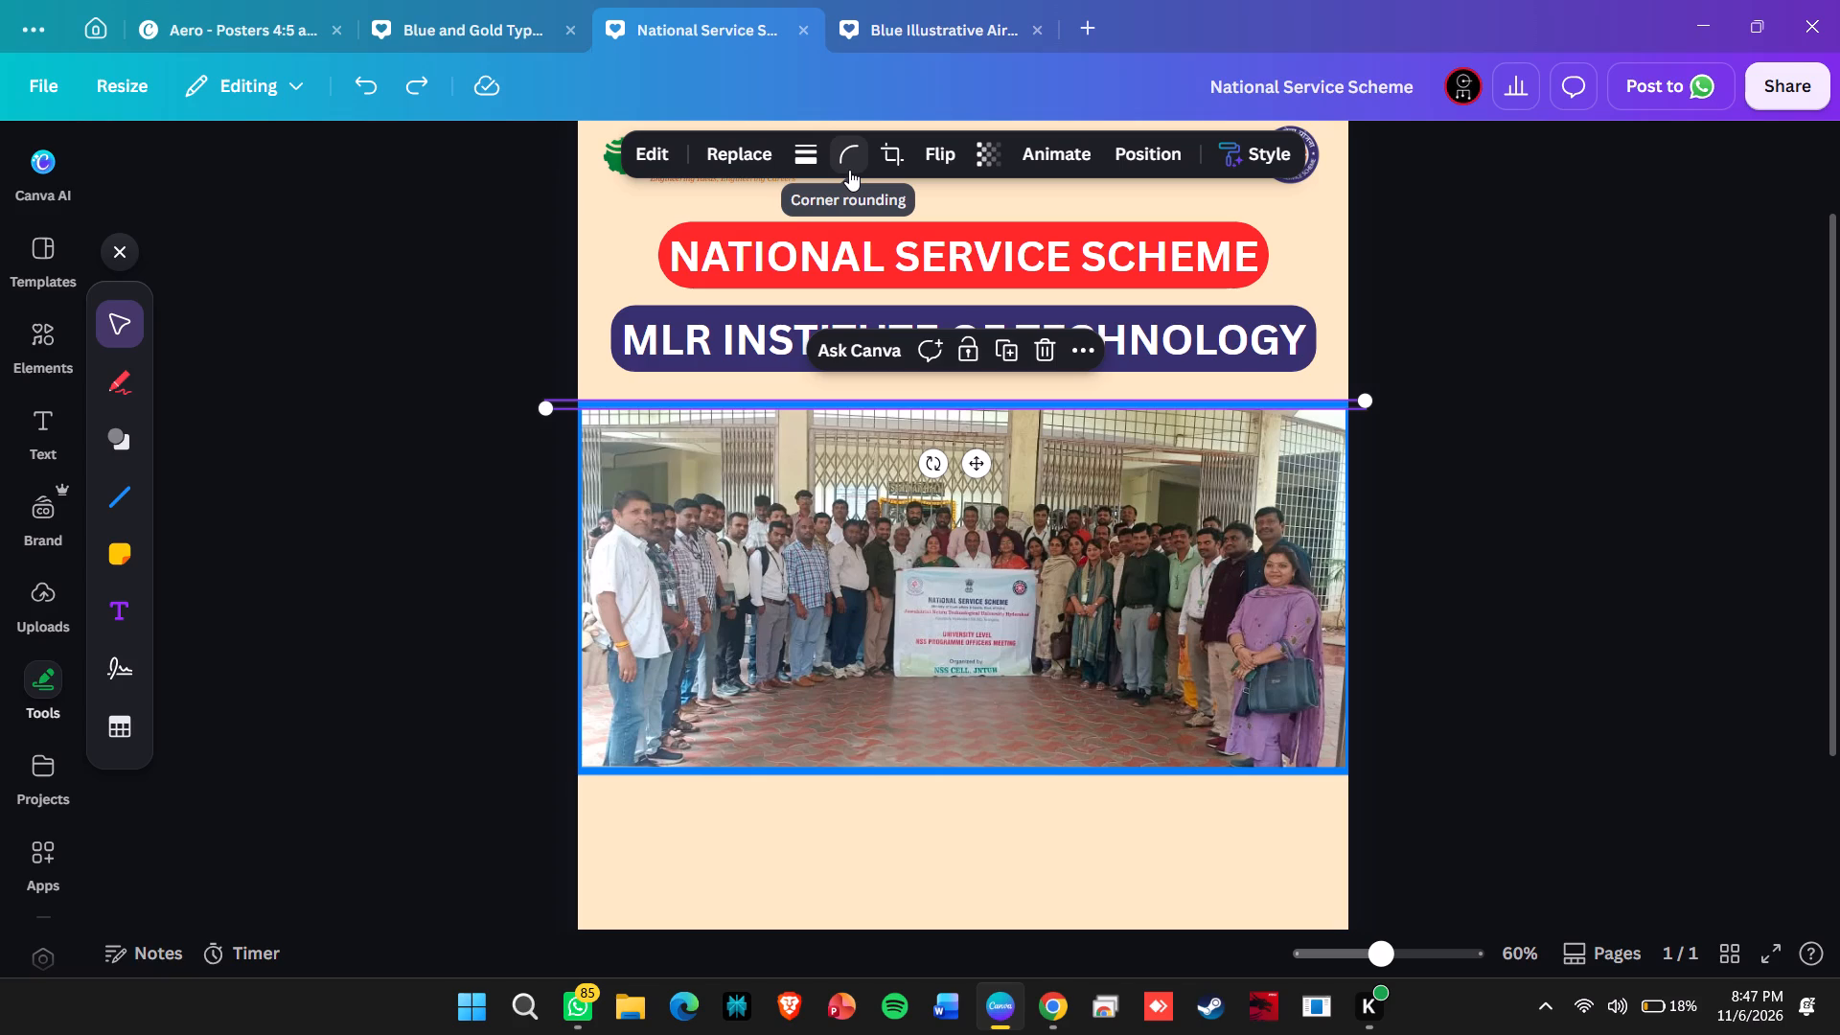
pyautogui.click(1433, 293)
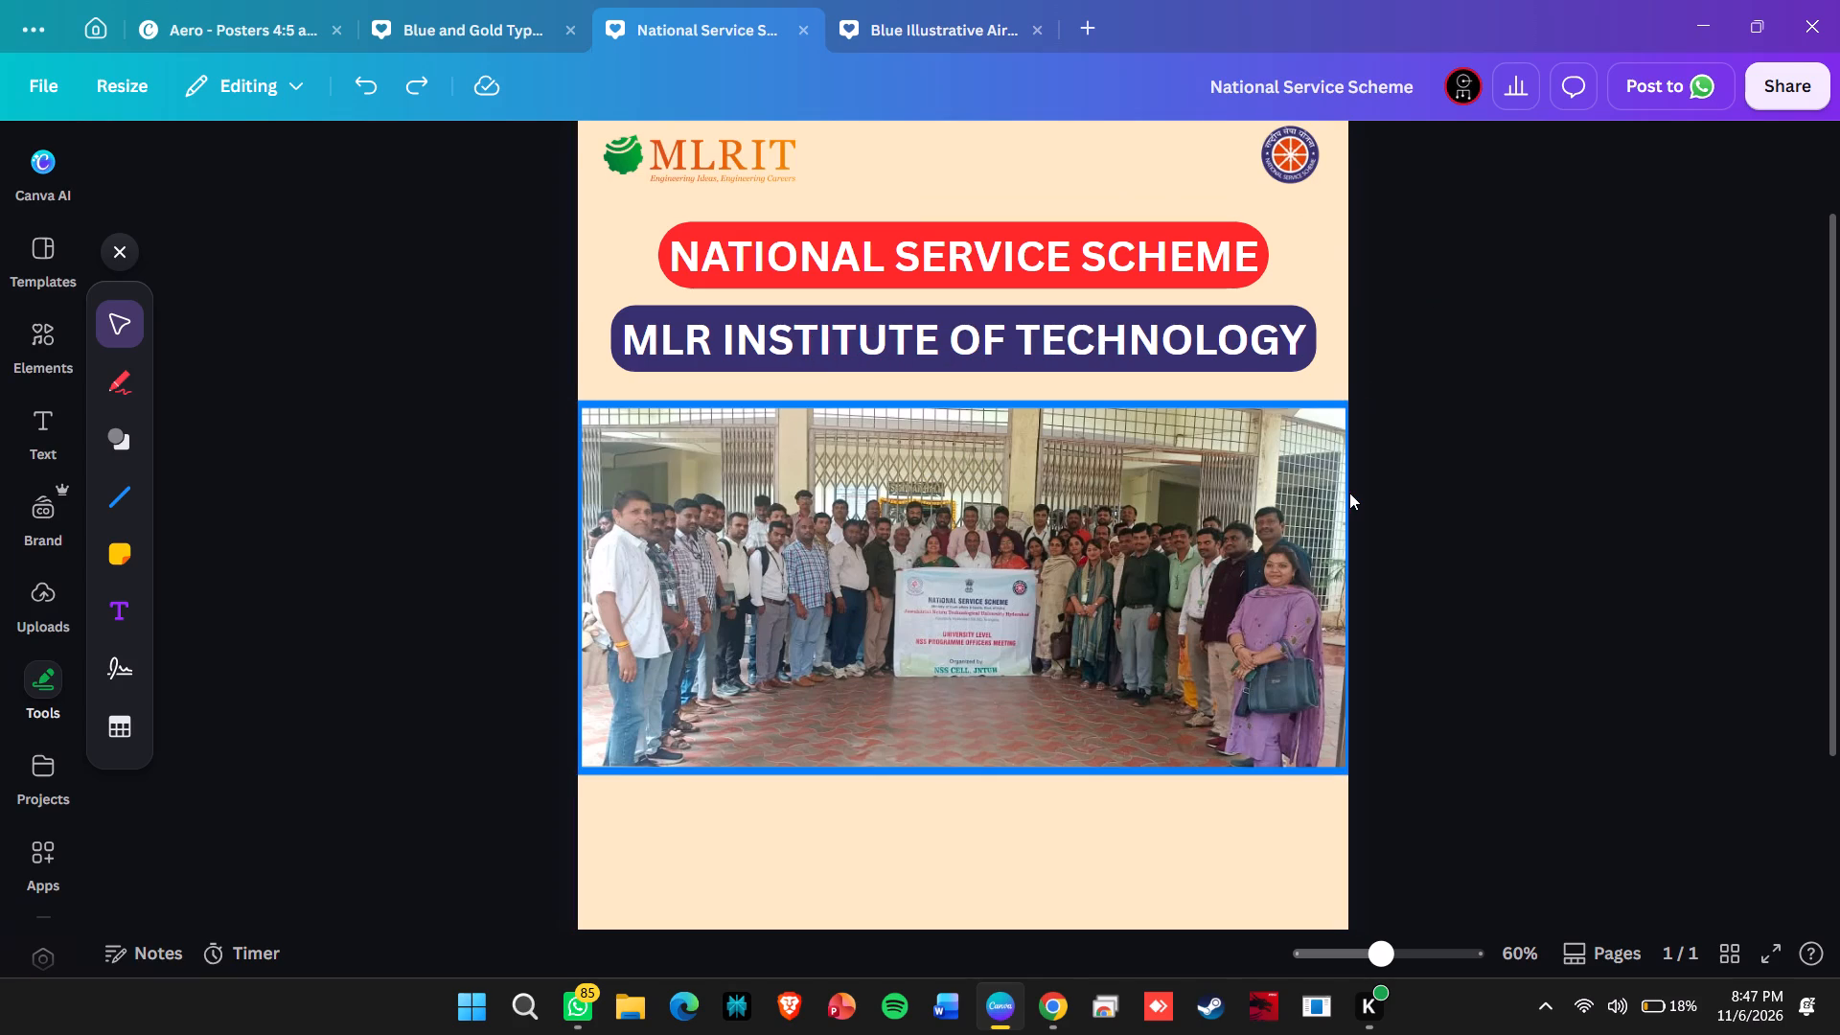
# Add a solid stroke of weight 13 to the vertical line on the photo's right edge and shift the line slightly inward.
pyautogui.click(1345, 496)
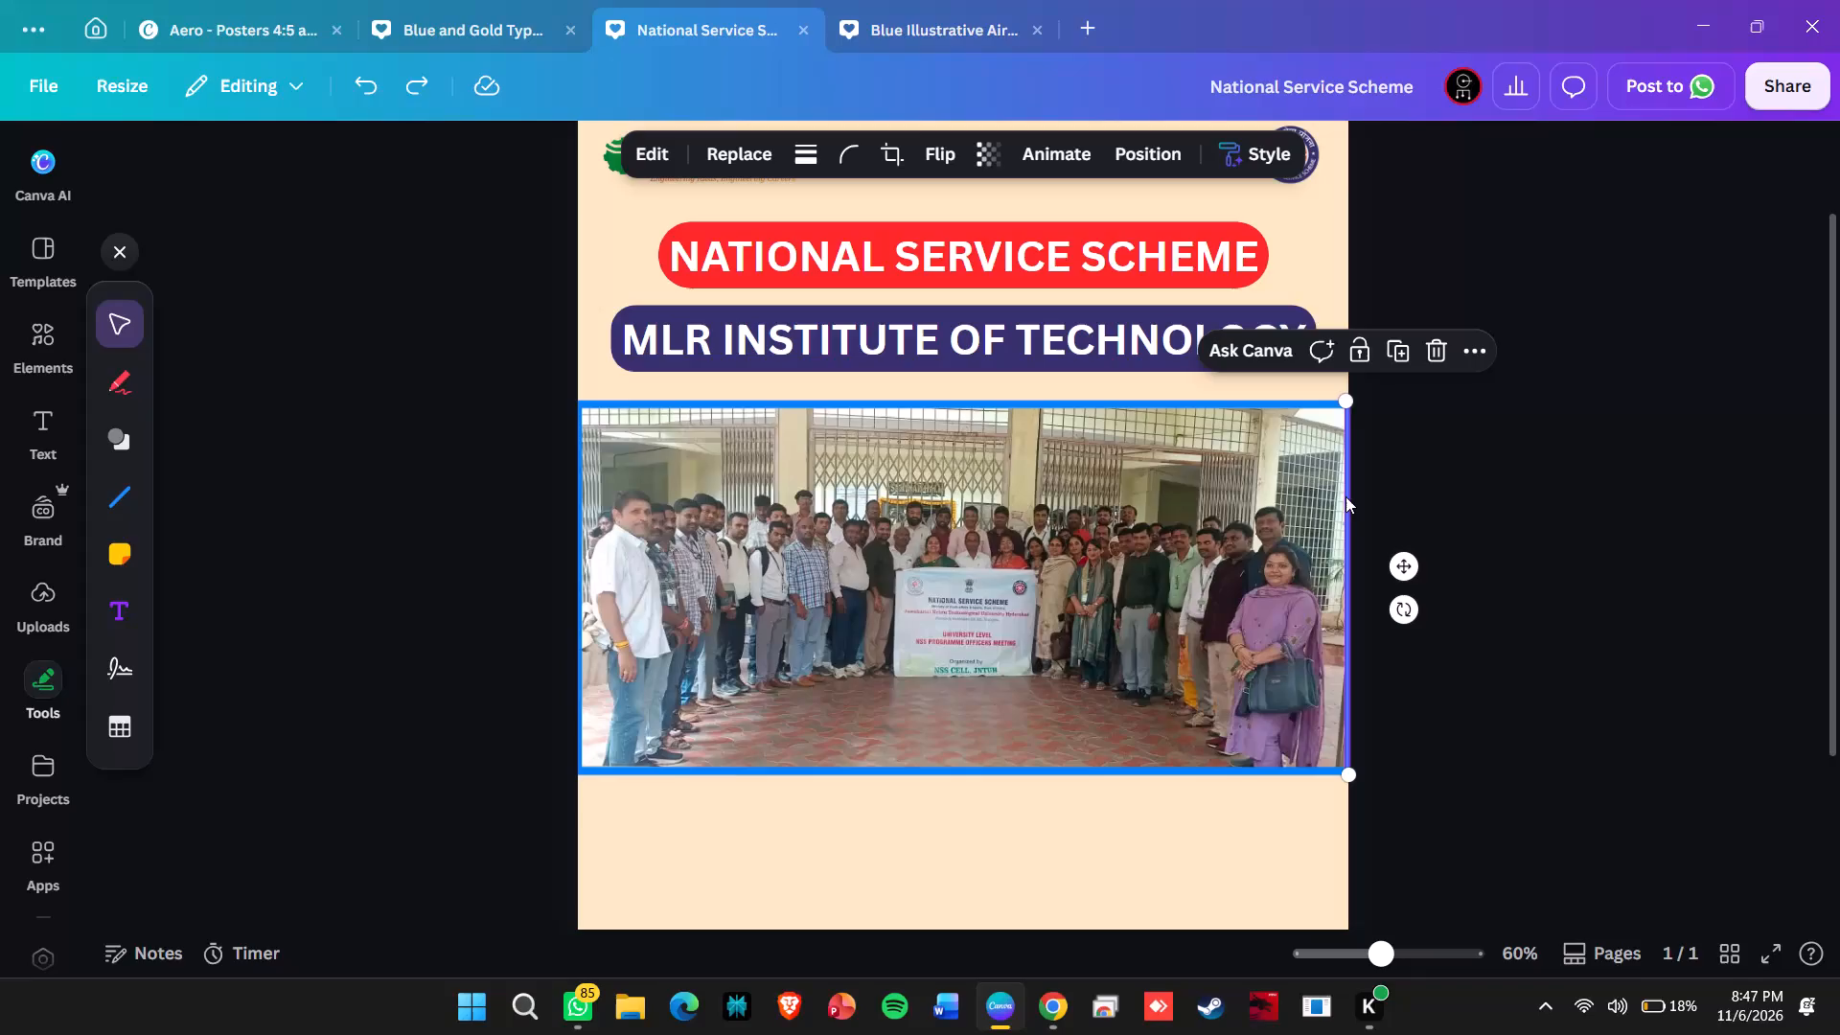
pyautogui.click(804, 165)
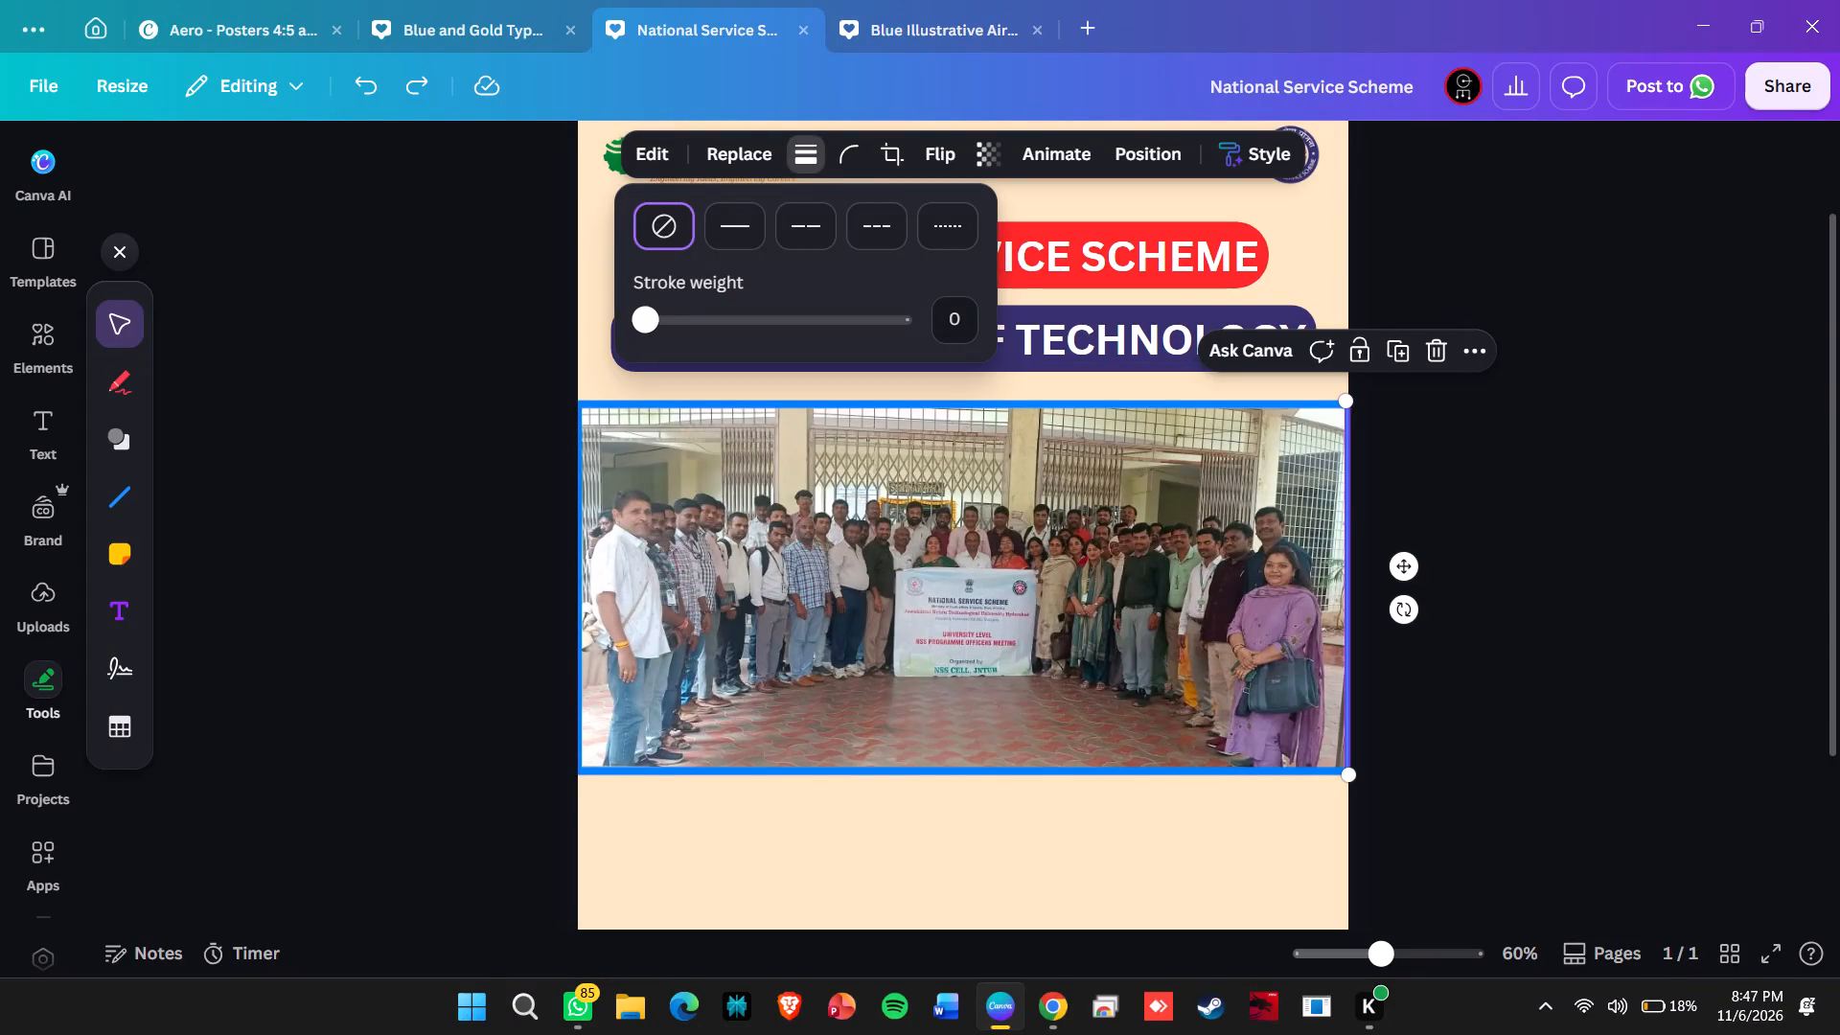
pyautogui.moveTo(642, 322); pyautogui.dragTo(666, 325)
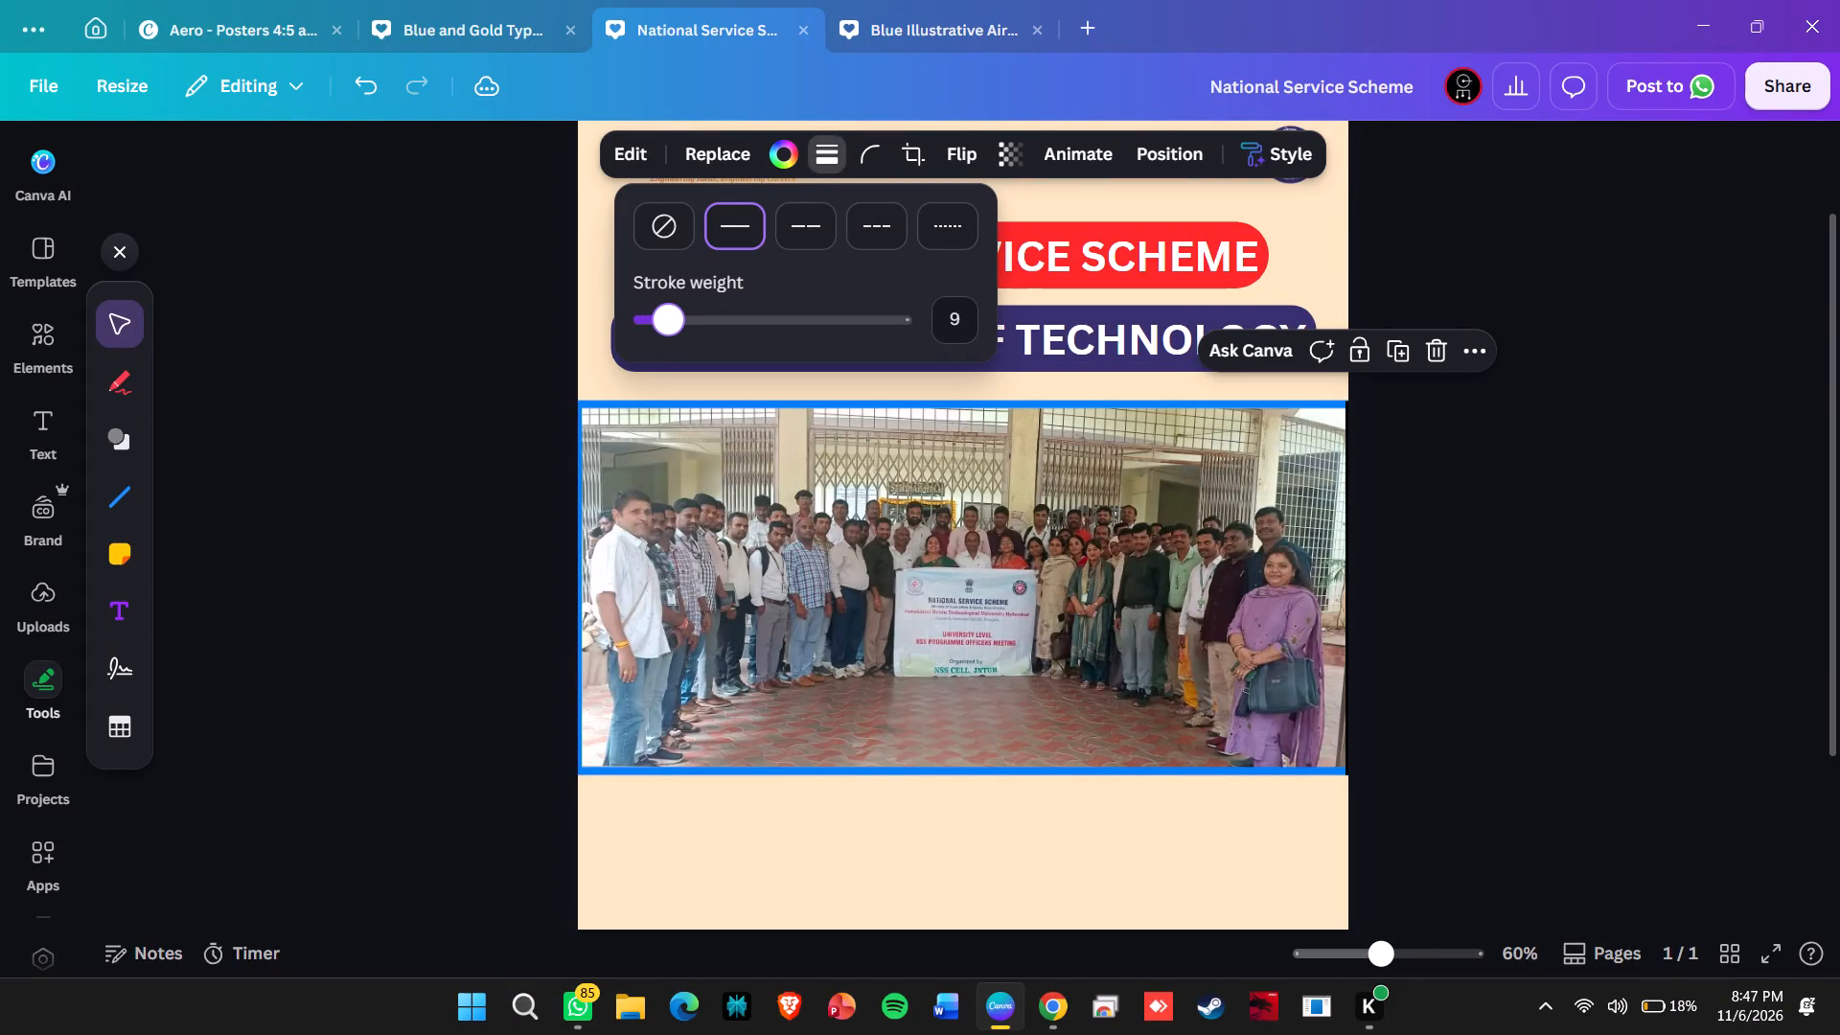
pyautogui.moveTo(666, 325); pyautogui.dragTo(676, 331)
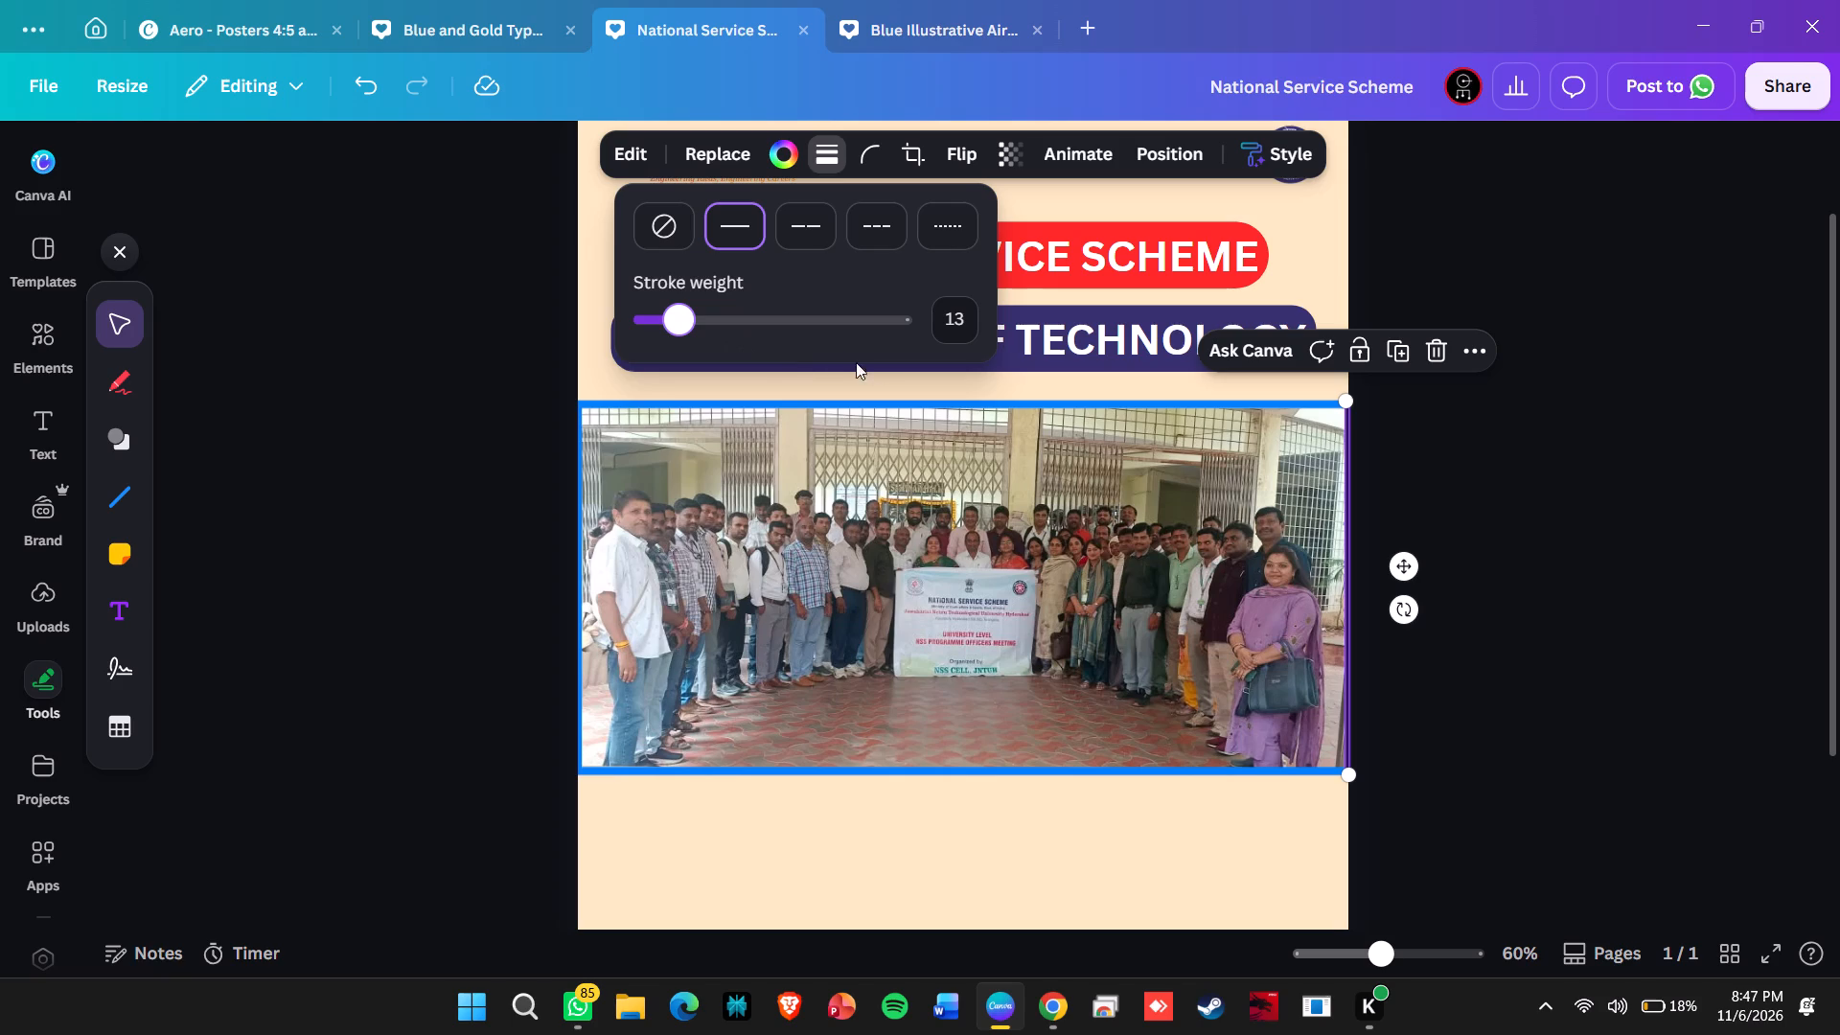
pyautogui.click(1501, 511)
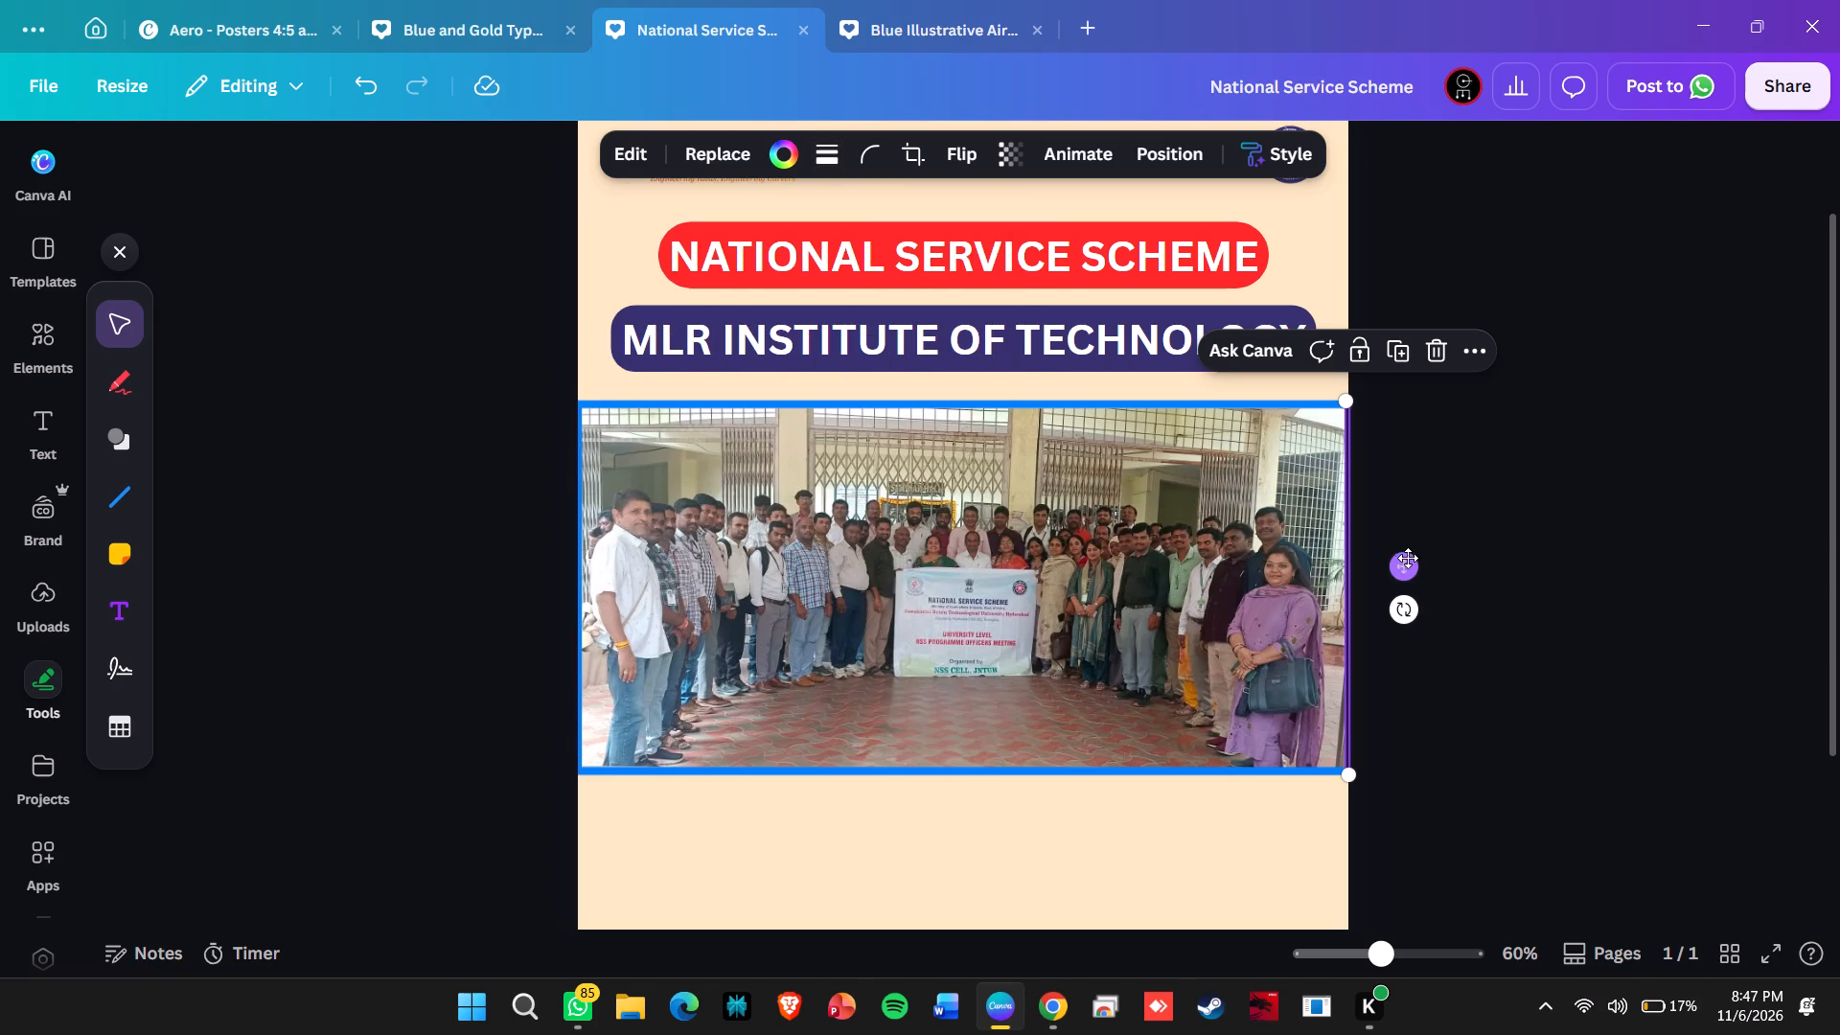
pyautogui.click(1408, 568)
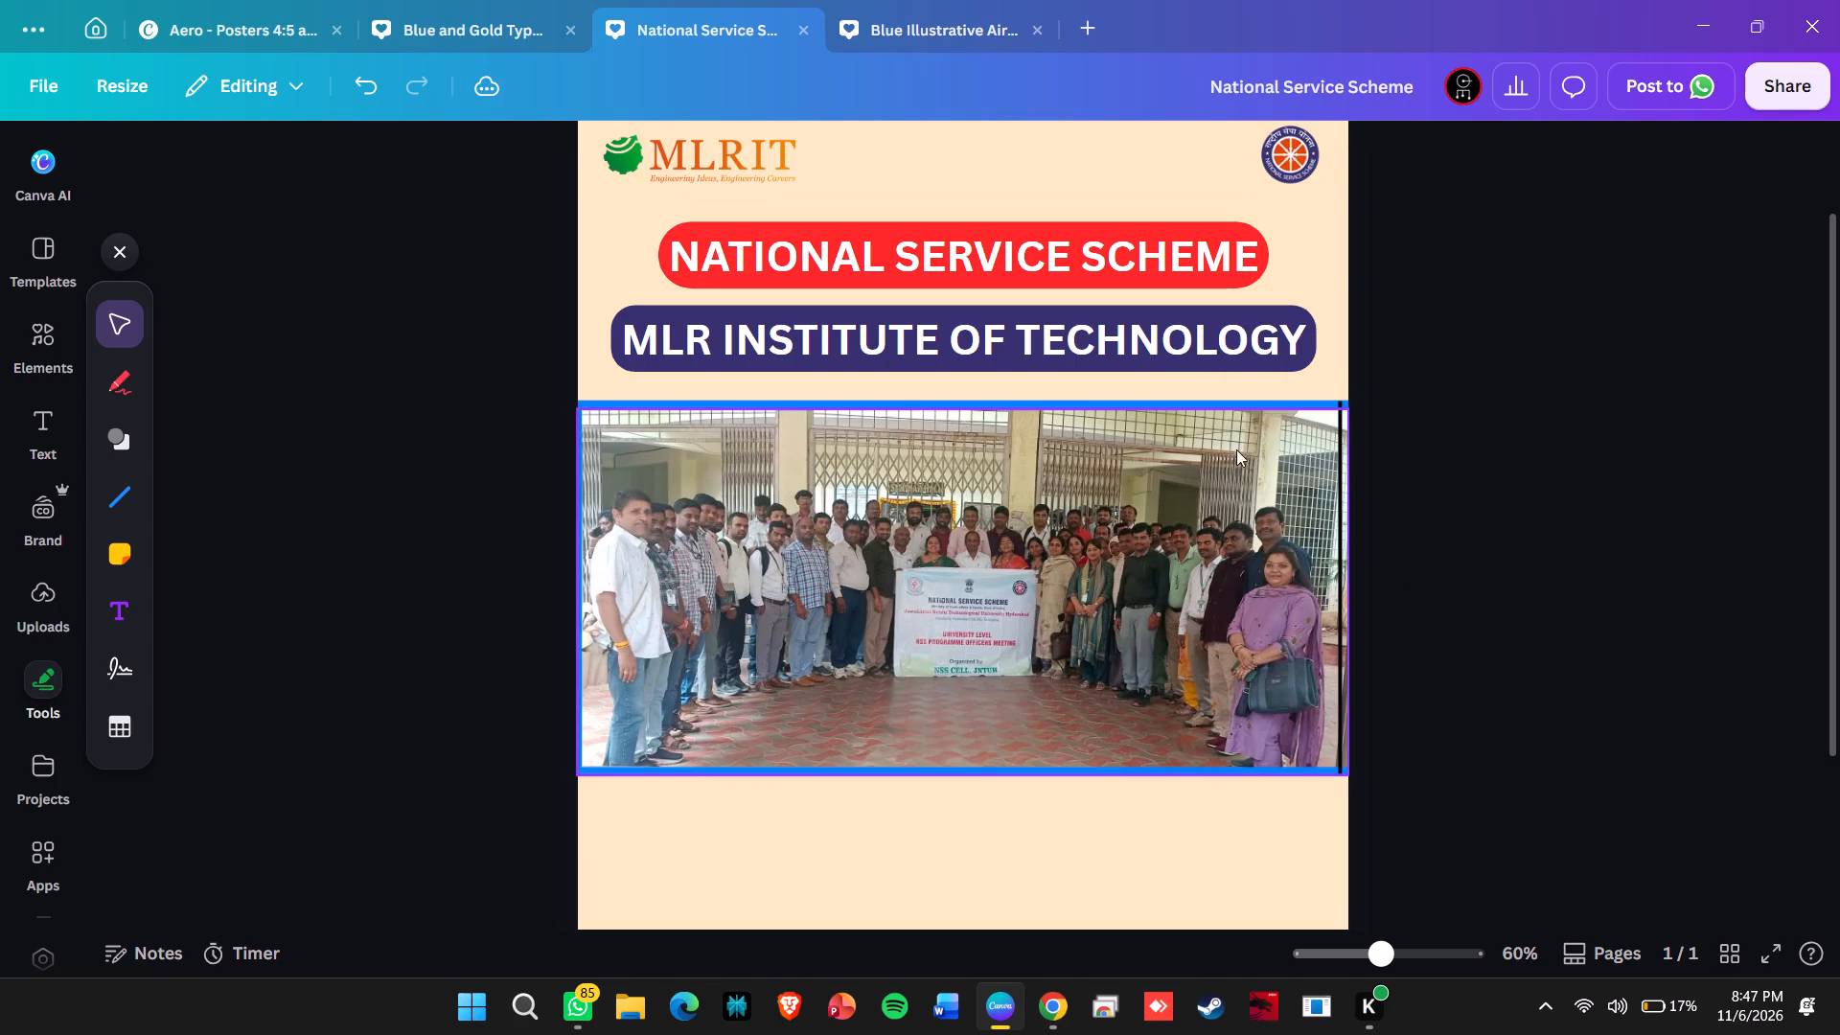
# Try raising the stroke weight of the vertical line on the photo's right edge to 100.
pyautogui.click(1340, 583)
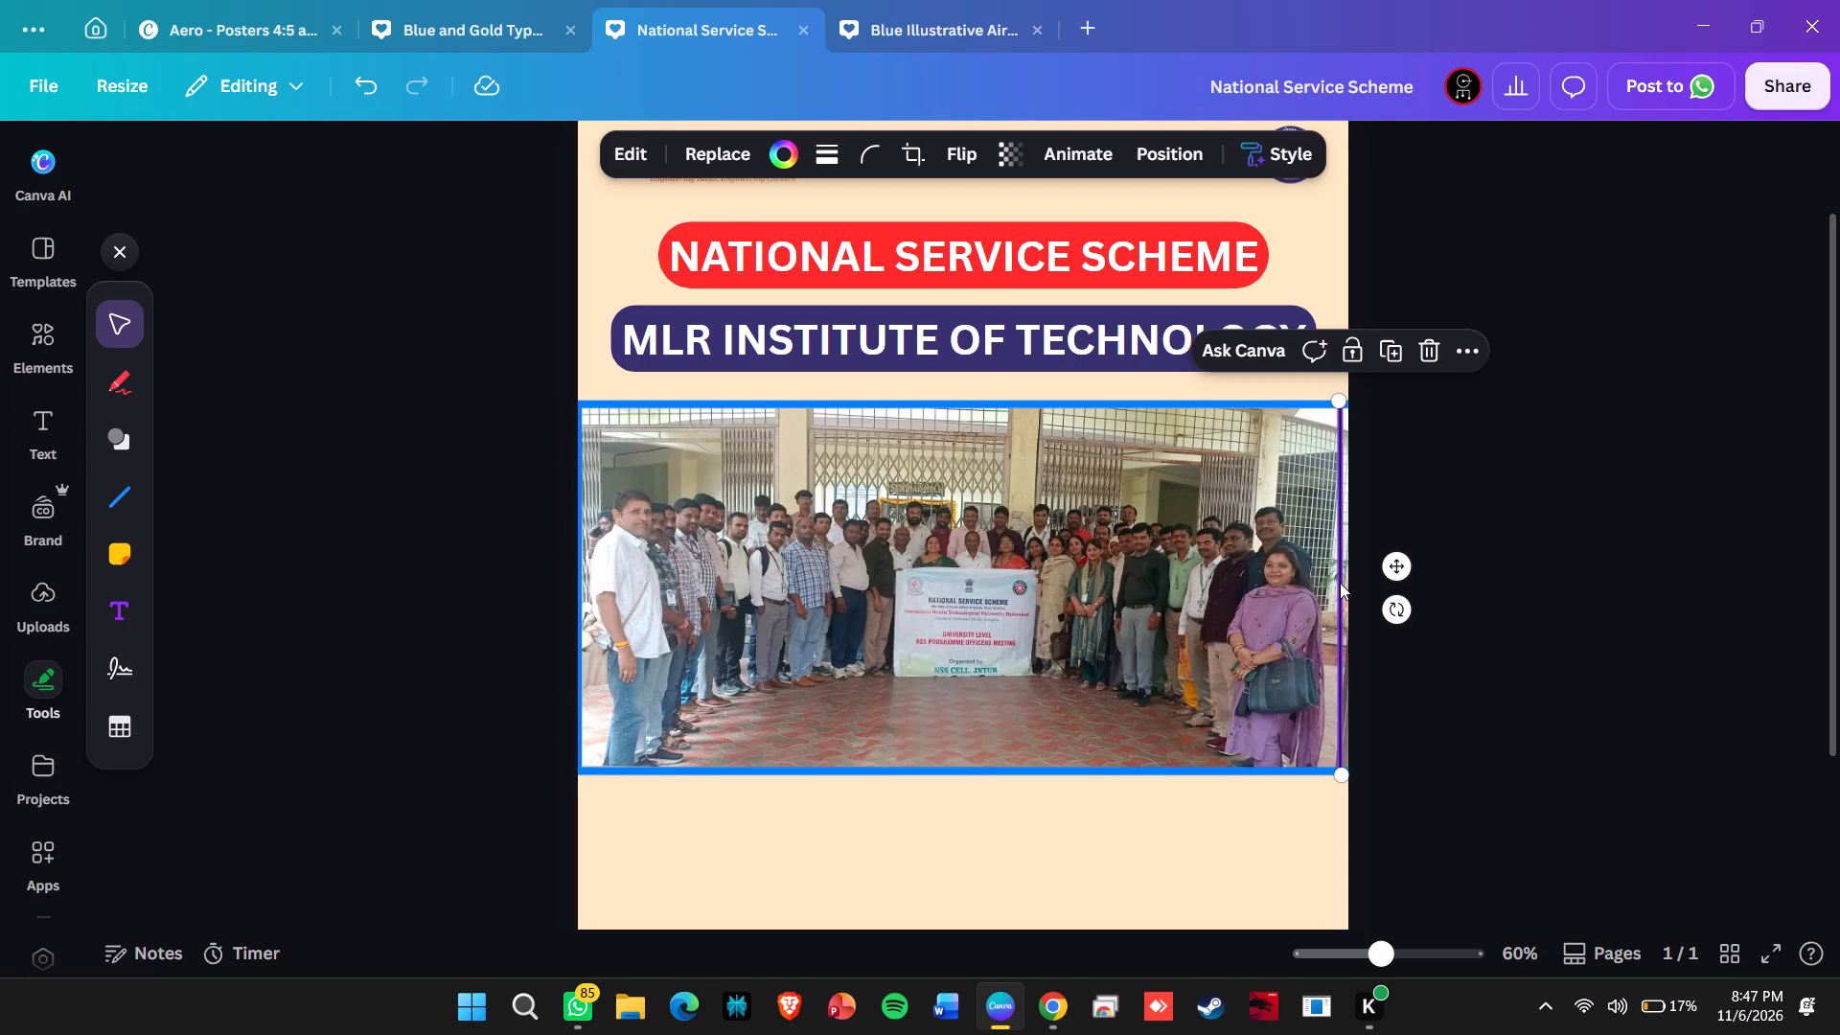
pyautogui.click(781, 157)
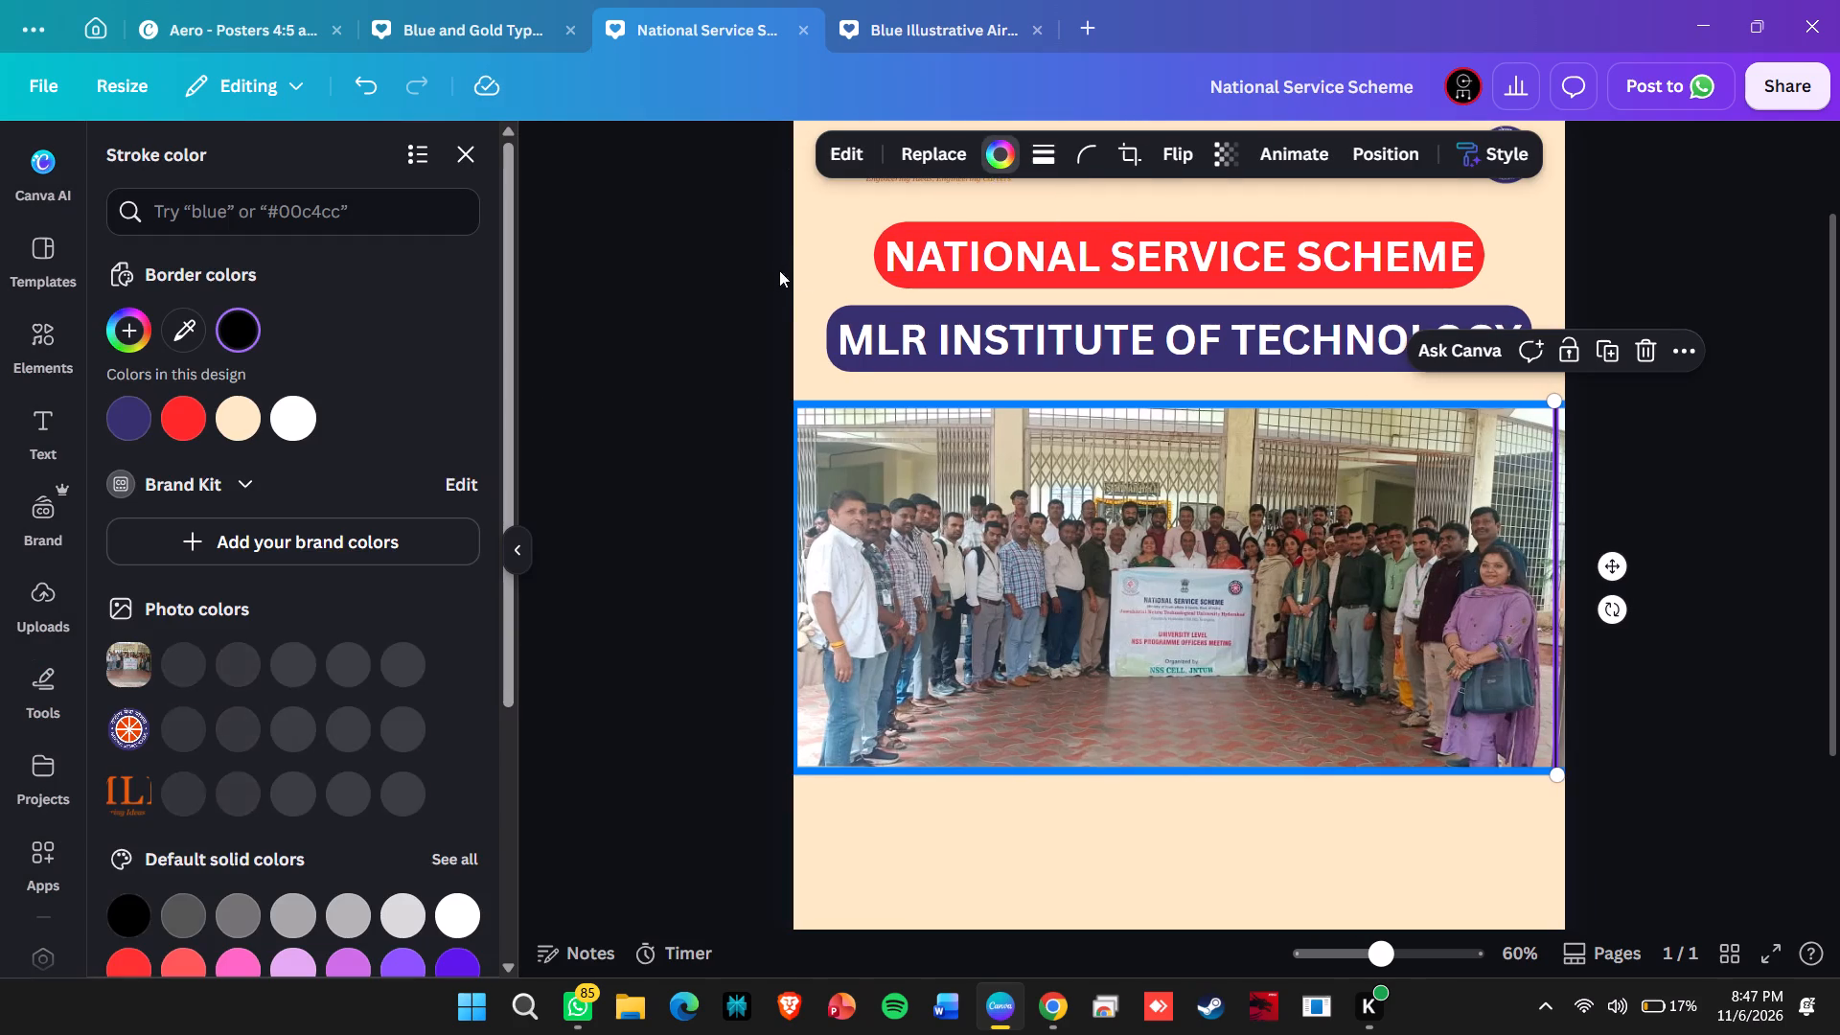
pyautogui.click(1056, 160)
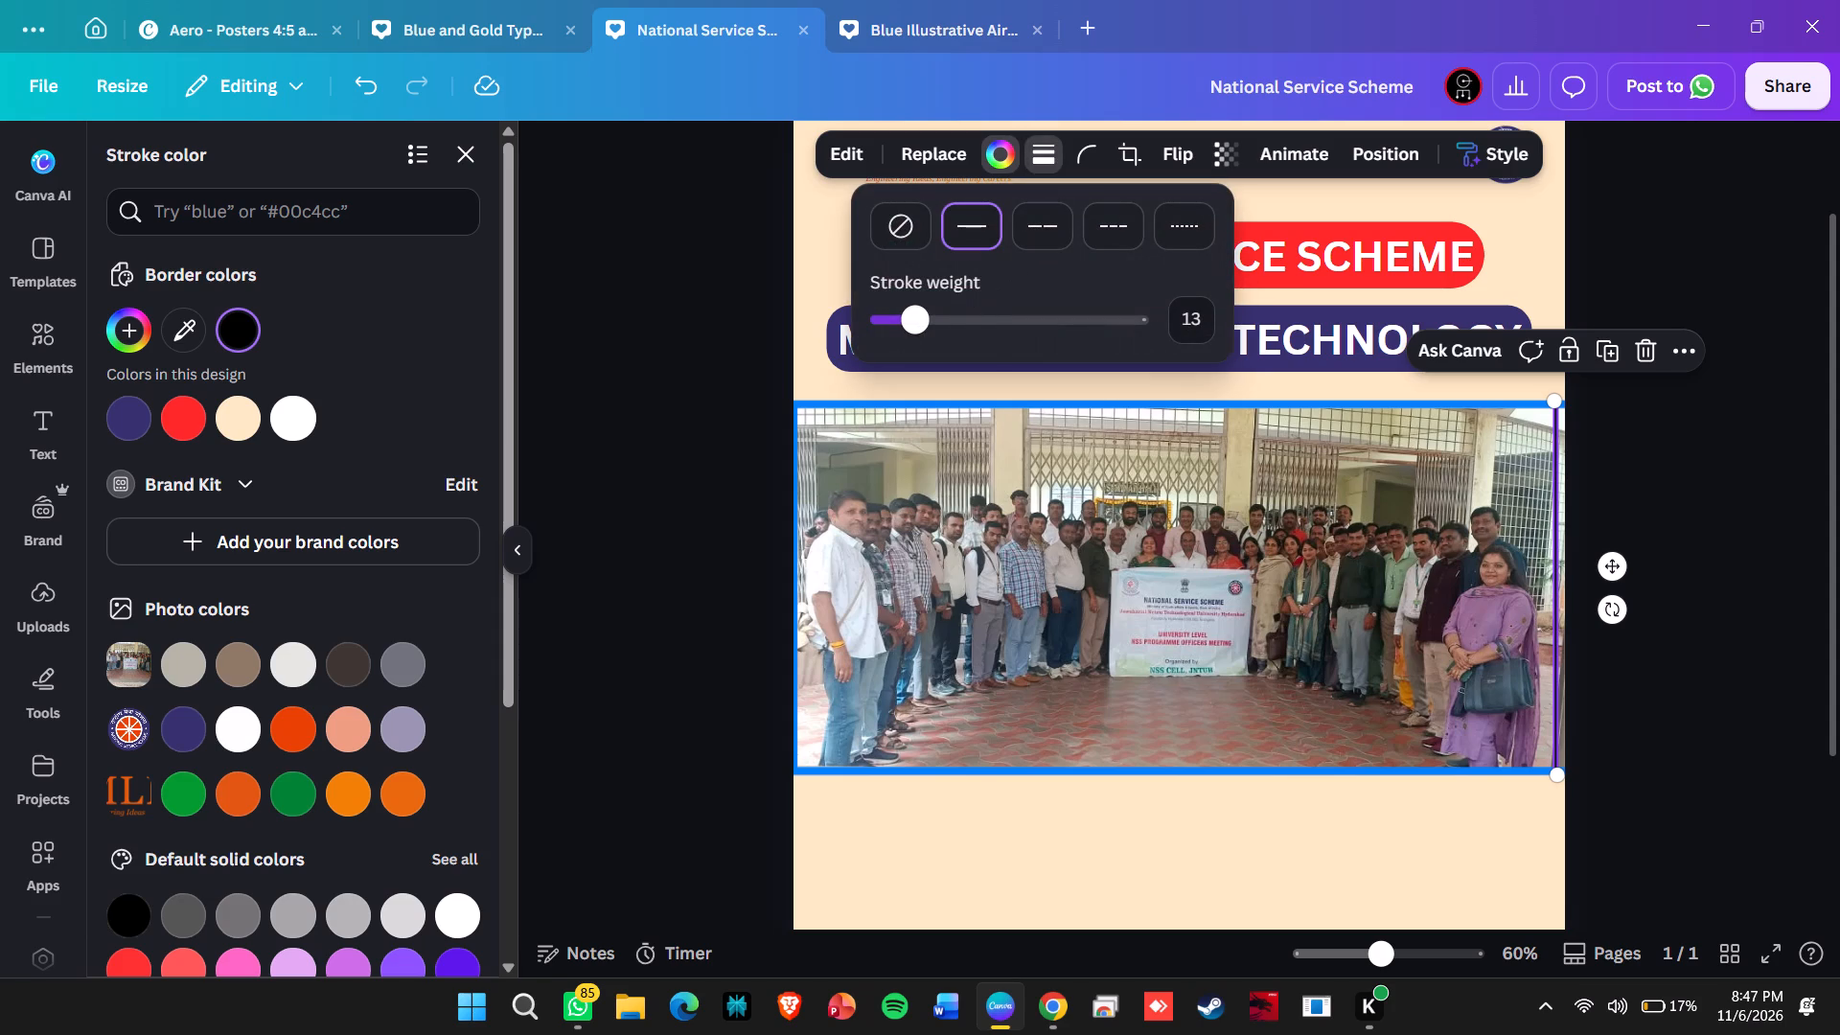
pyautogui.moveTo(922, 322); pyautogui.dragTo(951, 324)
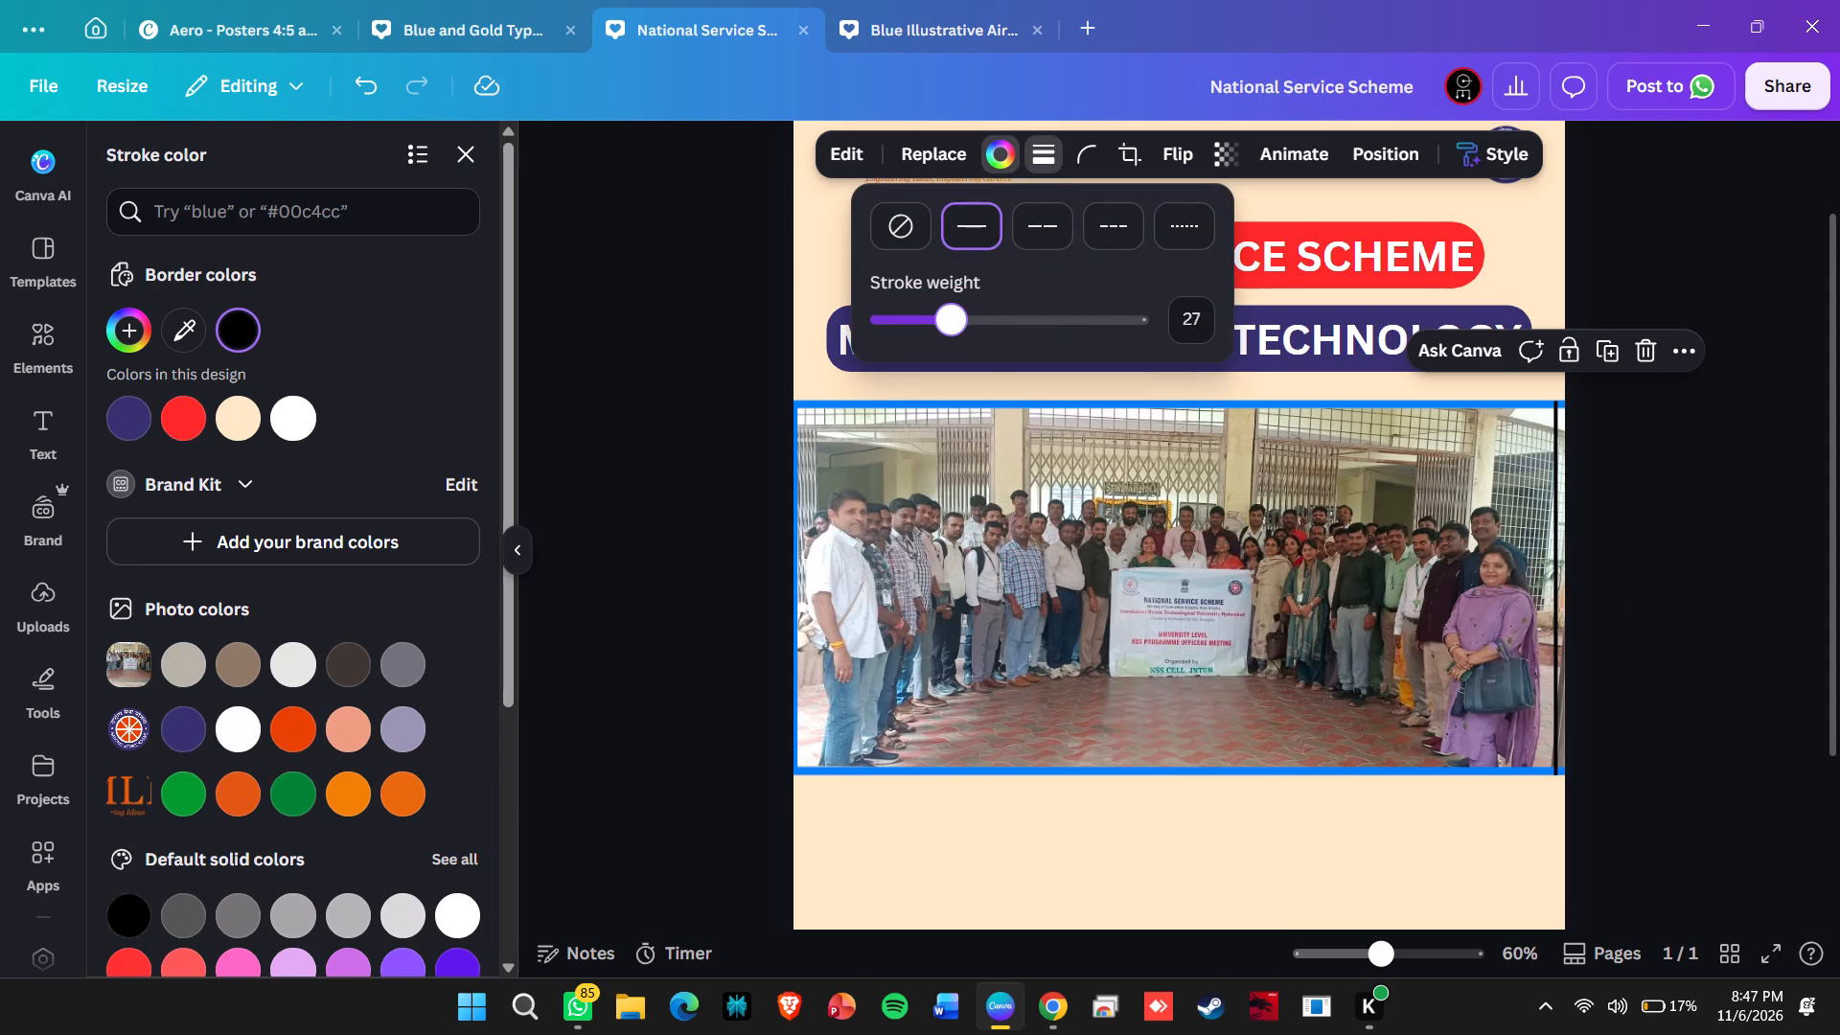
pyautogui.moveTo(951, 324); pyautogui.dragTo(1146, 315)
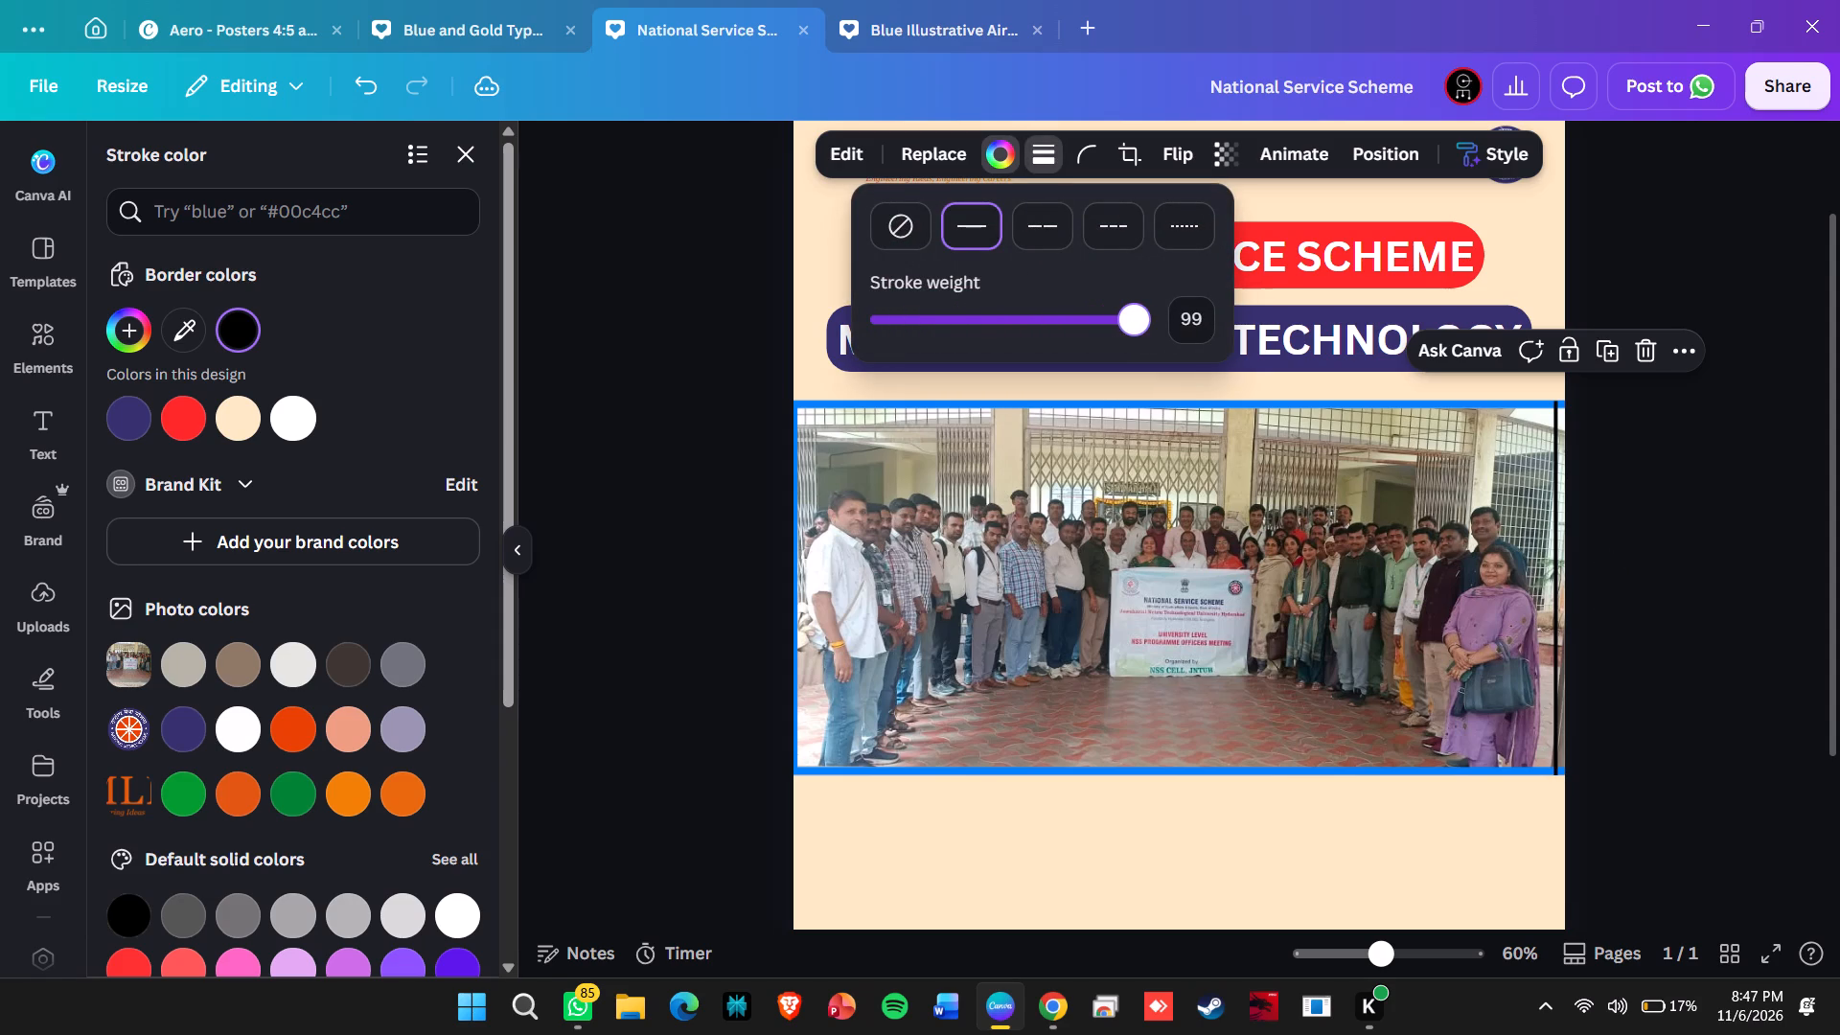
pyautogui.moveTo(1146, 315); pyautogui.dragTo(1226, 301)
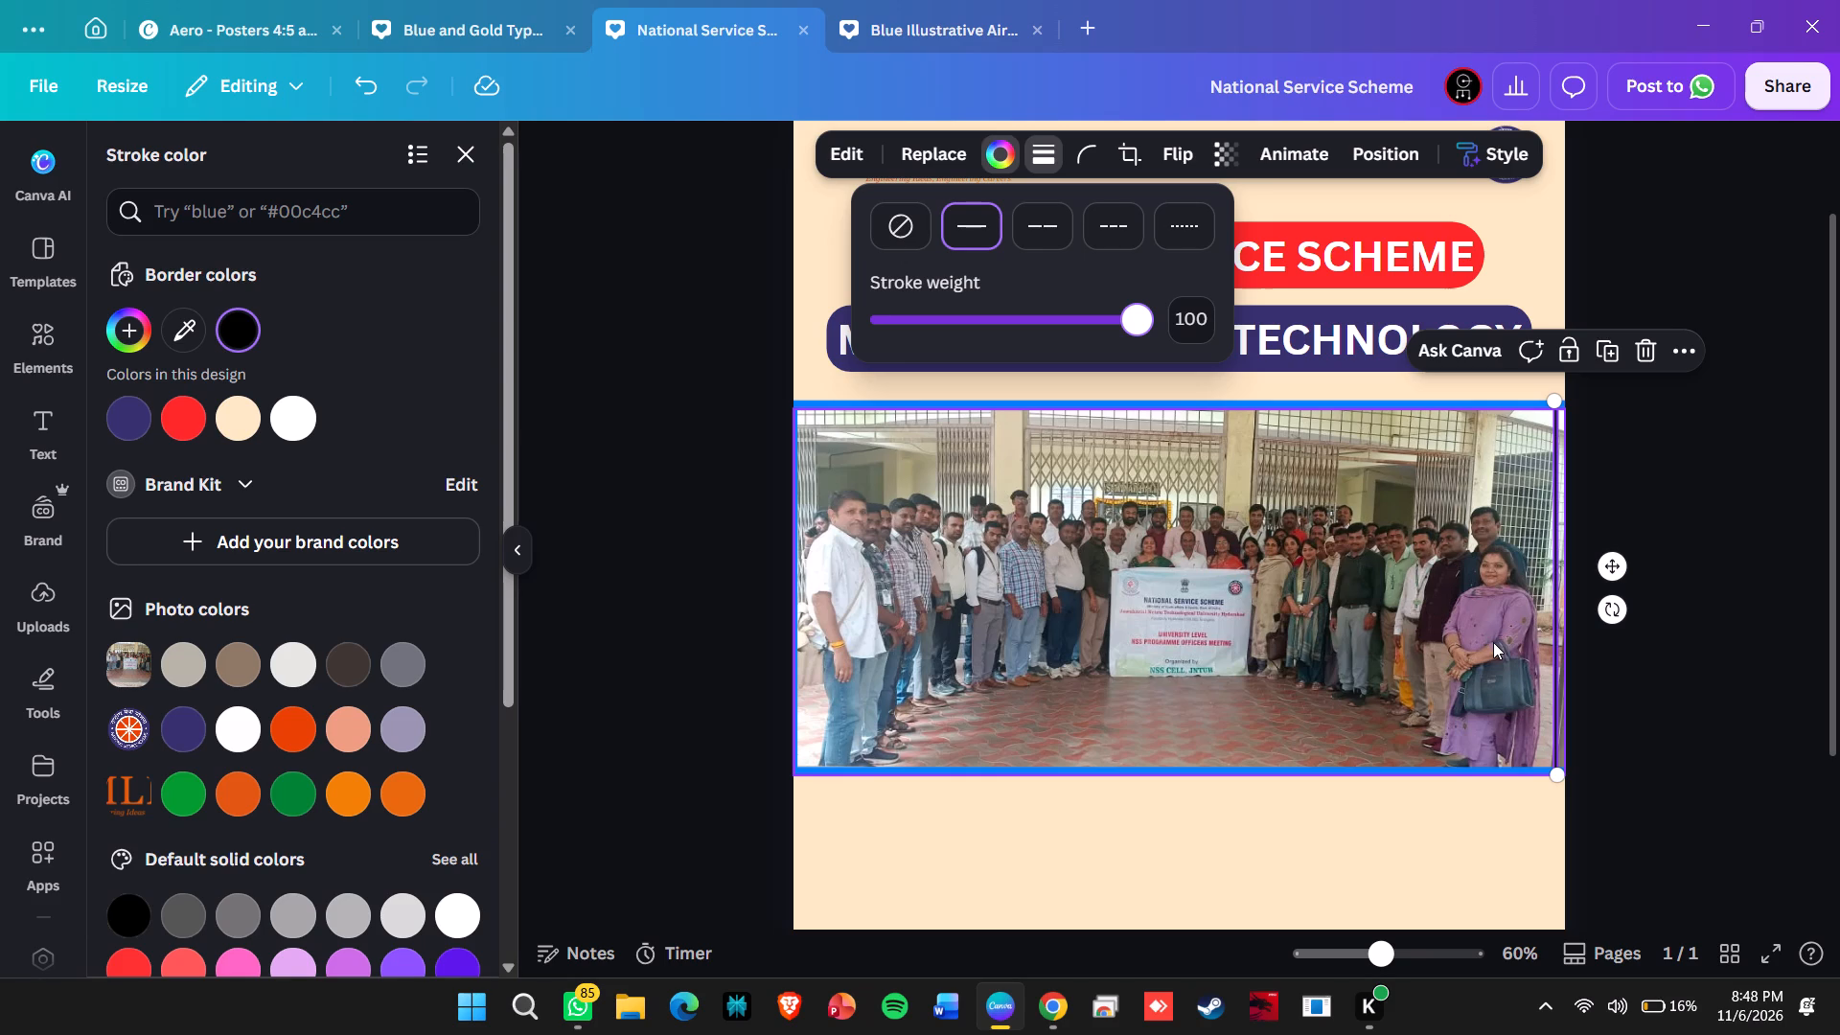
# Undo the stroke weight changes, the added stroke and the inward shift of the vertical line on the photo's right edge, and deselect the line.
pyautogui.hotkey('ctrl', 'z')
pyautogui.hotkey('ctrl', 'z')
pyautogui.hotkey('ctrl', 'z')
pyautogui.hotkey('ctrl', 'z')
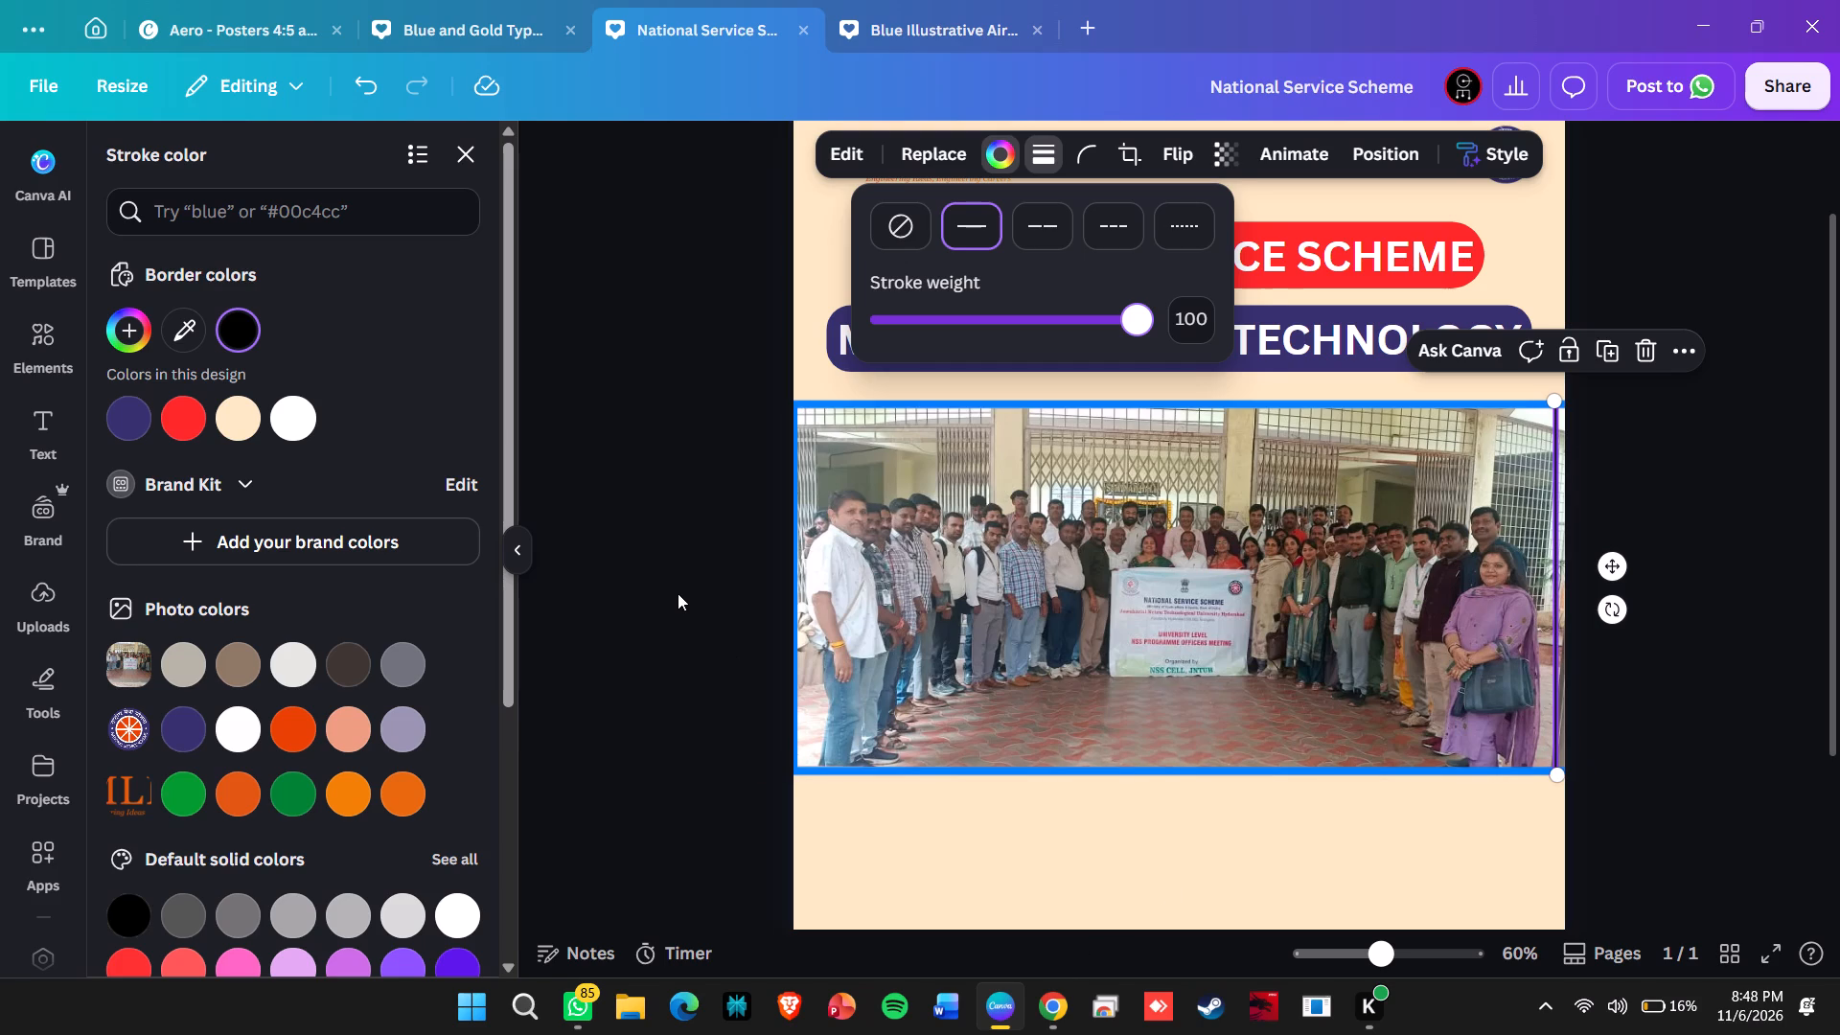
pyautogui.click(678, 593)
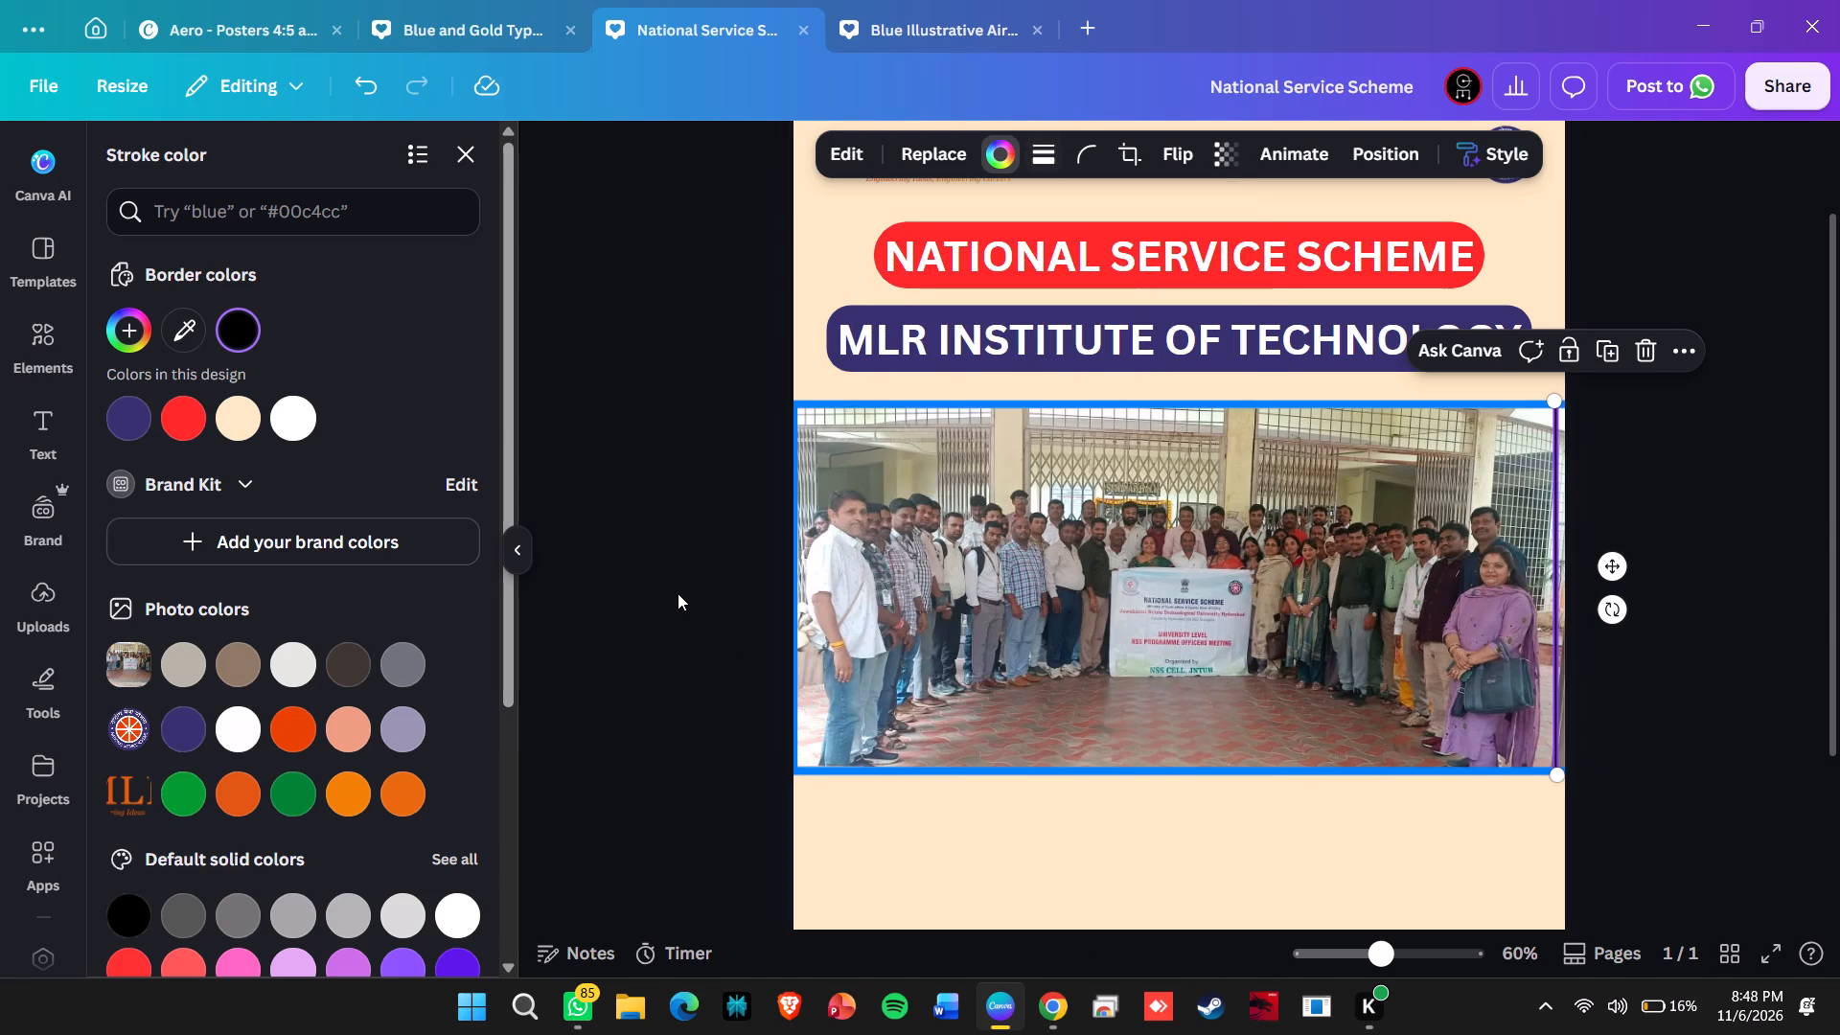
pyautogui.hotkey('ctrl', 'z')
pyautogui.hotkey('ctrl', 'z')
pyautogui.hotkey('ctrl', 'z')
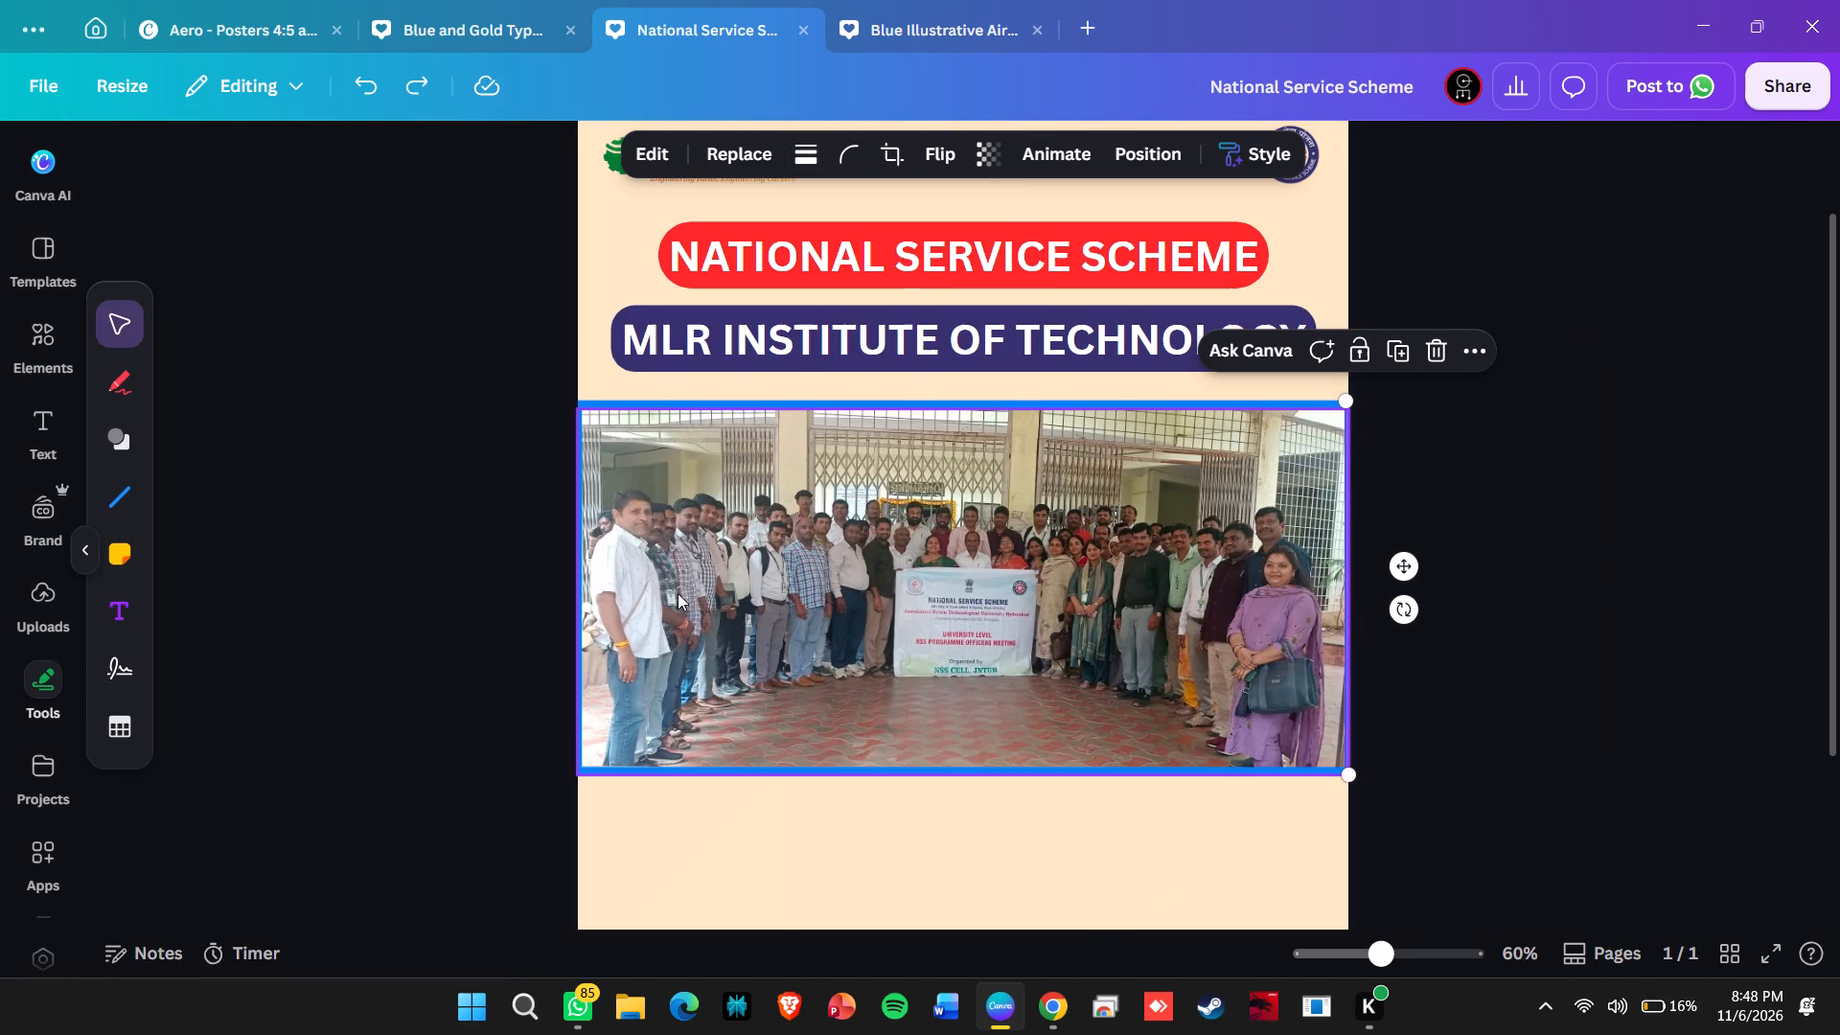
pyautogui.click(1482, 492)
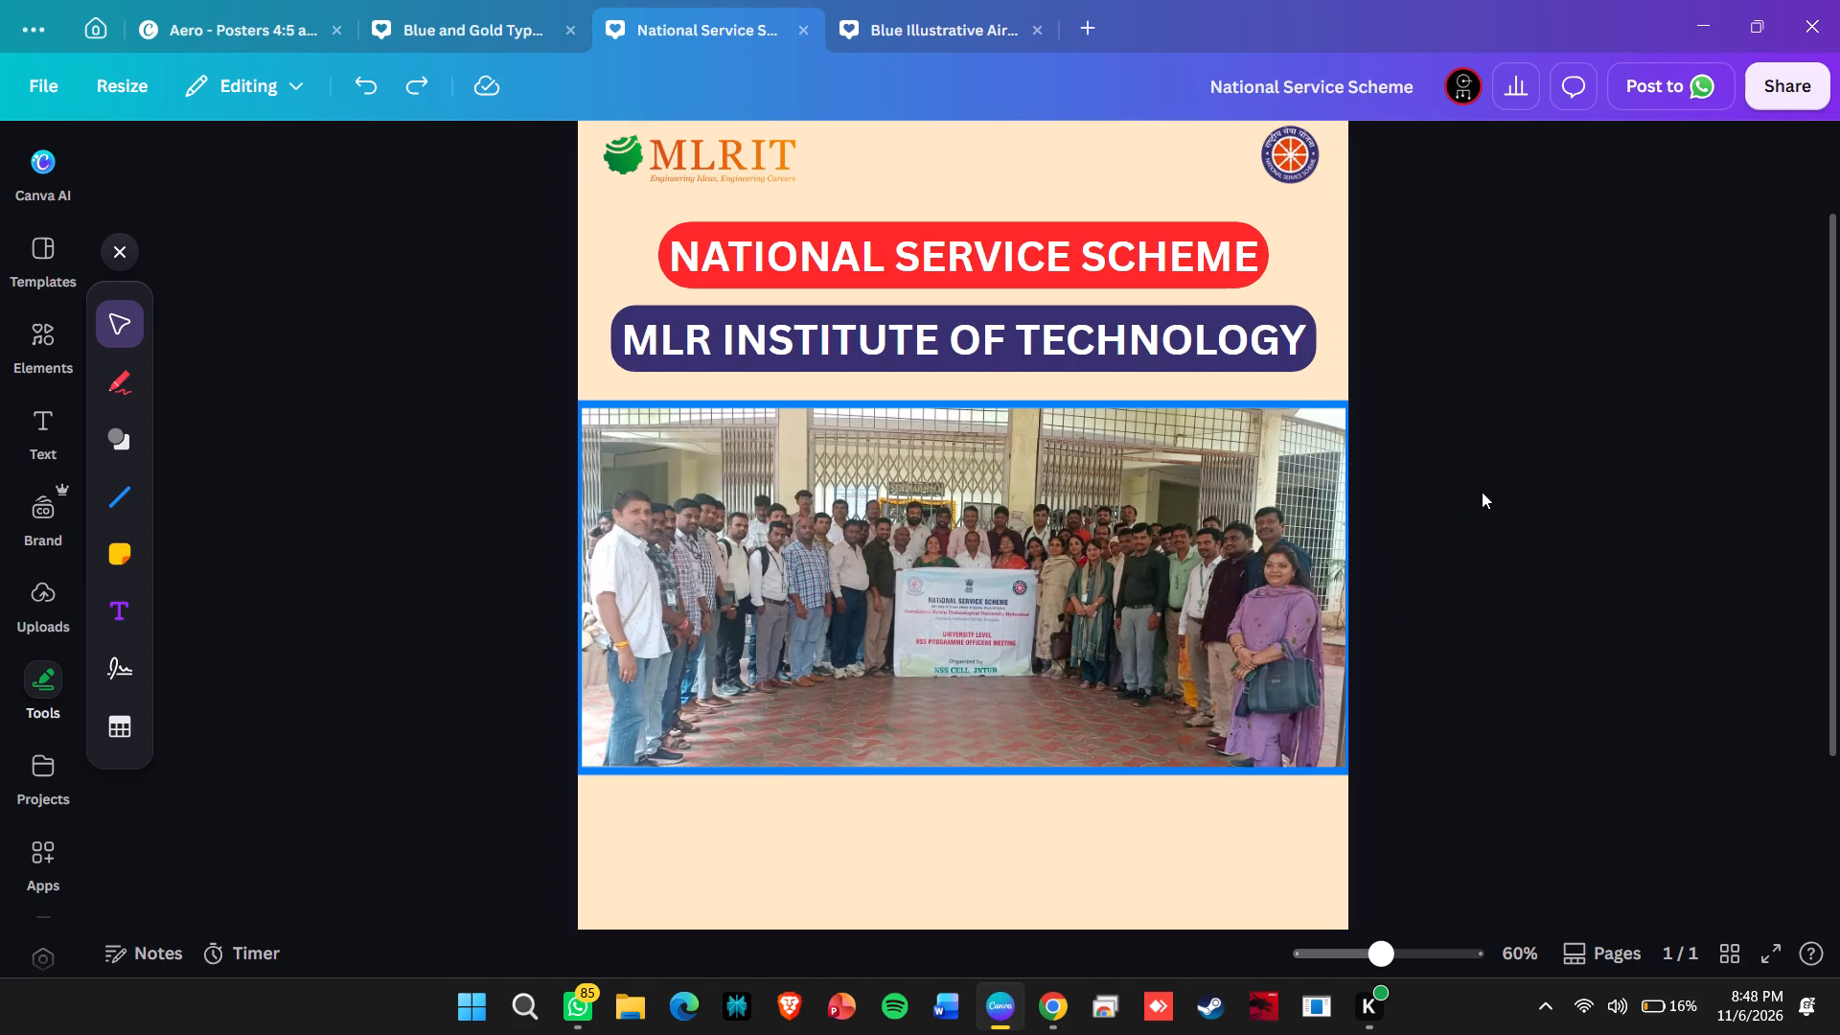
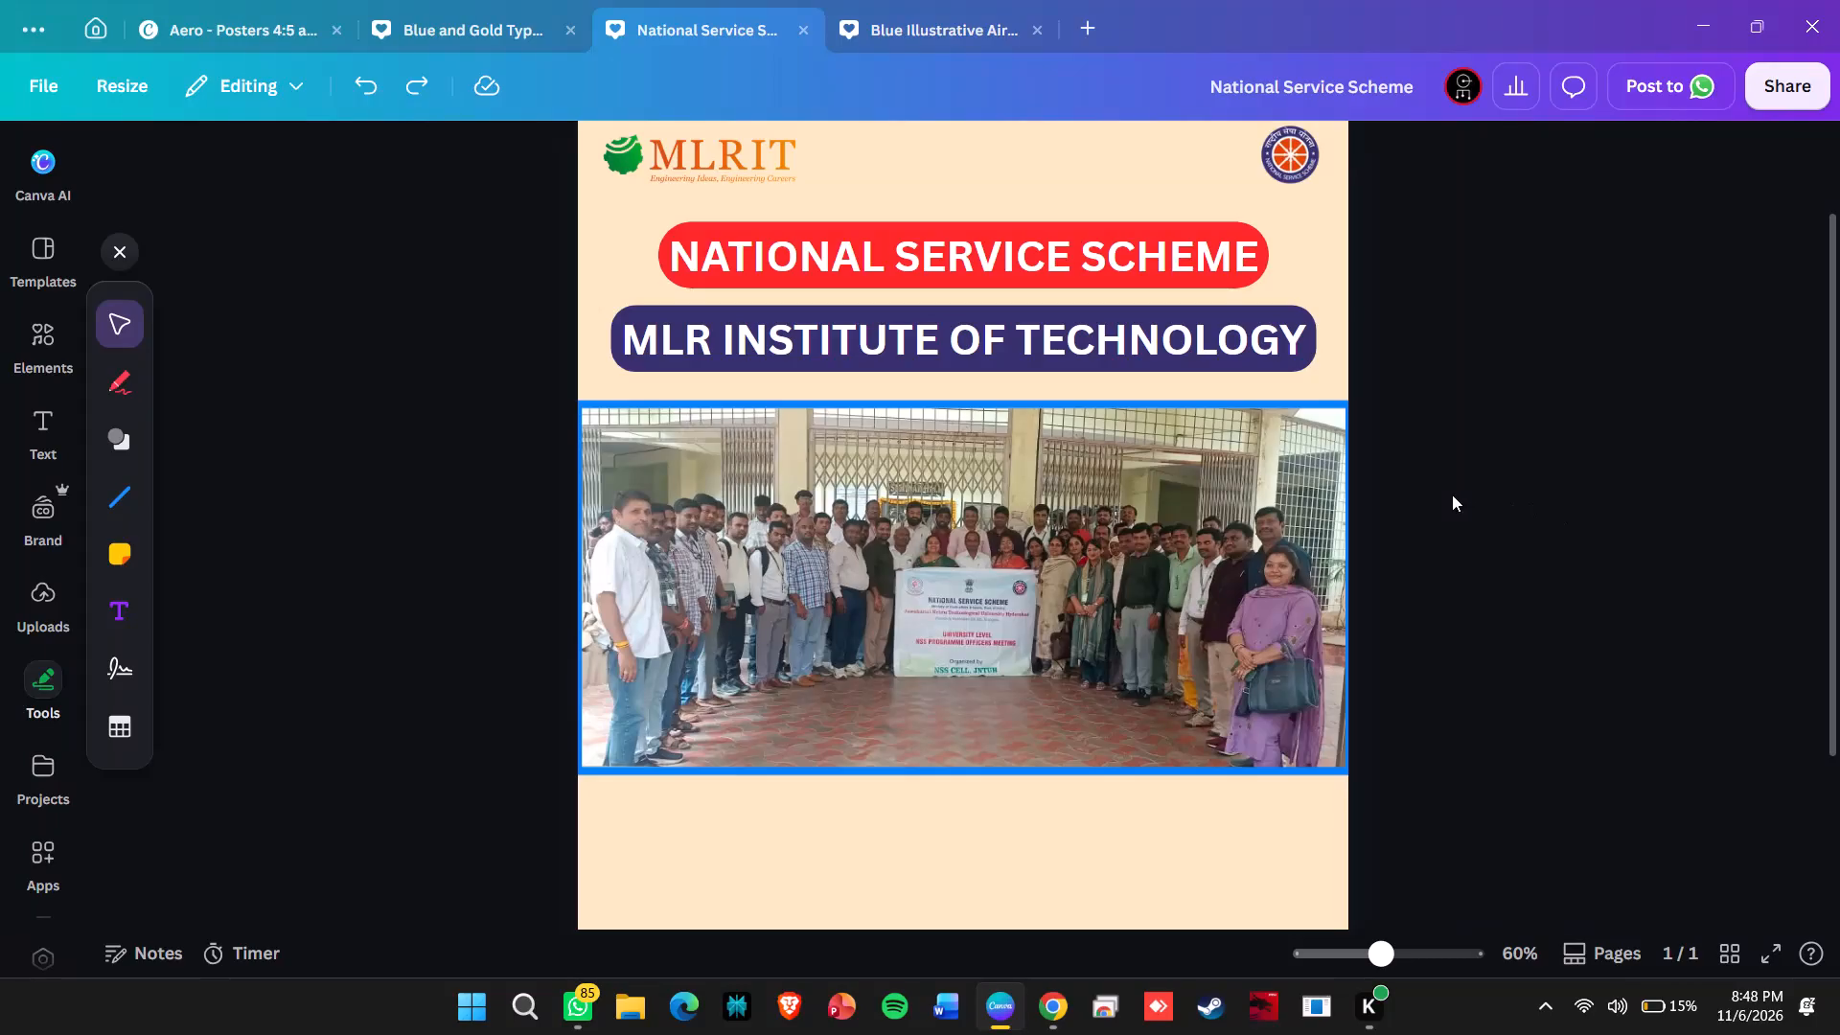
# Change the background effect colour of the MLR INSTITUTE OF TECHNOLOGY heading to the medium periwinkle blue from the default solid colours.
pyautogui.click(1240, 308)
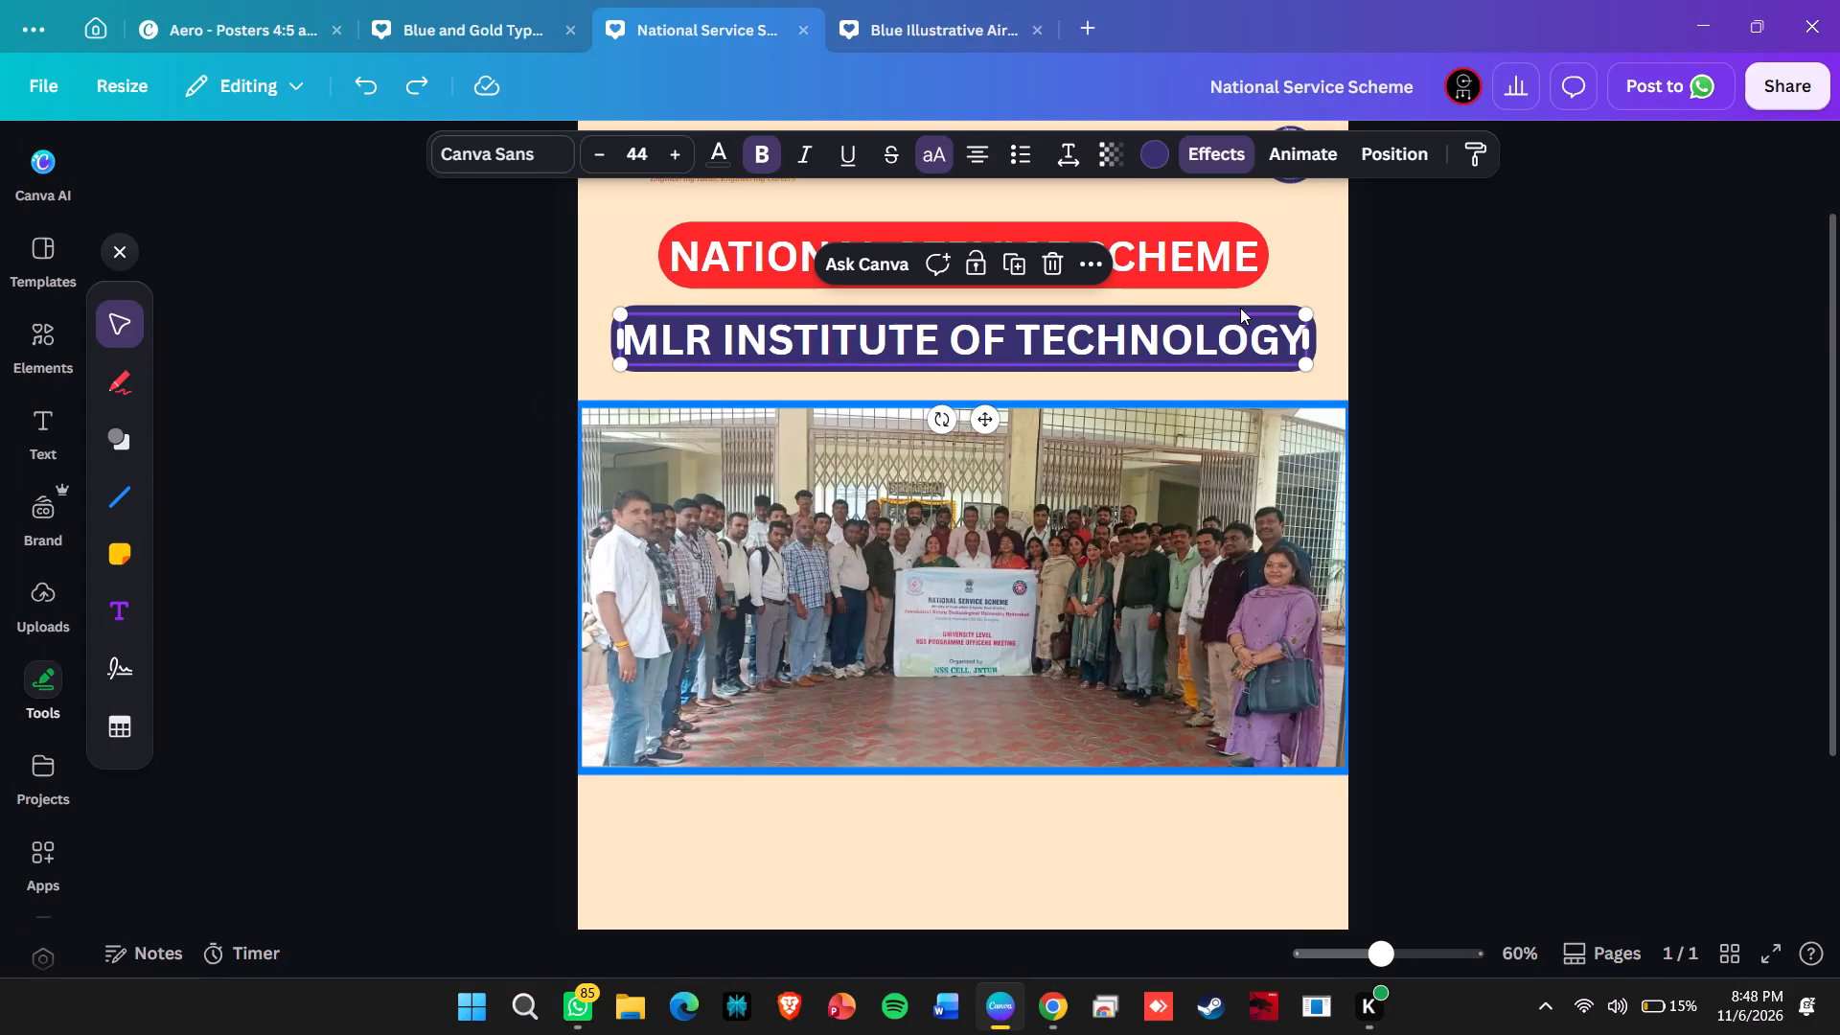
pyautogui.click(1151, 143)
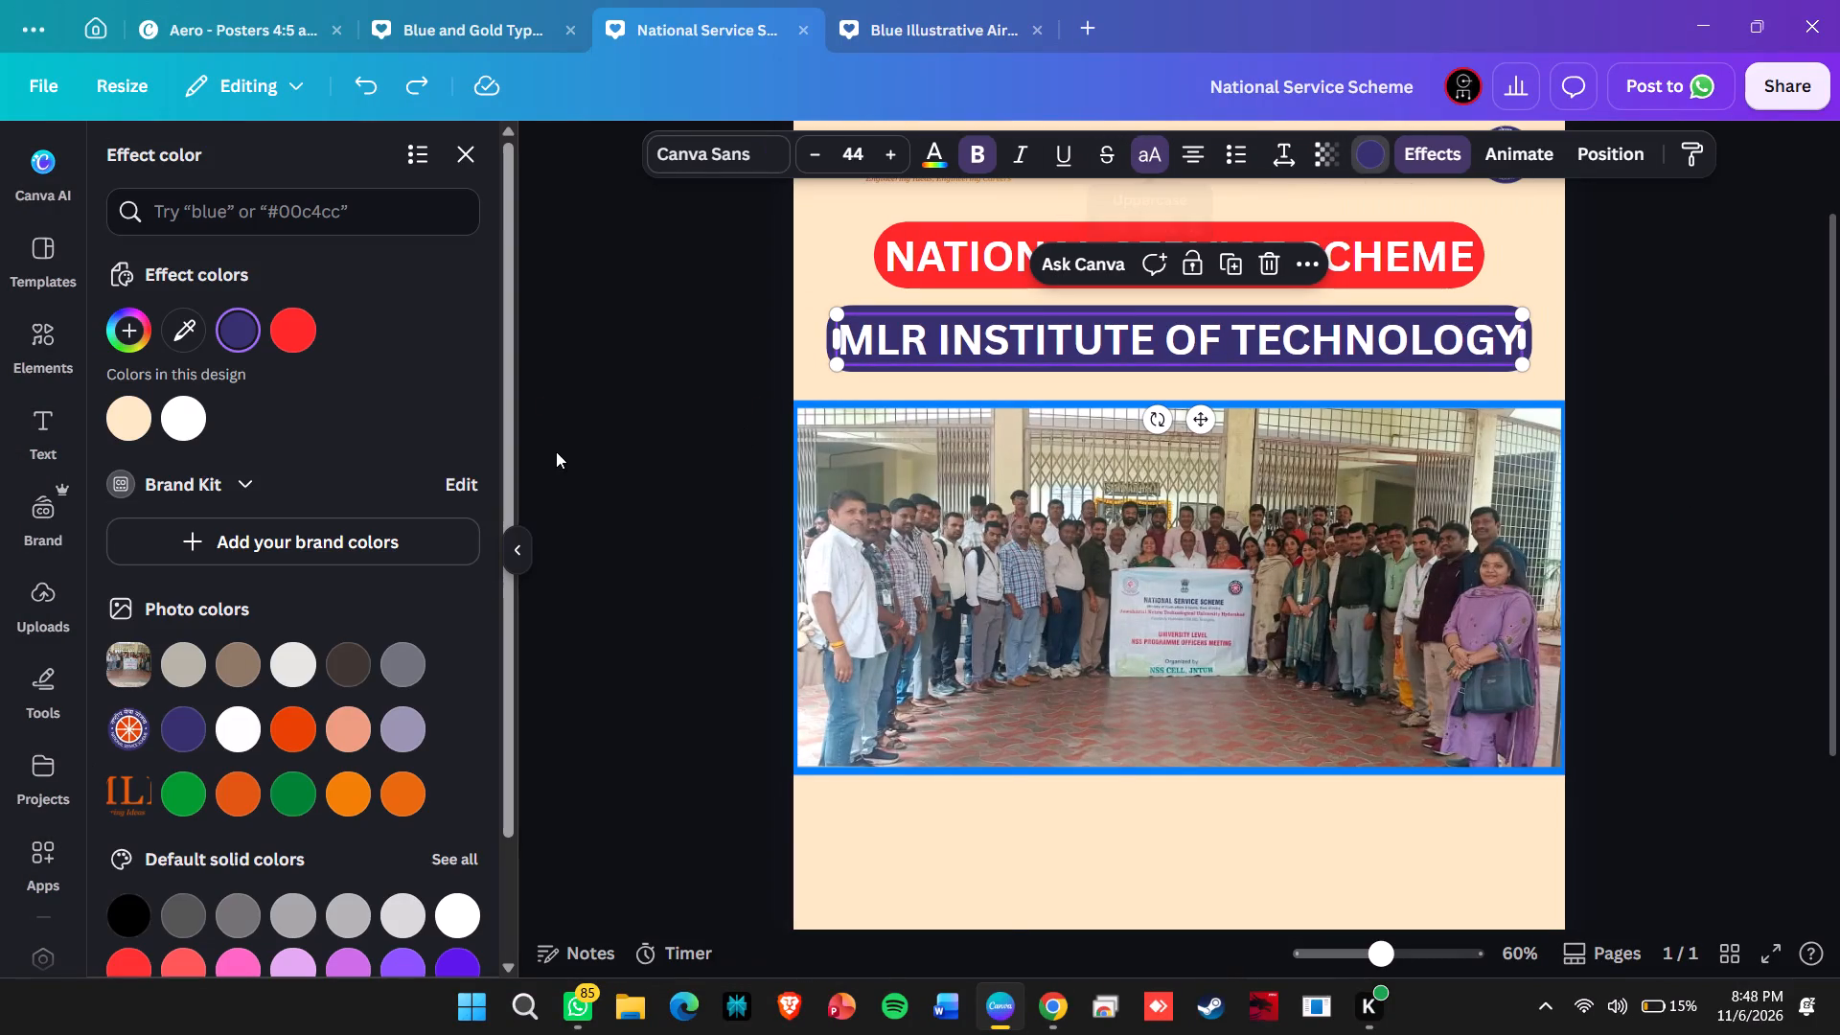
pyautogui.scroll(-1, 461, 838)
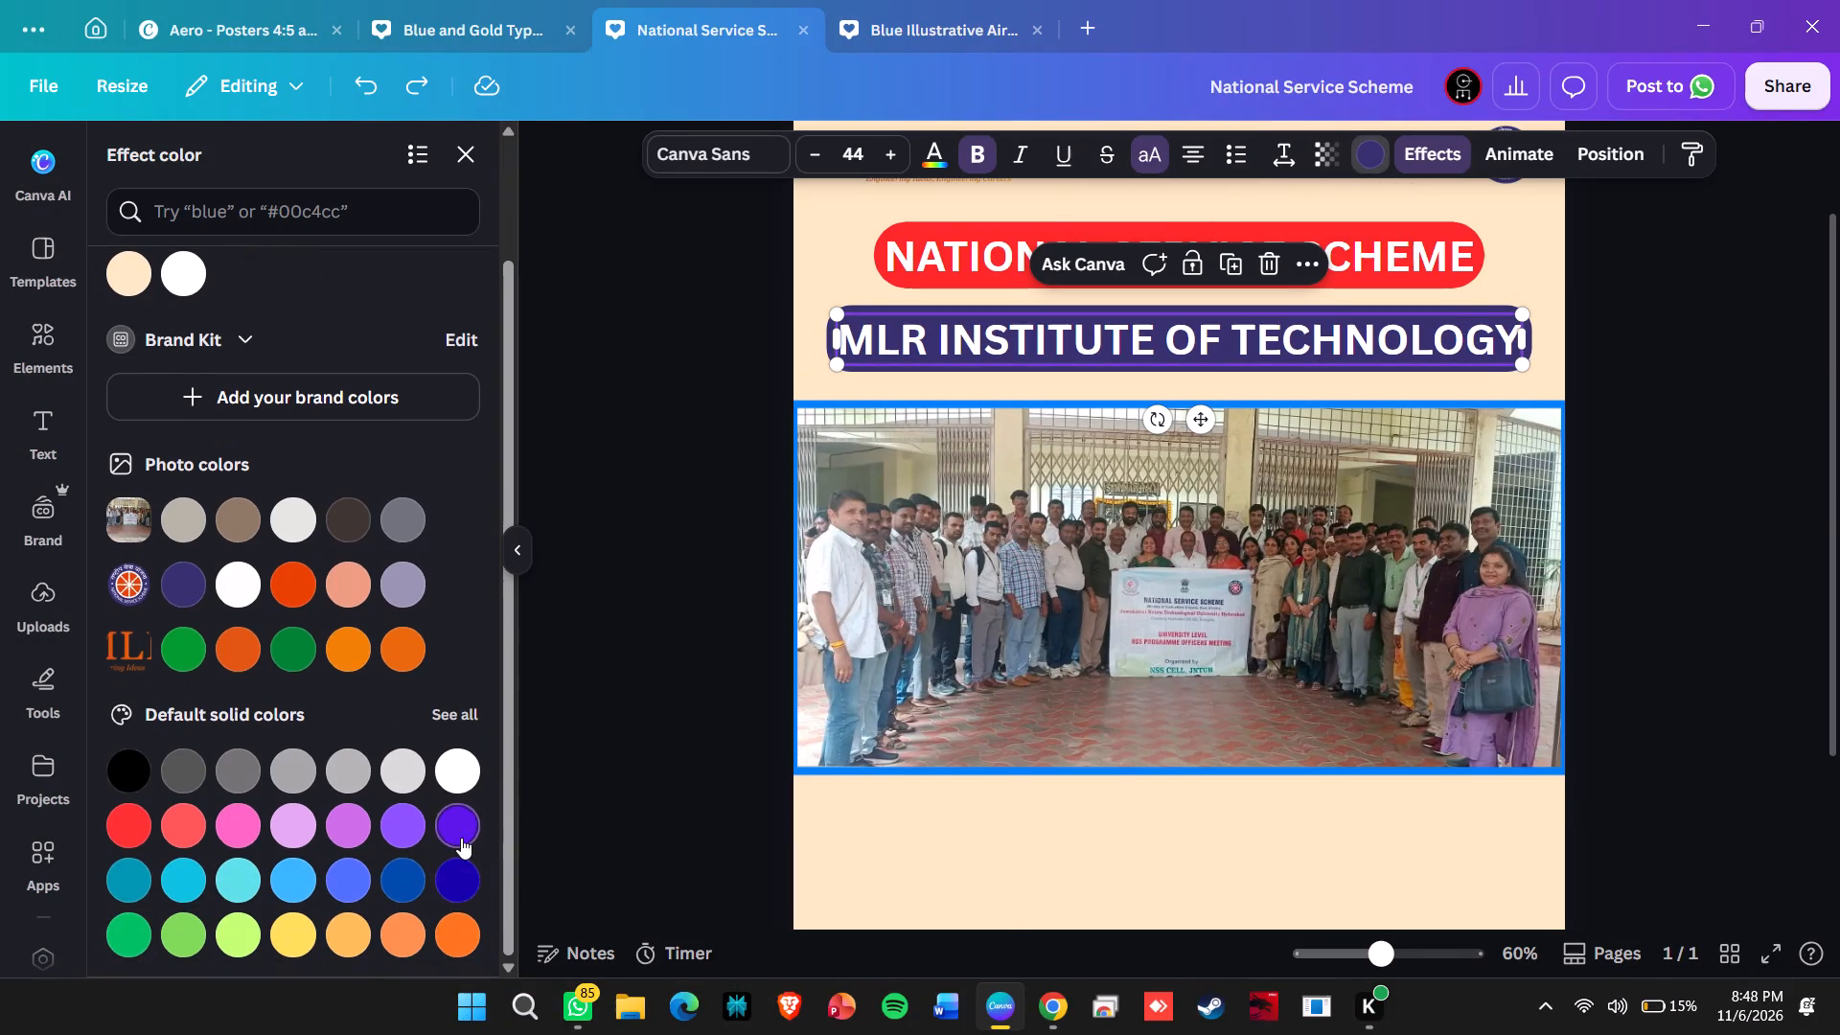
pyautogui.scroll(-1, 461, 838)
pyautogui.click(357, 878)
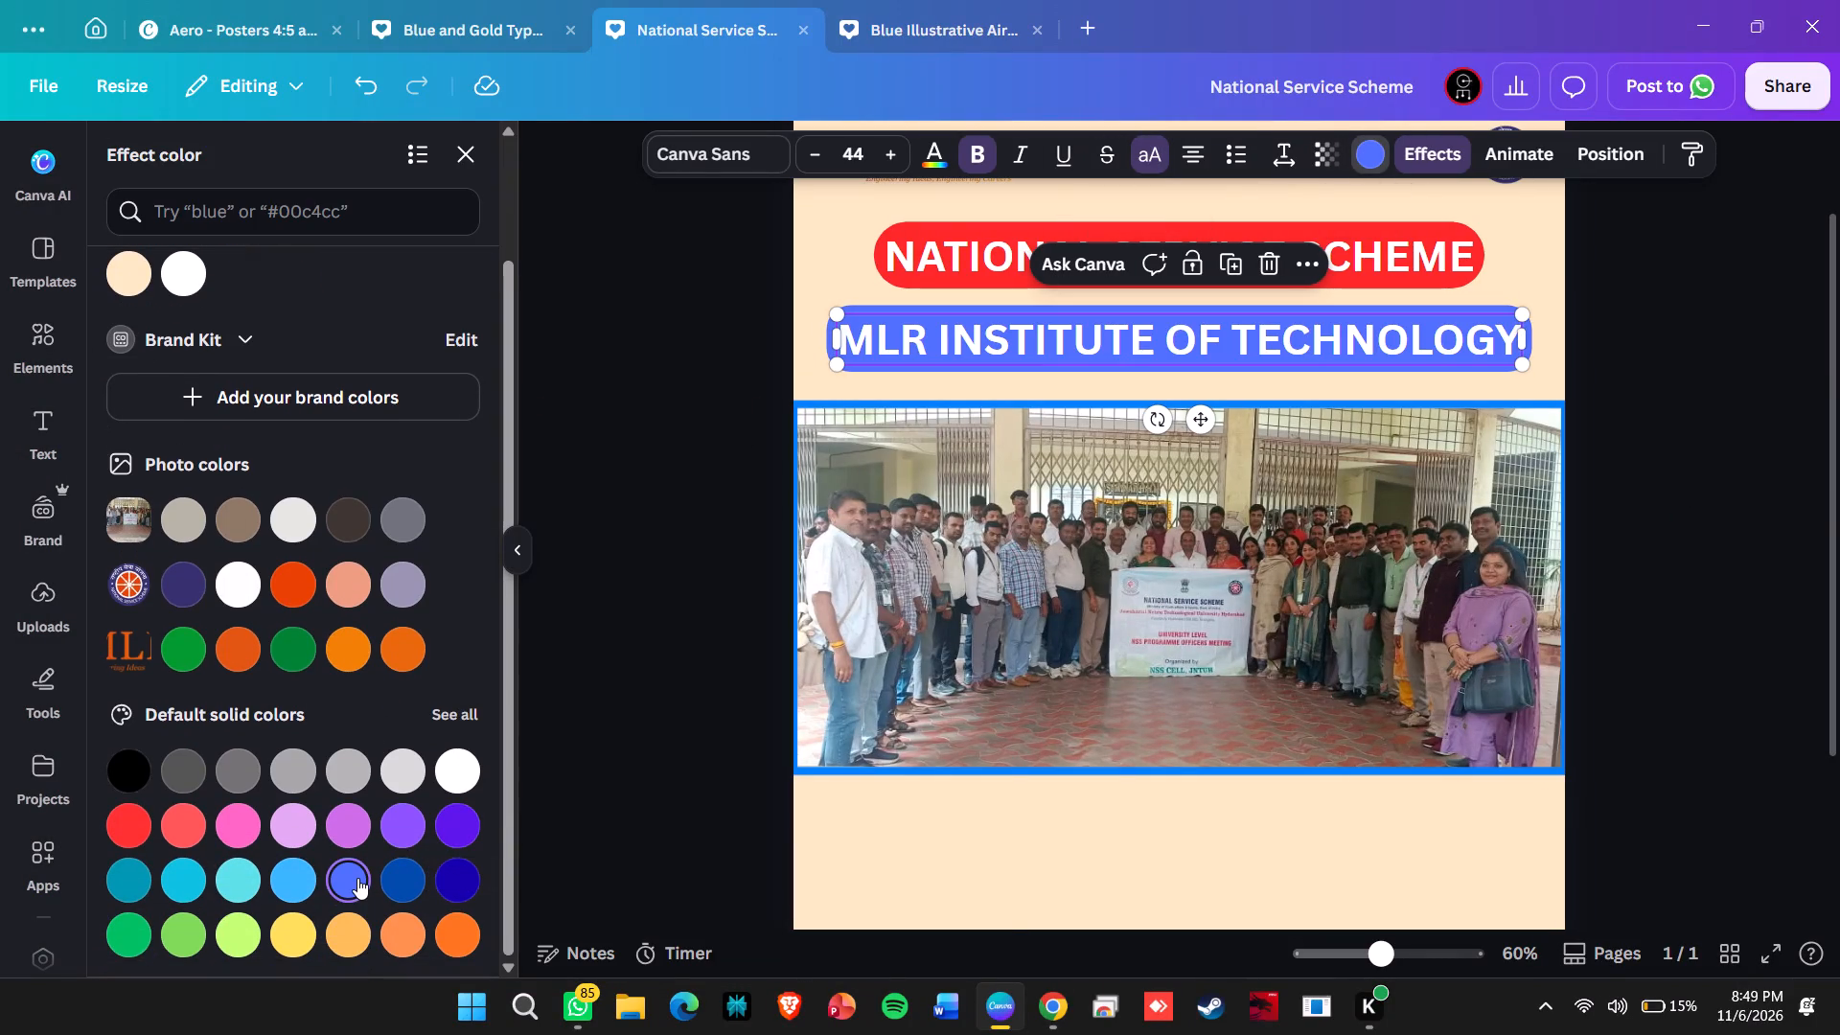
pyautogui.click(614, 731)
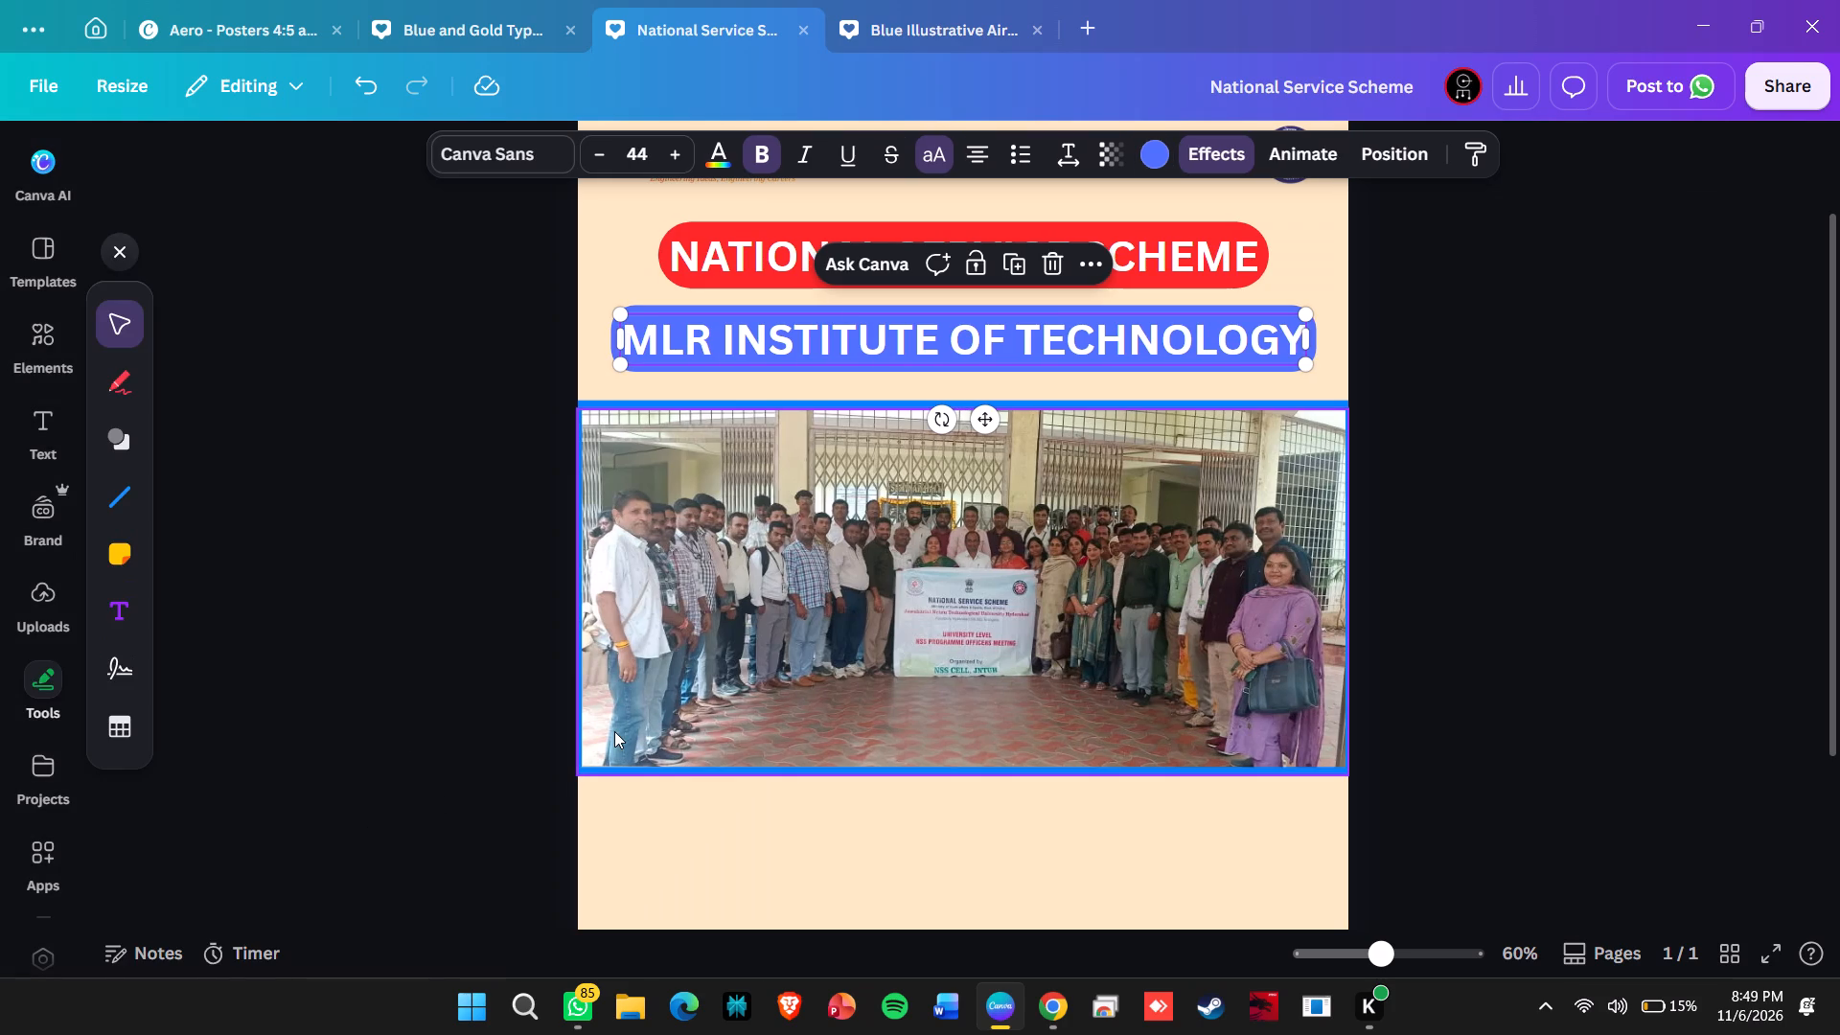
pyautogui.click(614, 731)
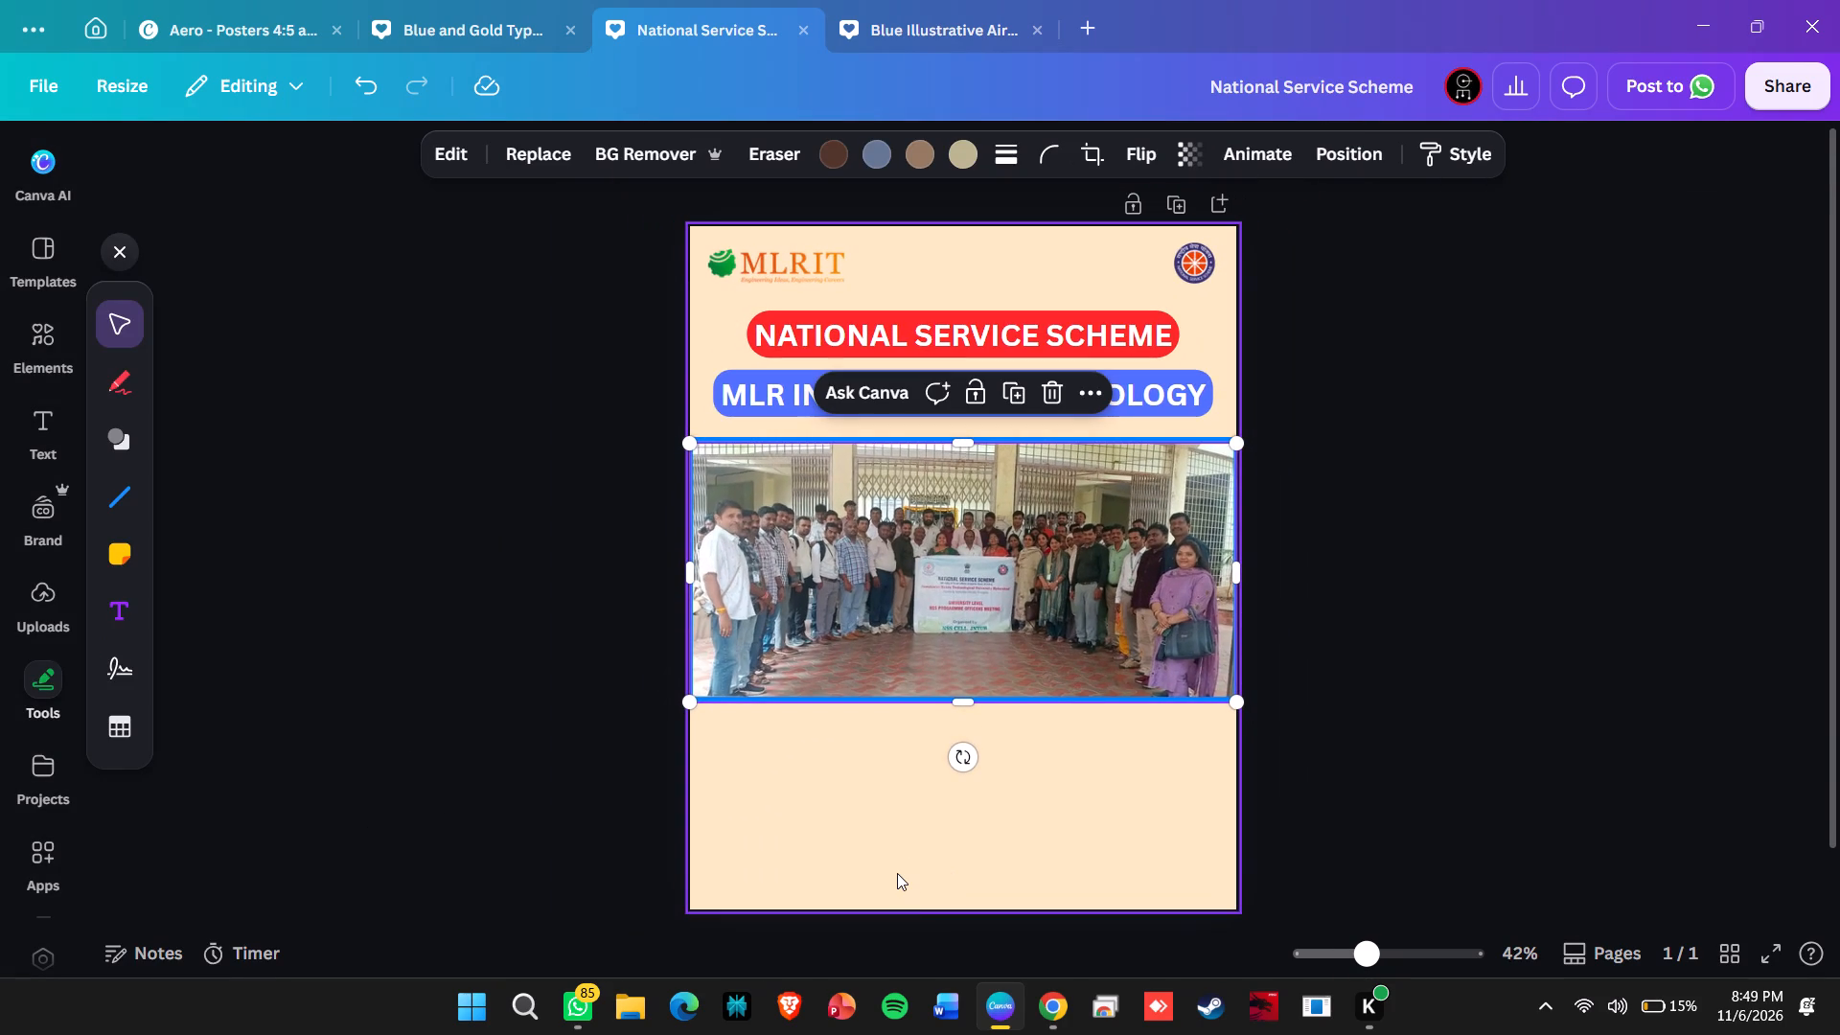
pyautogui.click(1442, 758)
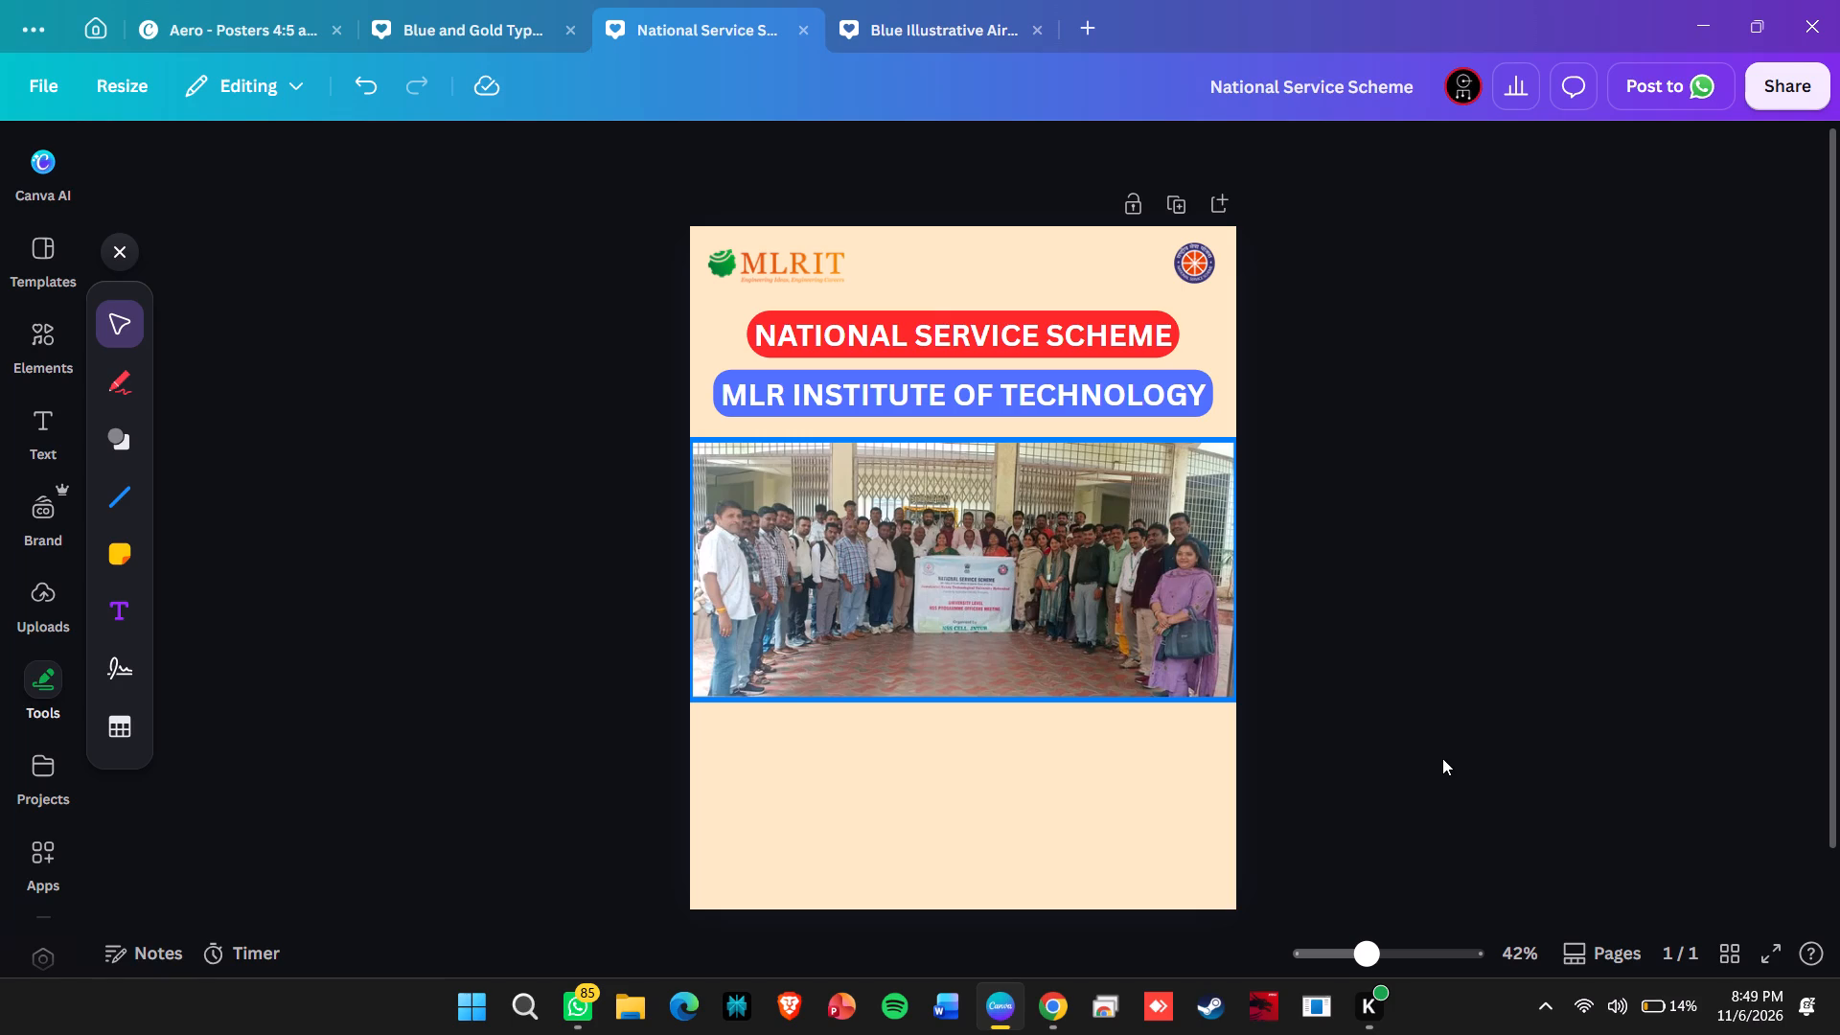
pyautogui.moveTo(1451, 738); pyautogui.dragTo(1460, 679, button='right')
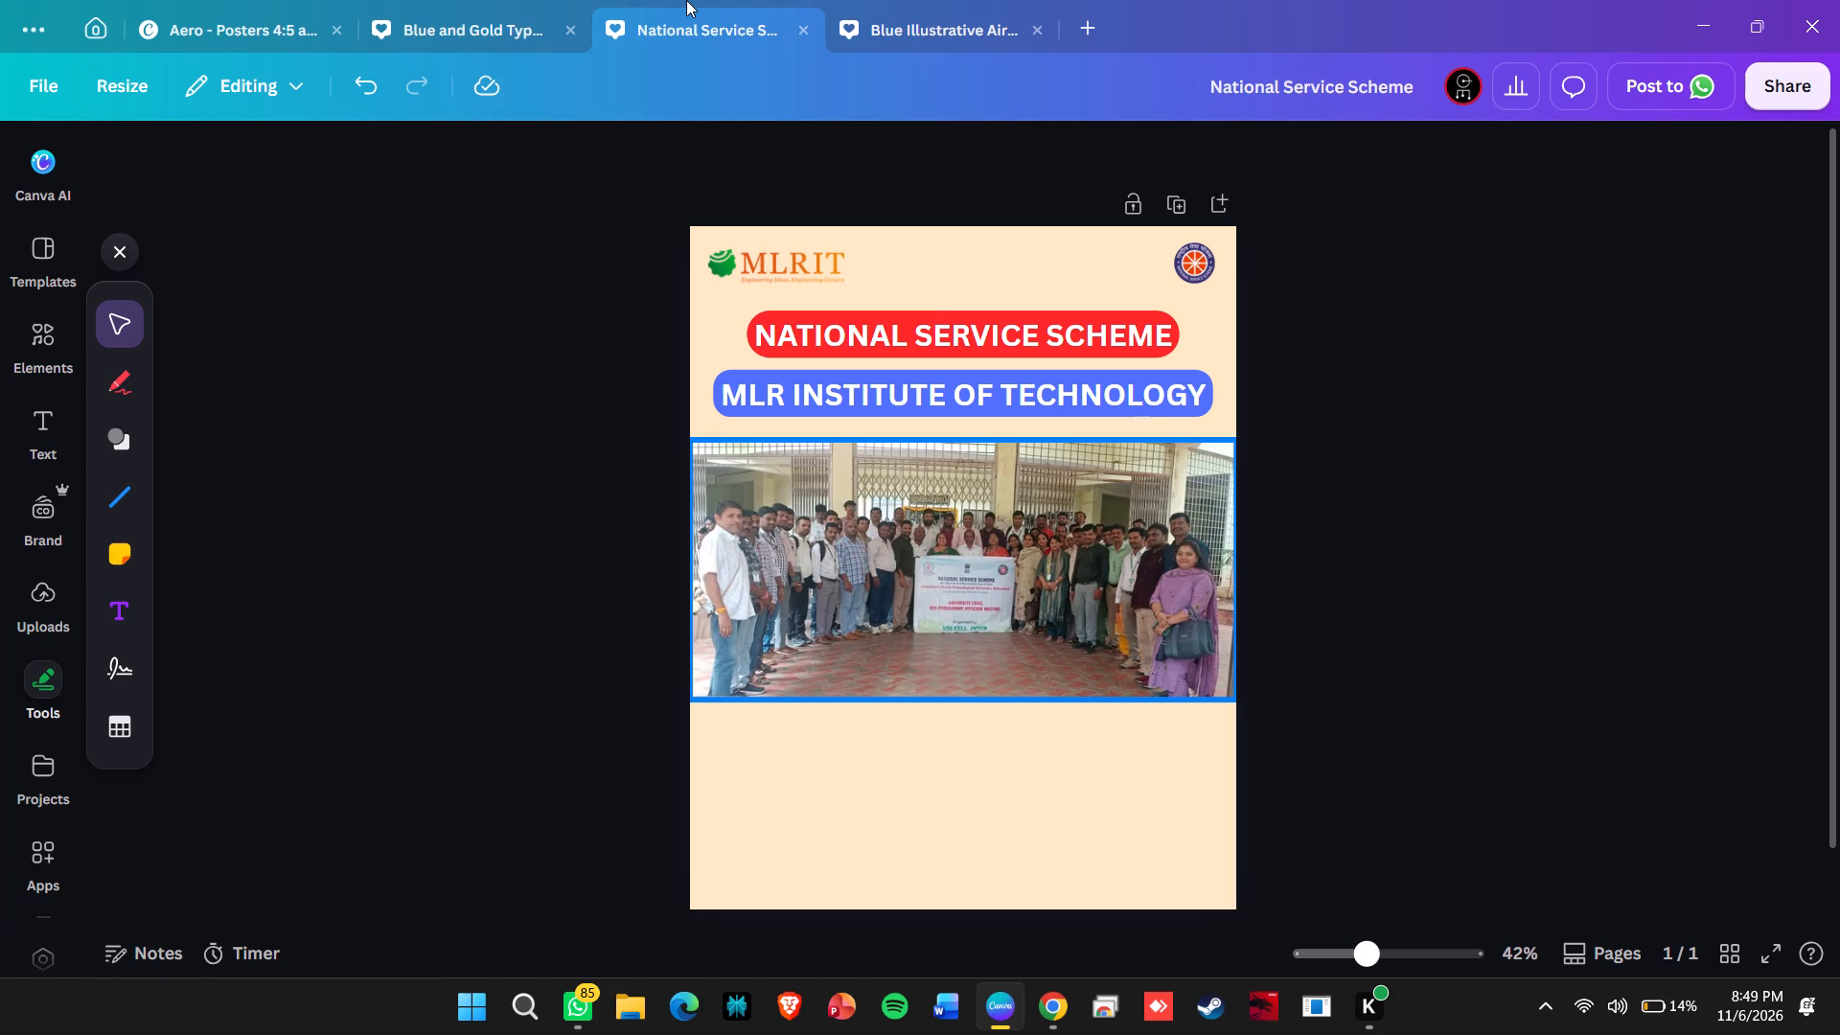
# Shrink the maximised poster window and switch to the browser window showing the MLR Institute of Technology Wikipedia article.
pyautogui.click(686, 0)
pyautogui.click(686, 0)
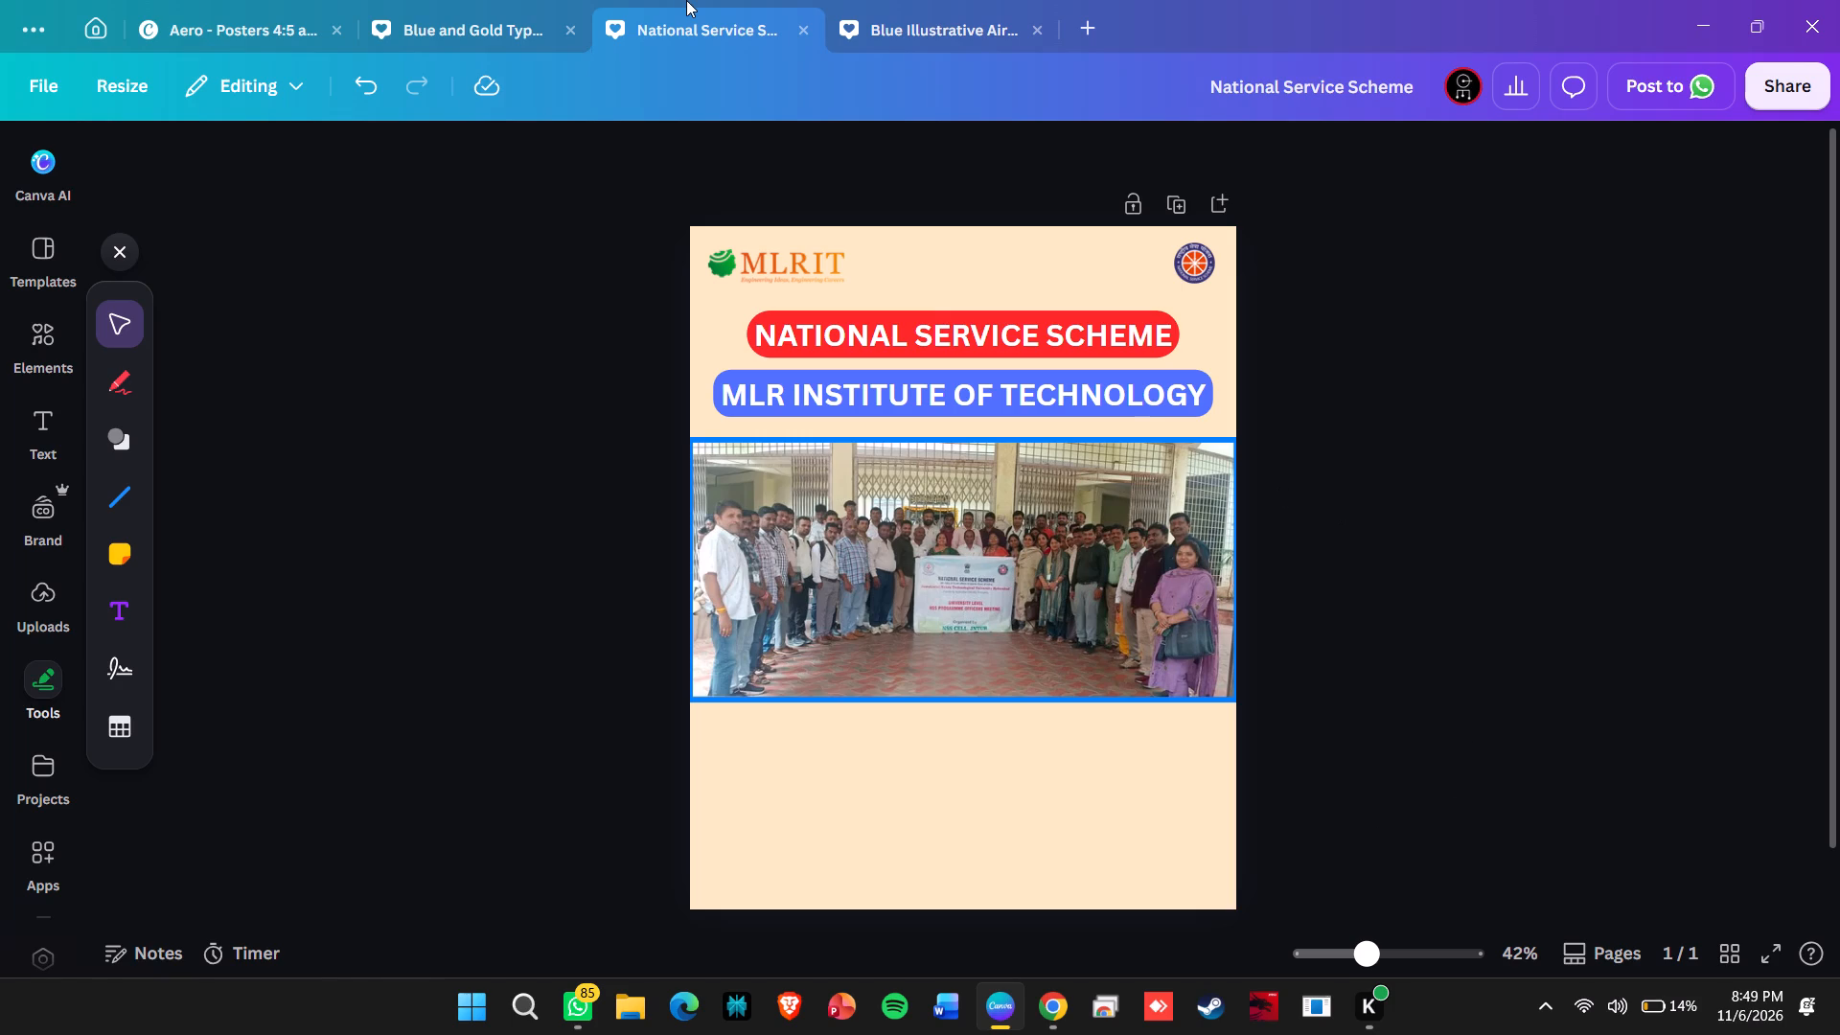
pyautogui.tripleClick(686, 0)
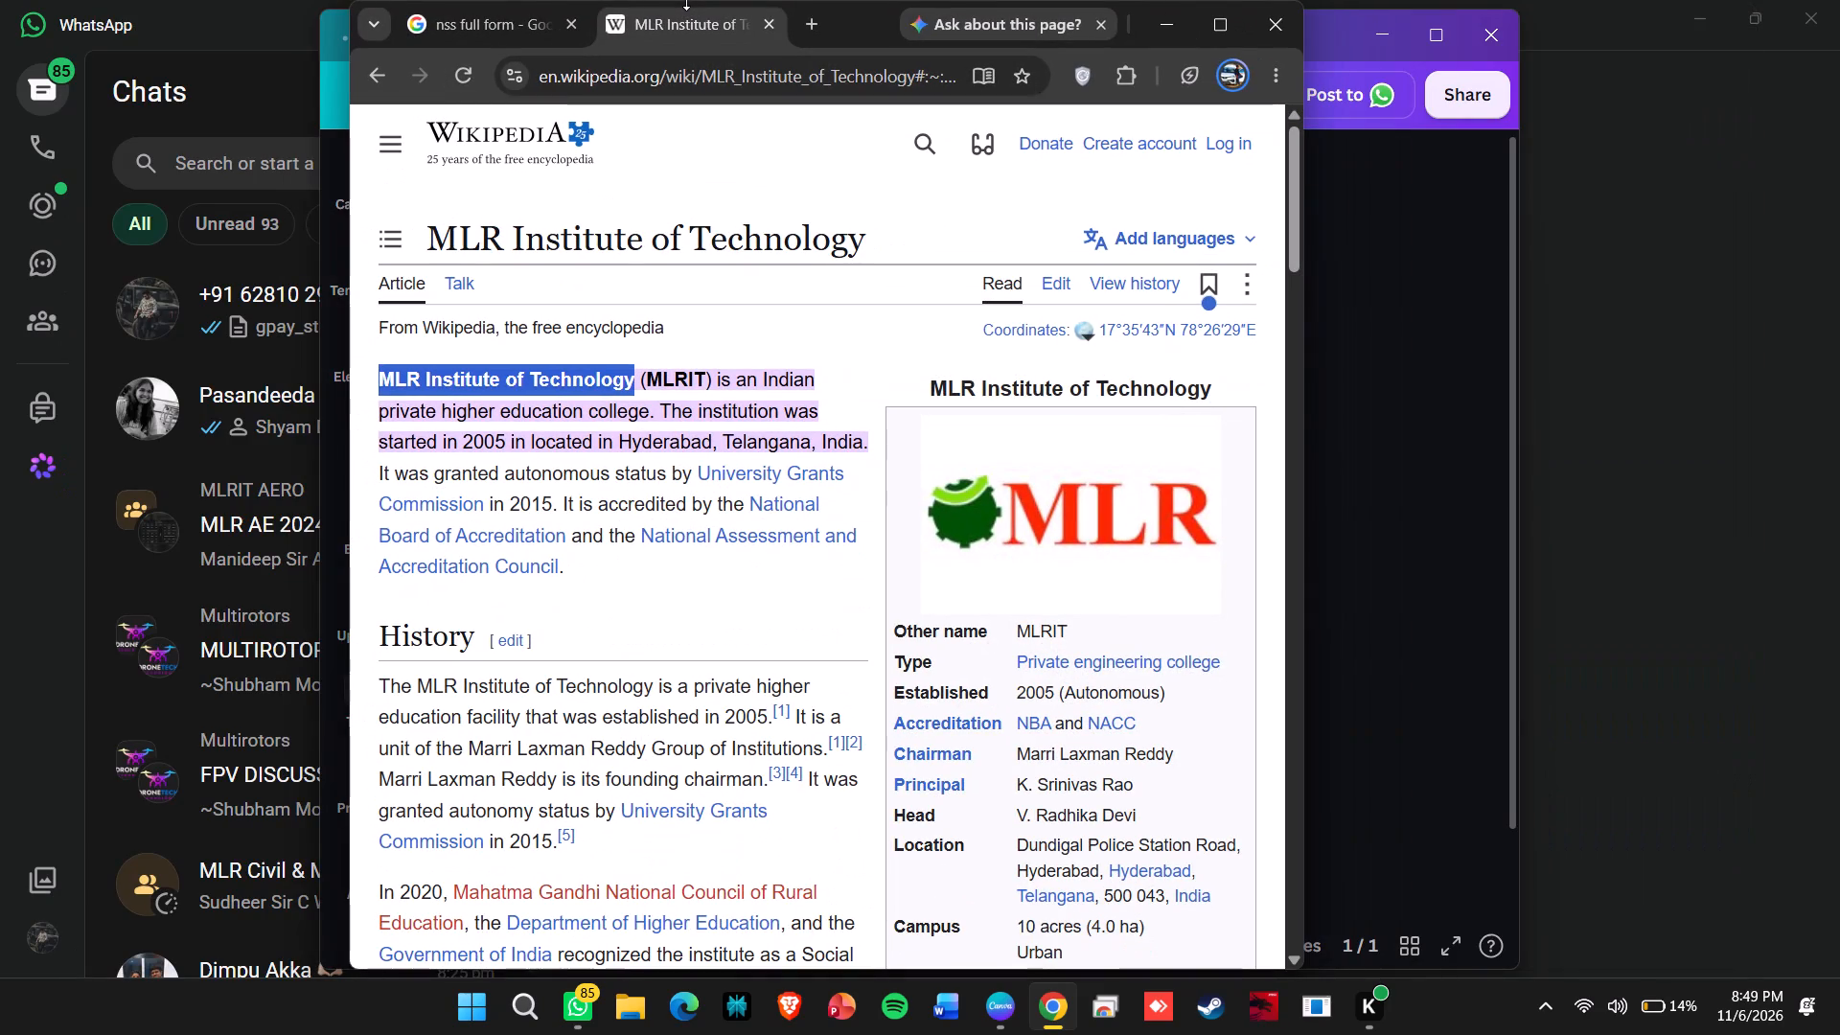
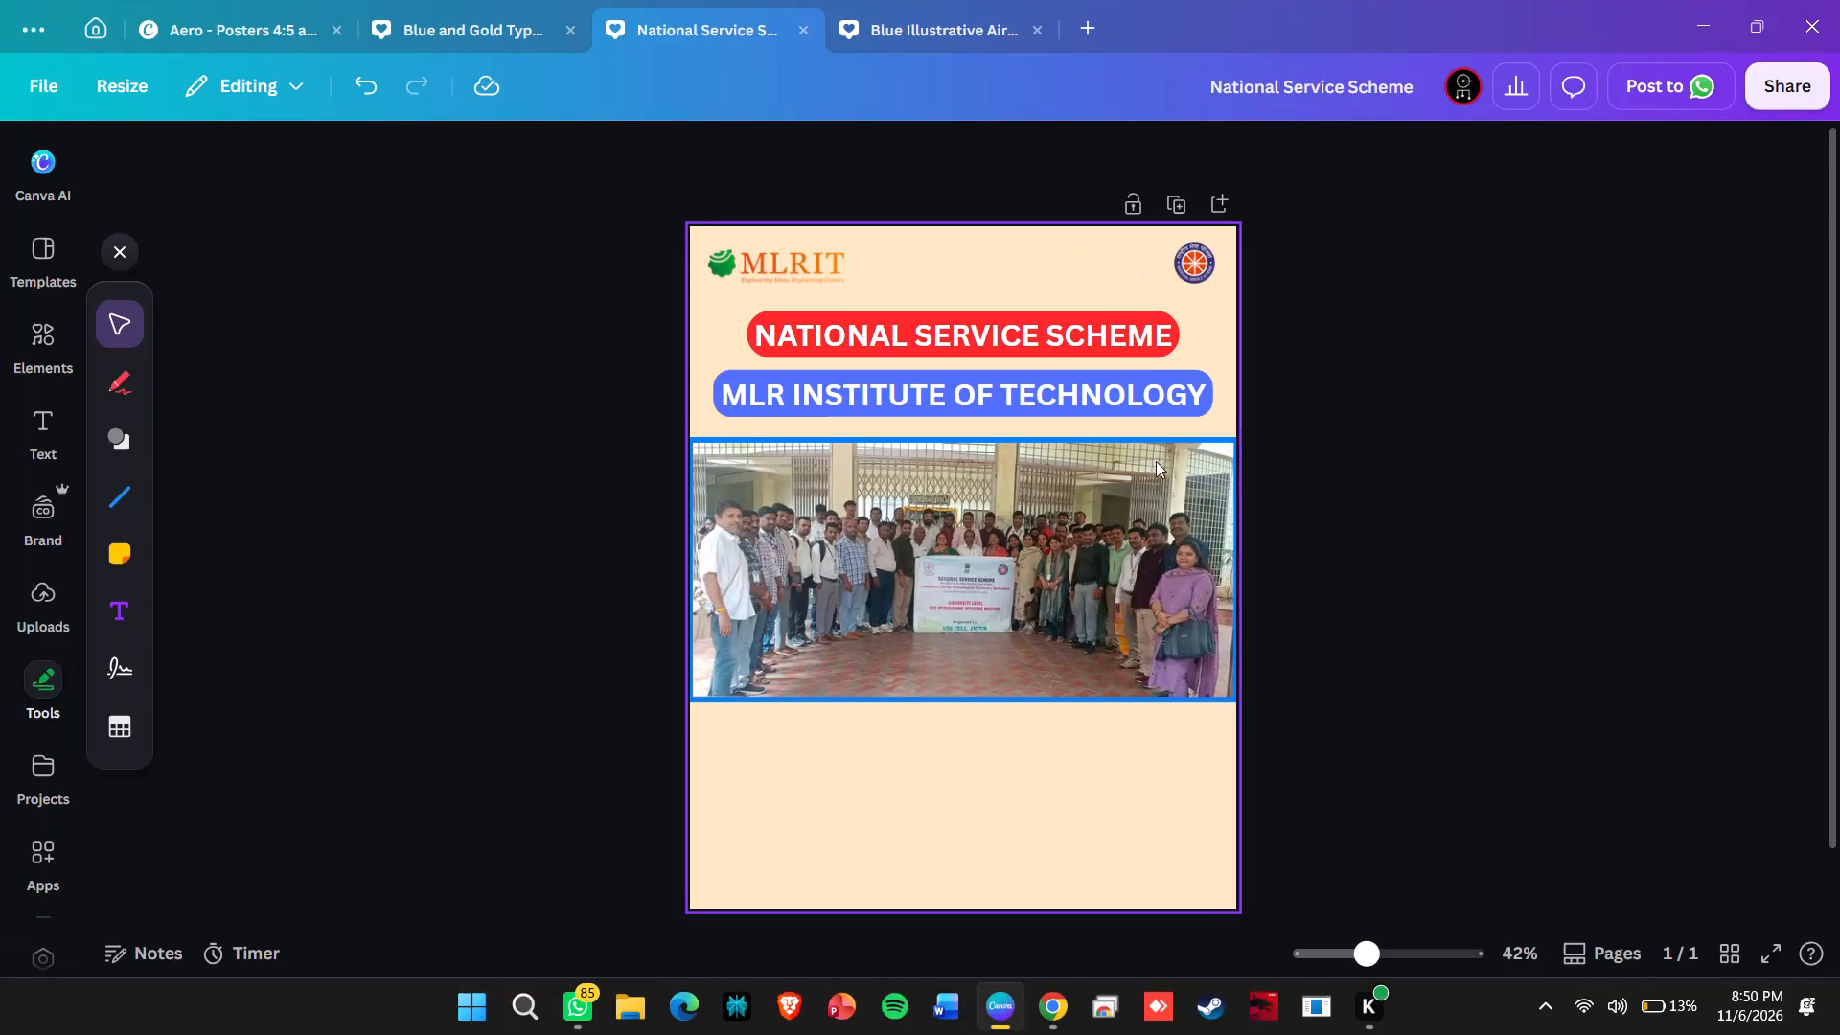
# Change the poster's page background to the palest cream yellow from the full set of default solid colours.
pyautogui.click(1093, 240)
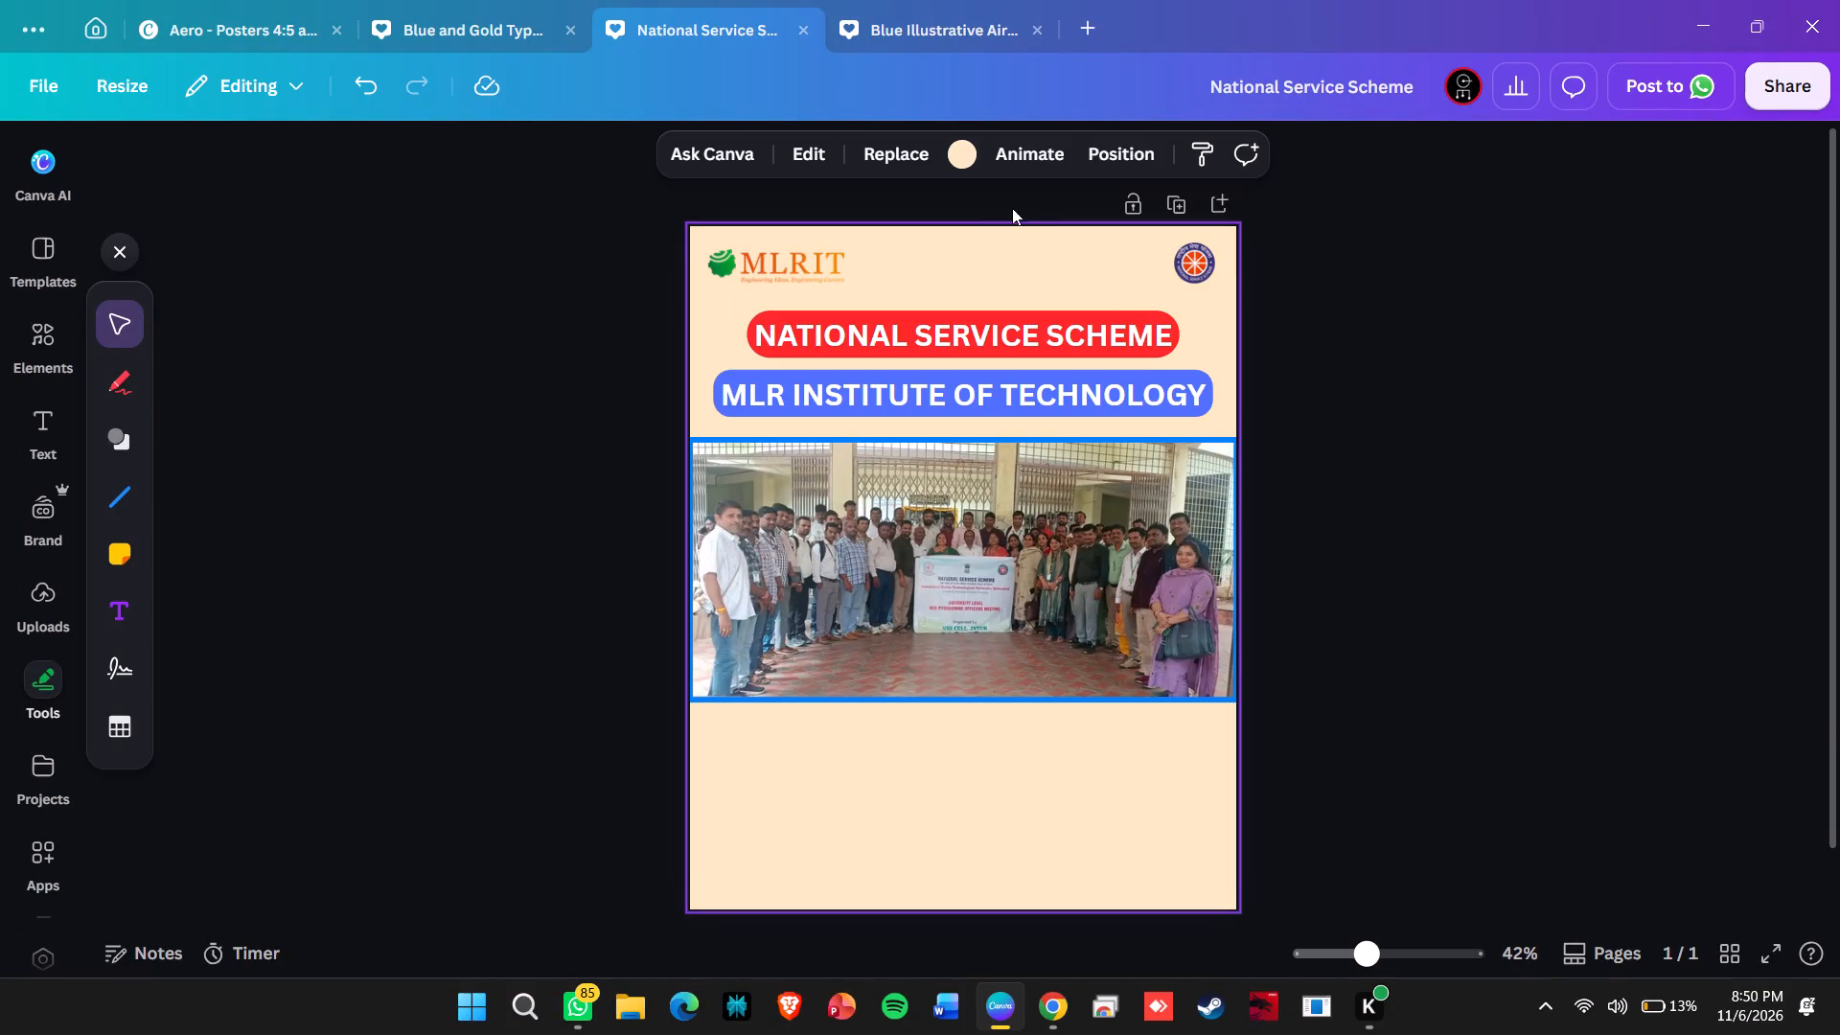
pyautogui.click(962, 165)
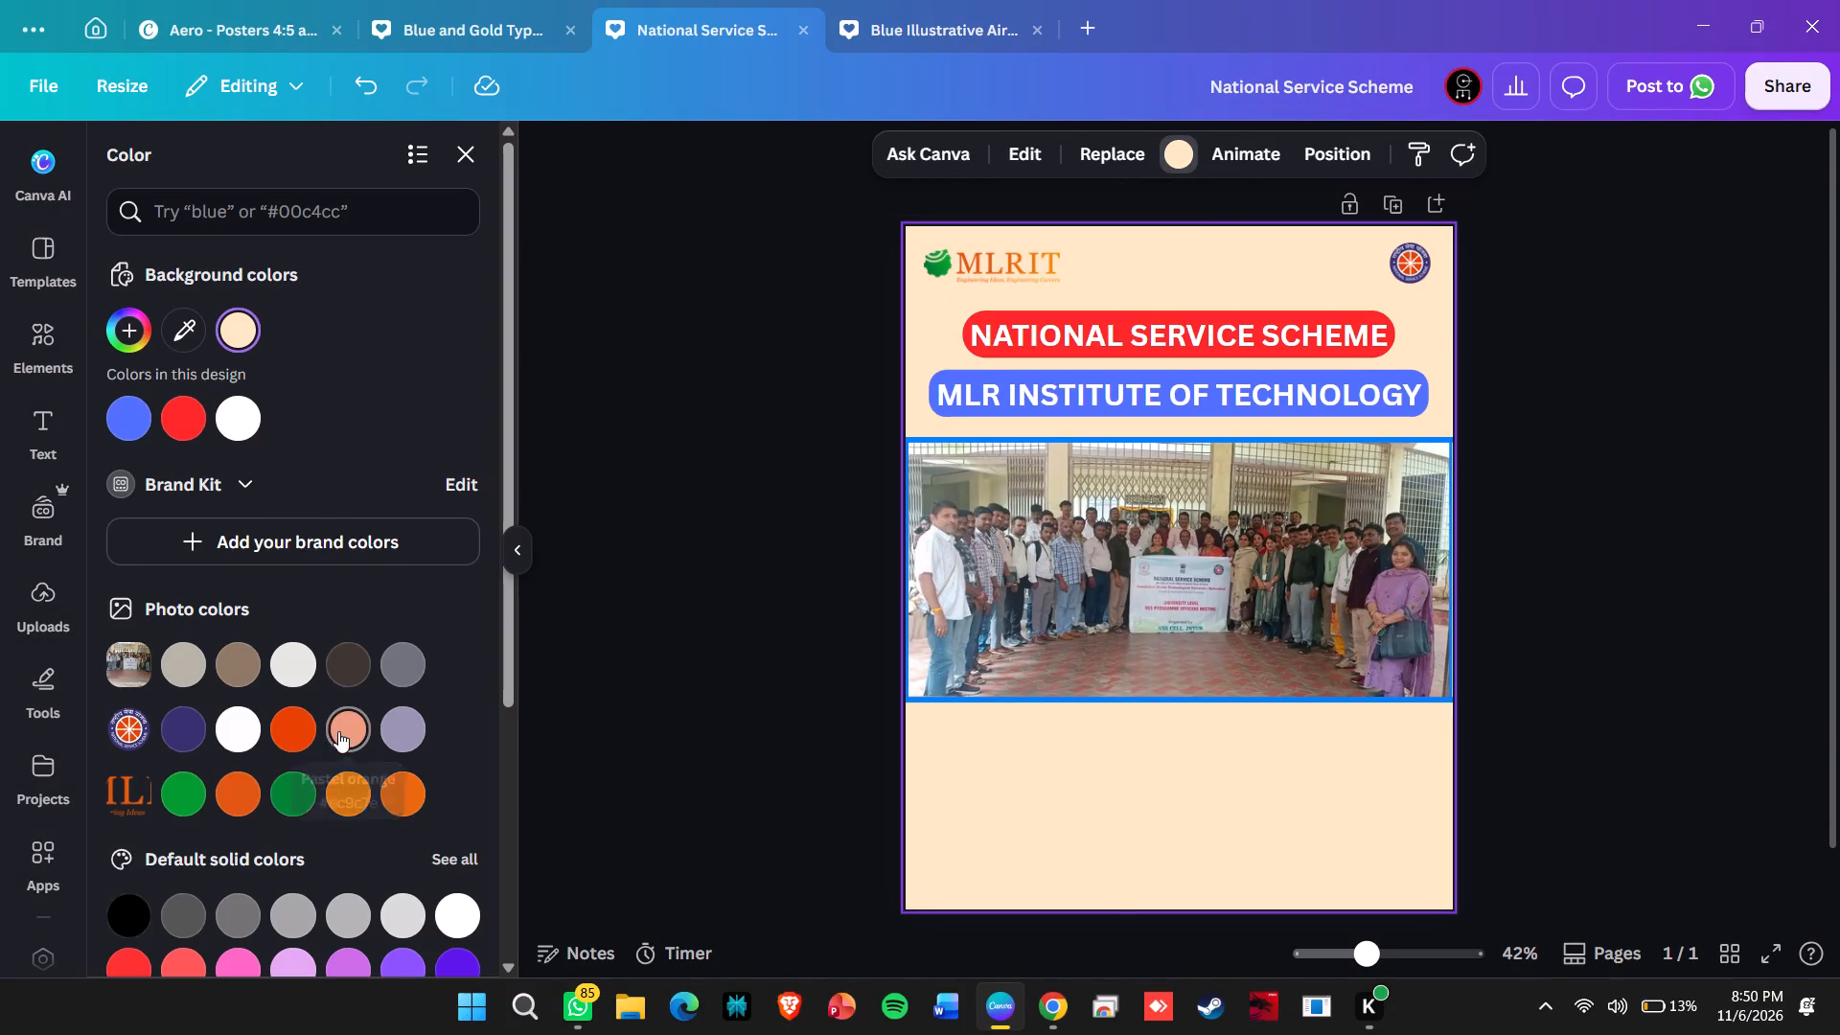
pyautogui.scroll(-1, 447, 745)
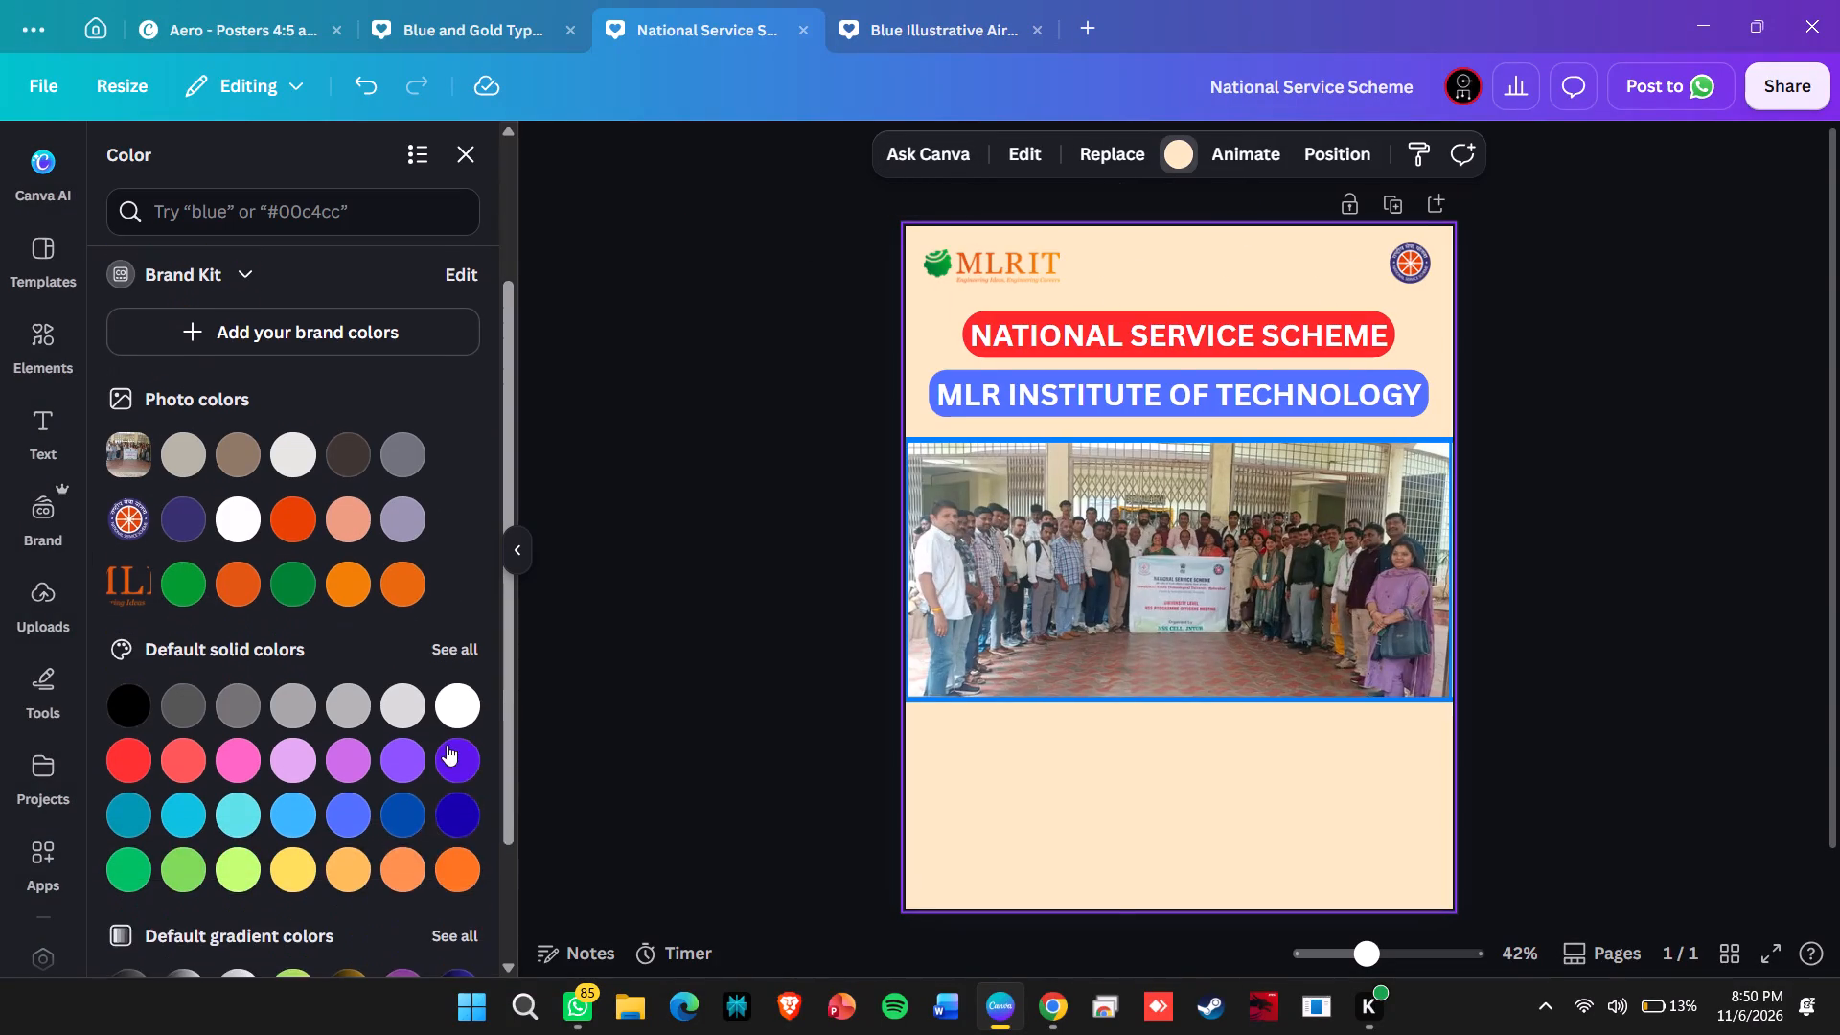
pyautogui.scroll(-1, 447, 745)
pyautogui.click(288, 768)
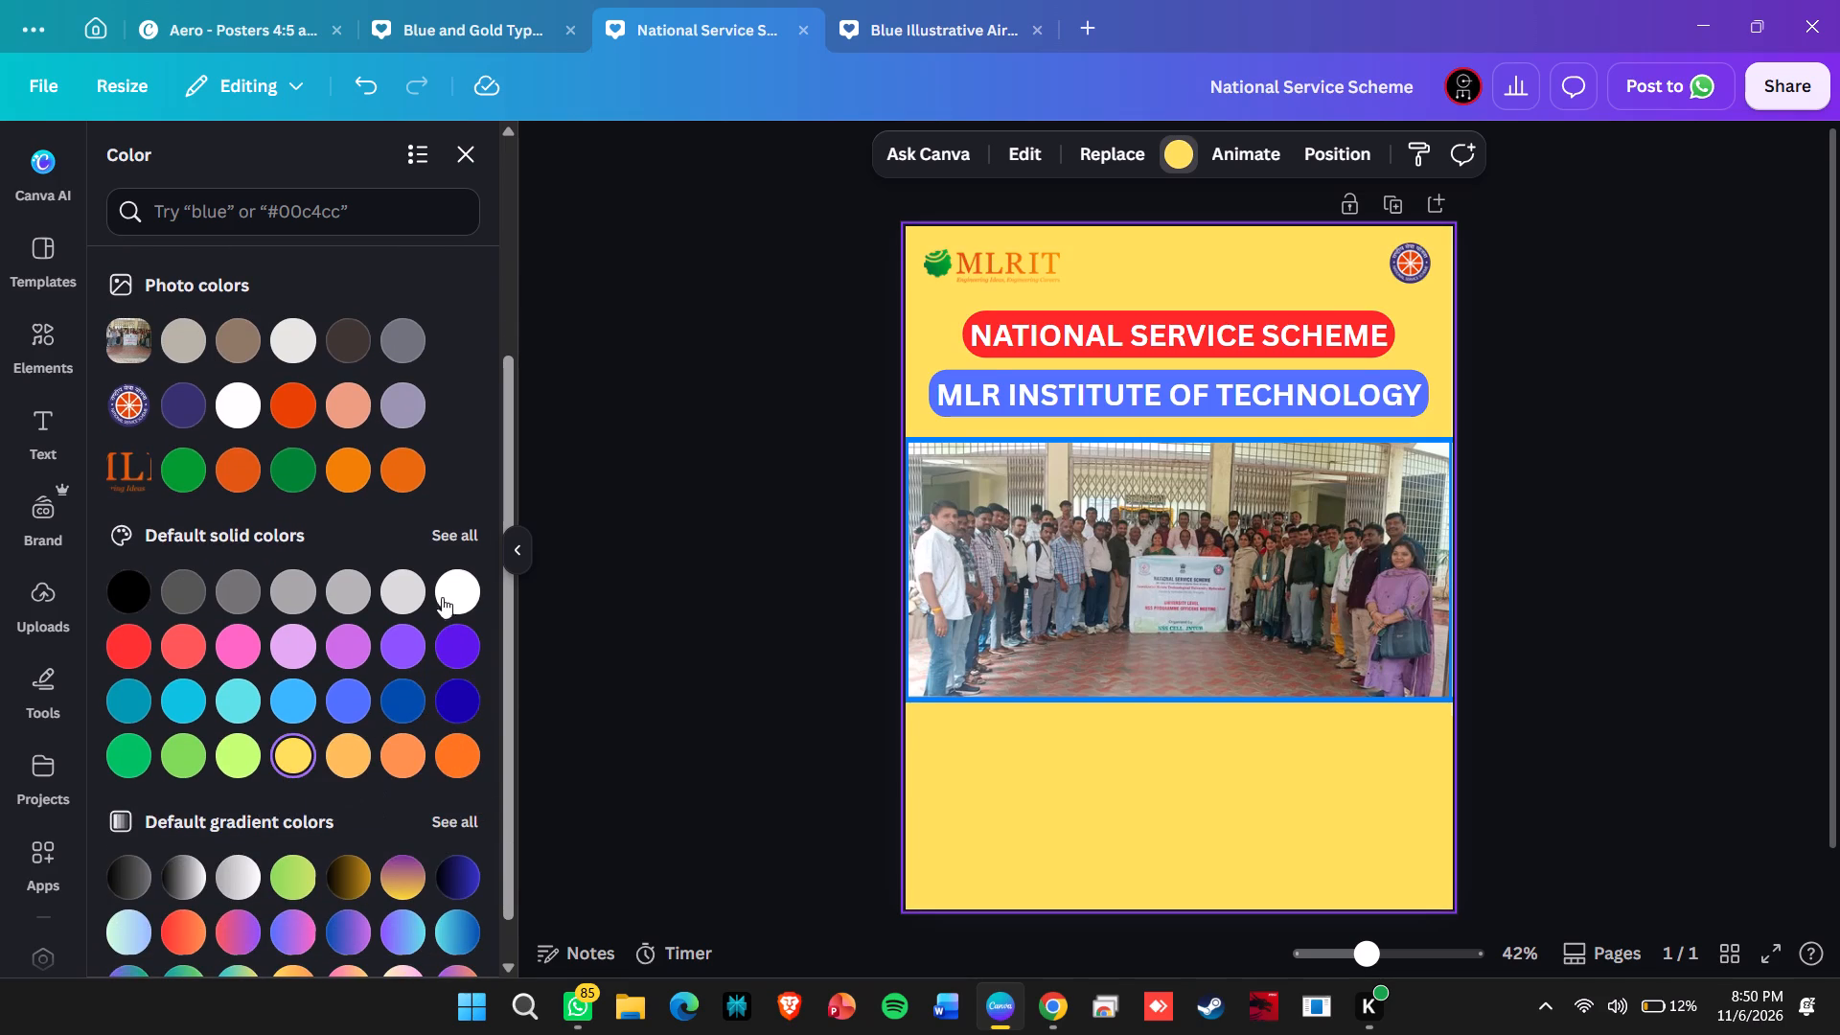
pyautogui.click(452, 536)
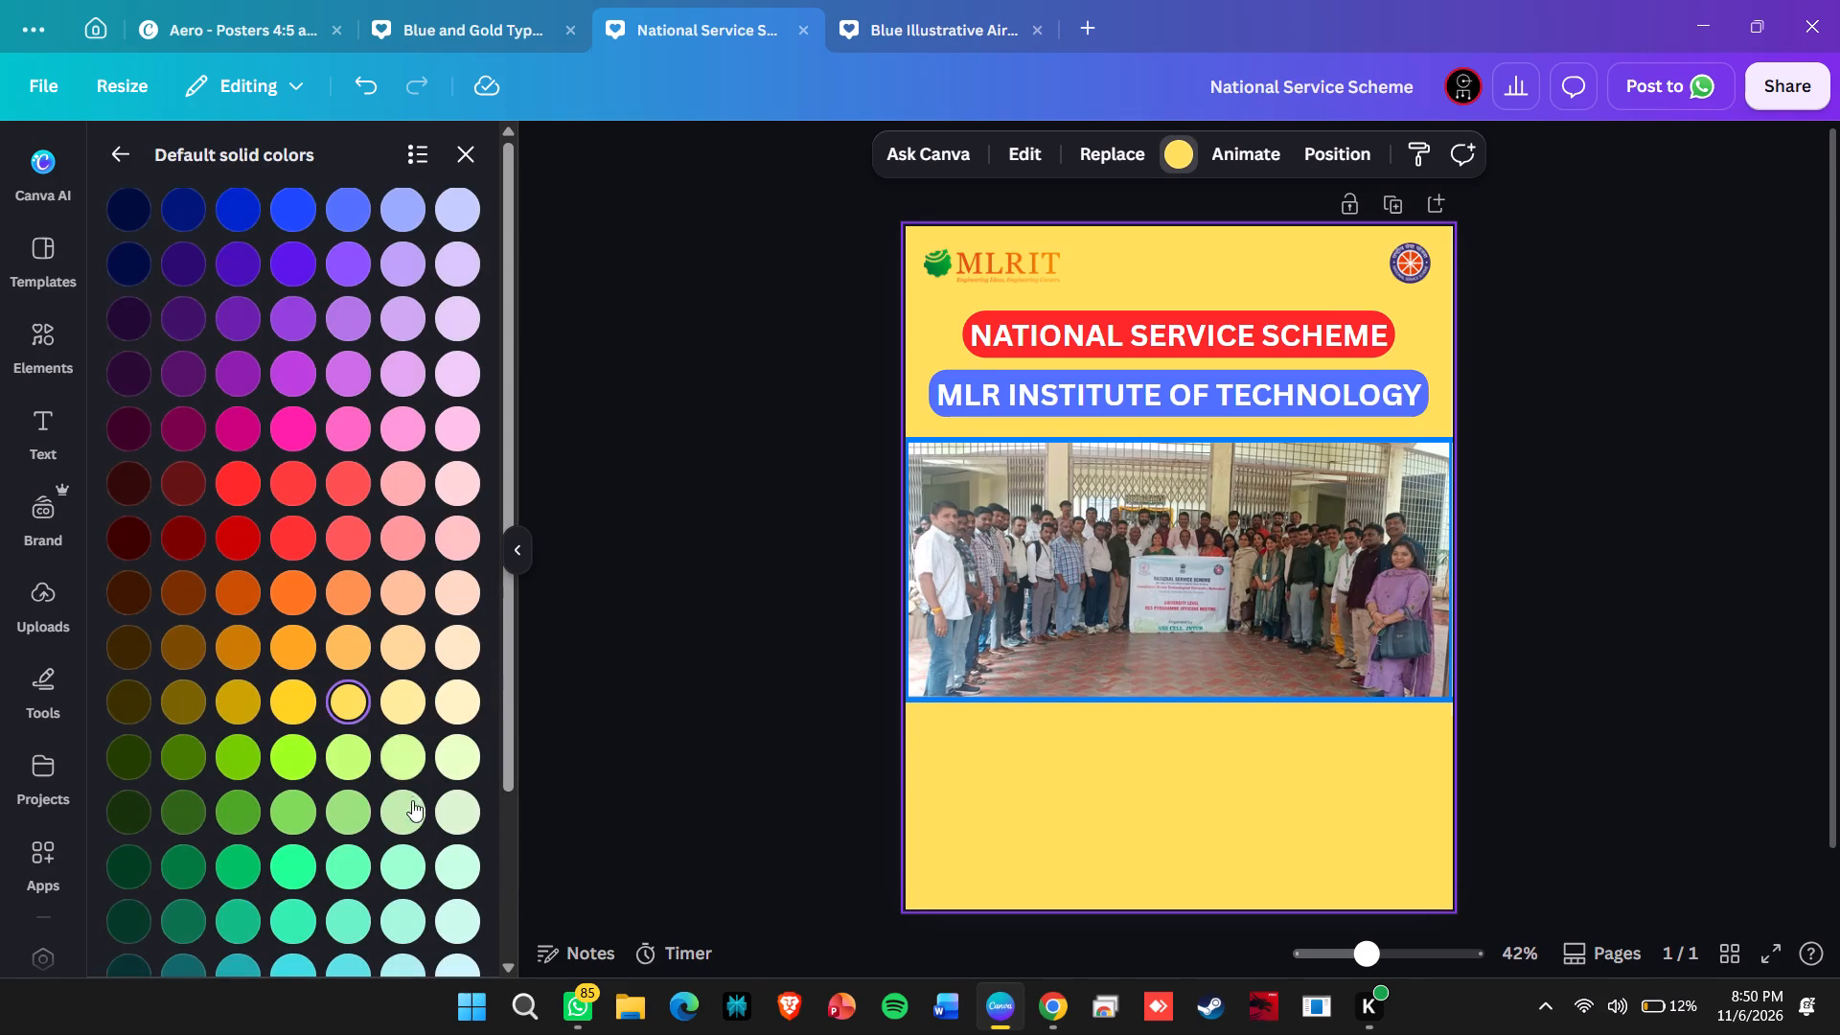
pyautogui.scroll(-1, 462, 904)
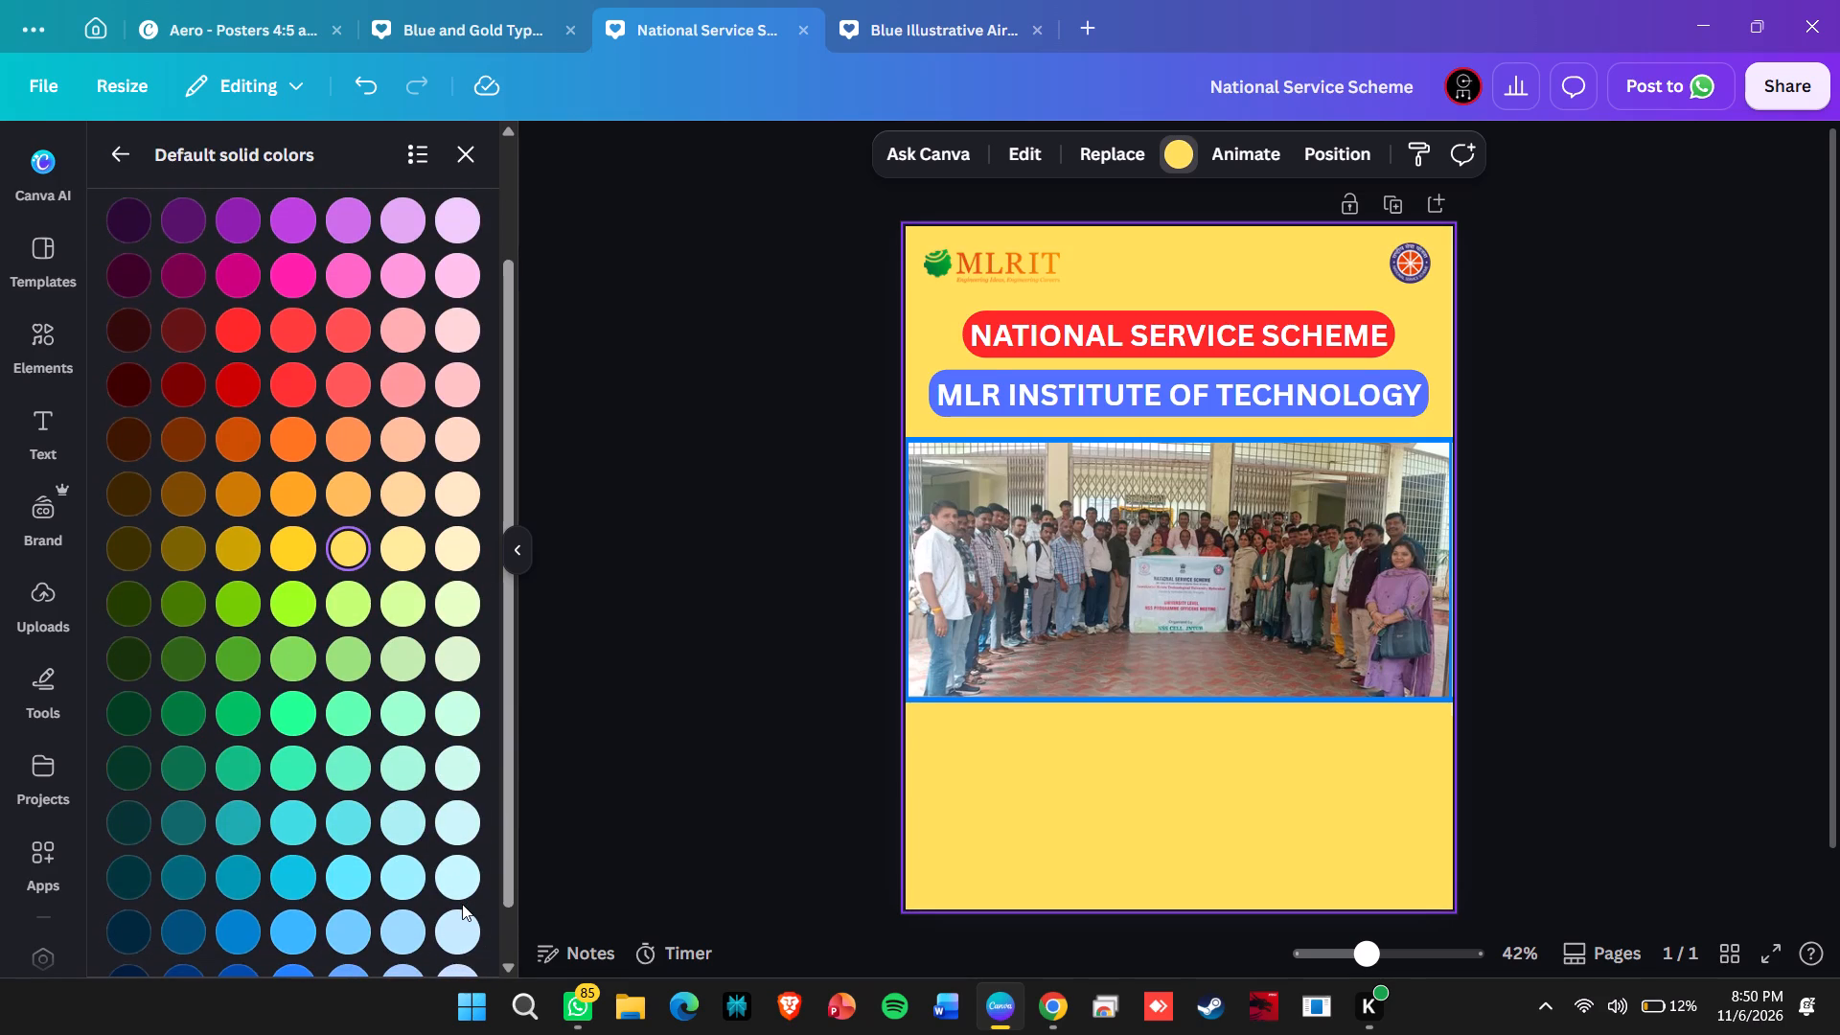
pyautogui.click(471, 545)
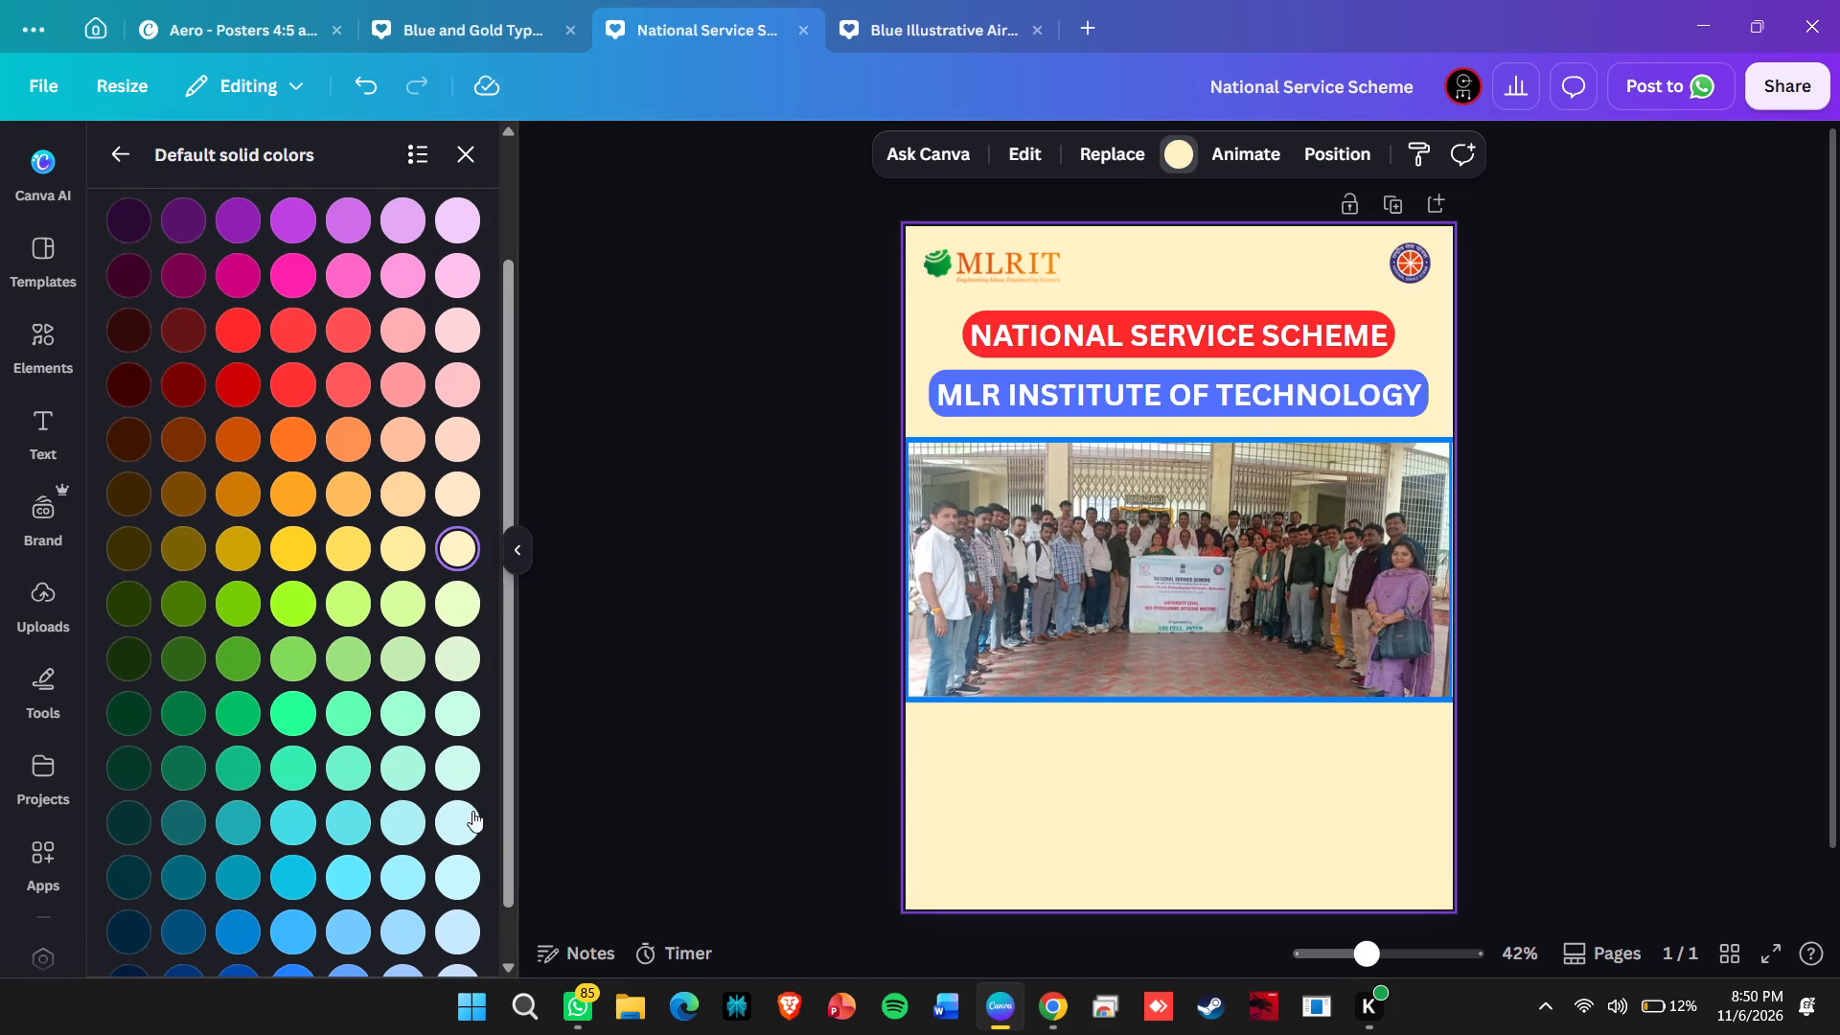
pyautogui.click(1161, 813)
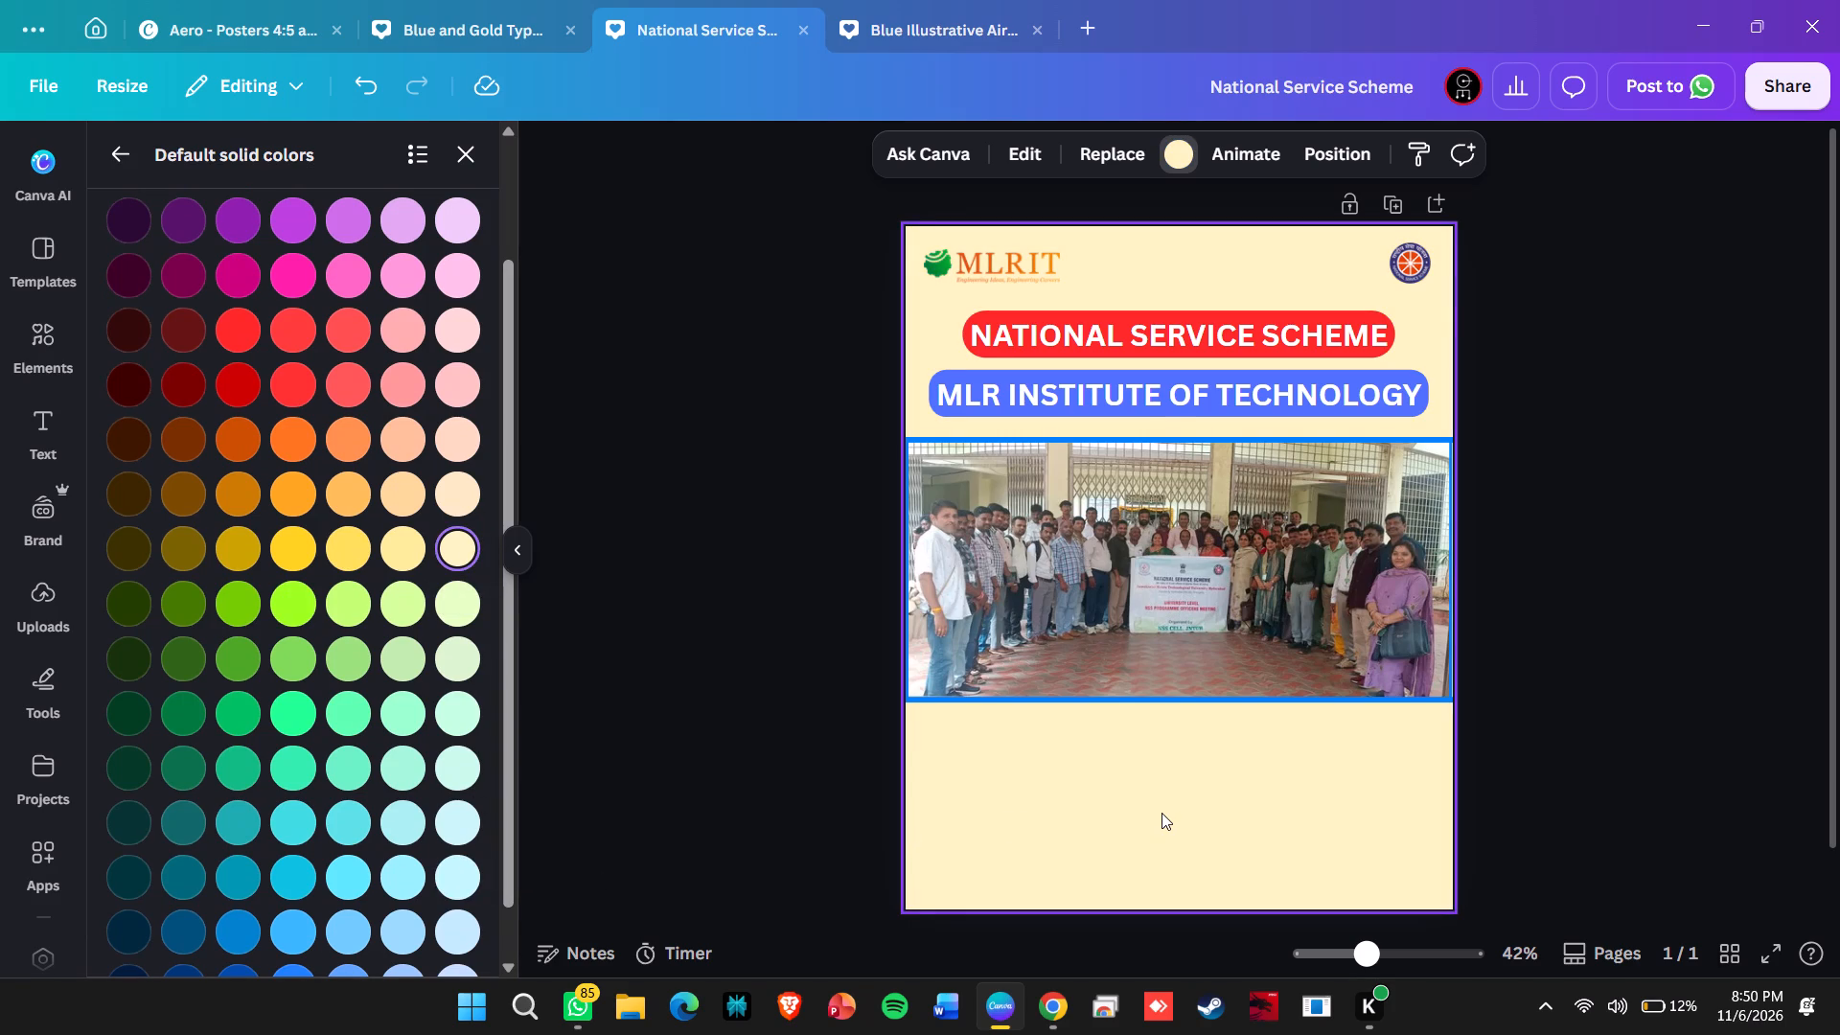
pyautogui.click(1051, 789)
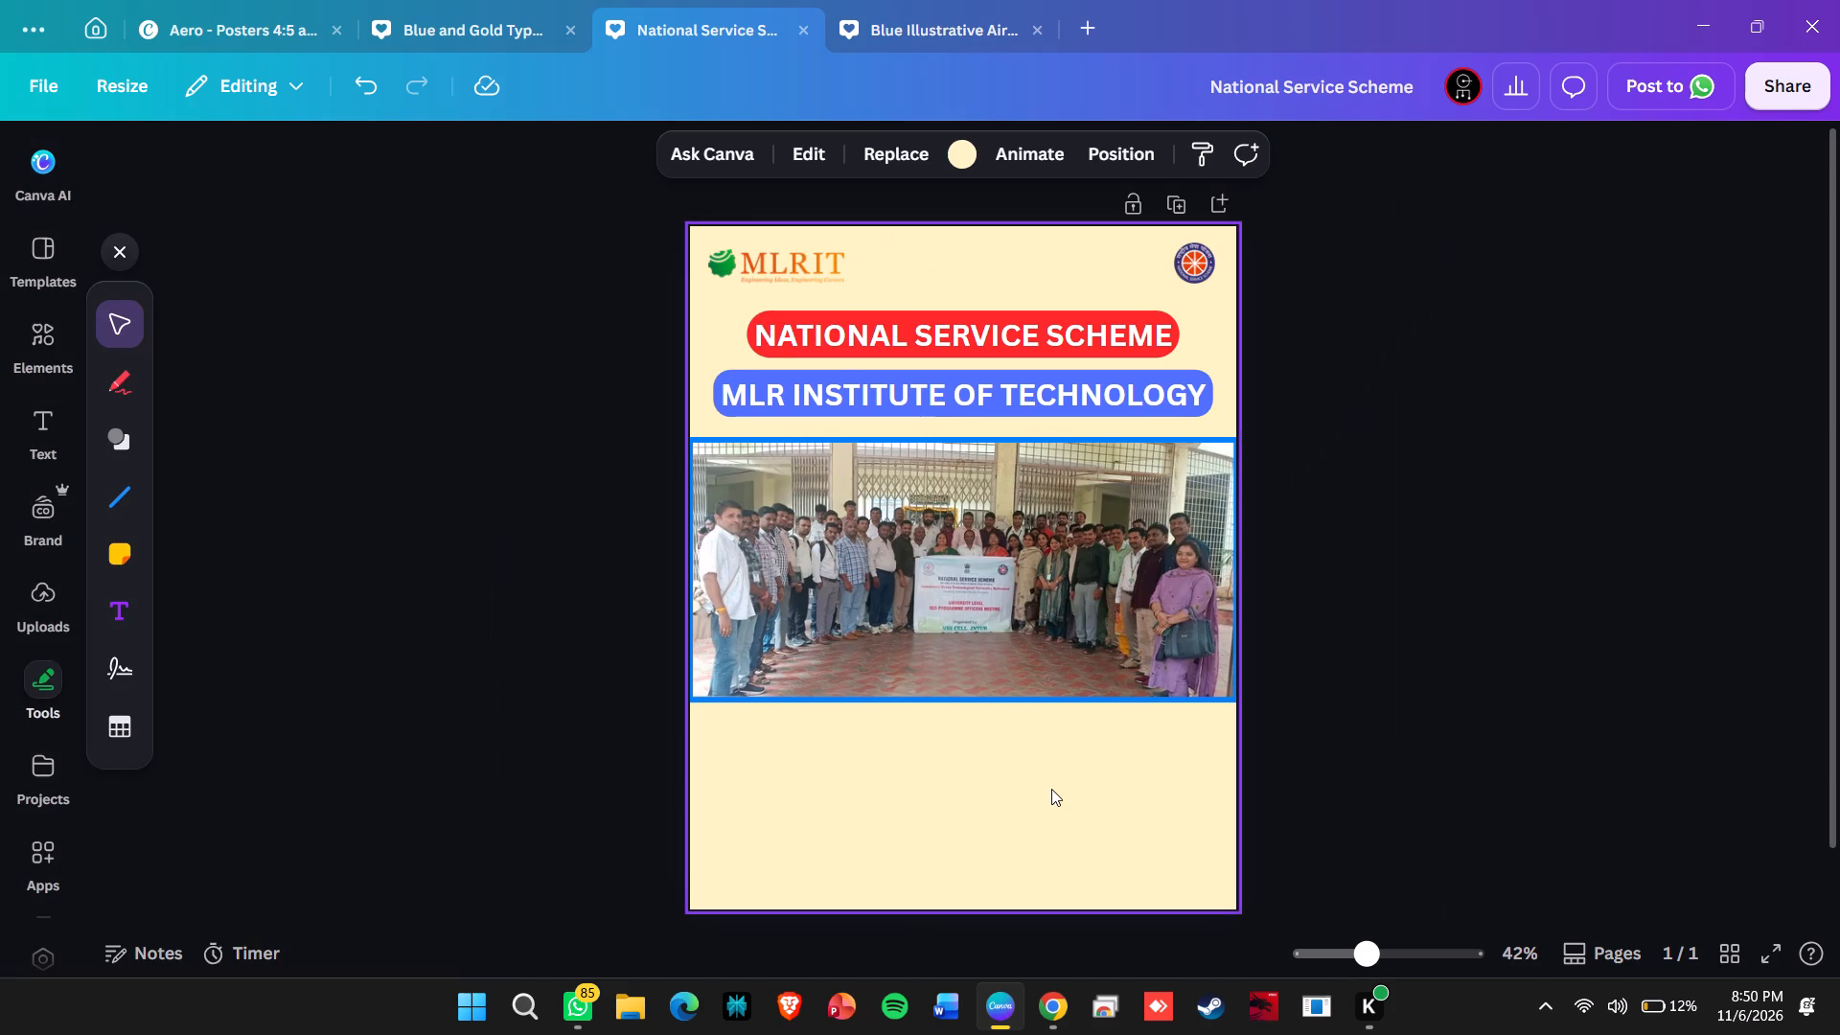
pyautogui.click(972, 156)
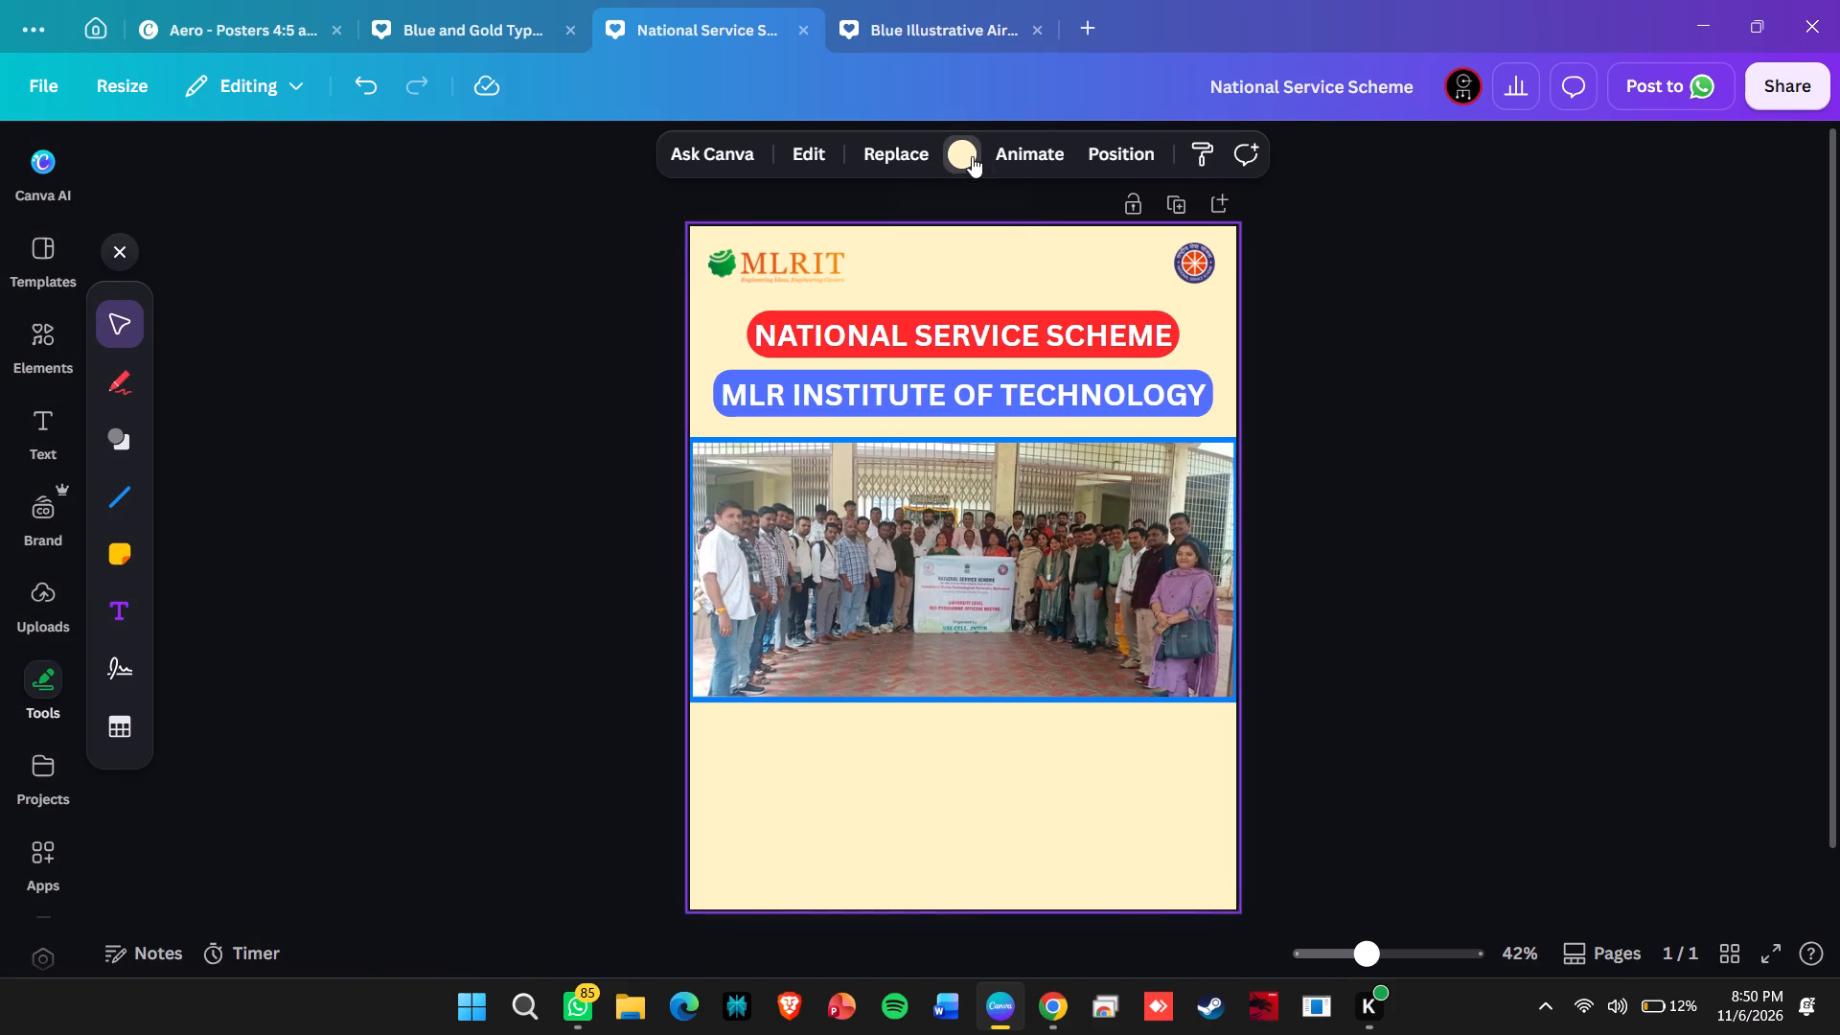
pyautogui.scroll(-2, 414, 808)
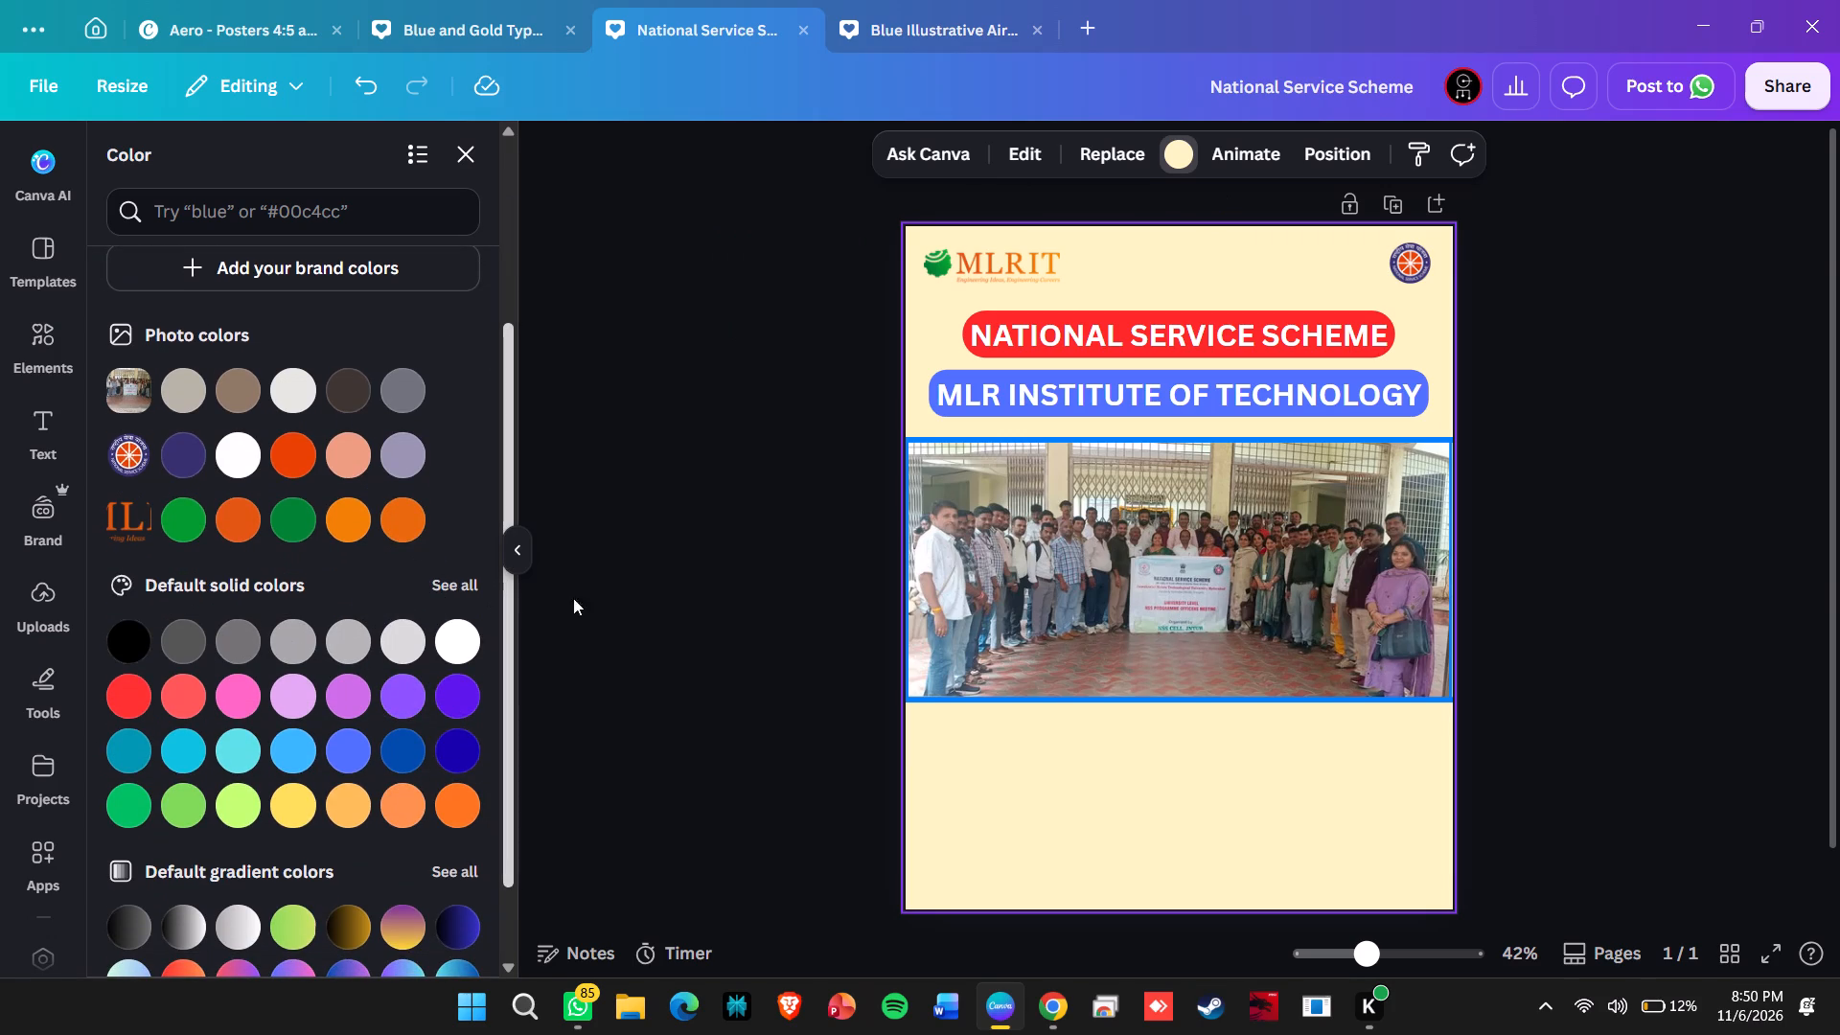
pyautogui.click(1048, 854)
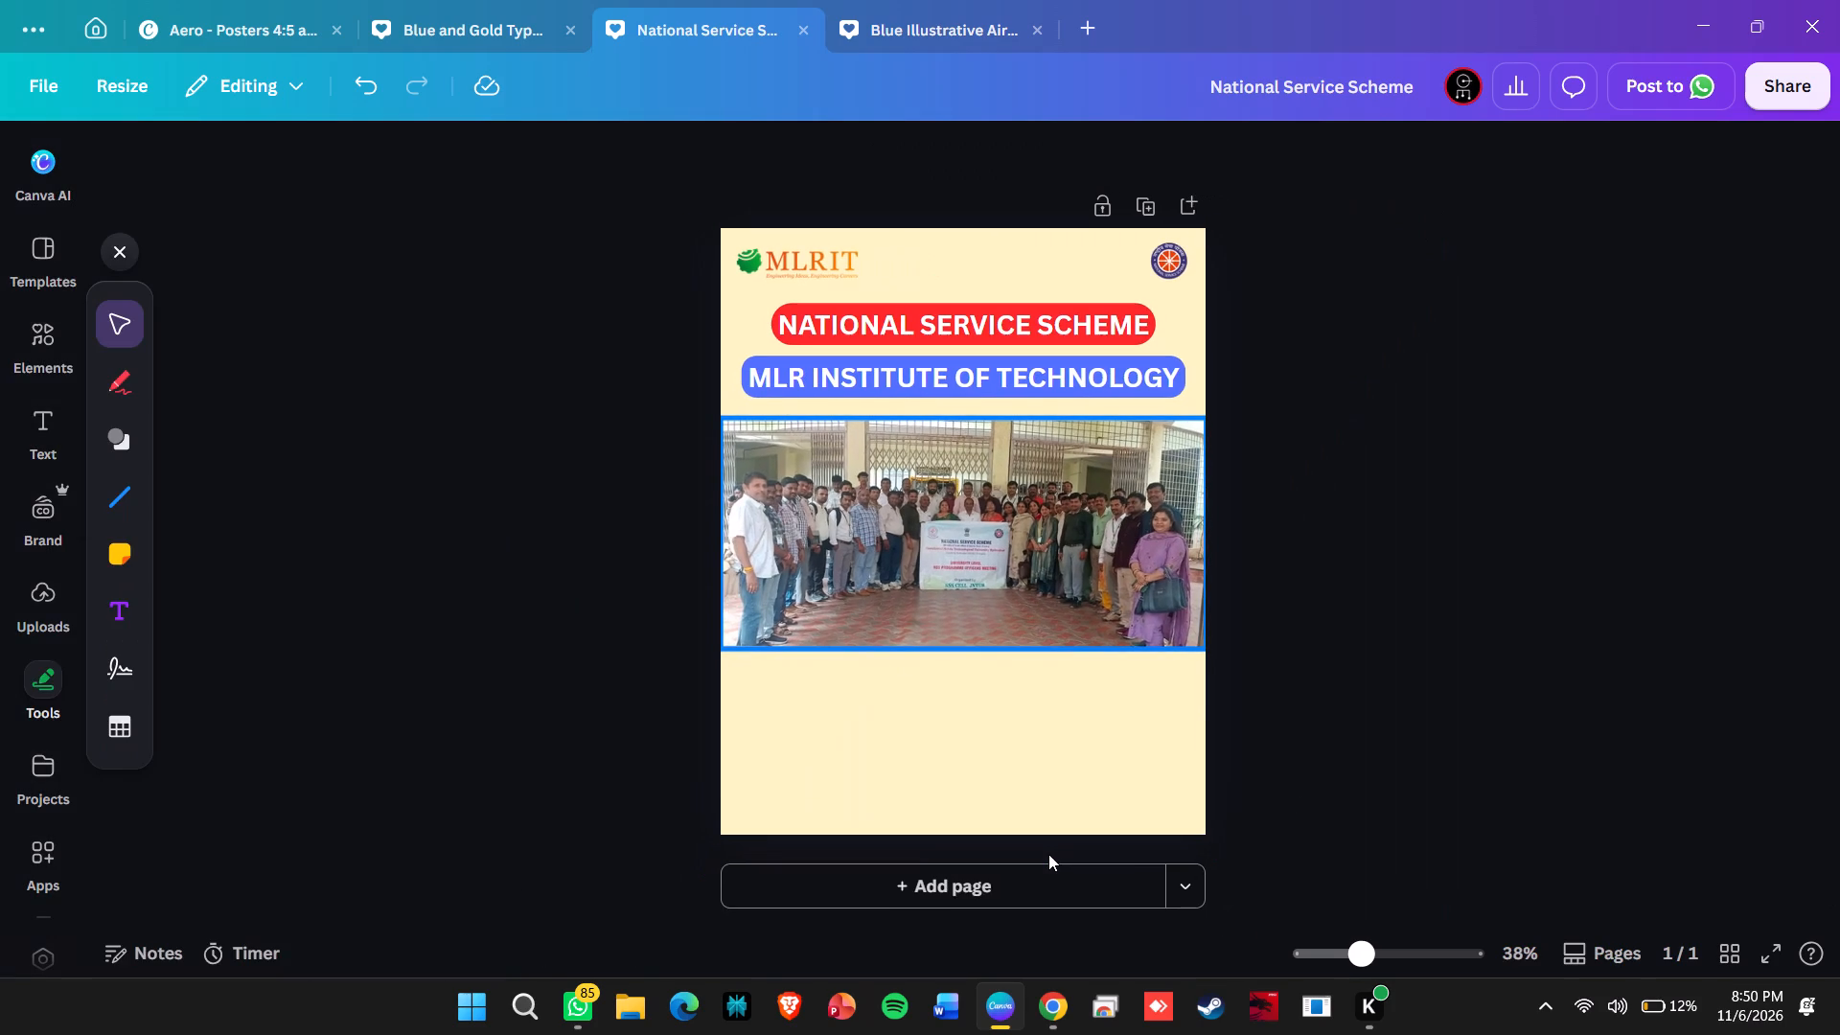
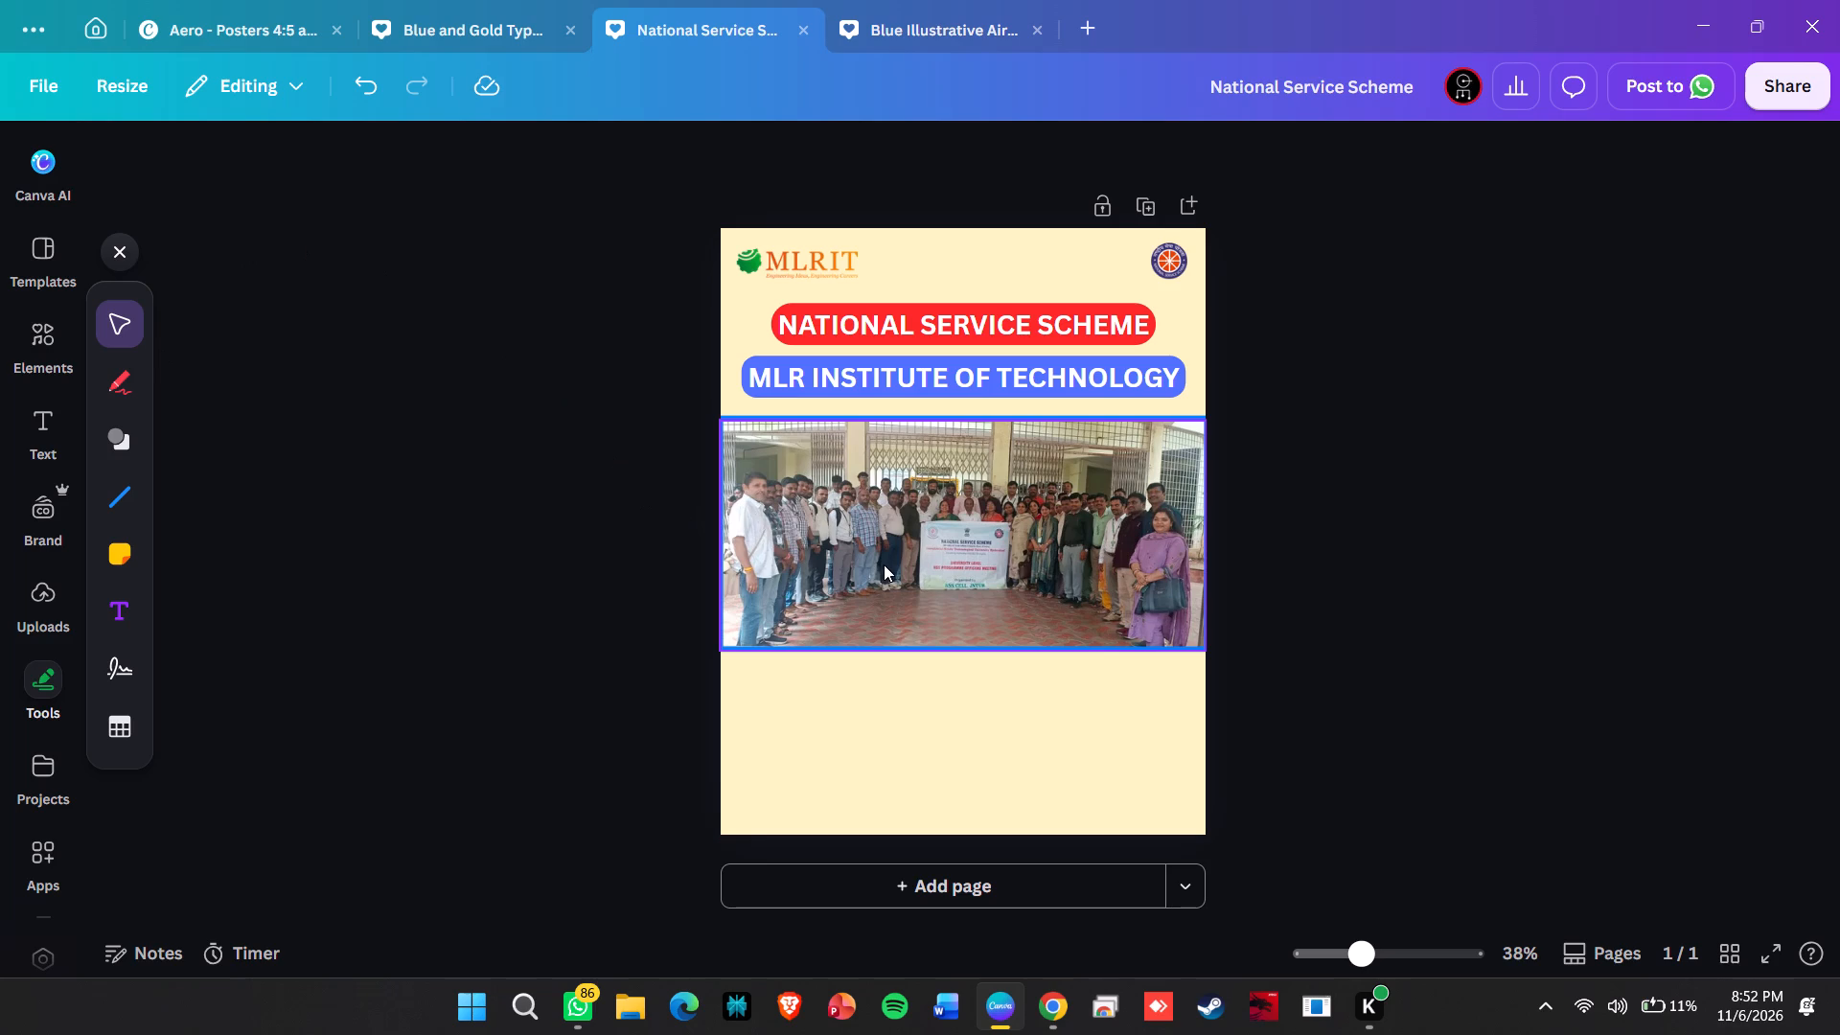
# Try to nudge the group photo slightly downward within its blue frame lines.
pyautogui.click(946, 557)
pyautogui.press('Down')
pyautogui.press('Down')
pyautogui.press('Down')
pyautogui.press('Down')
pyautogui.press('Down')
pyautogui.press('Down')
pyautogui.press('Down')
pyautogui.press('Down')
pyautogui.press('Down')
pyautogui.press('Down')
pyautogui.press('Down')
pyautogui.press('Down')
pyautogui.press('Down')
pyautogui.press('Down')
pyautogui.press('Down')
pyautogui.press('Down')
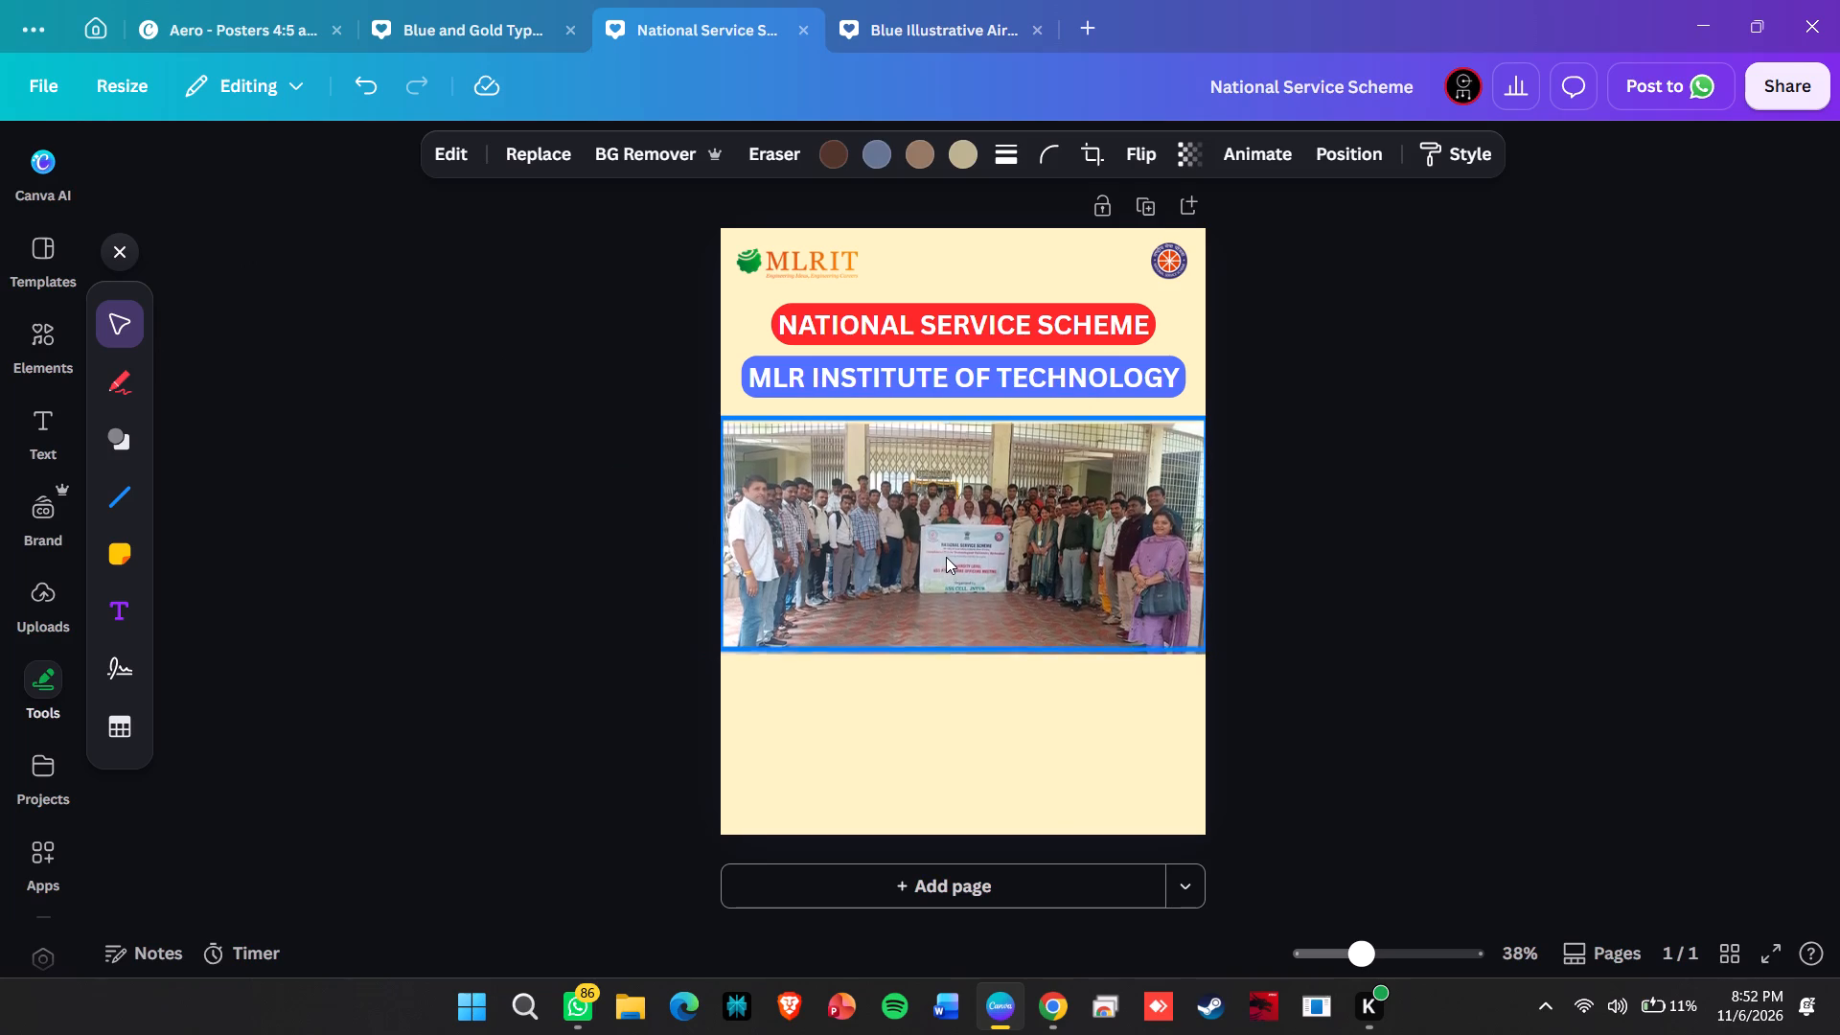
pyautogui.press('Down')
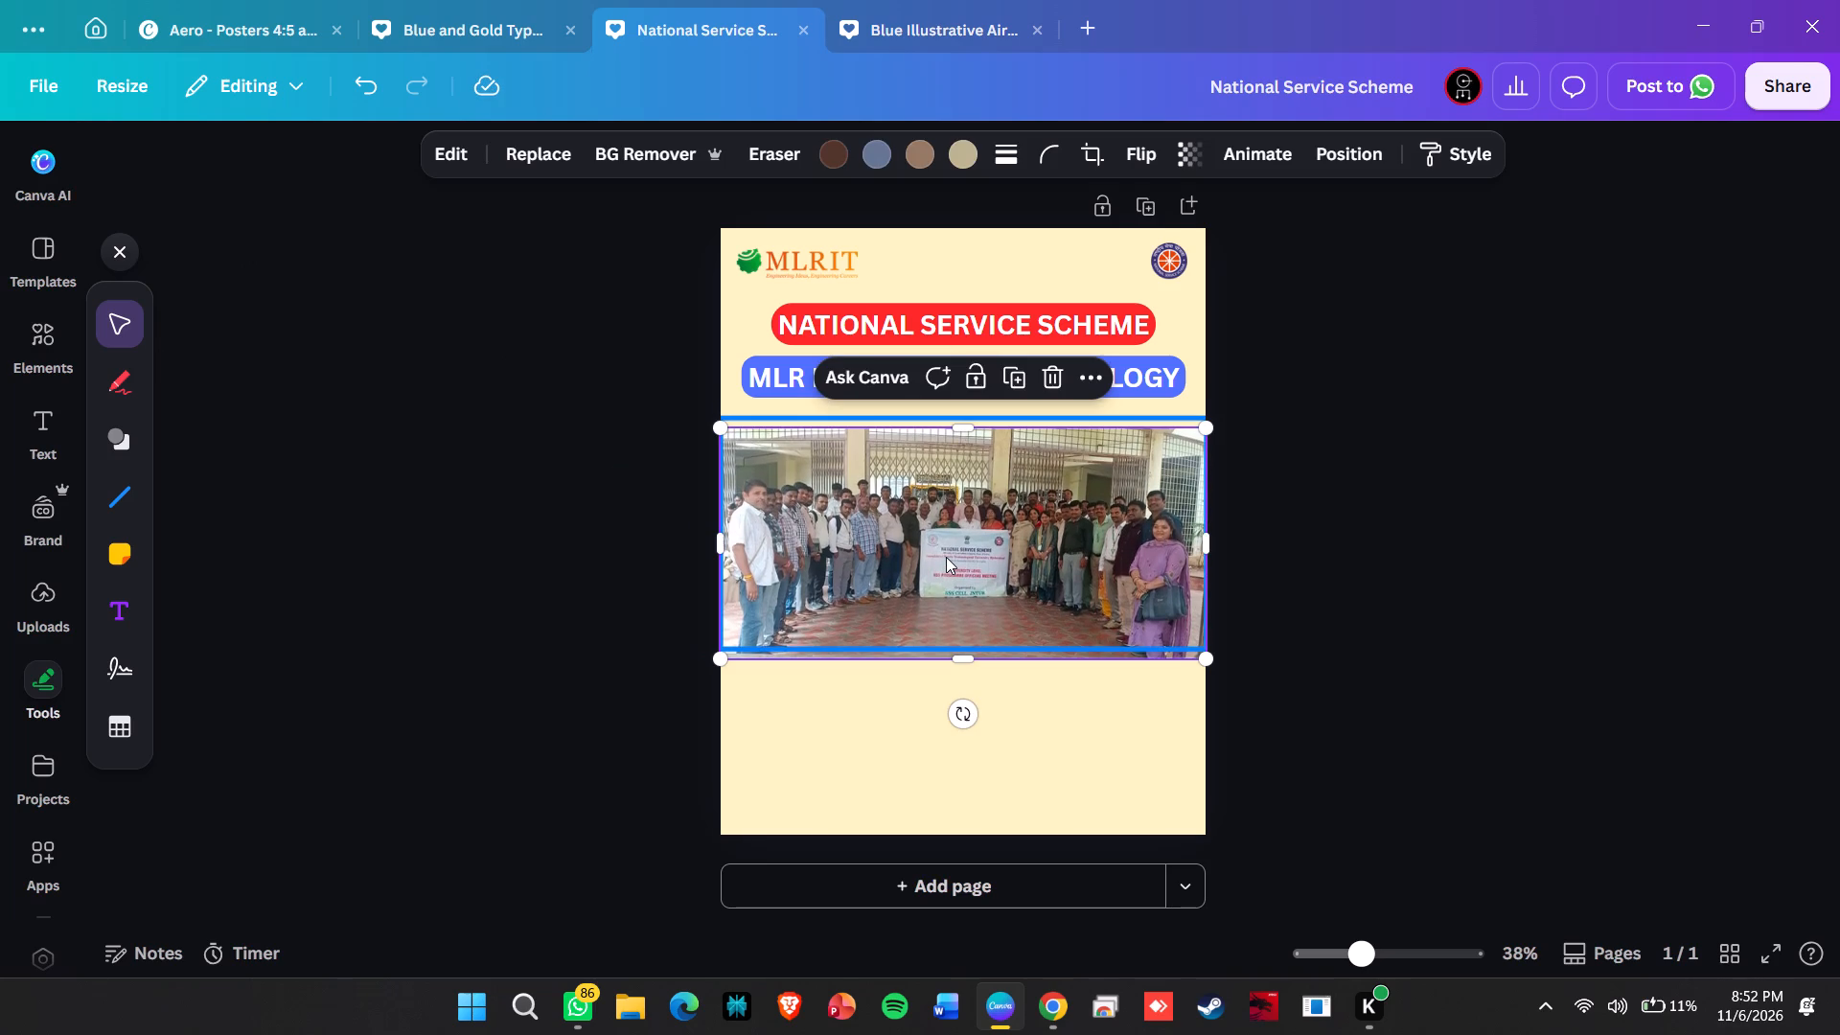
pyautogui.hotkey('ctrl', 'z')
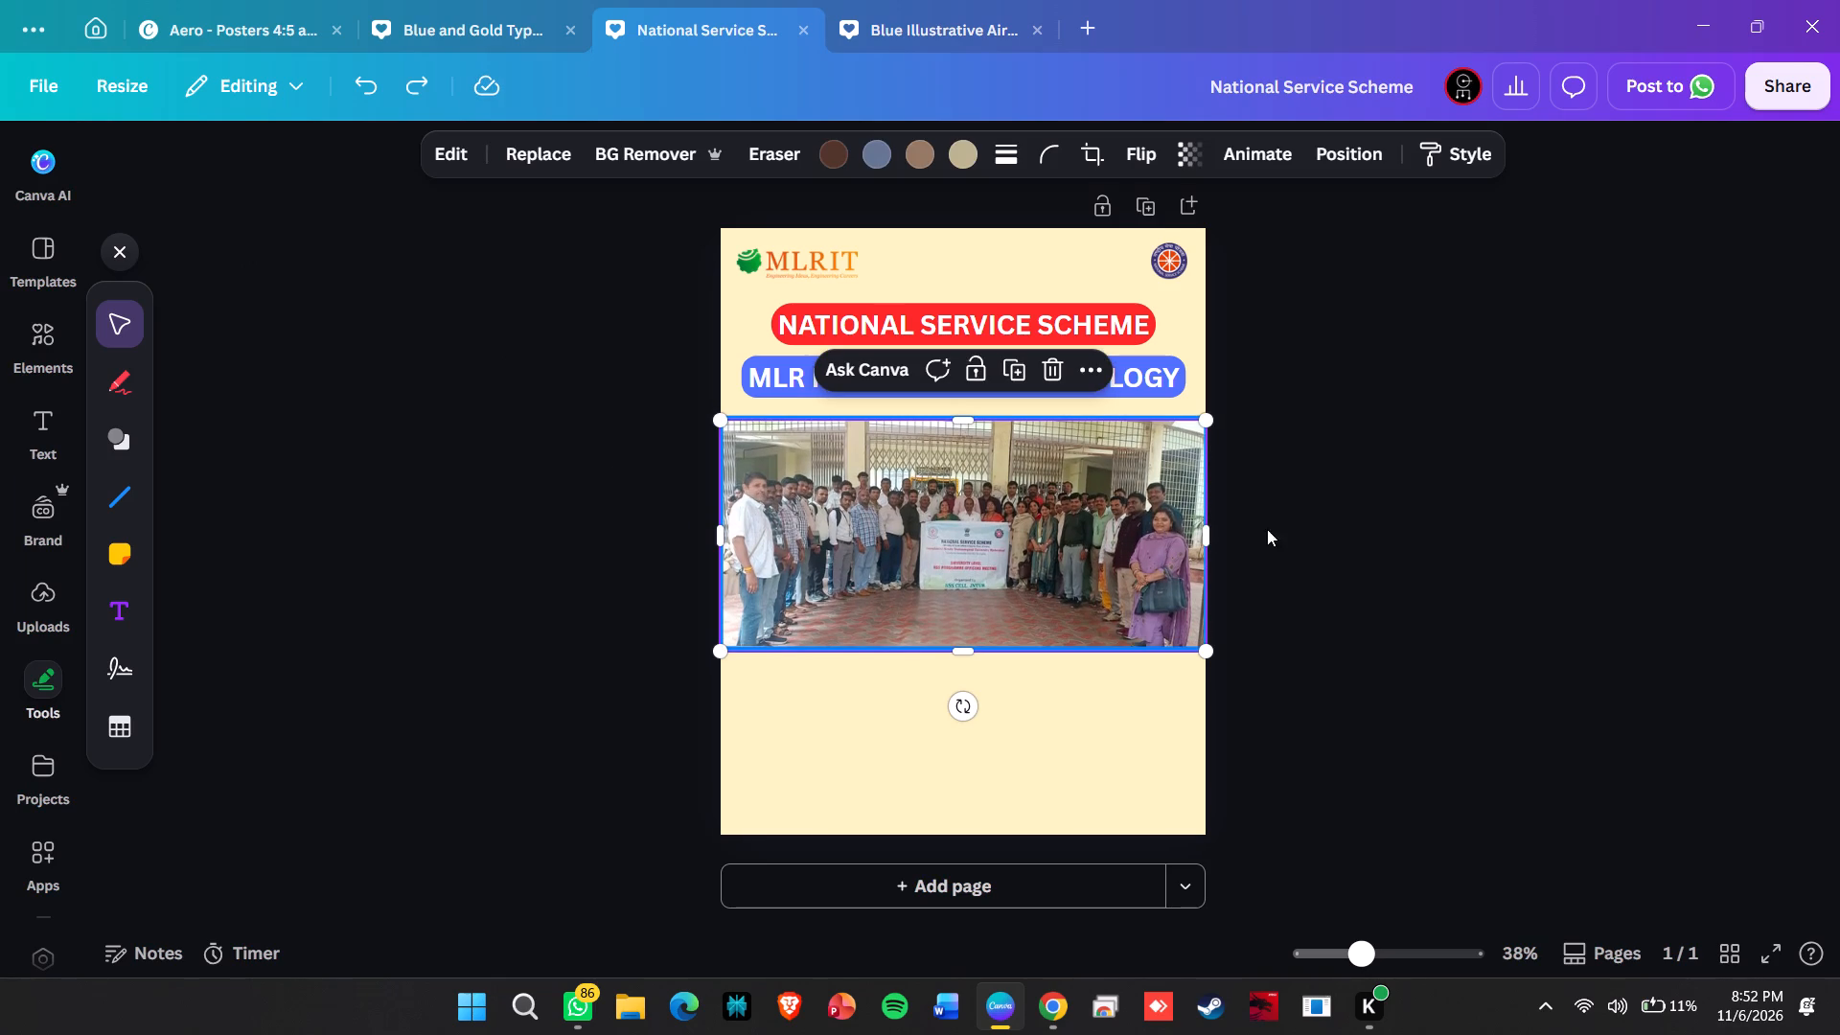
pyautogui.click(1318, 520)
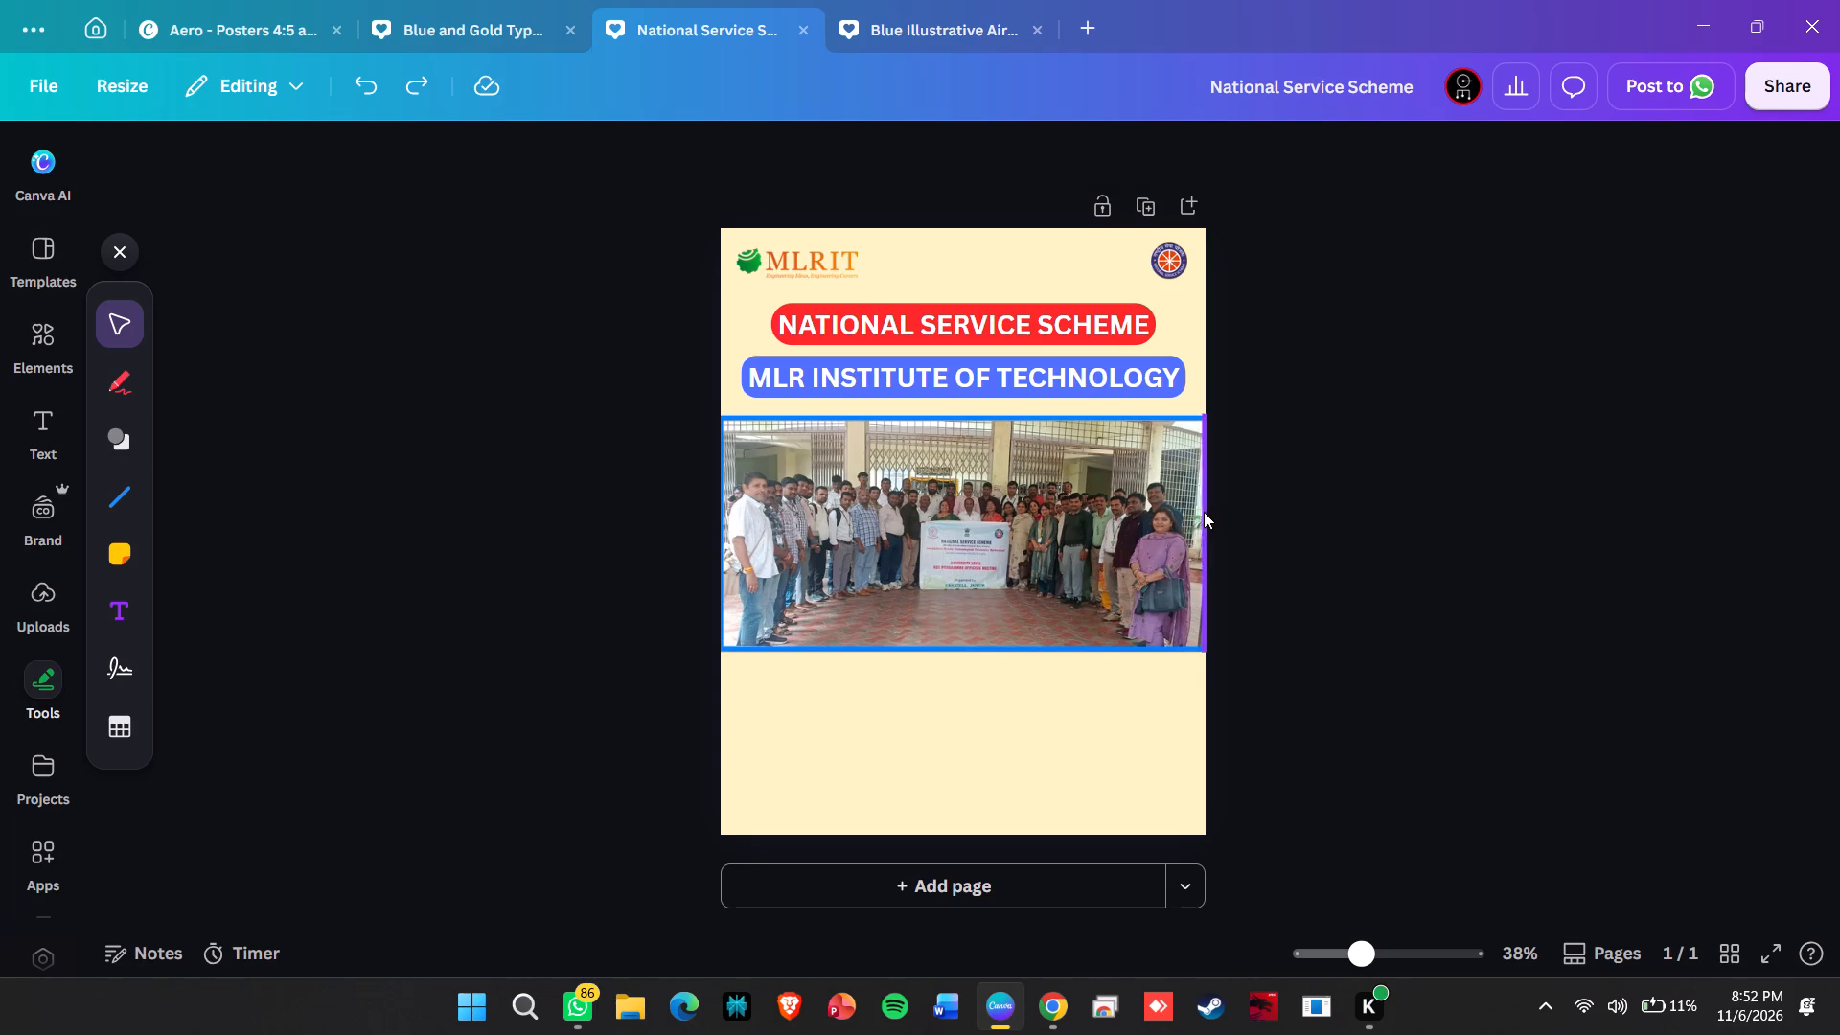
# Undo the latest page background colour changes back to pale peach, keeping the bright blue fill behind the MLR Institute of Technology heading.
pyautogui.hotkey('ctrl', 'z')
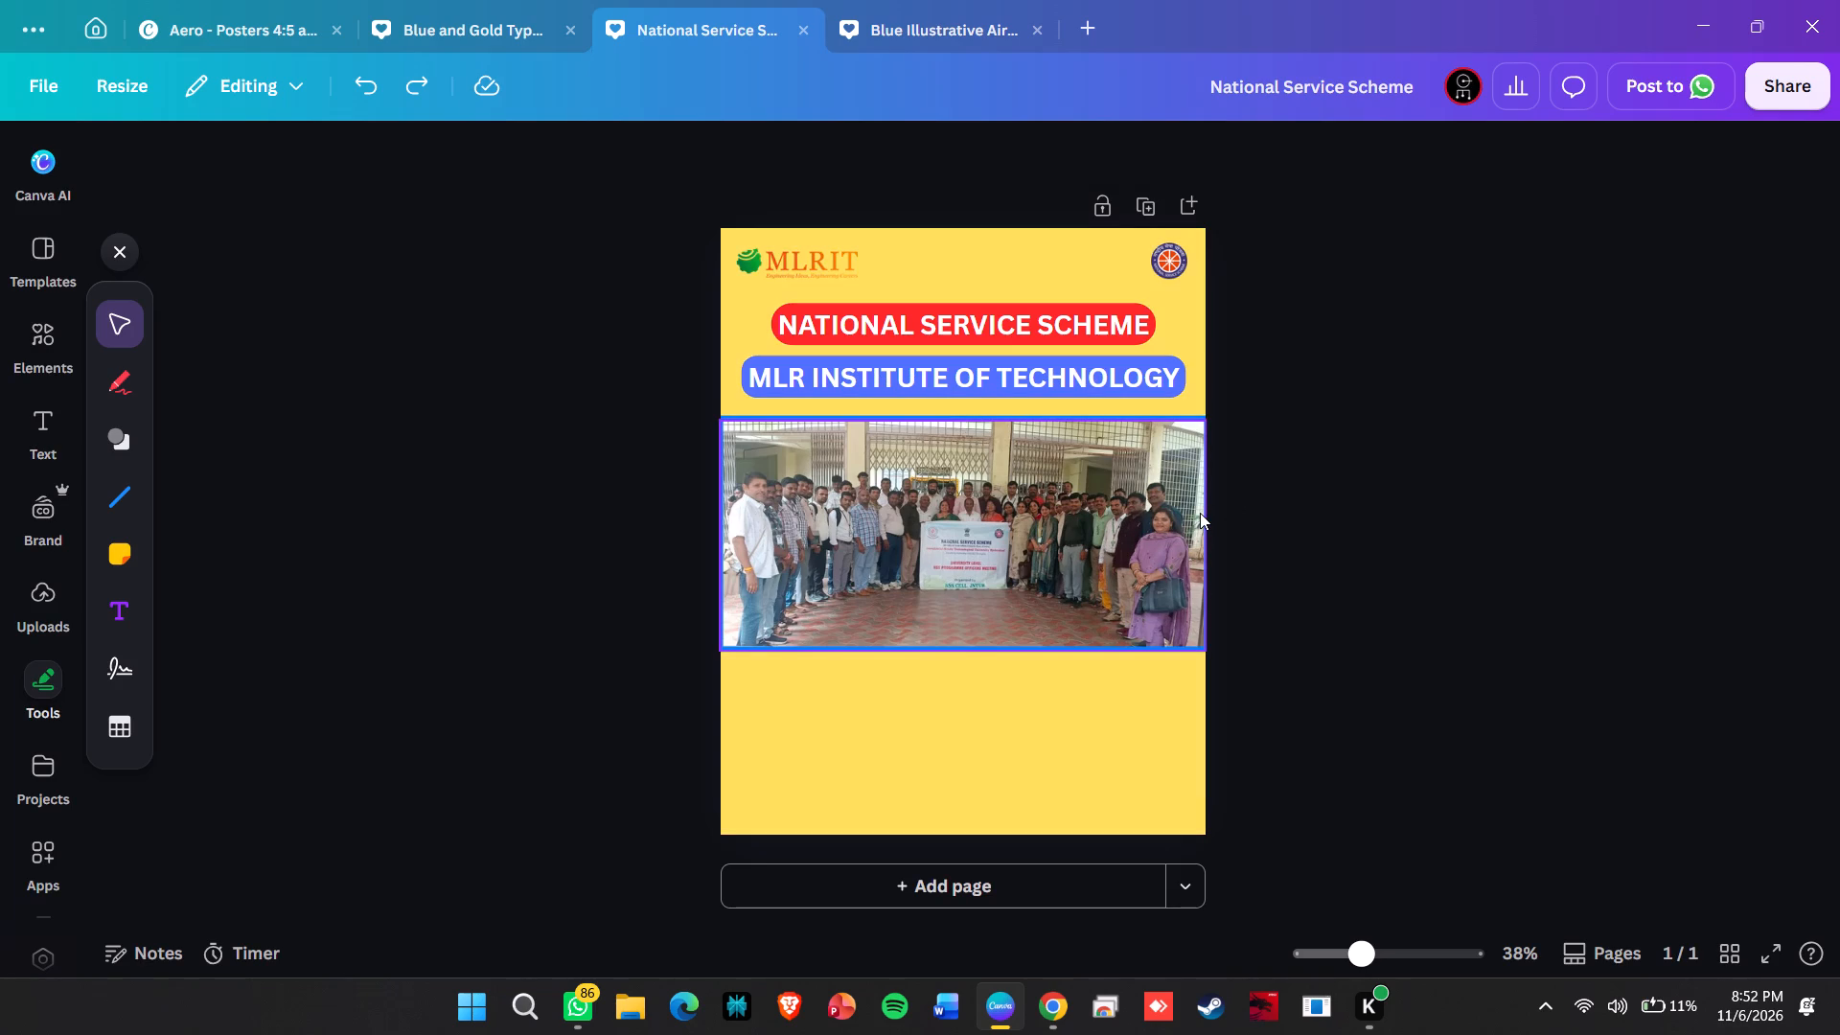
pyautogui.hotkey('ctrl', 'z')
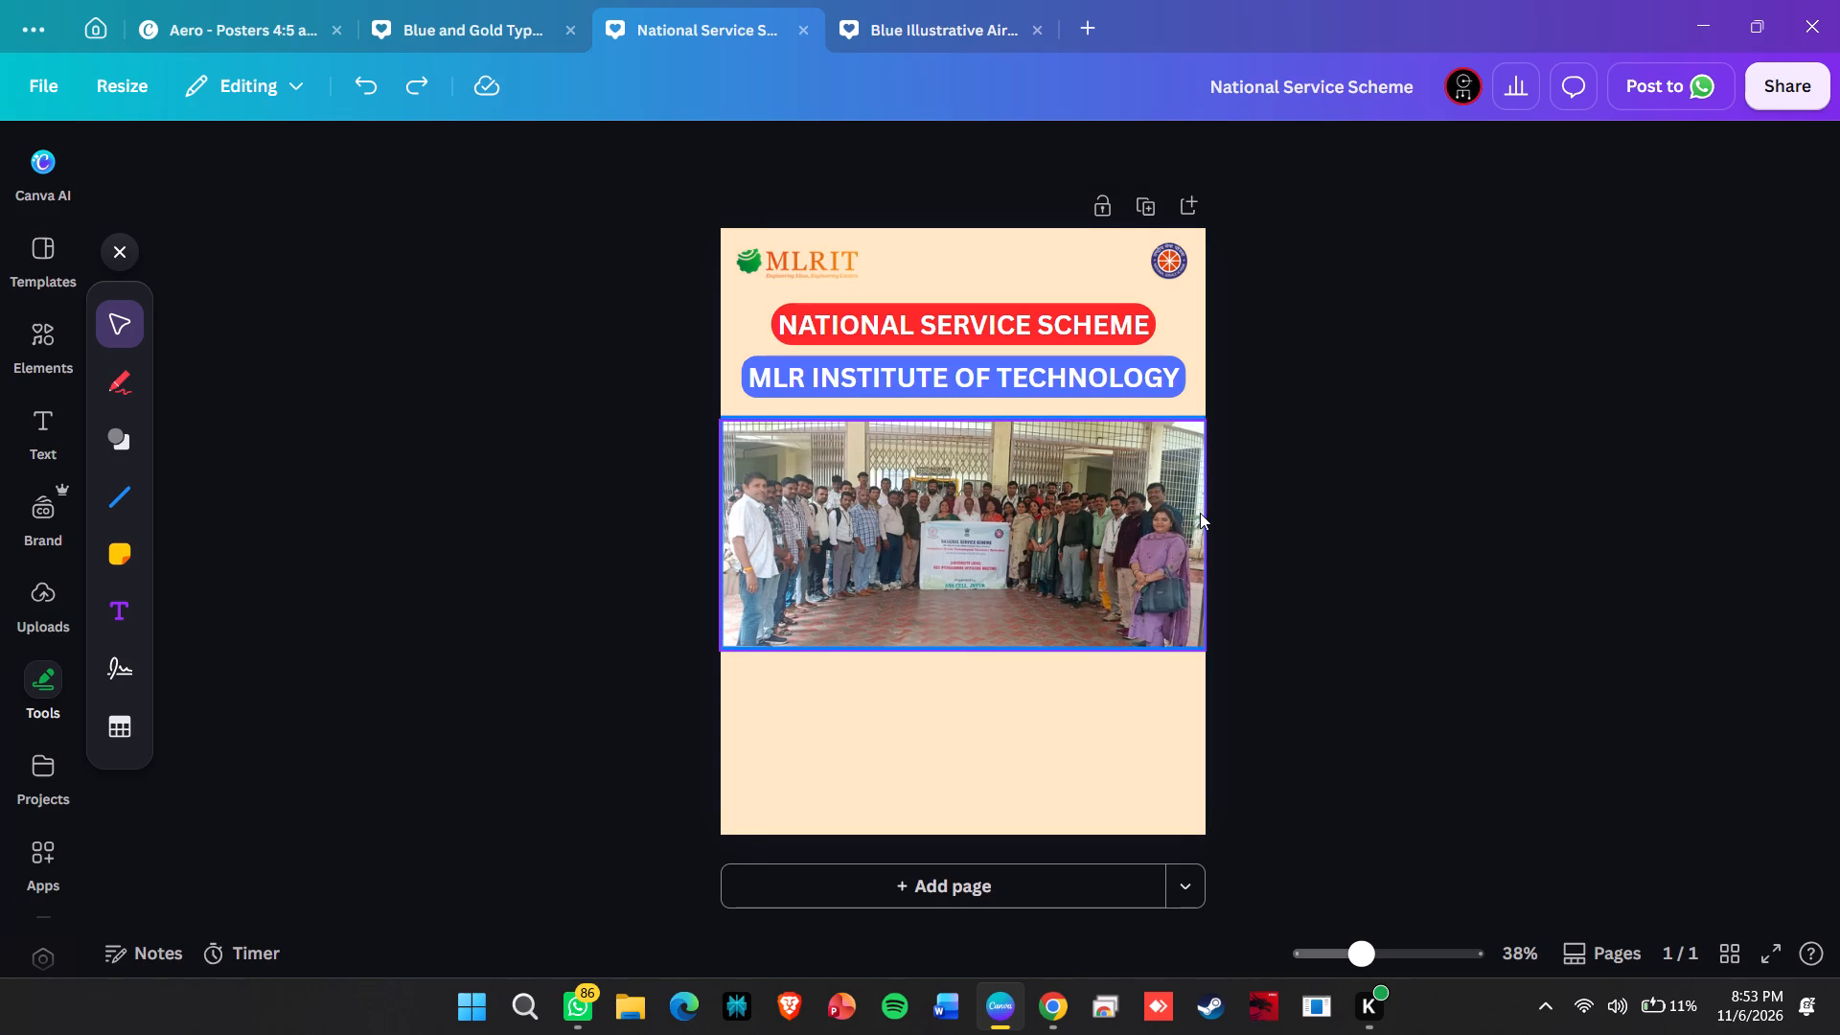
pyautogui.hotkey('ctrl', 'z')
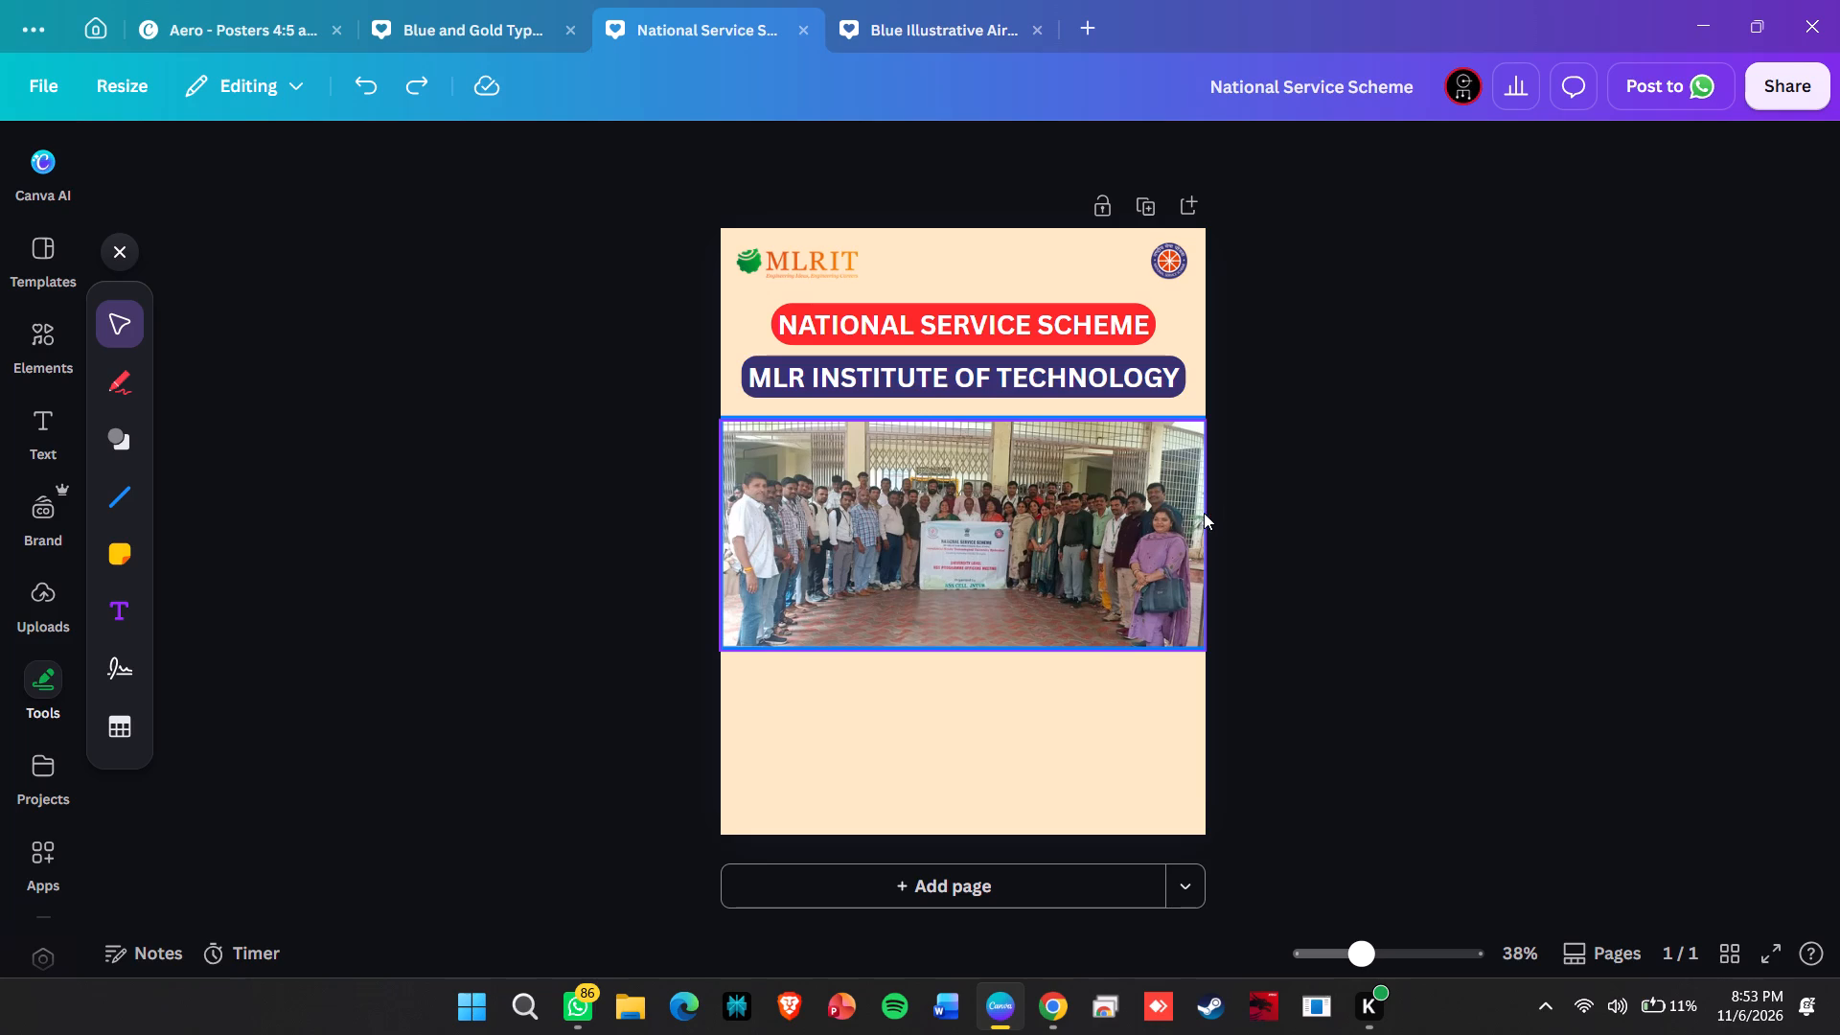
pyautogui.click(412, 98)
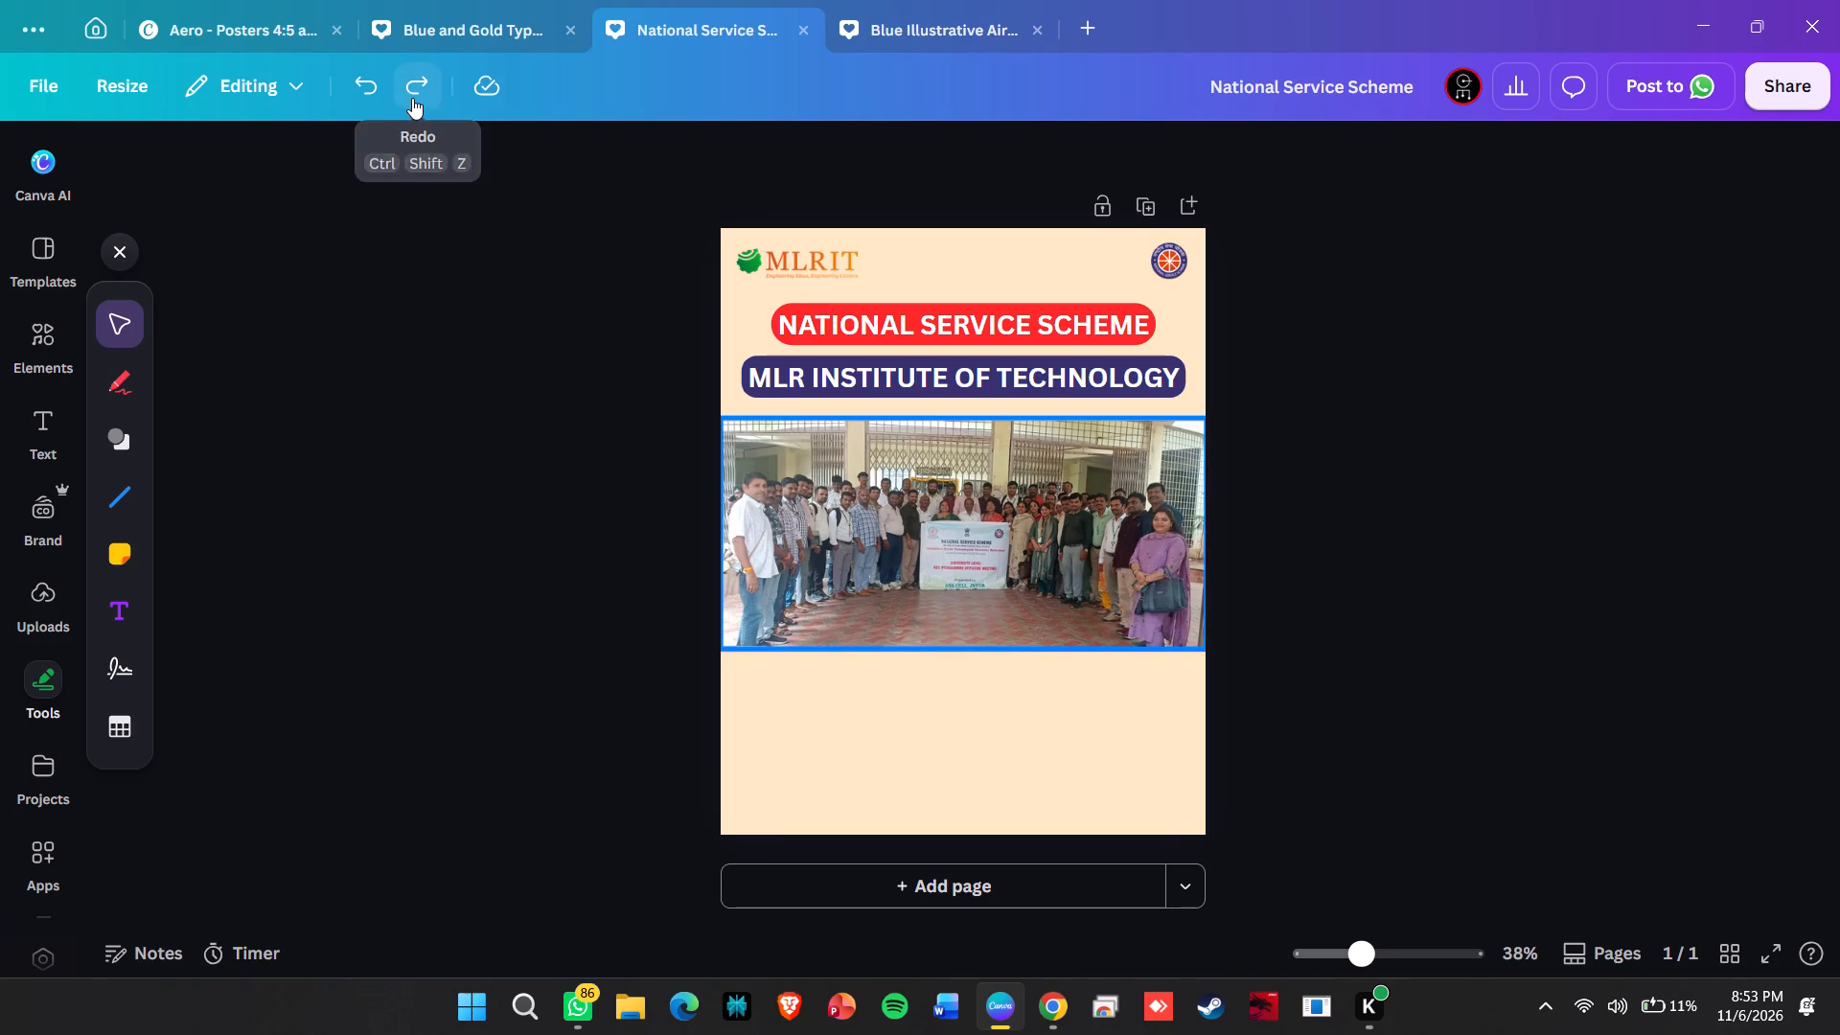
# Nudge the vertical blue frame line on the group photo's right edge slightly inward, fine-tuning its position against the page edge.
pyautogui.click(1204, 594)
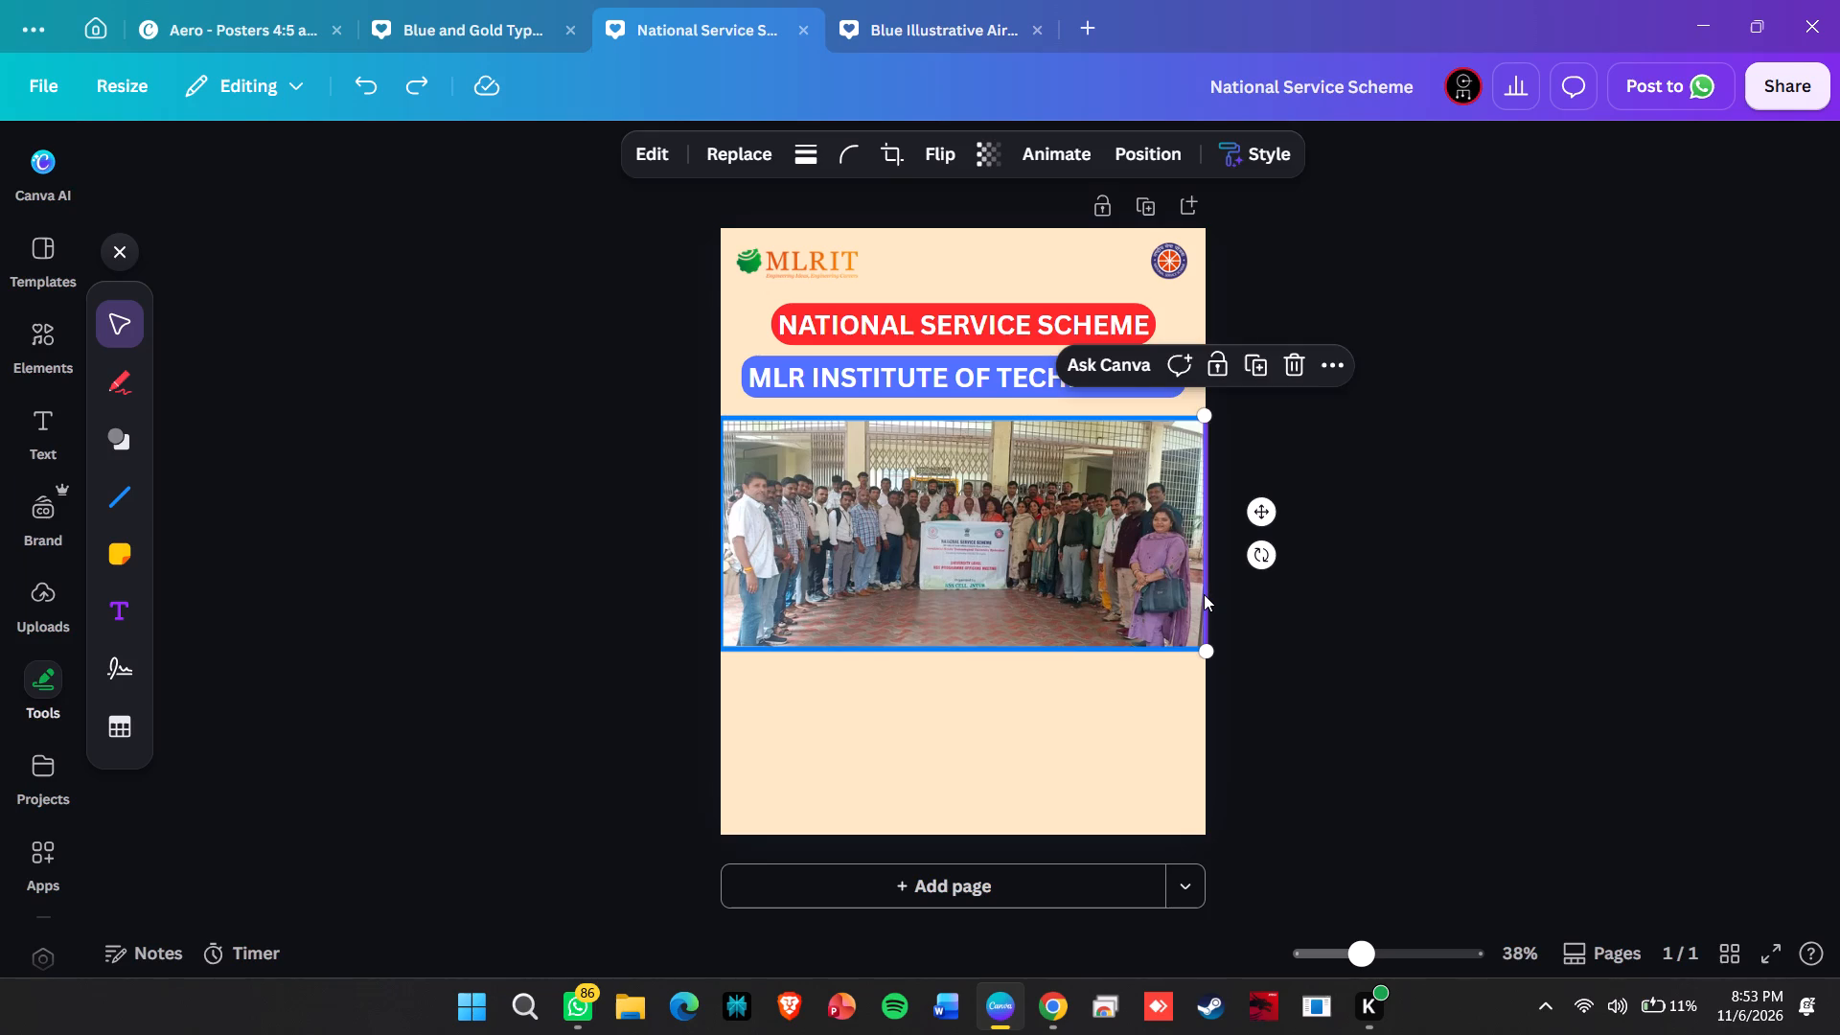
pyautogui.press('Left')
pyautogui.press('Left')
pyautogui.press('Left')
pyautogui.press('Left')
pyautogui.press('Left')
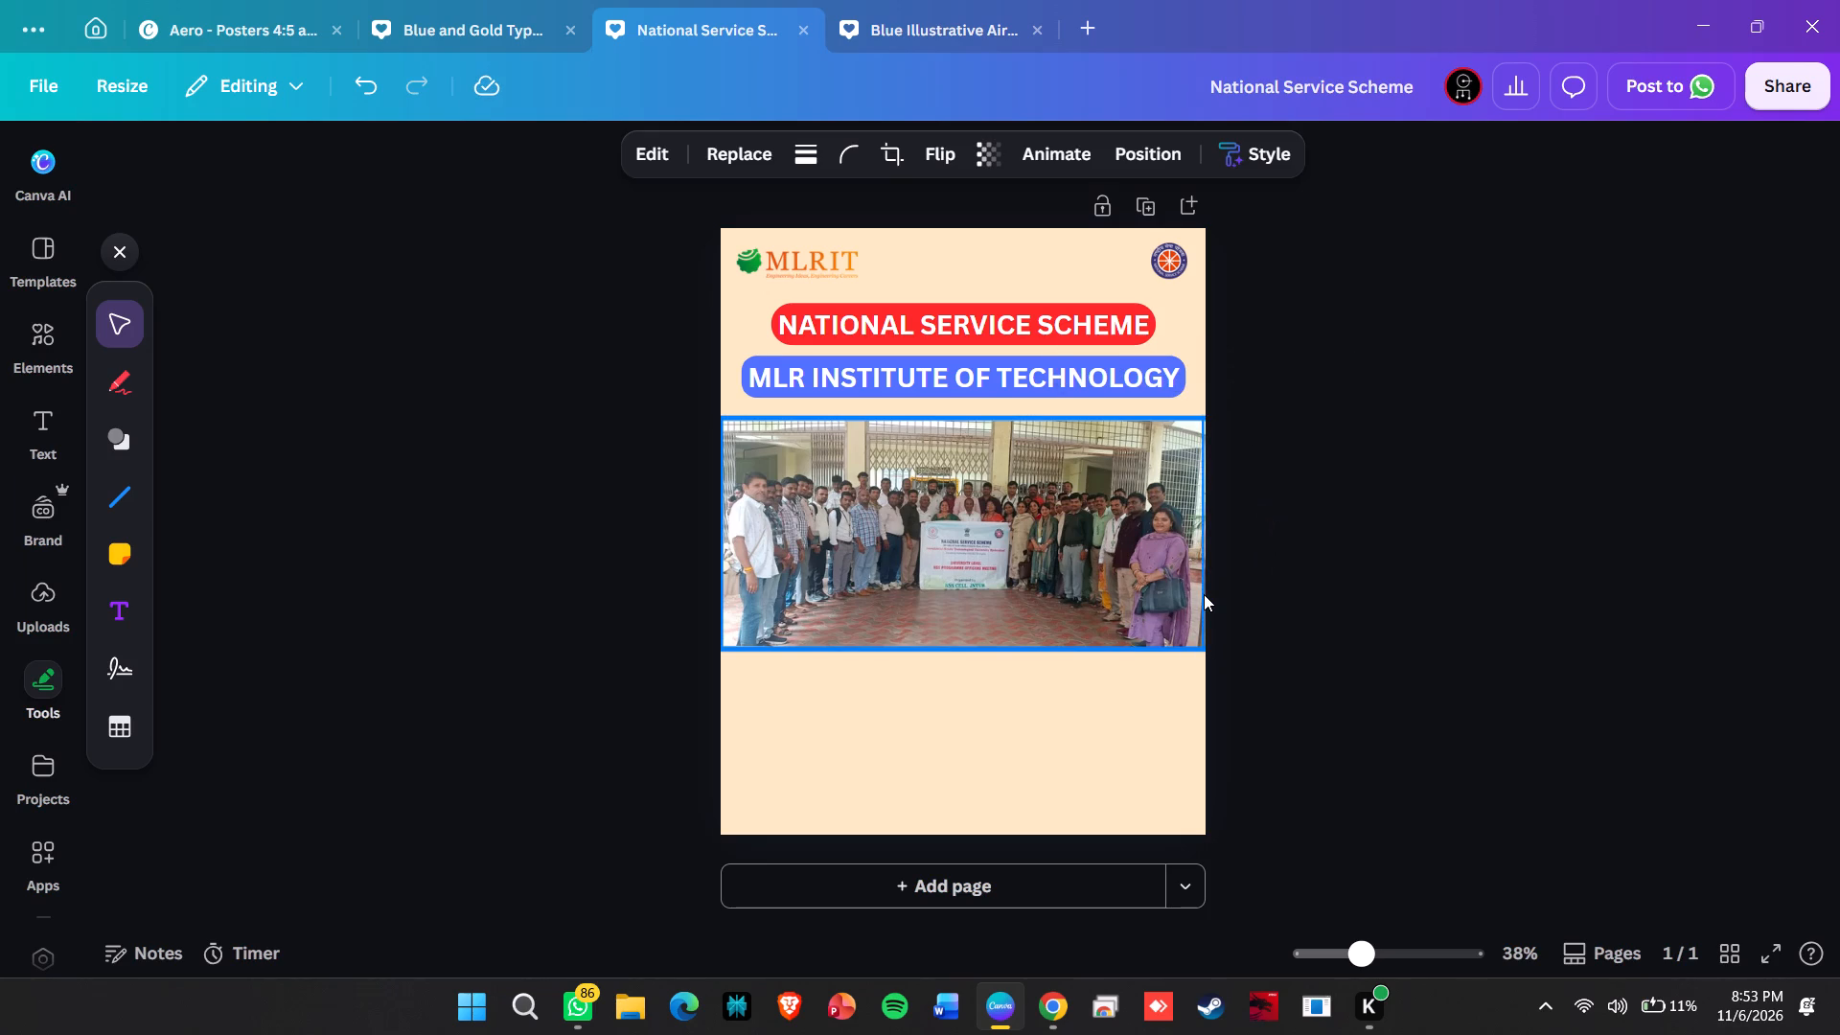
pyautogui.press('Right')
pyautogui.press('Right')
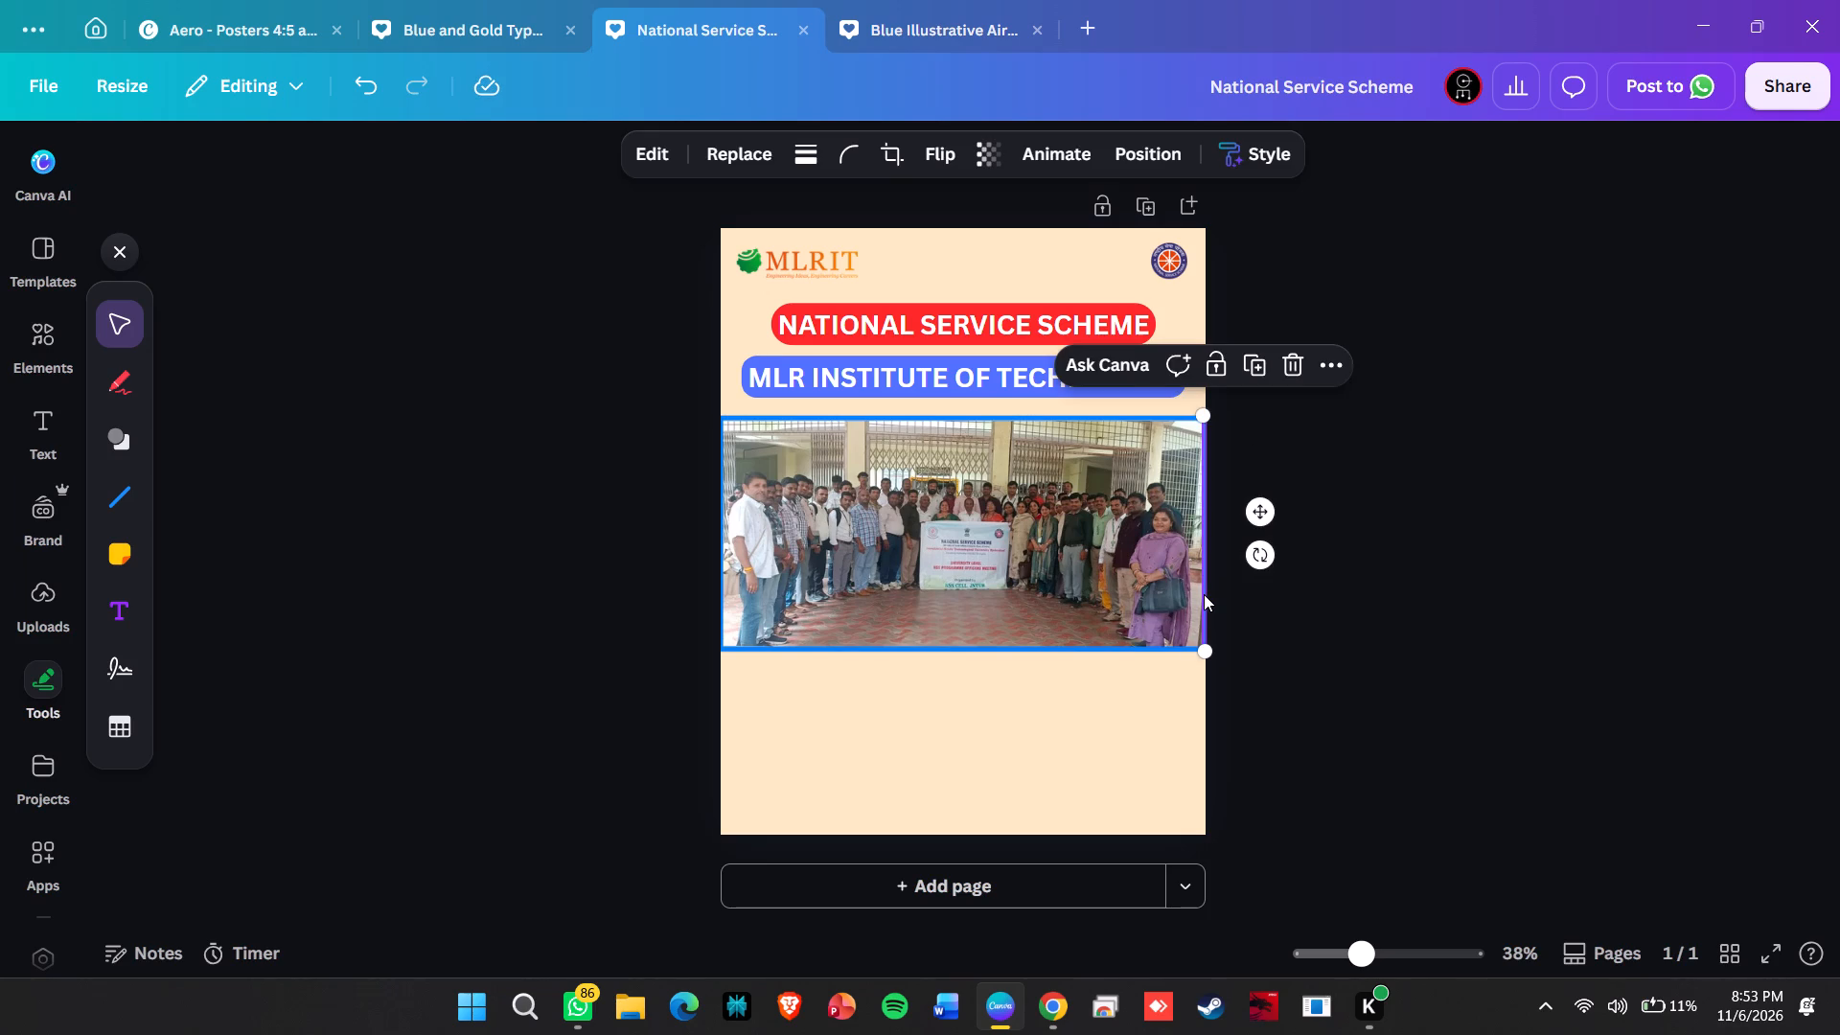
# Nudge the vertical blue frame line at the group photo's right edge slightly outward and upward to align it with the frame corners.
pyautogui.press('Right')
pyautogui.press('Up')
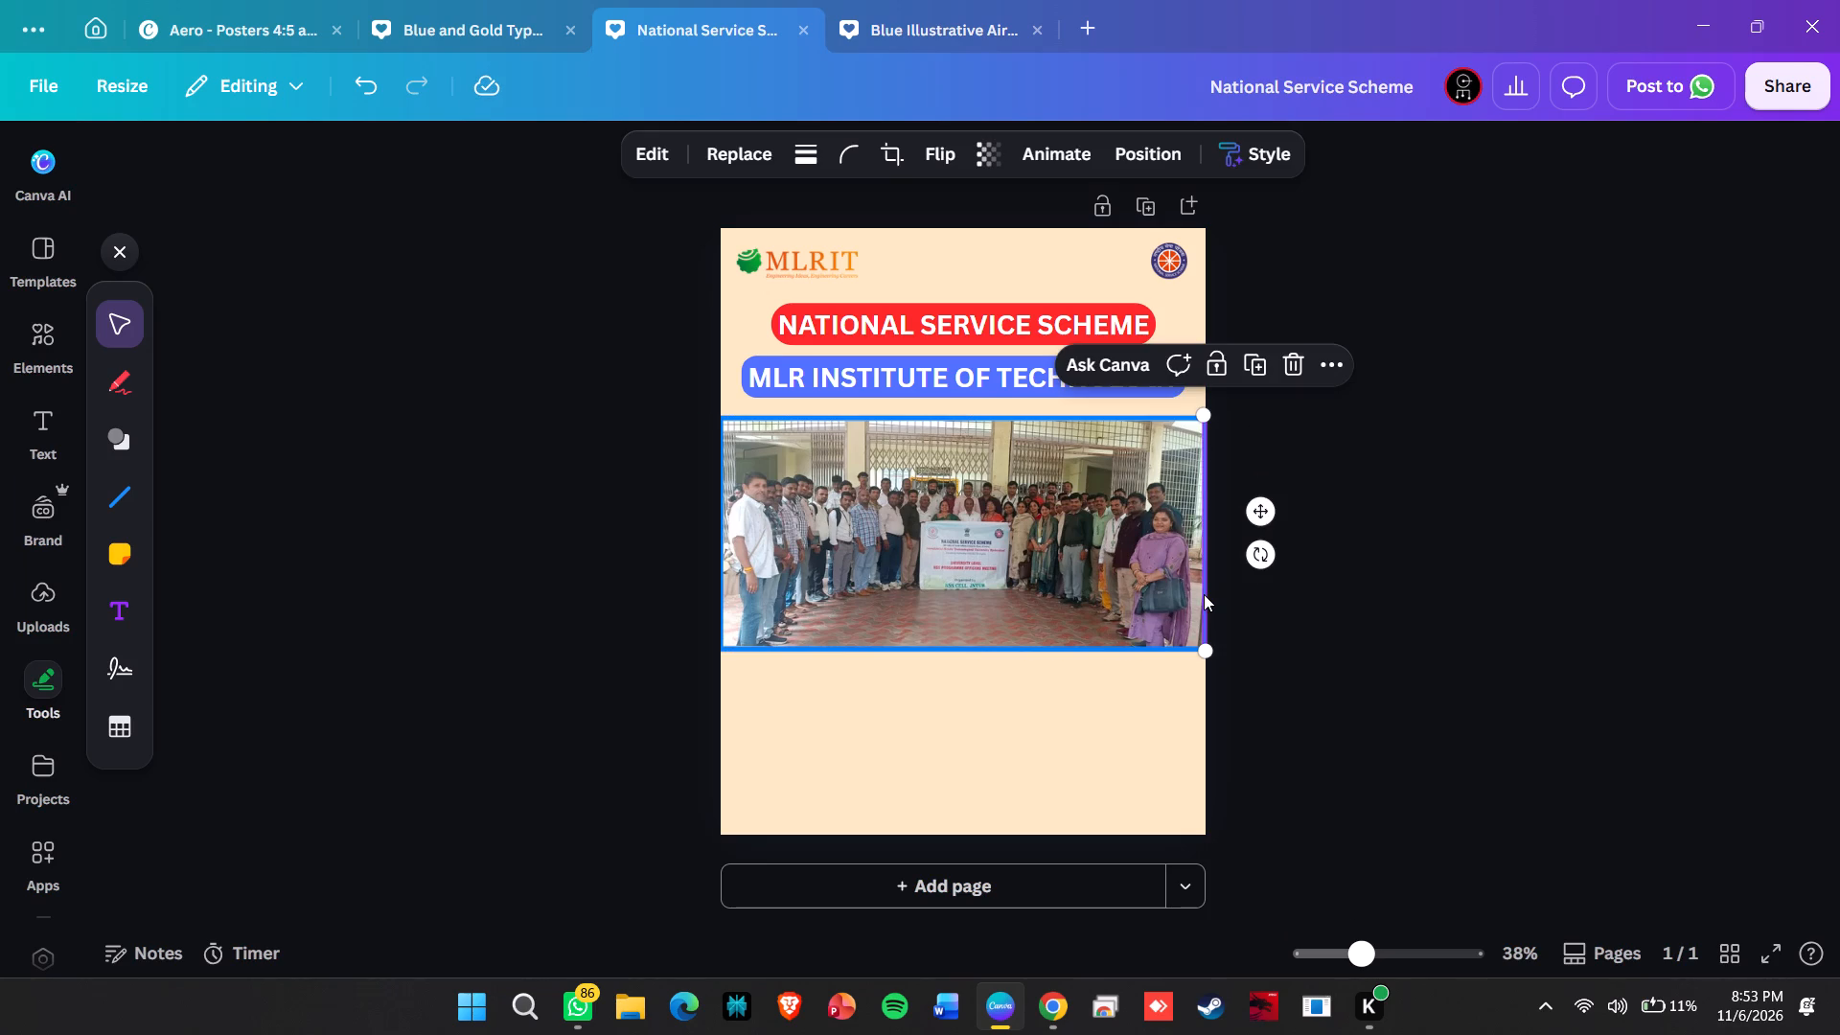
pyautogui.click(1451, 570)
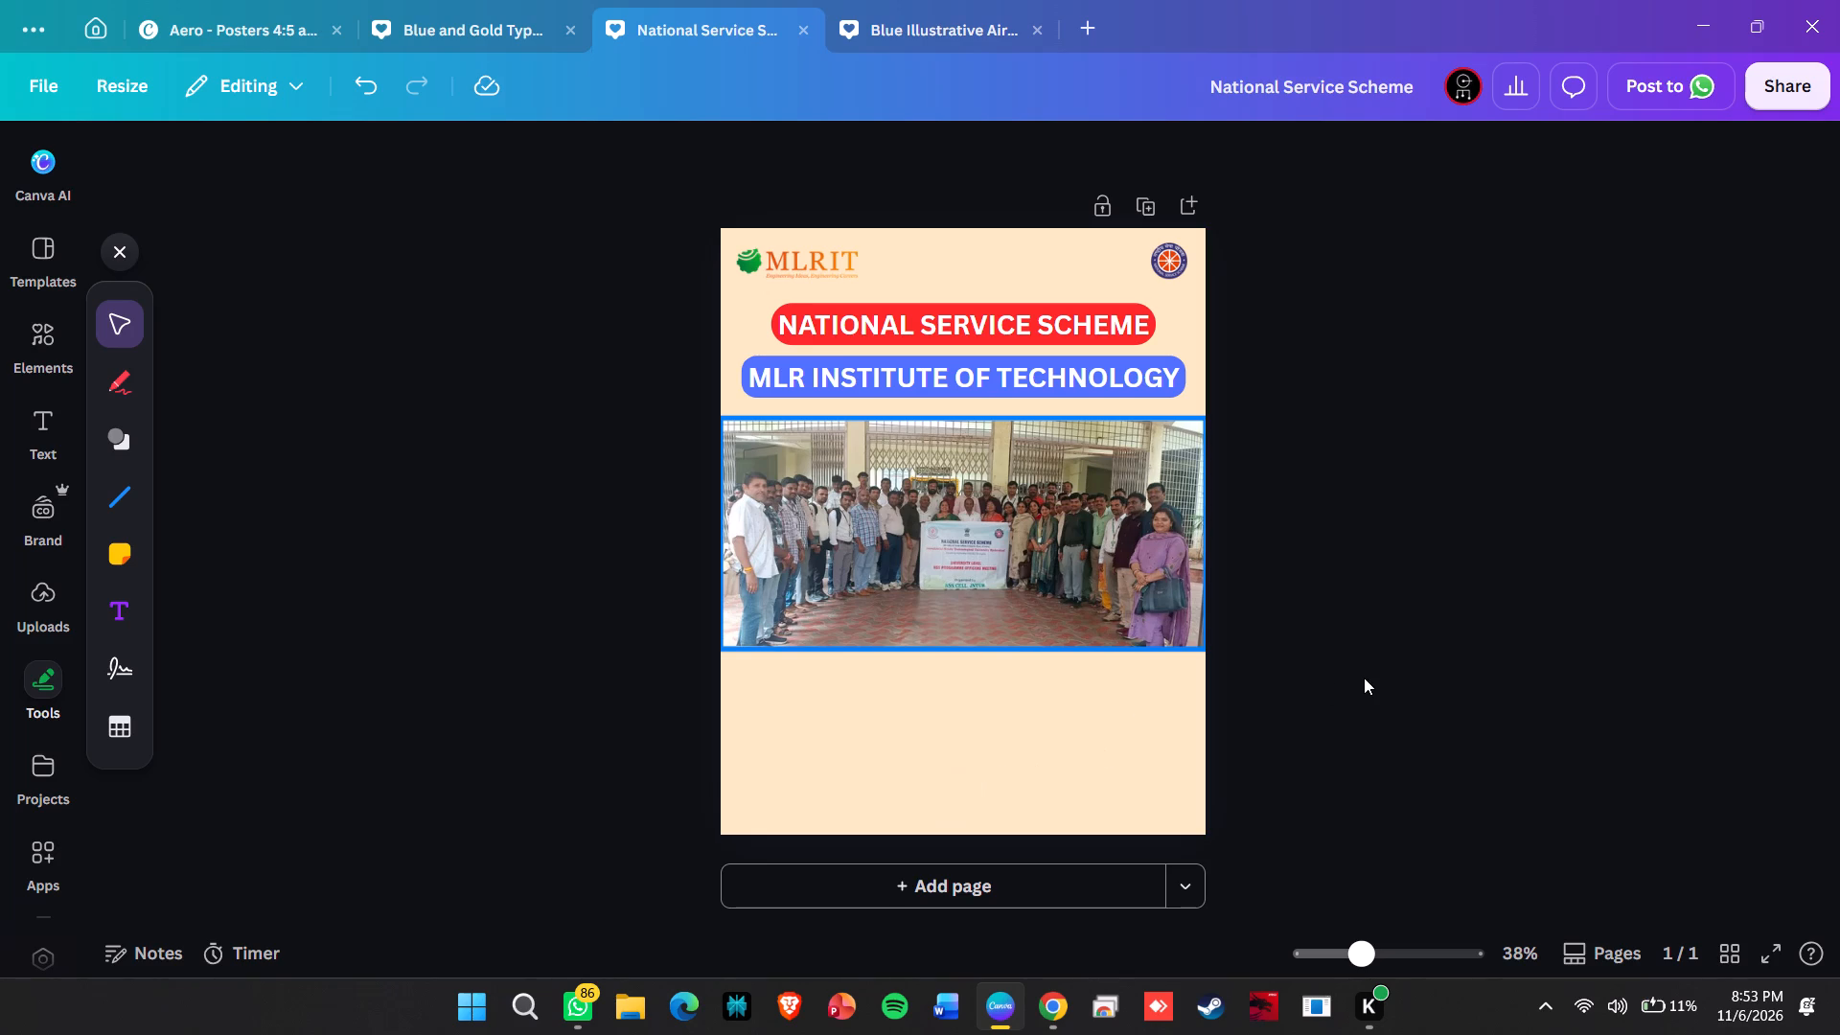
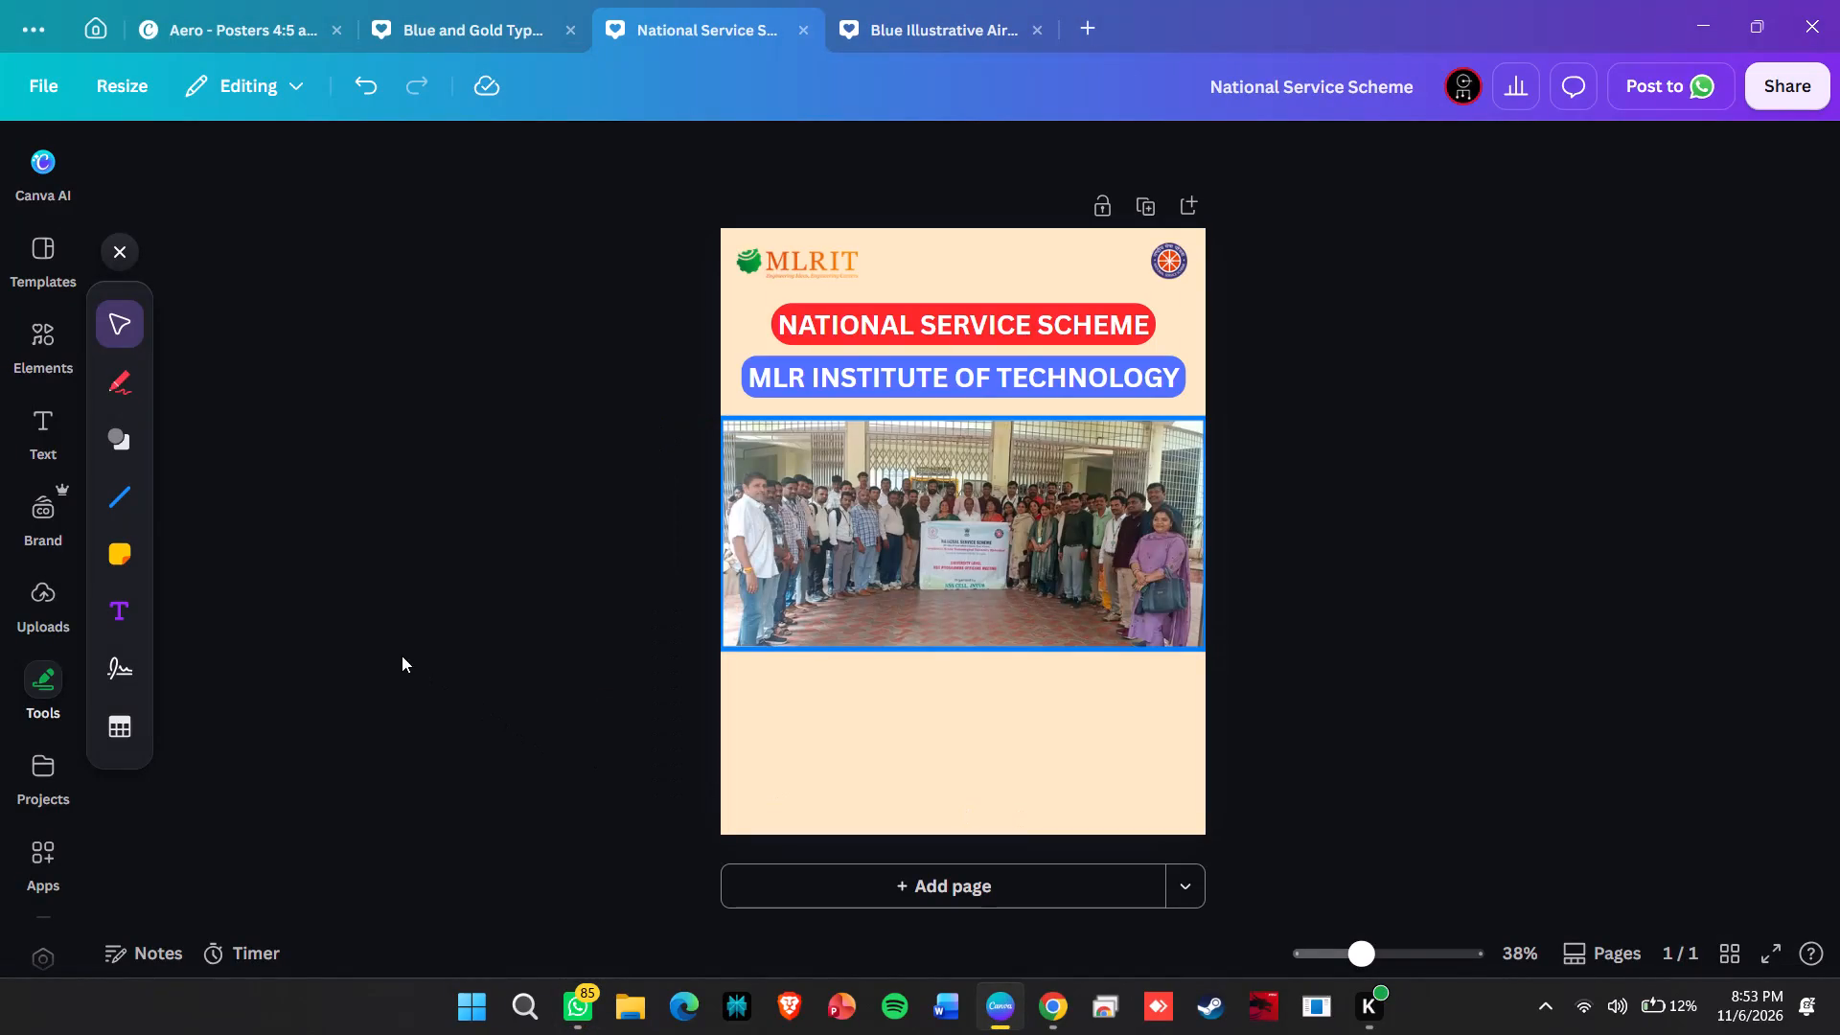
# Add a text box reading "University Level NSS Program Officer's Meeting, organized by NSS Cell JNTUH".
pyautogui.click(34, 423)
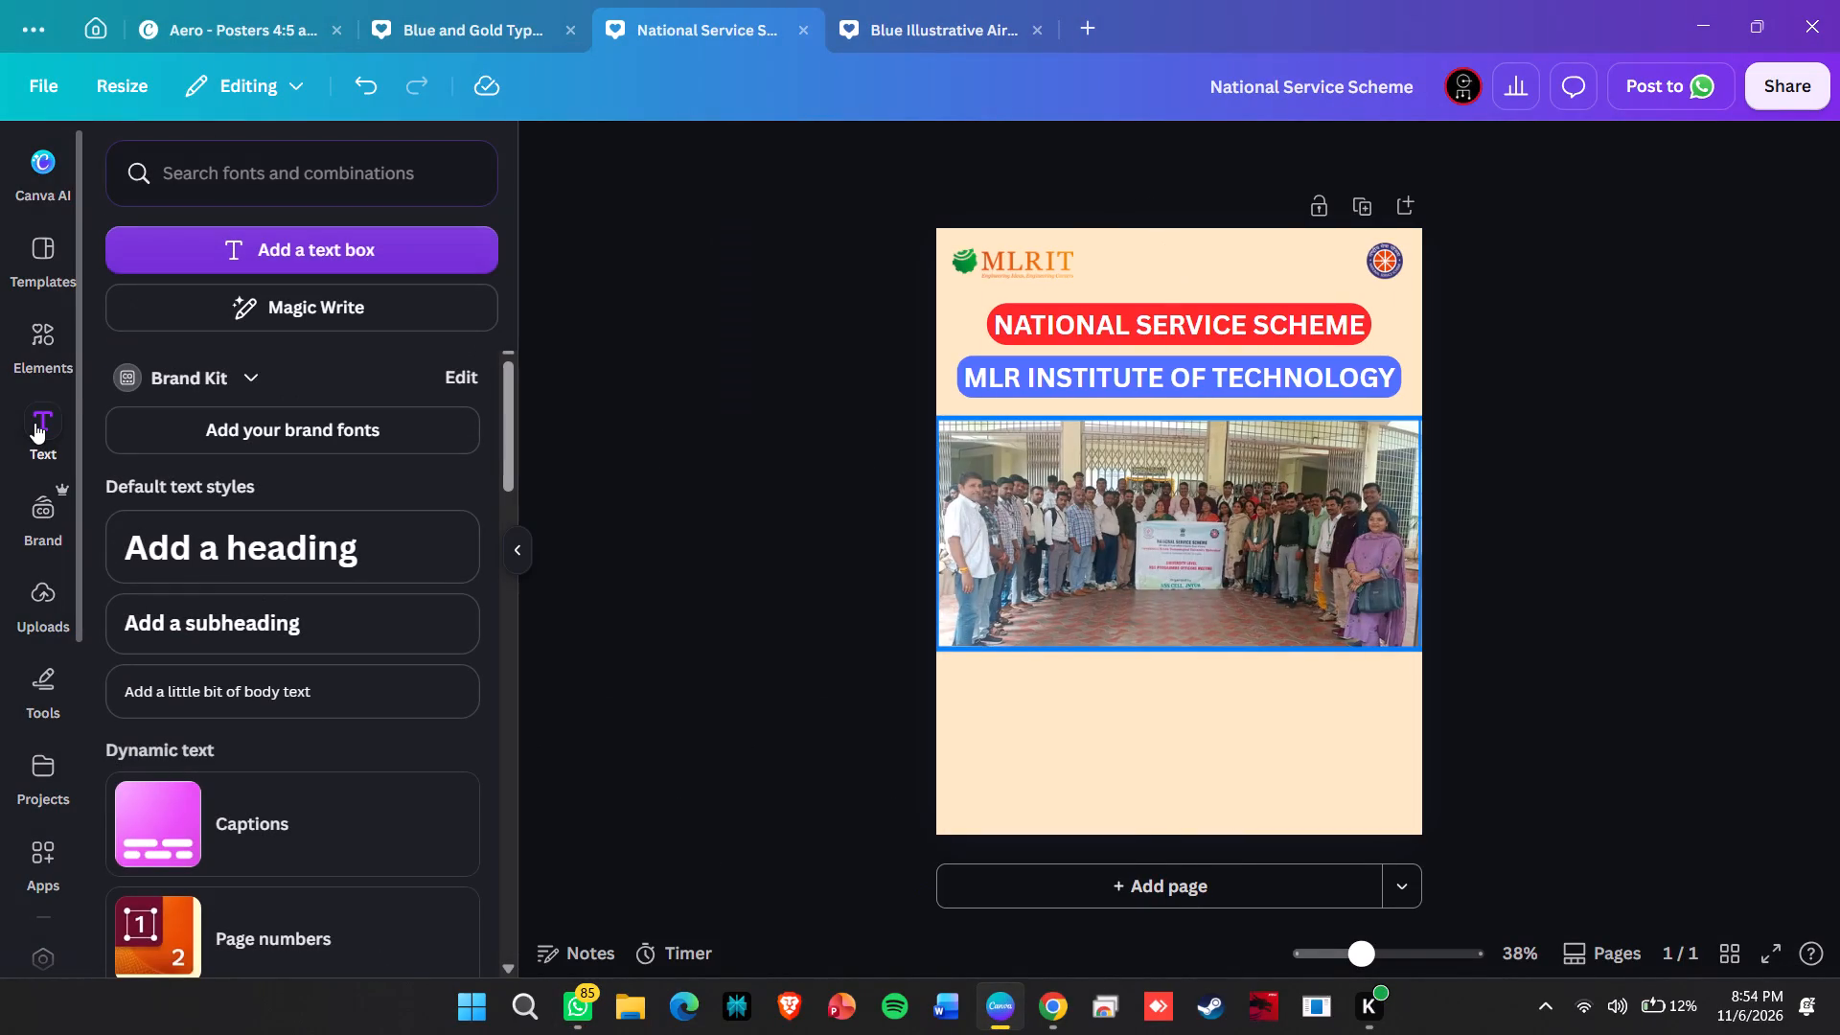
pyautogui.click(280, 240)
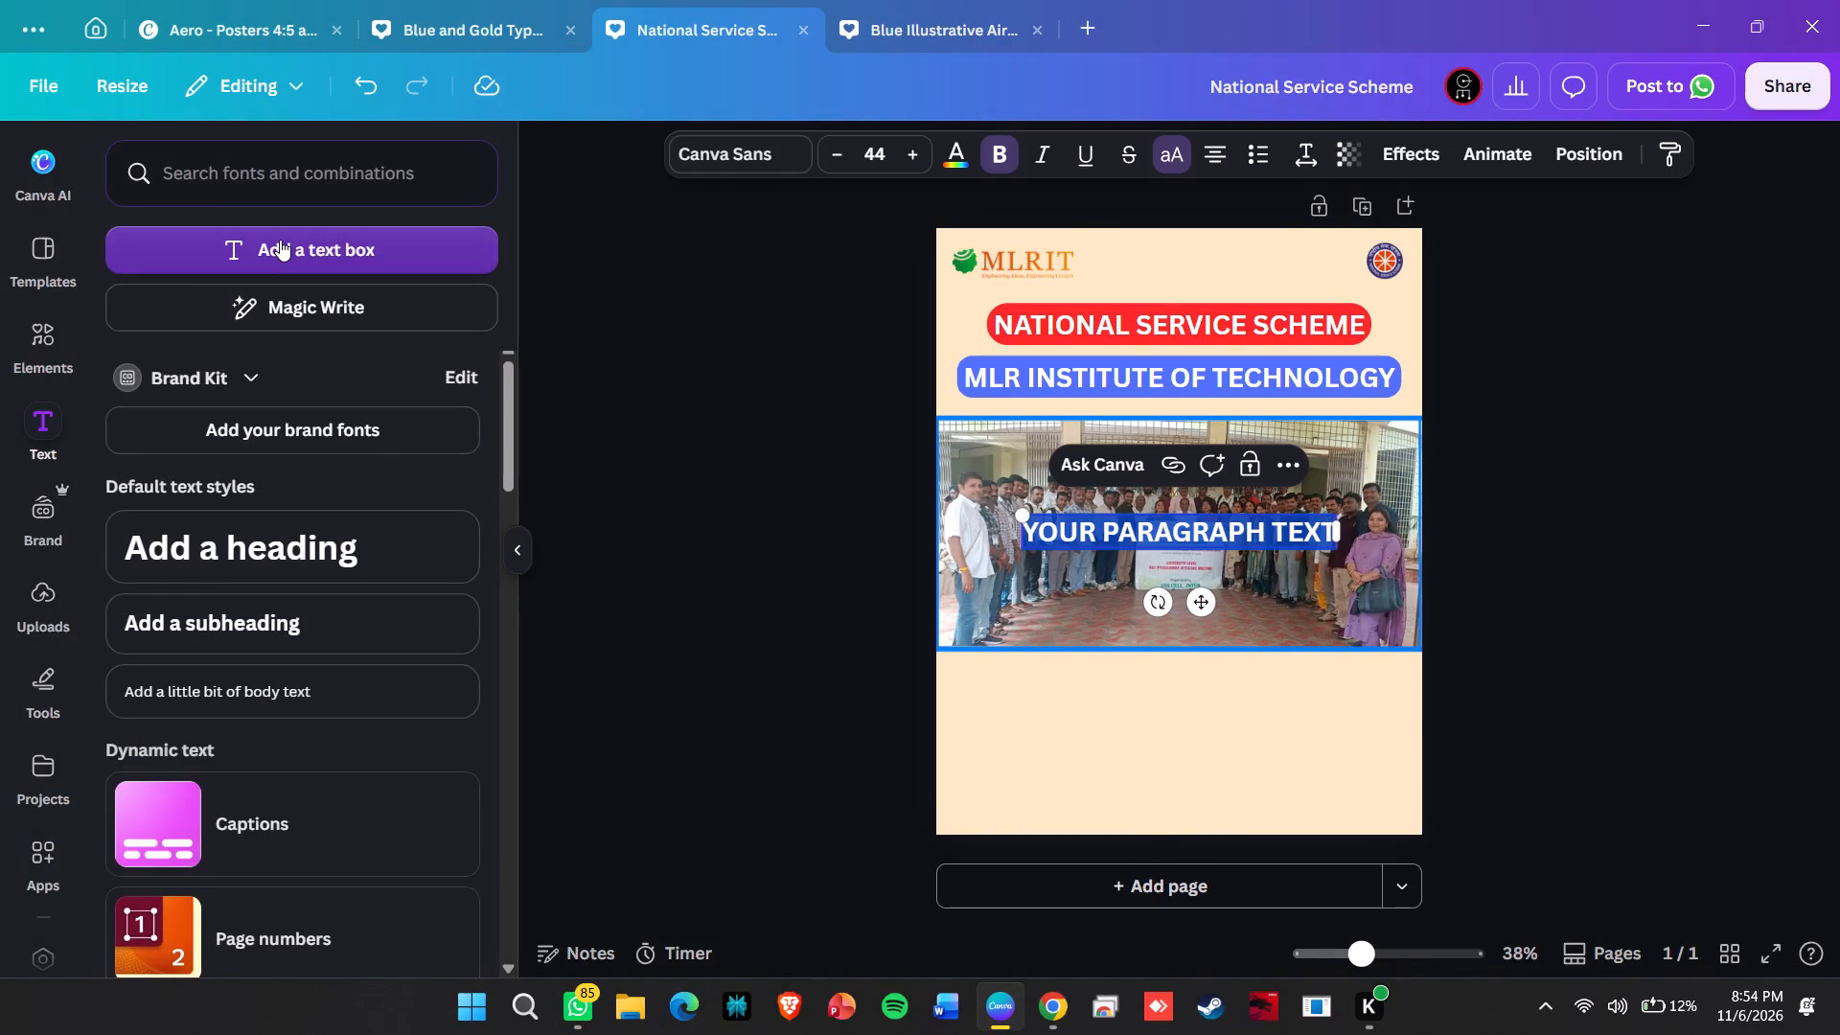
pyautogui.hotkey('ctrl', 'v')
# Set the font of the new NSS Program Officer's Meeting text to ALLROUNDER from the starred fonts.
pyautogui.click(748, 148)
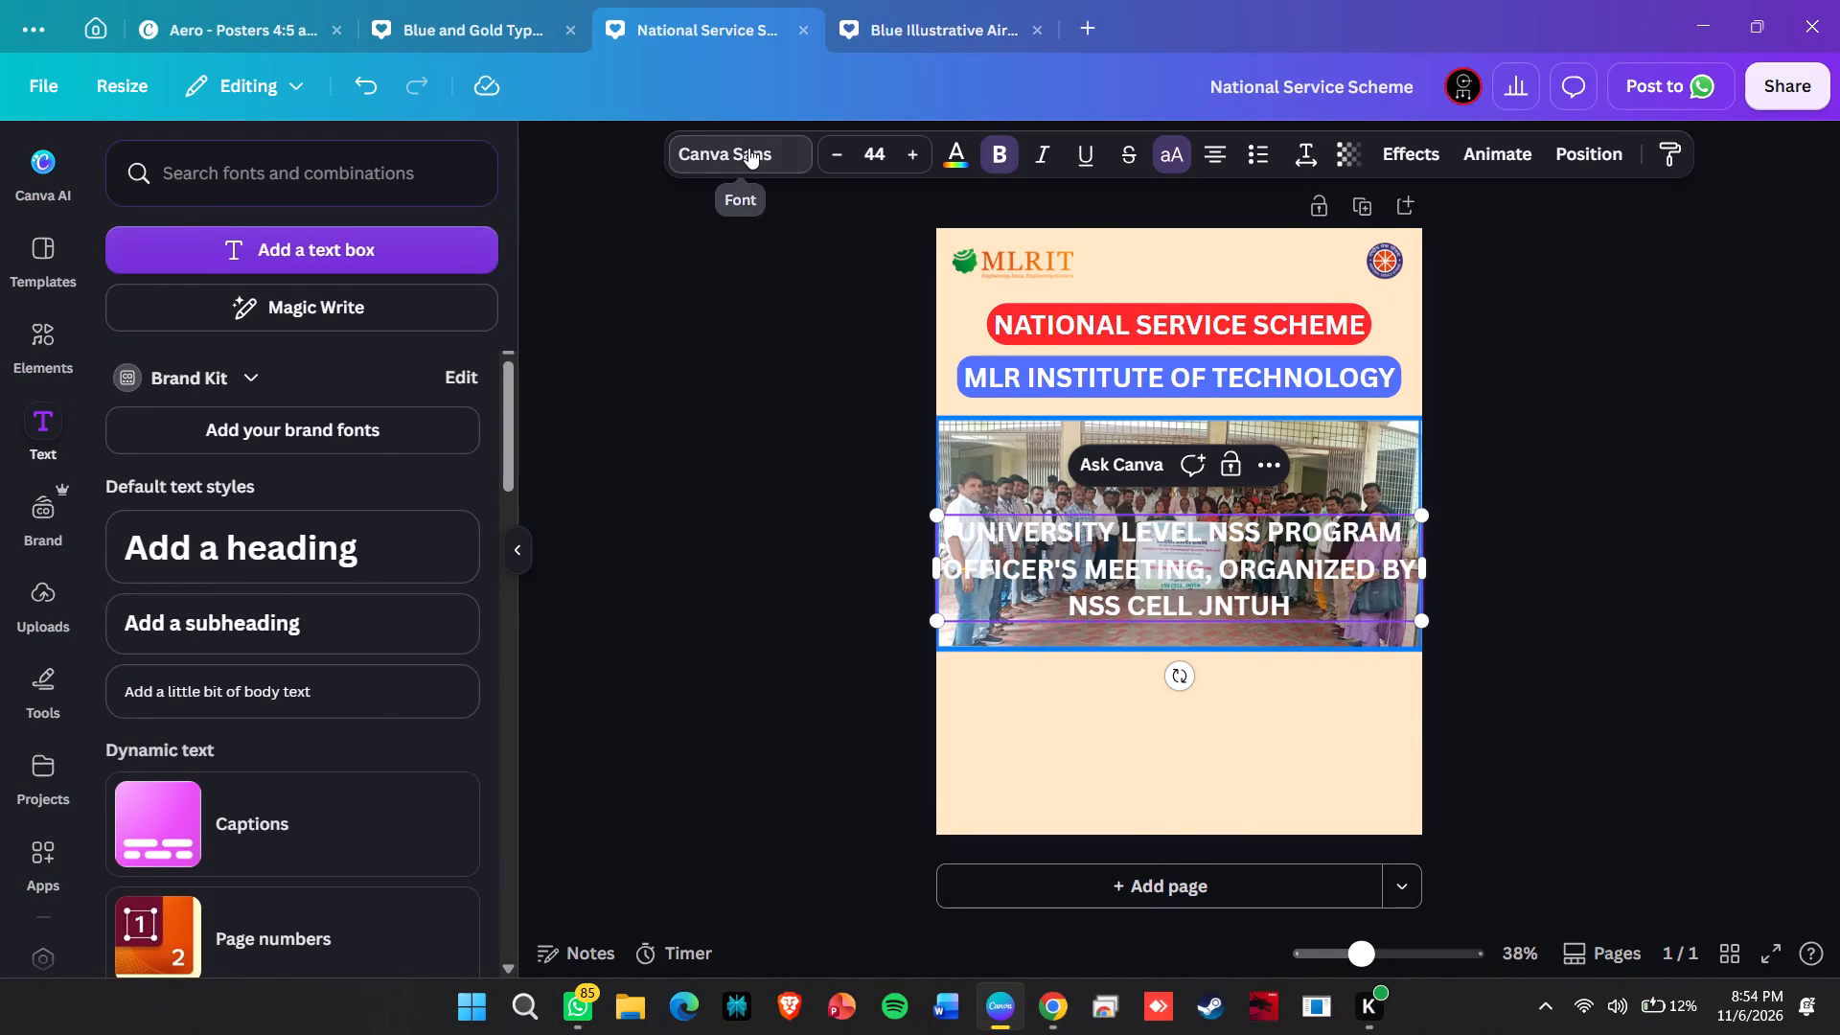
pyautogui.click(286, 471)
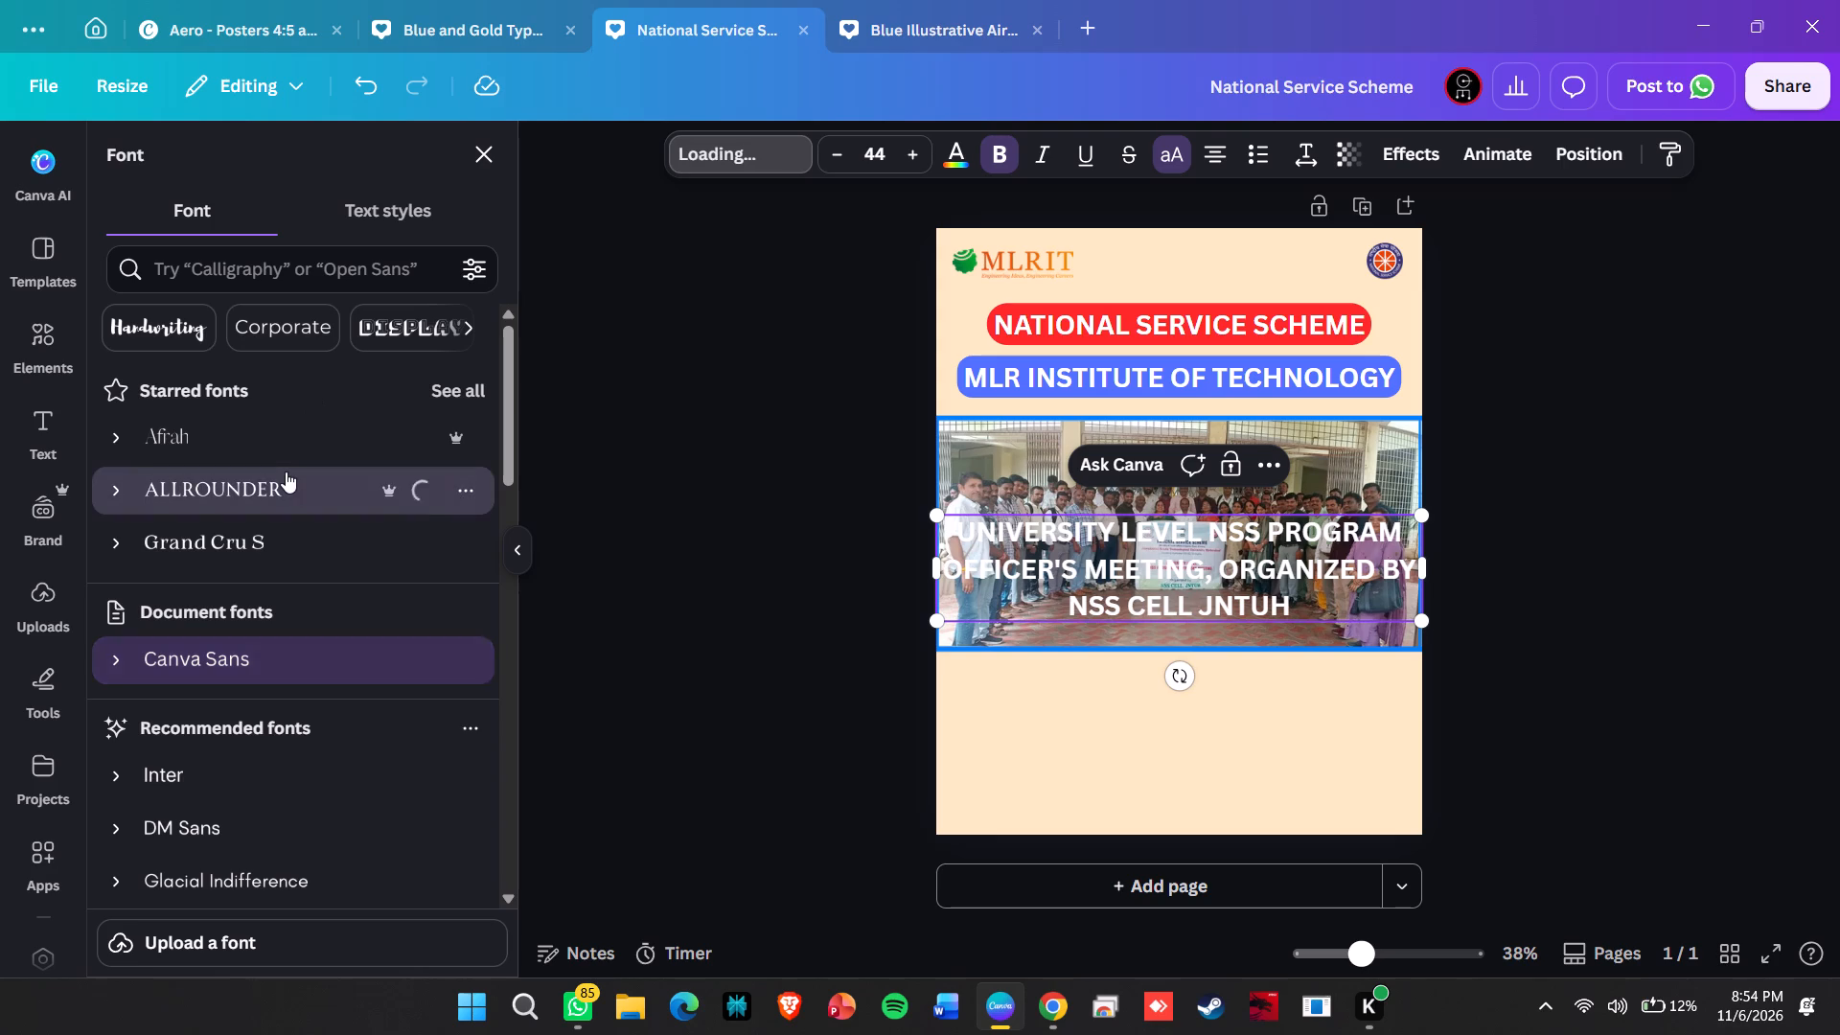
# Set the font size of the University Level NSS Program Officer's Meeting text over the group photo to 35.
pyautogui.click(1184, 681)
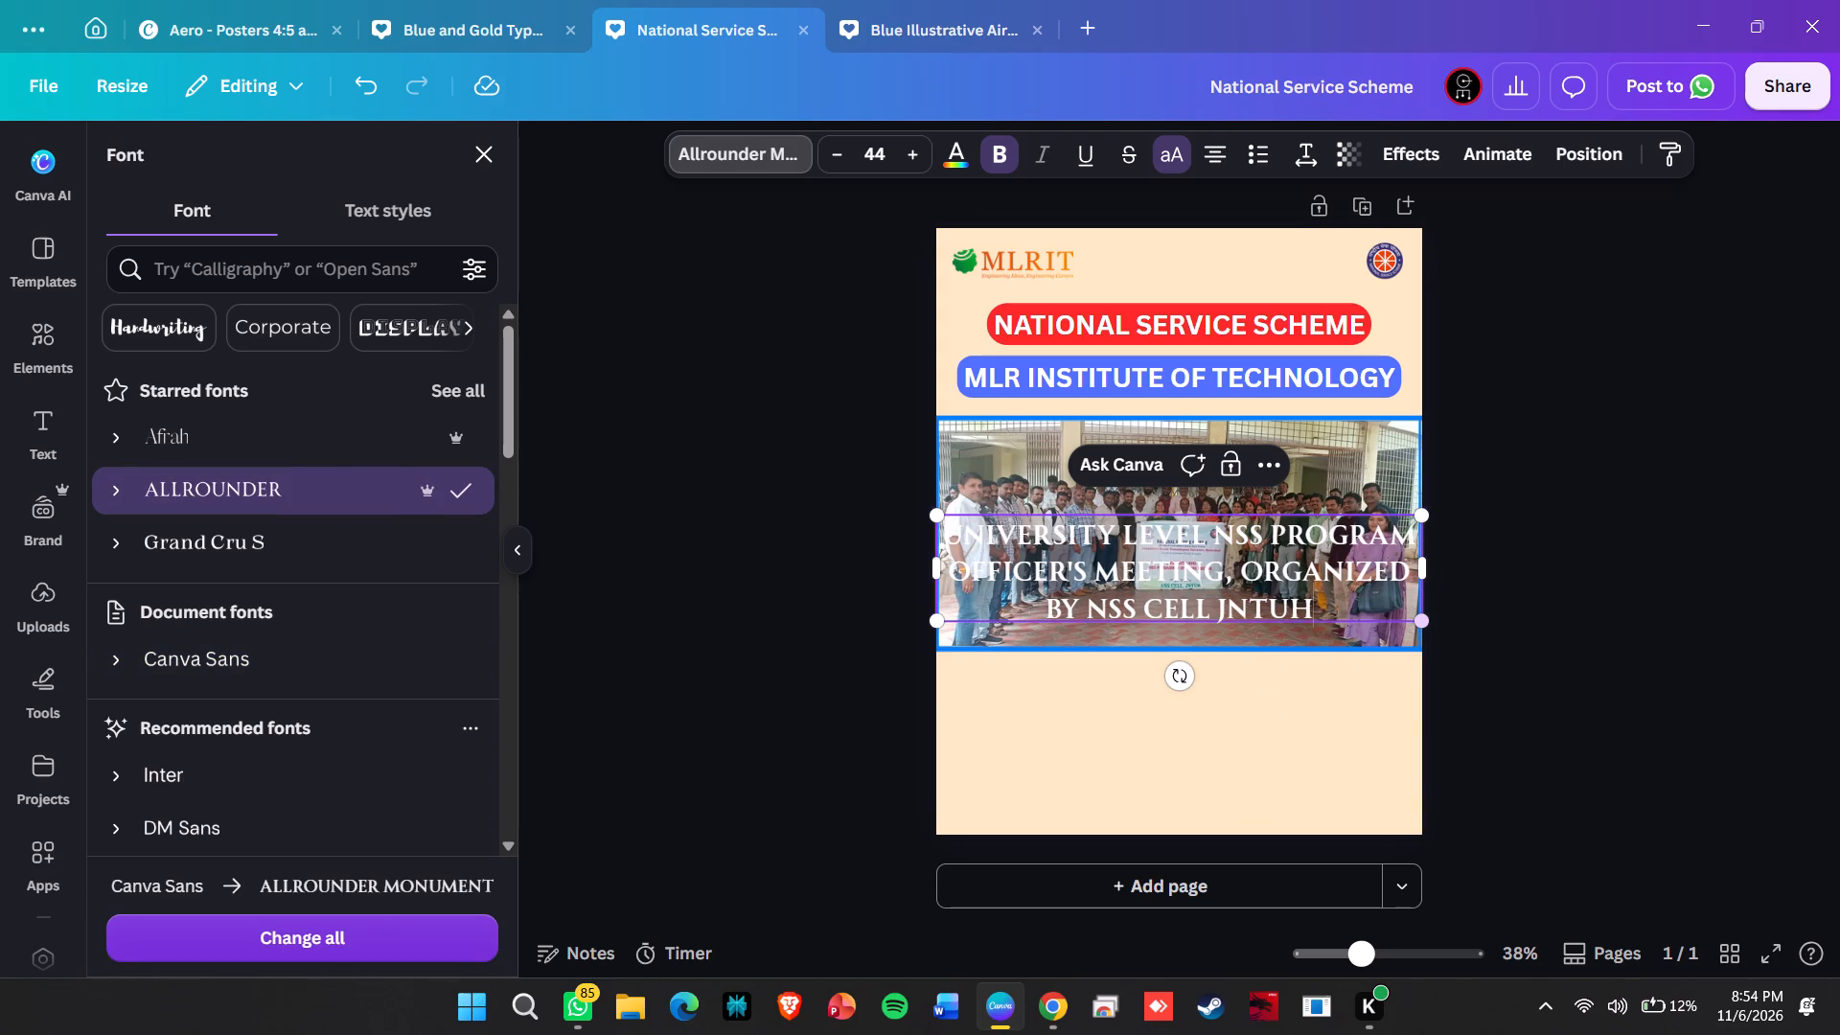
pyautogui.click(868, 159)
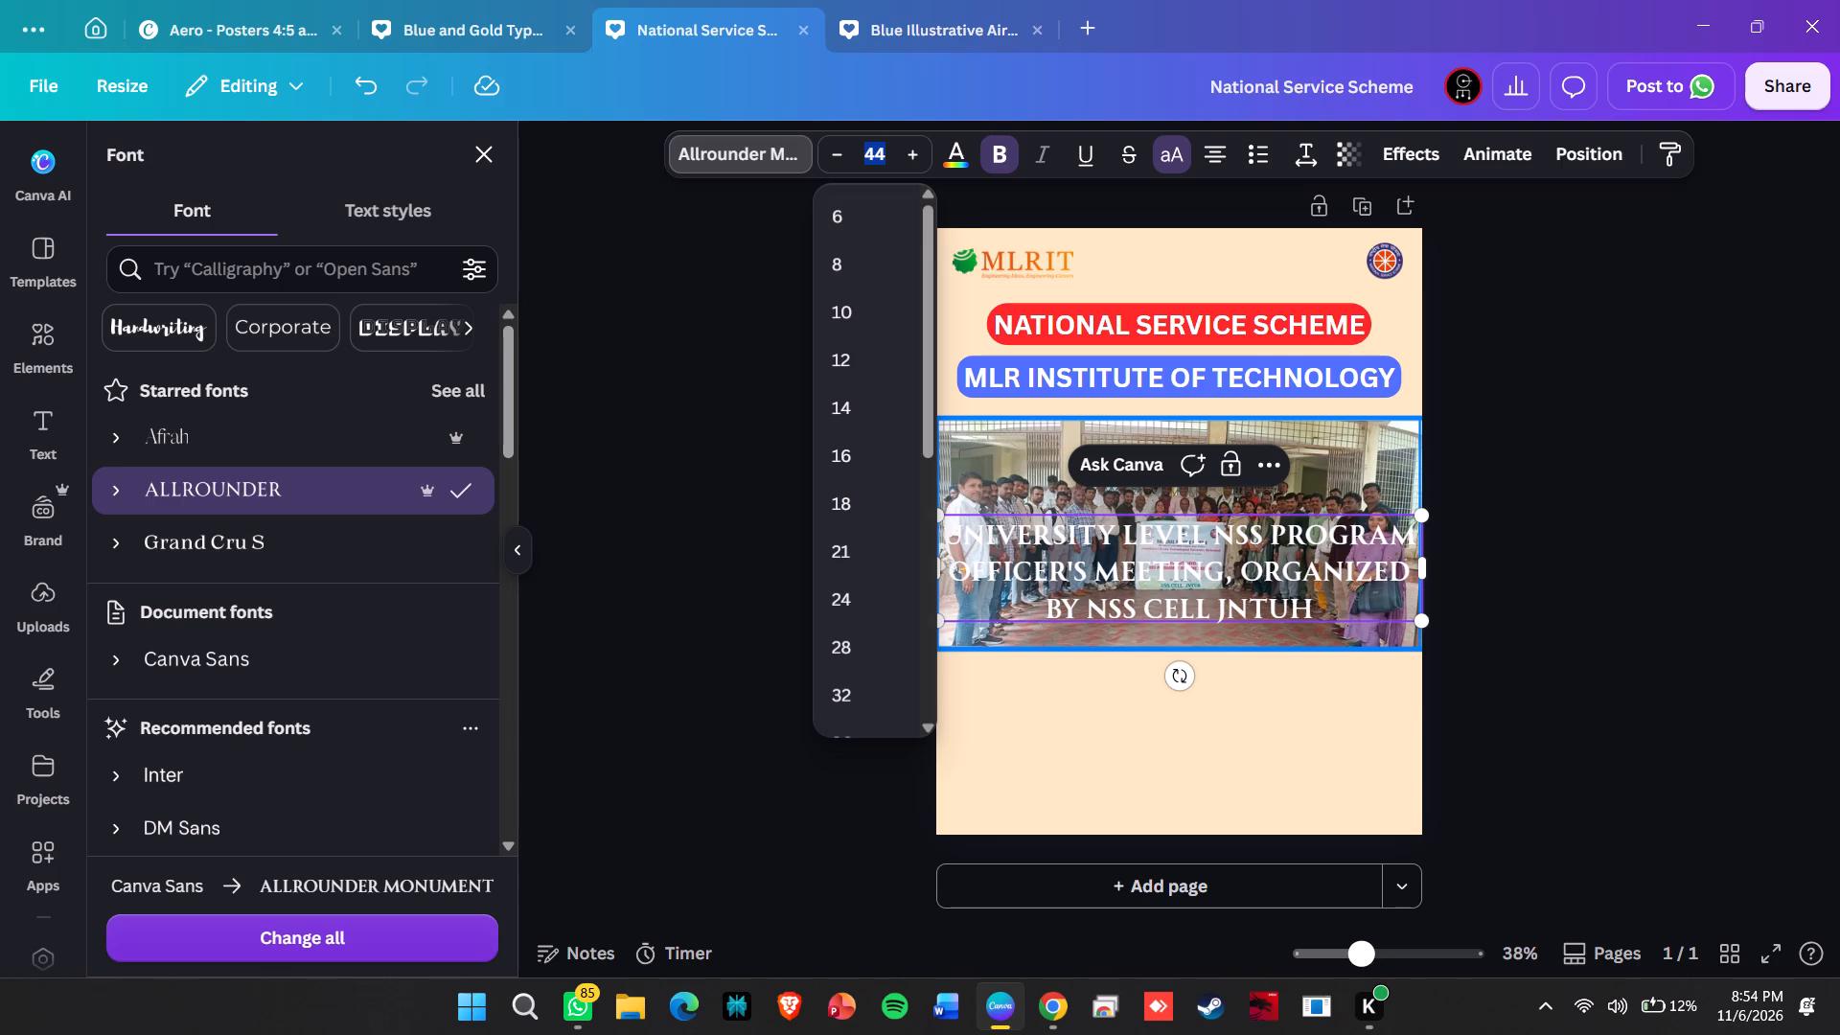
pyautogui.write('35')
pyautogui.press('Return')
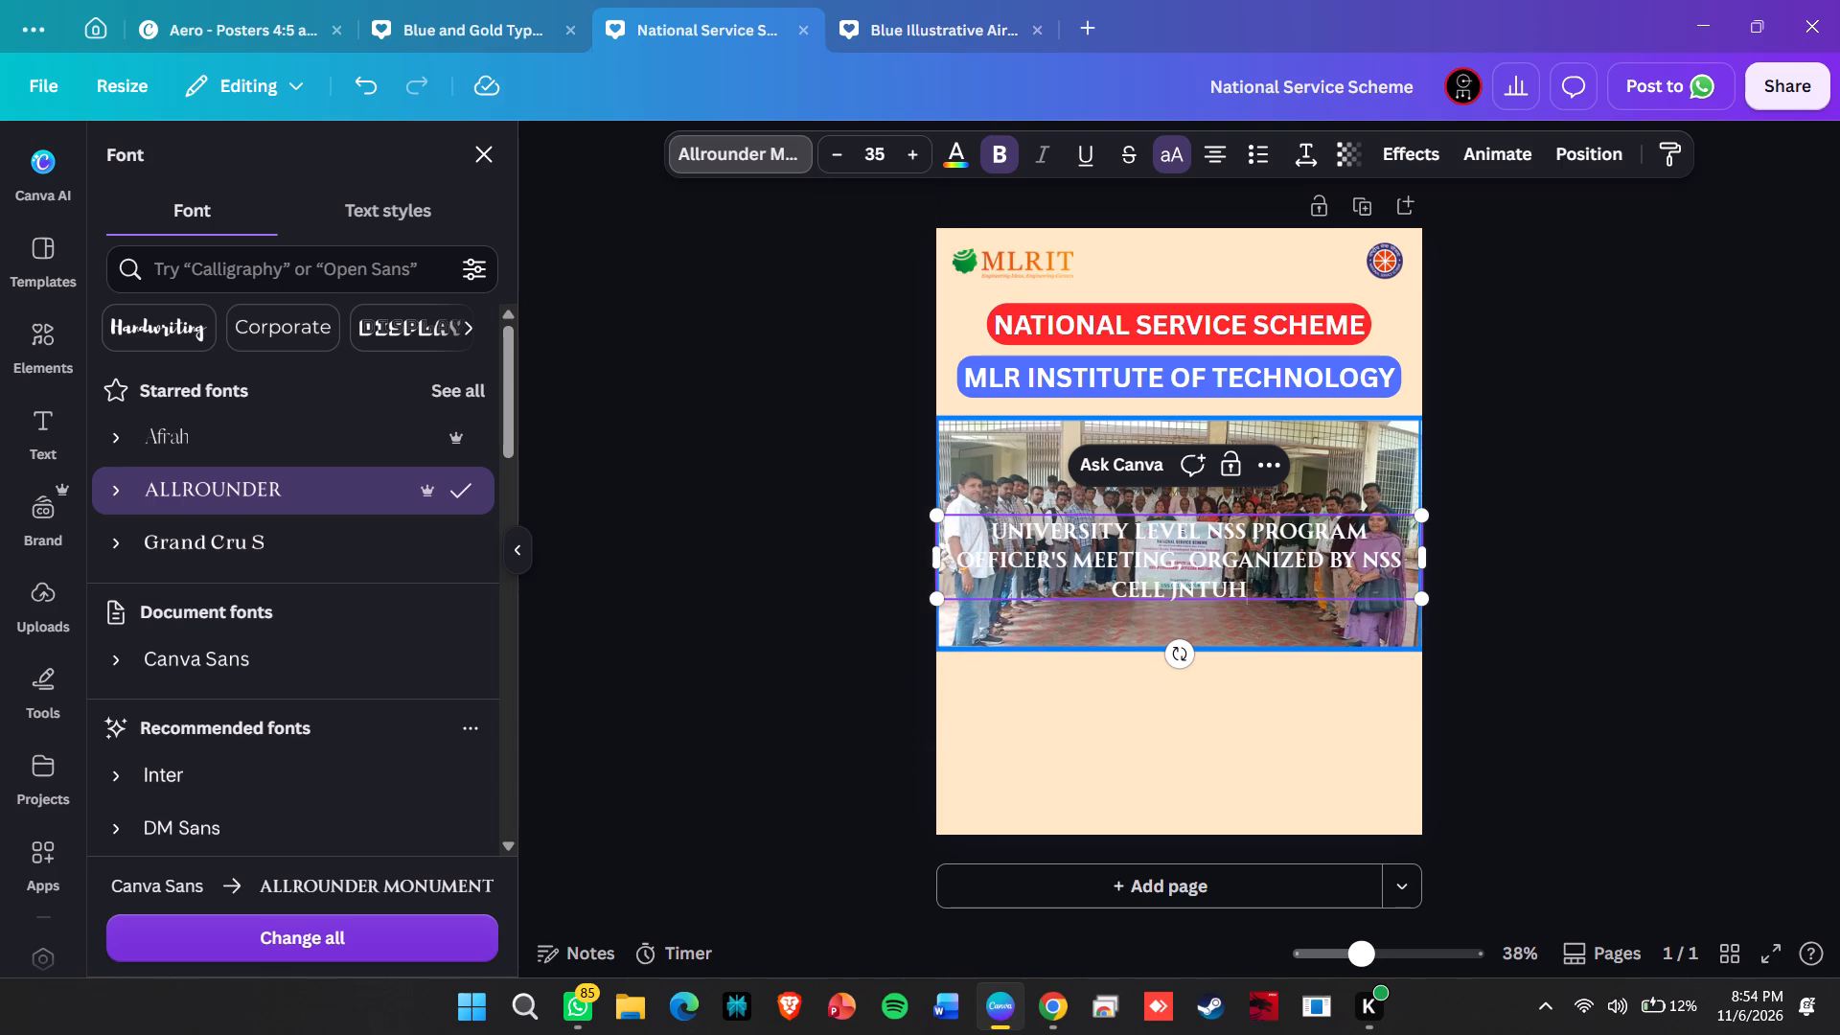
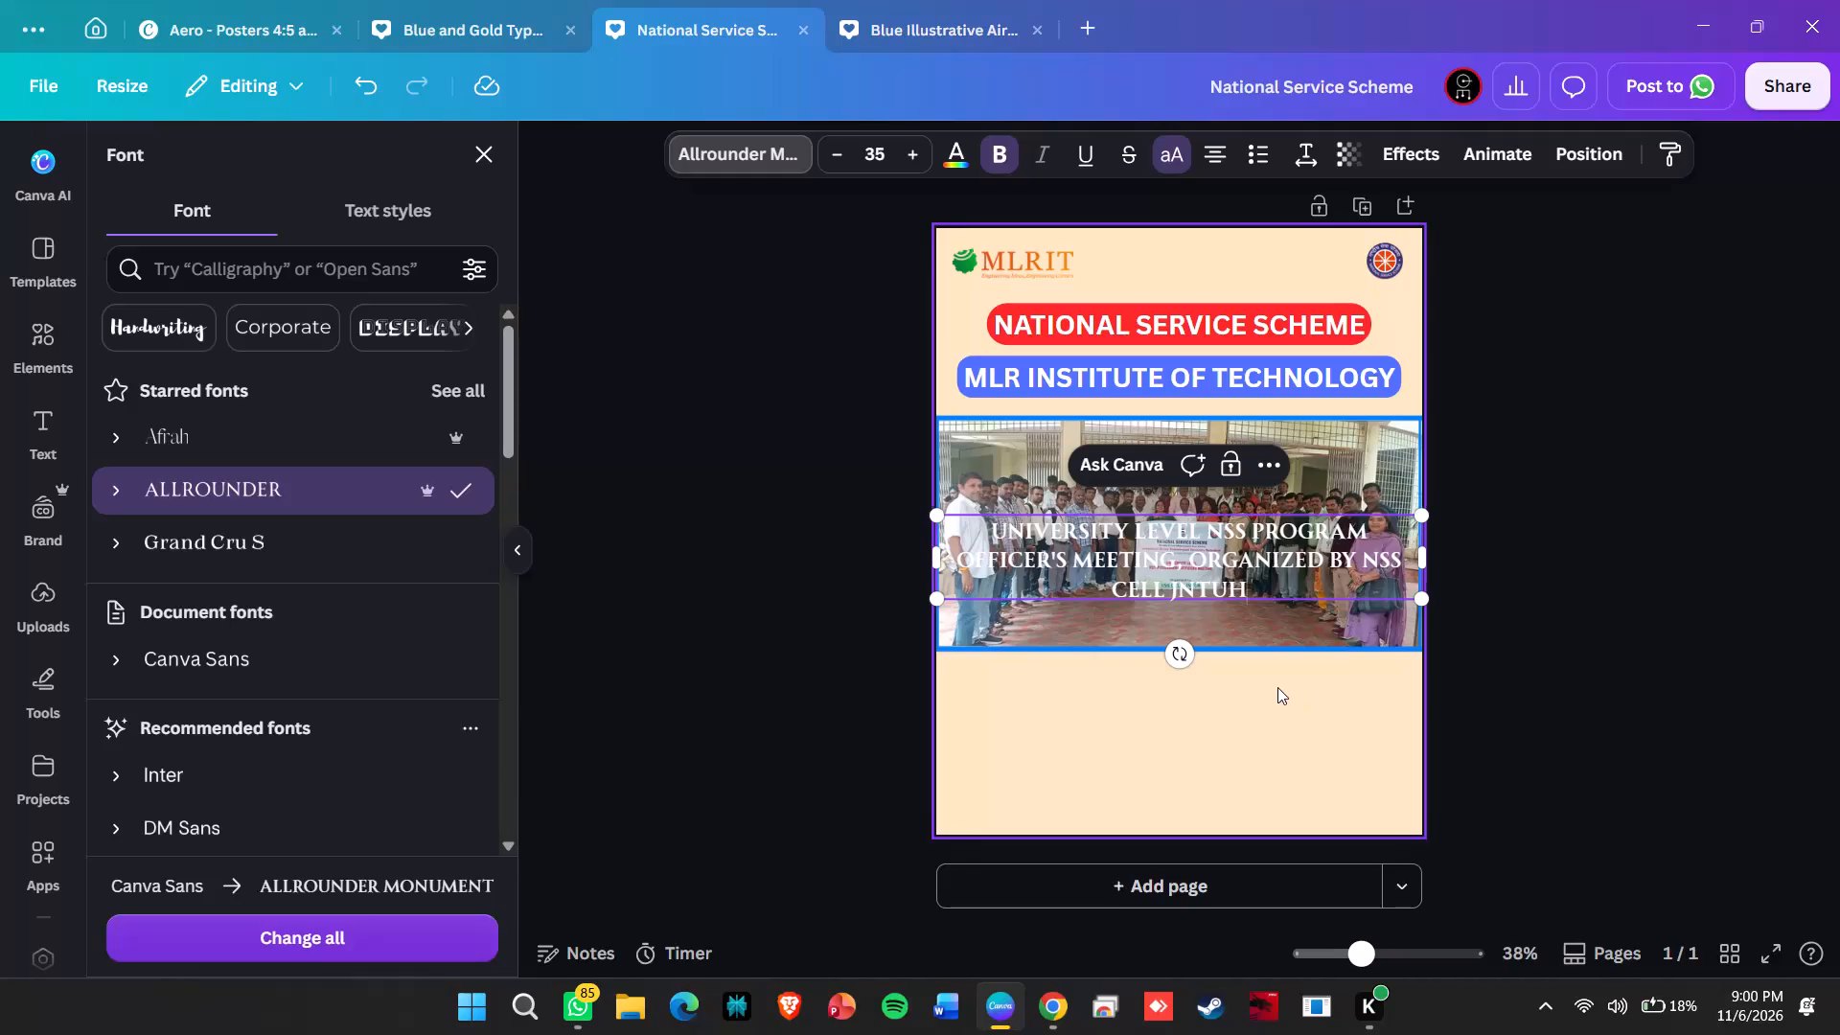
# Change the colour of the University Level NSS Program Officer's Meeting caption text to black.
pyautogui.tripleClick(1188, 542)
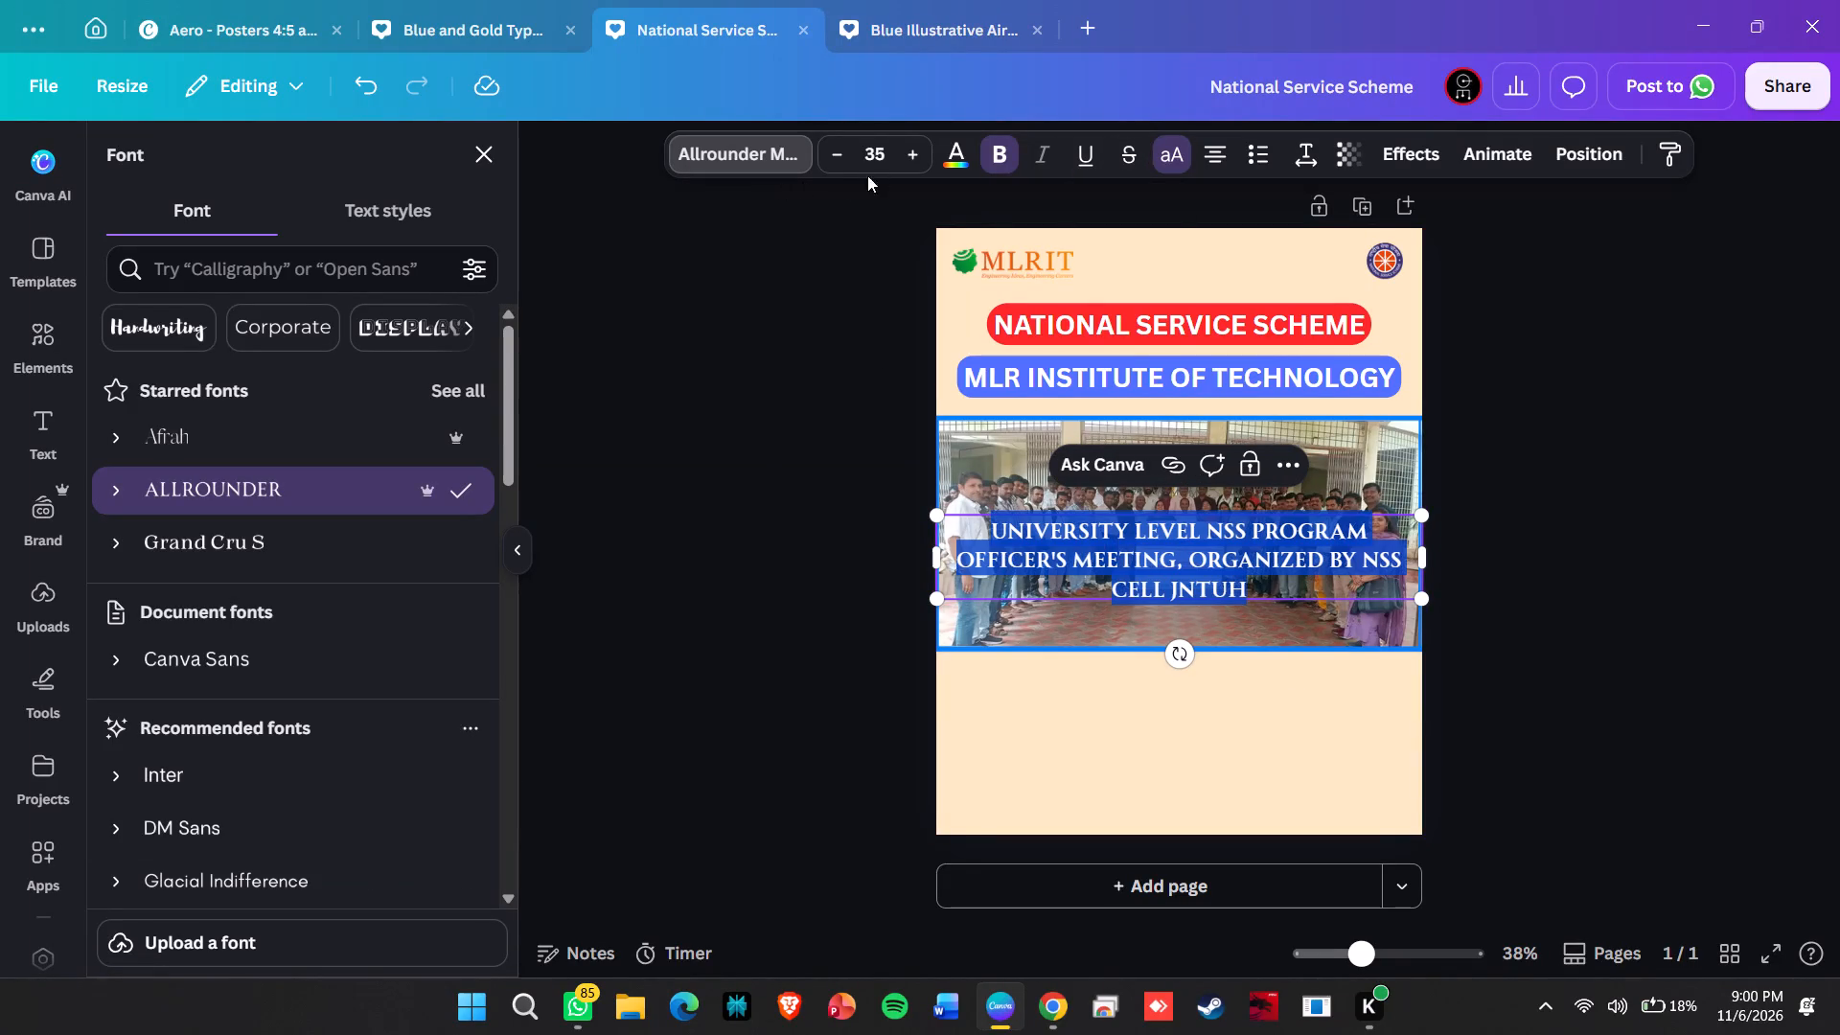
pyautogui.click(958, 158)
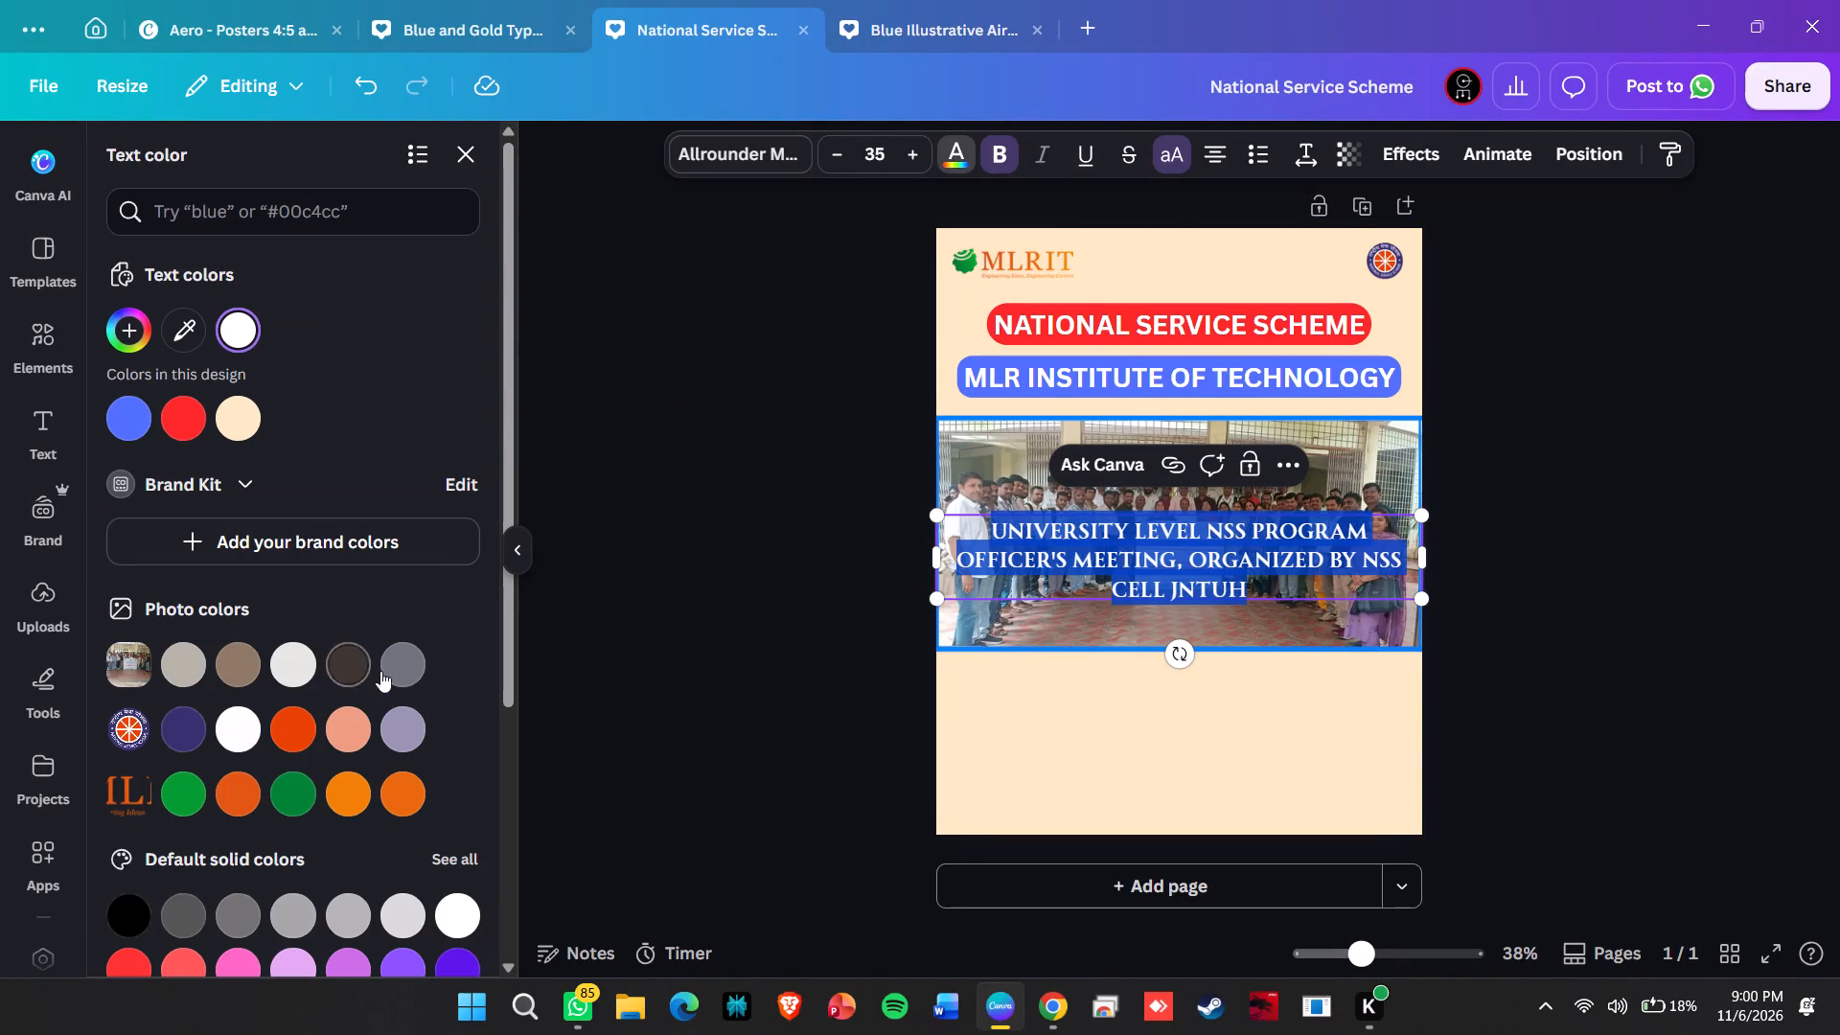
pyautogui.click(128, 910)
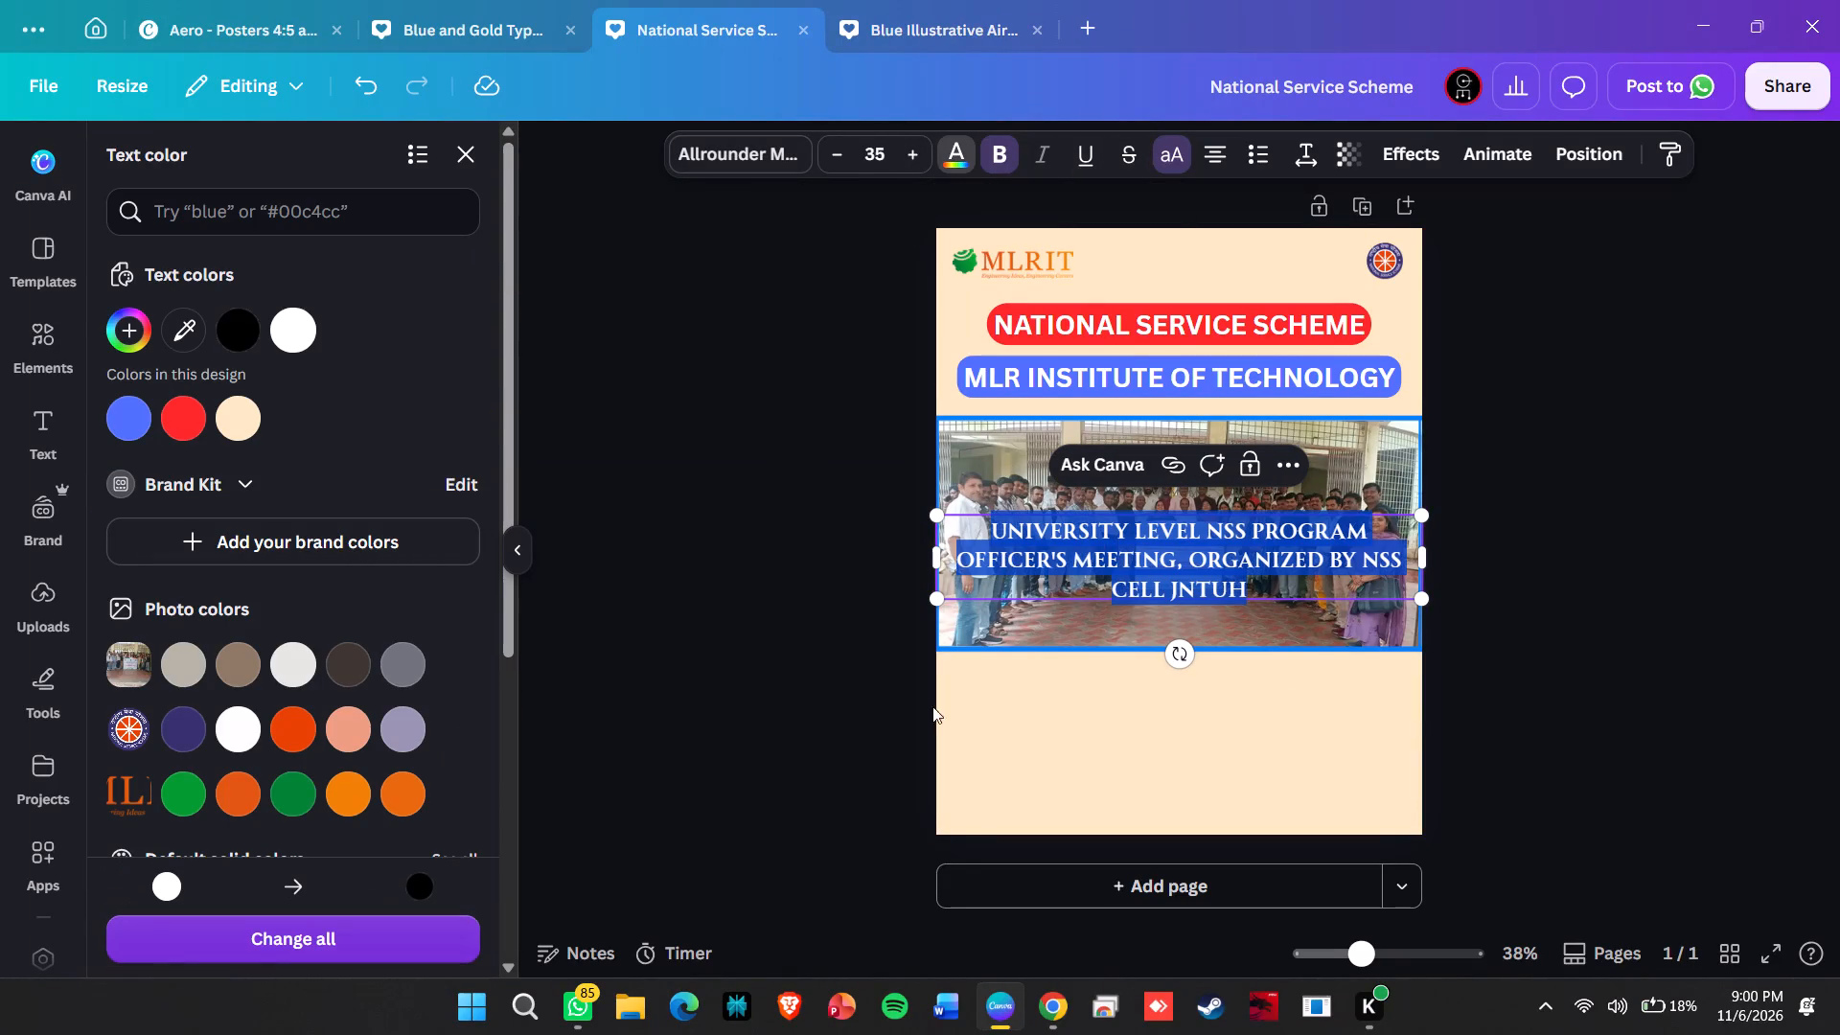
pyautogui.click(1161, 702)
# Move the meeting caption off the group photo into the empty area just below the photo's blue frame.
pyautogui.moveTo(1164, 573); pyautogui.dragTo(1165, 716)
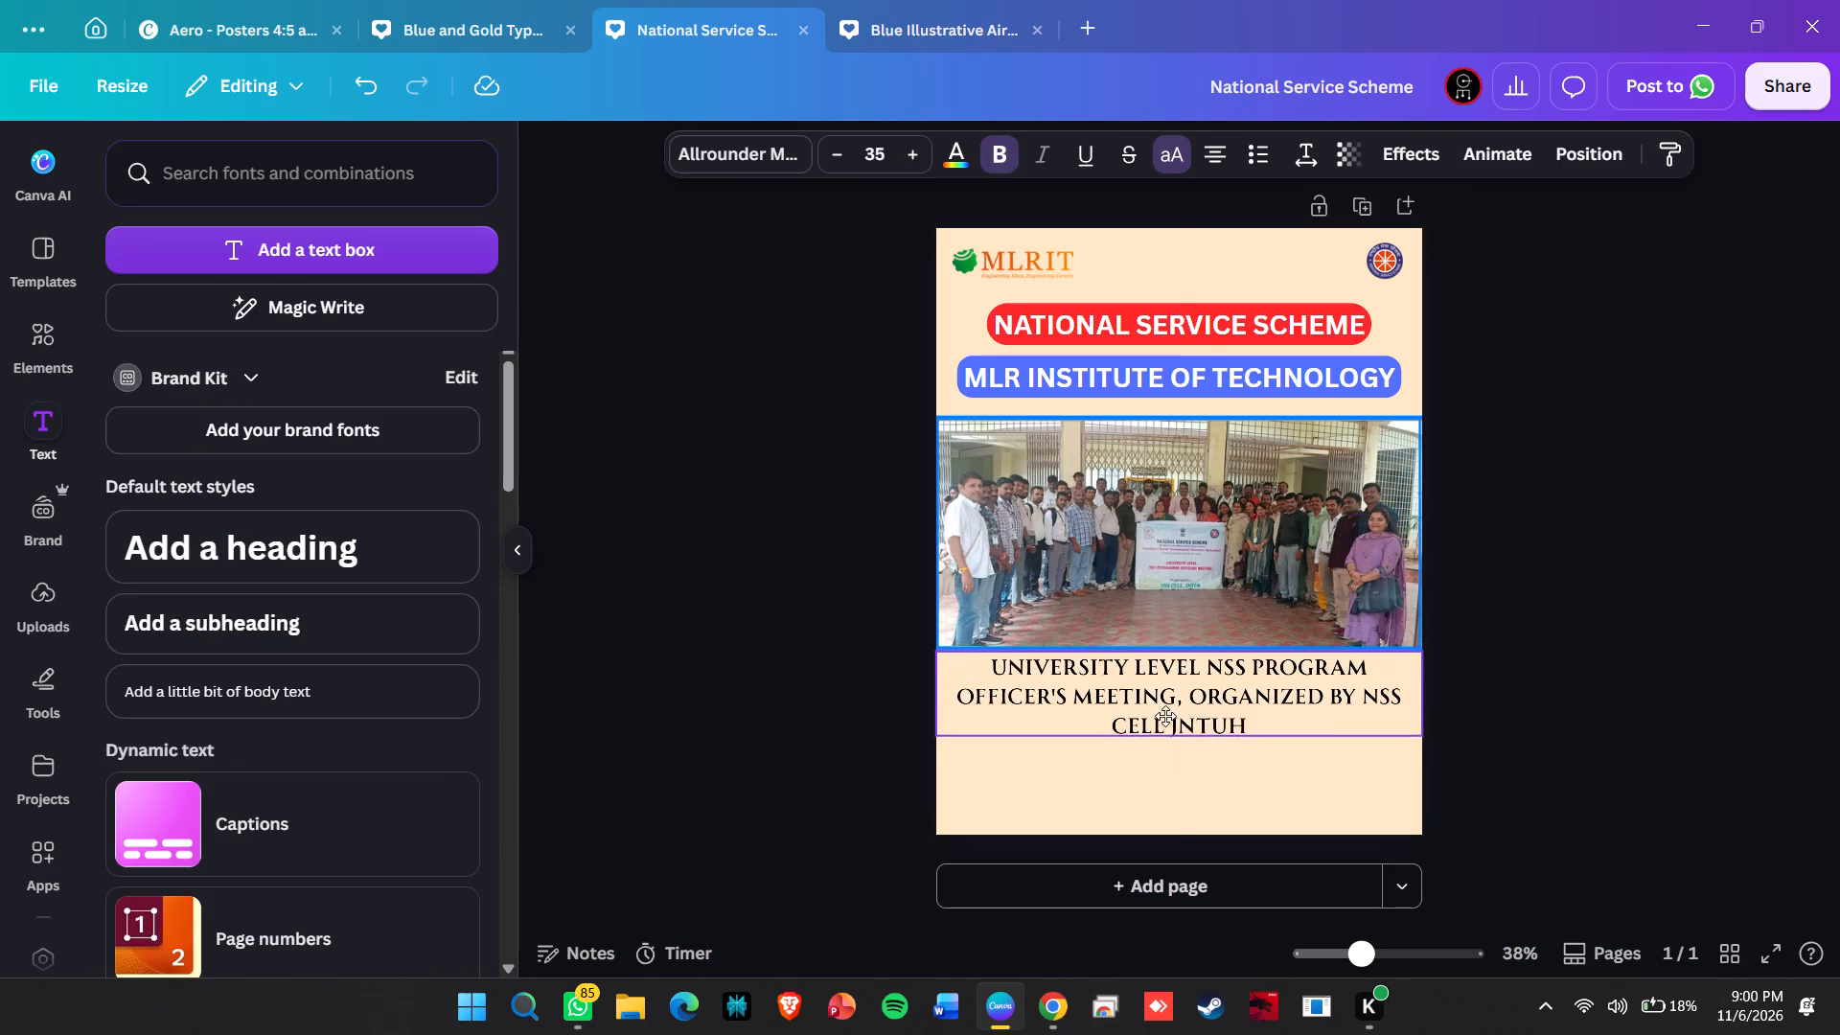
pyautogui.moveTo(1165, 716); pyautogui.dragTo(1167, 709)
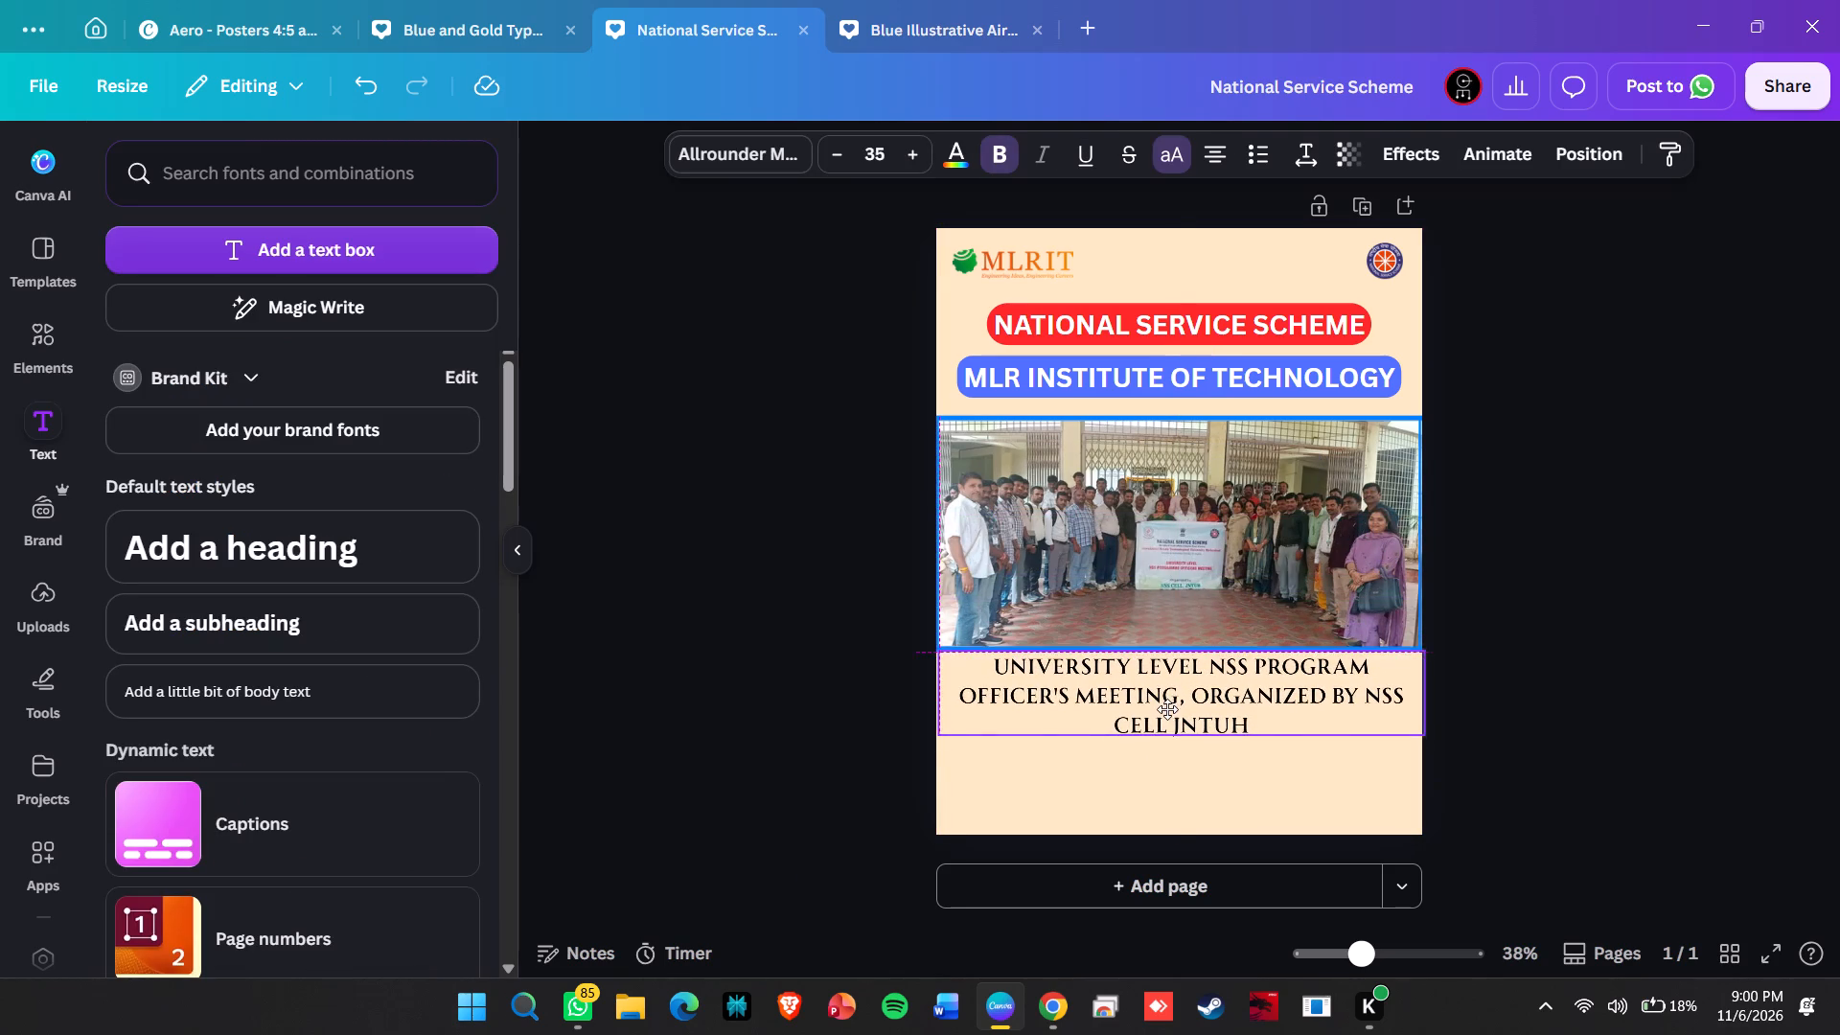
pyautogui.moveTo(1167, 709); pyautogui.dragTo(1164, 720)
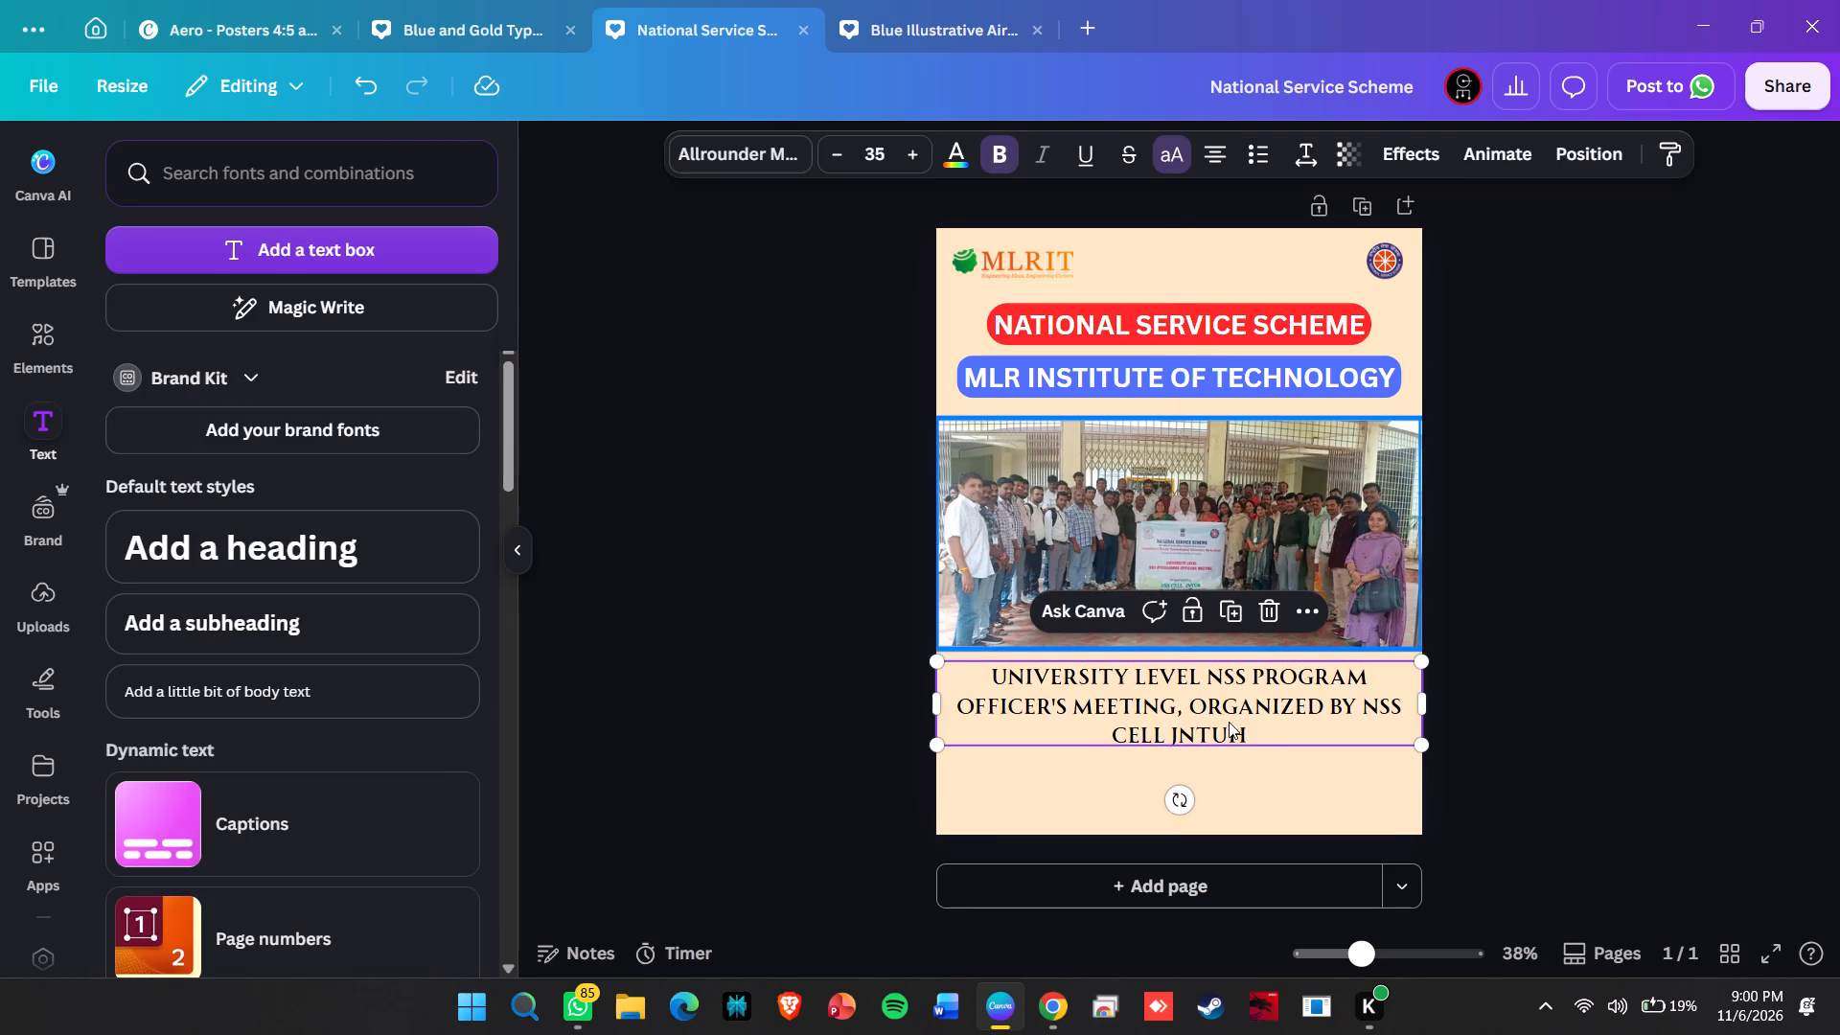
pyautogui.click(1477, 718)
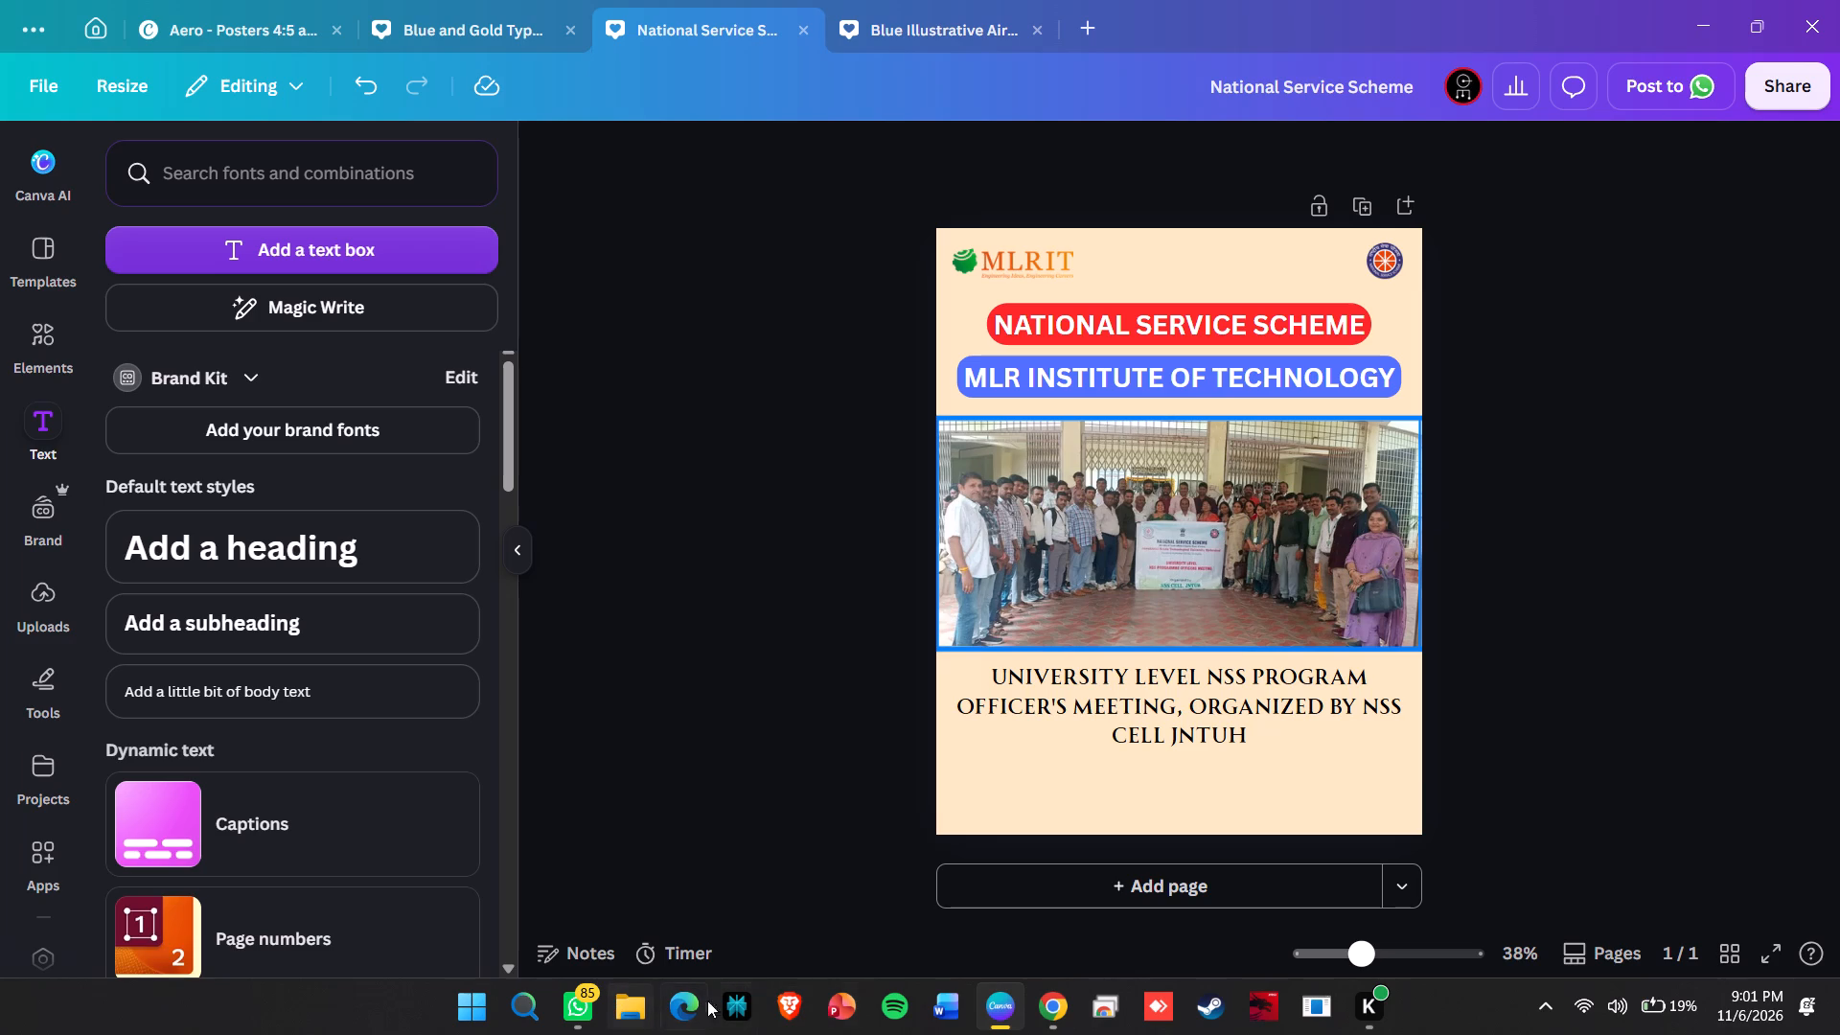
# Switch to Chrome and search for "jntuh logo" in a new browser tab.
pyautogui.click(1062, 1008)
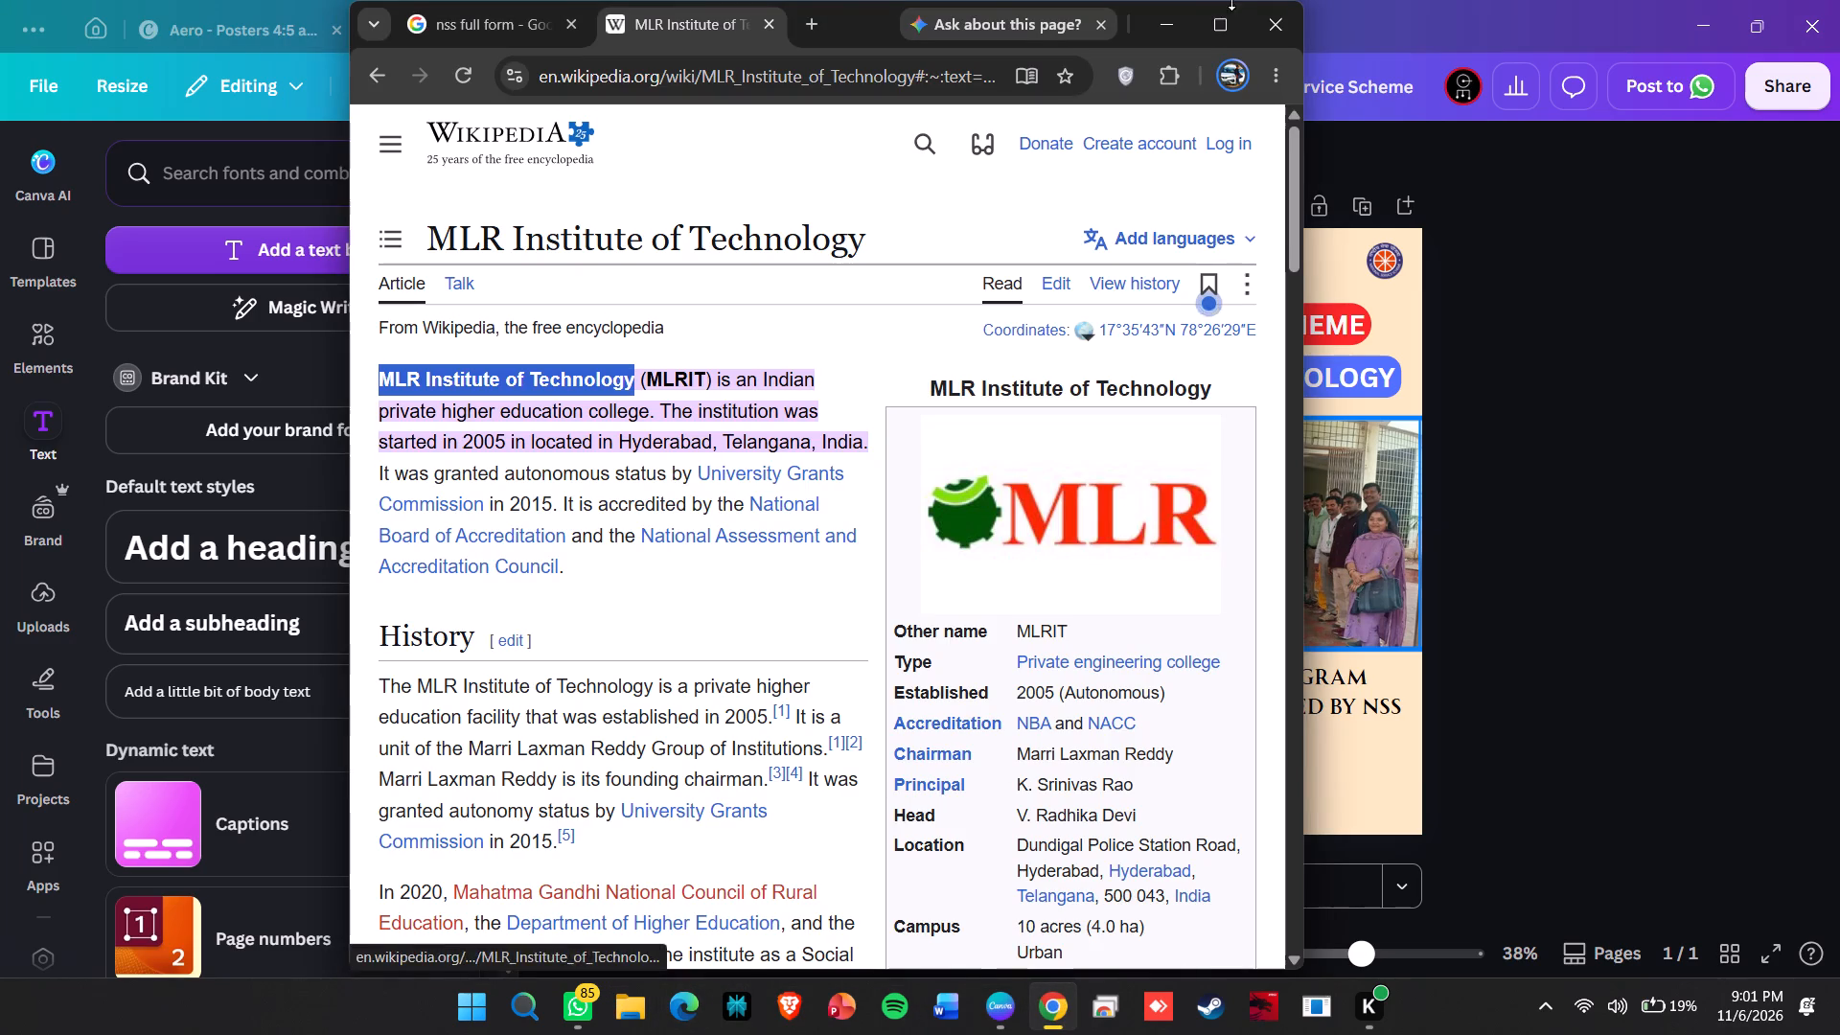
pyautogui.click(1222, 13)
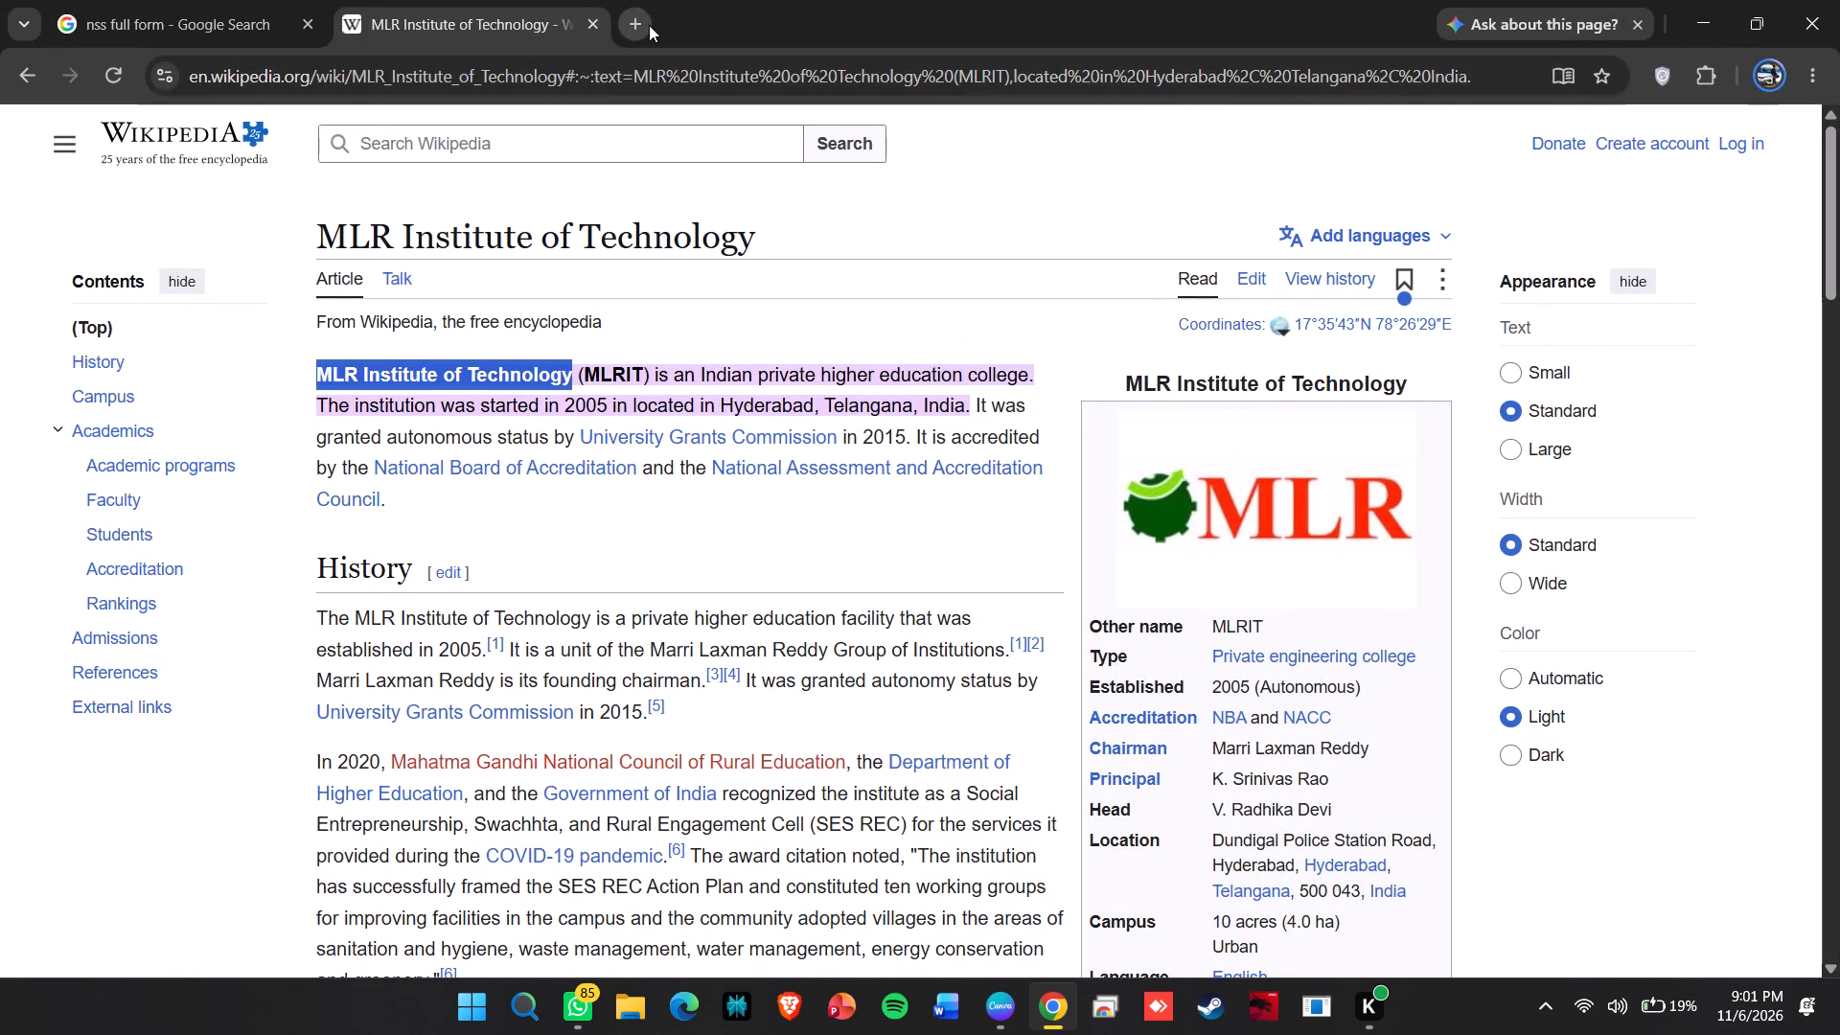
pyautogui.click(649, 25)
pyautogui.write('ja')
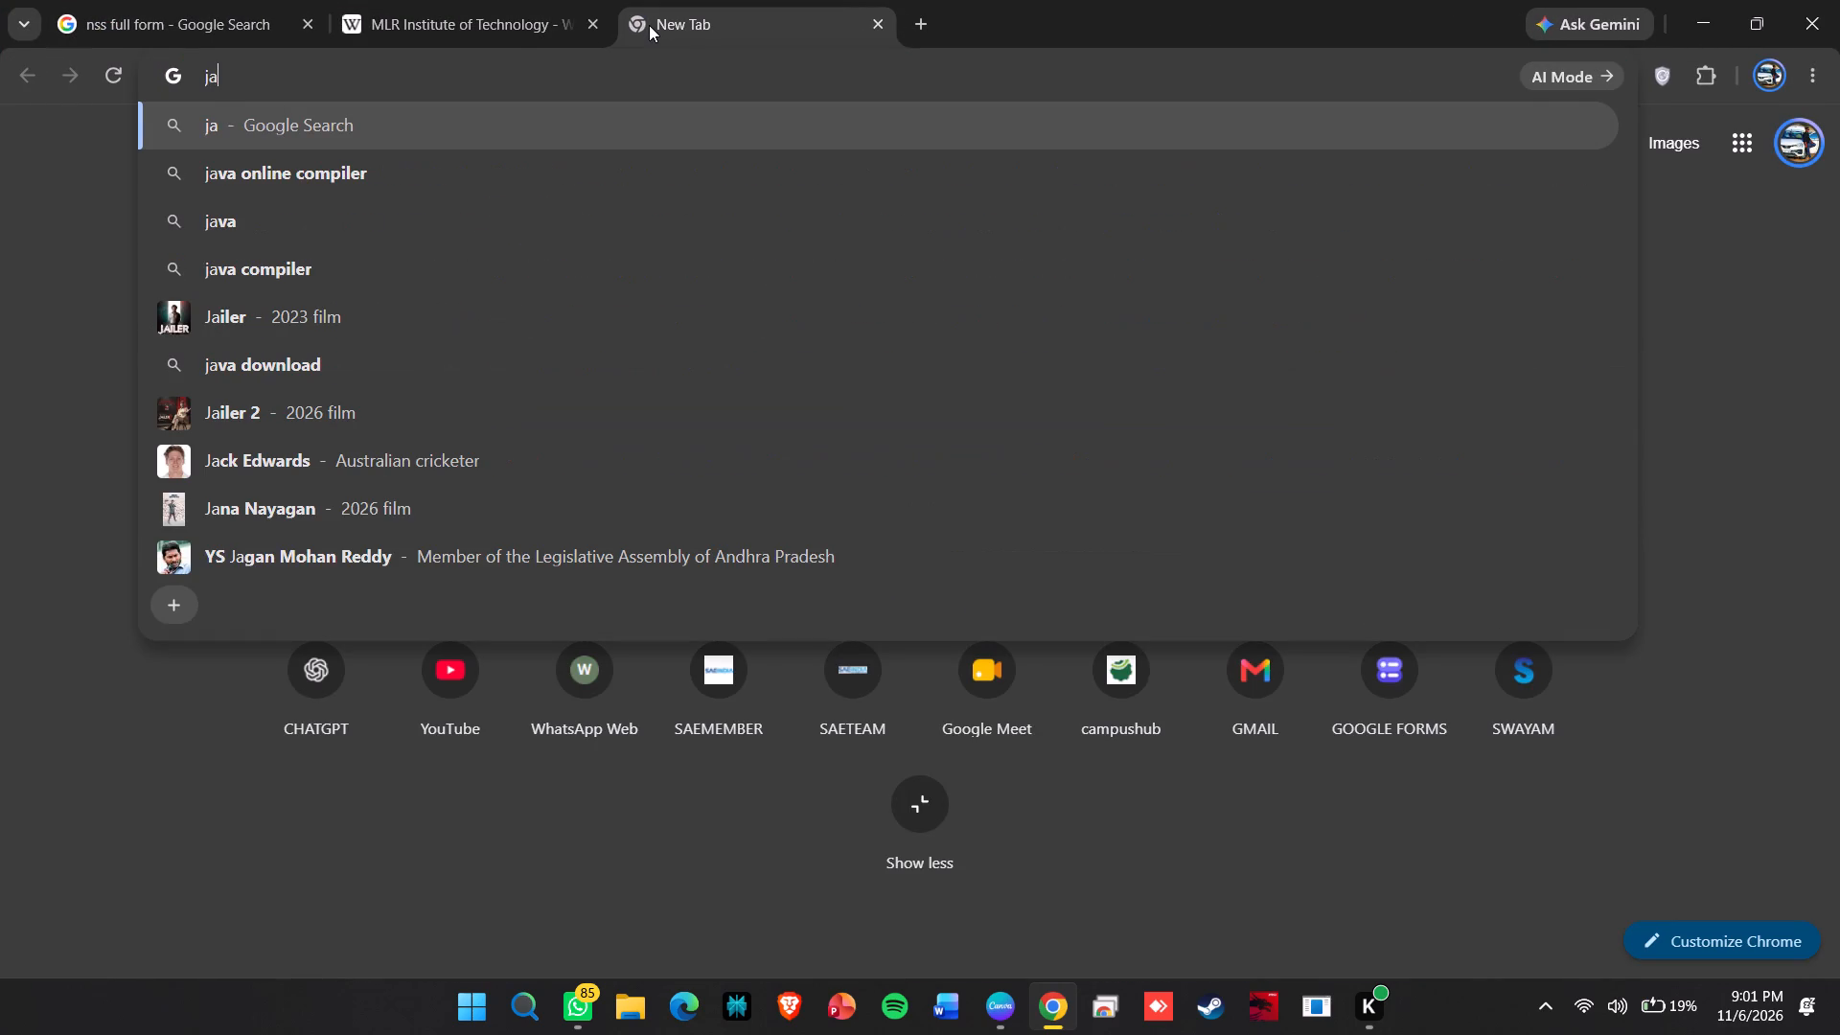
pyautogui.press('BackSpace')
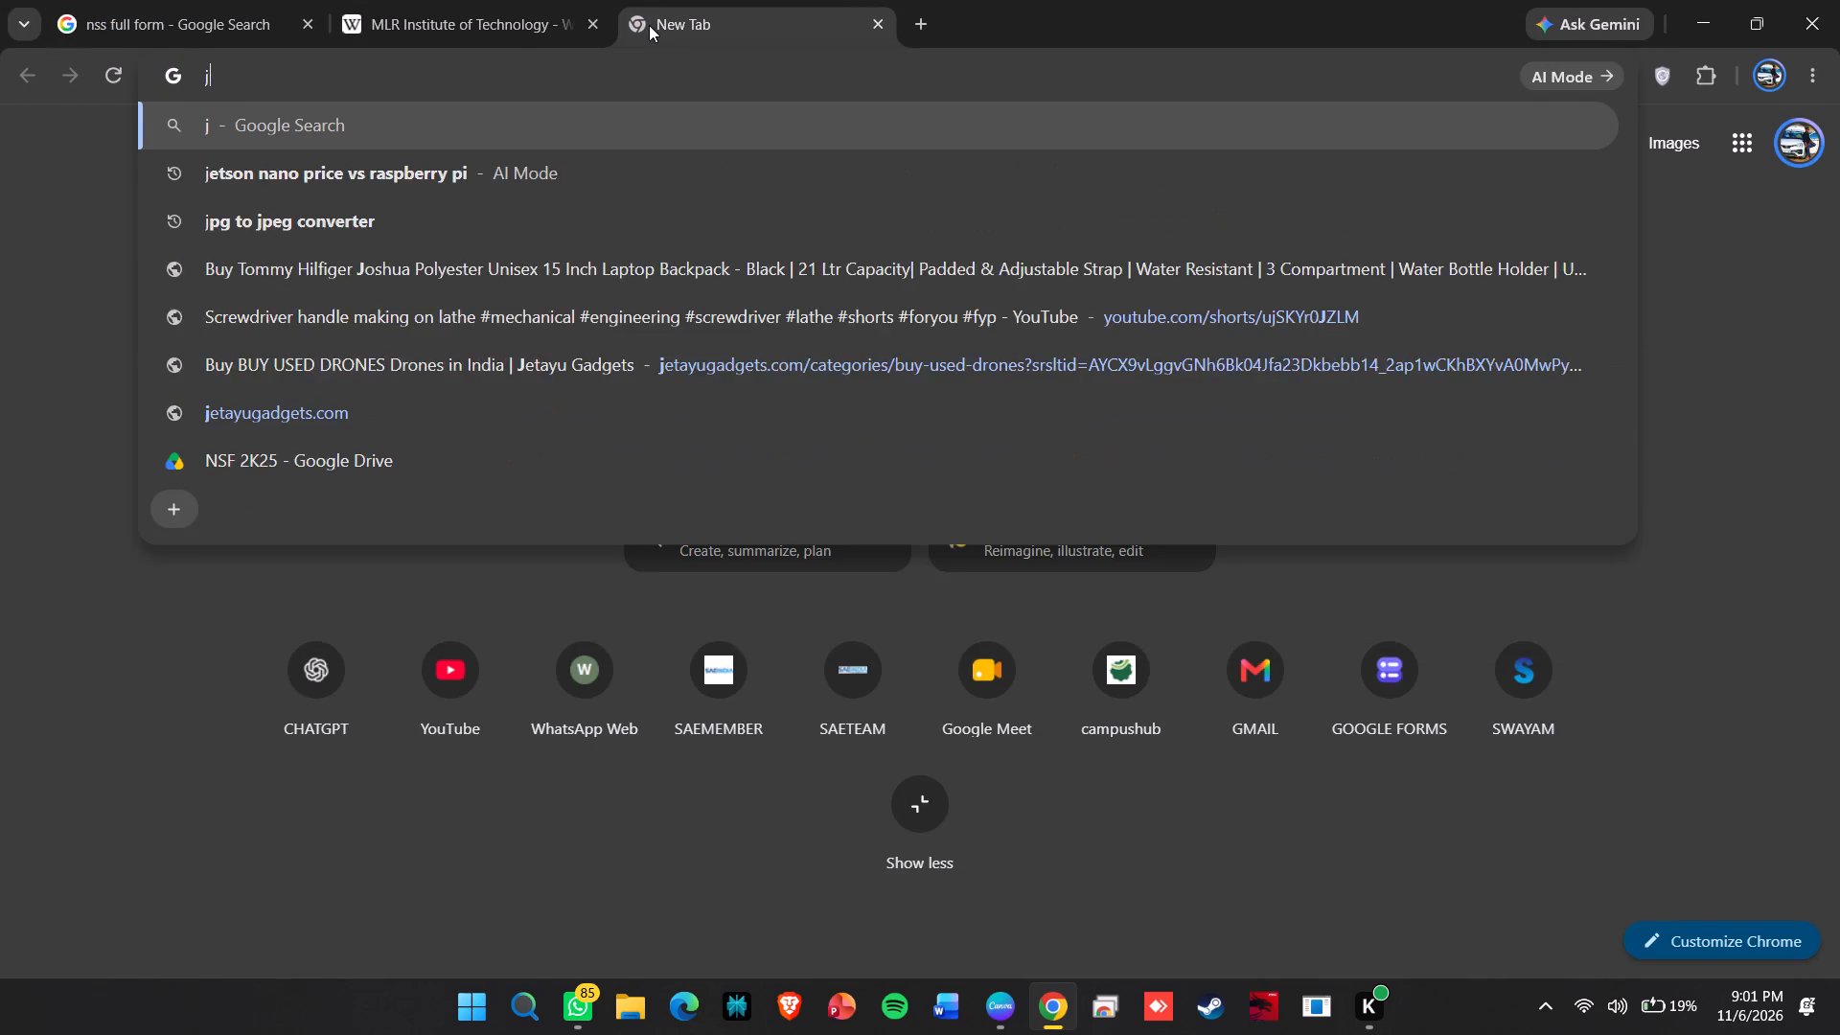
pyautogui.press('m')
pyautogui.press('BackSpace')
pyautogui.press('n')
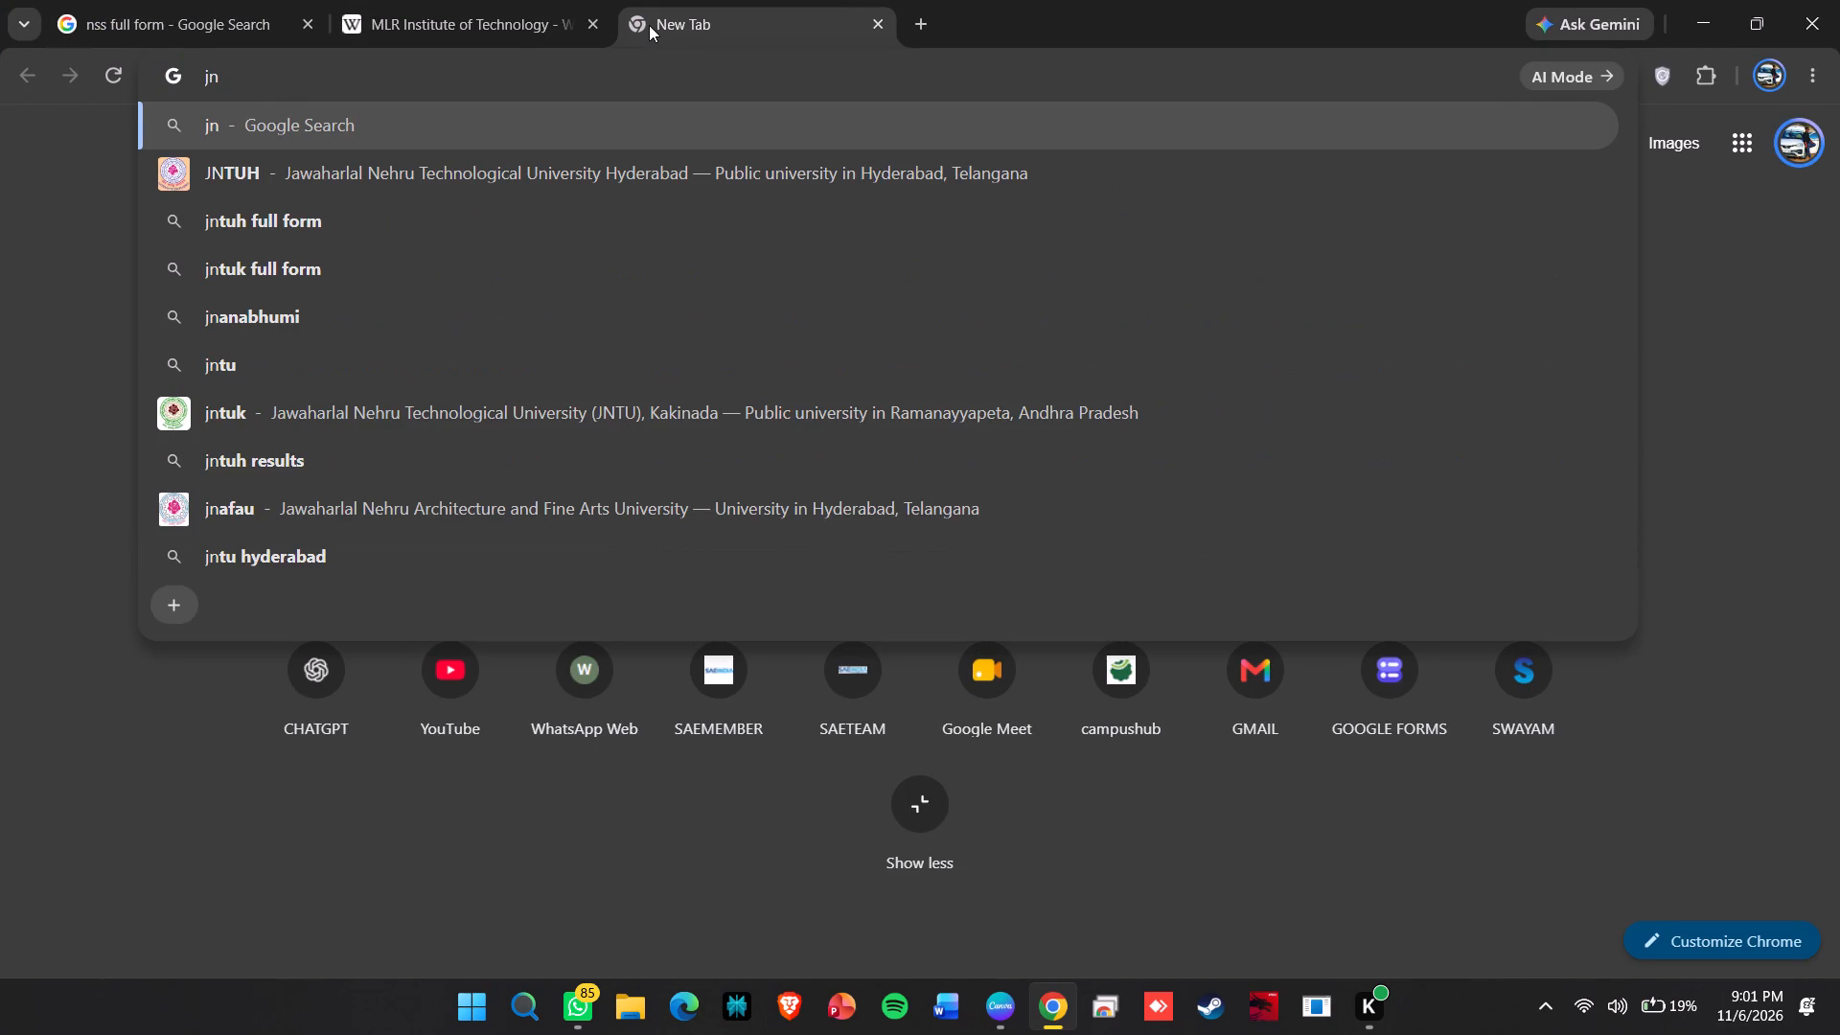
pyautogui.press('Down')
pyautogui.press('space')
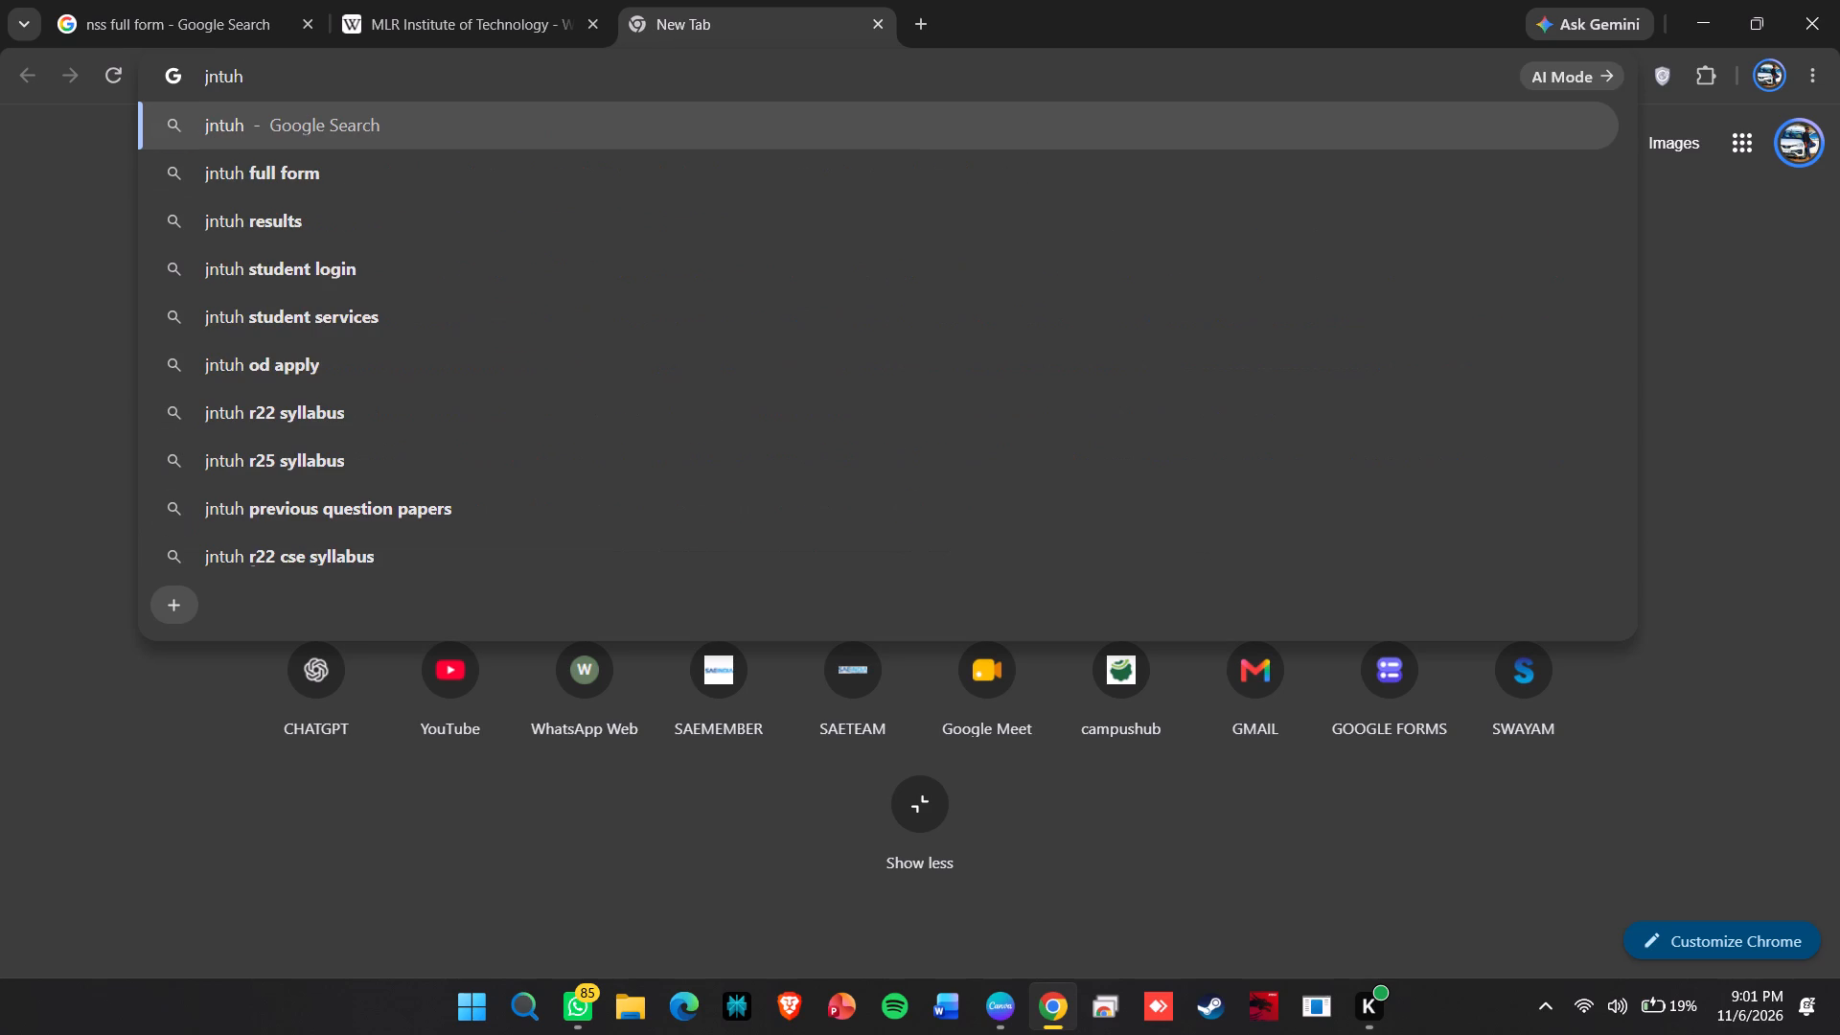
pyautogui.write('logo')
pyautogui.press('Return')
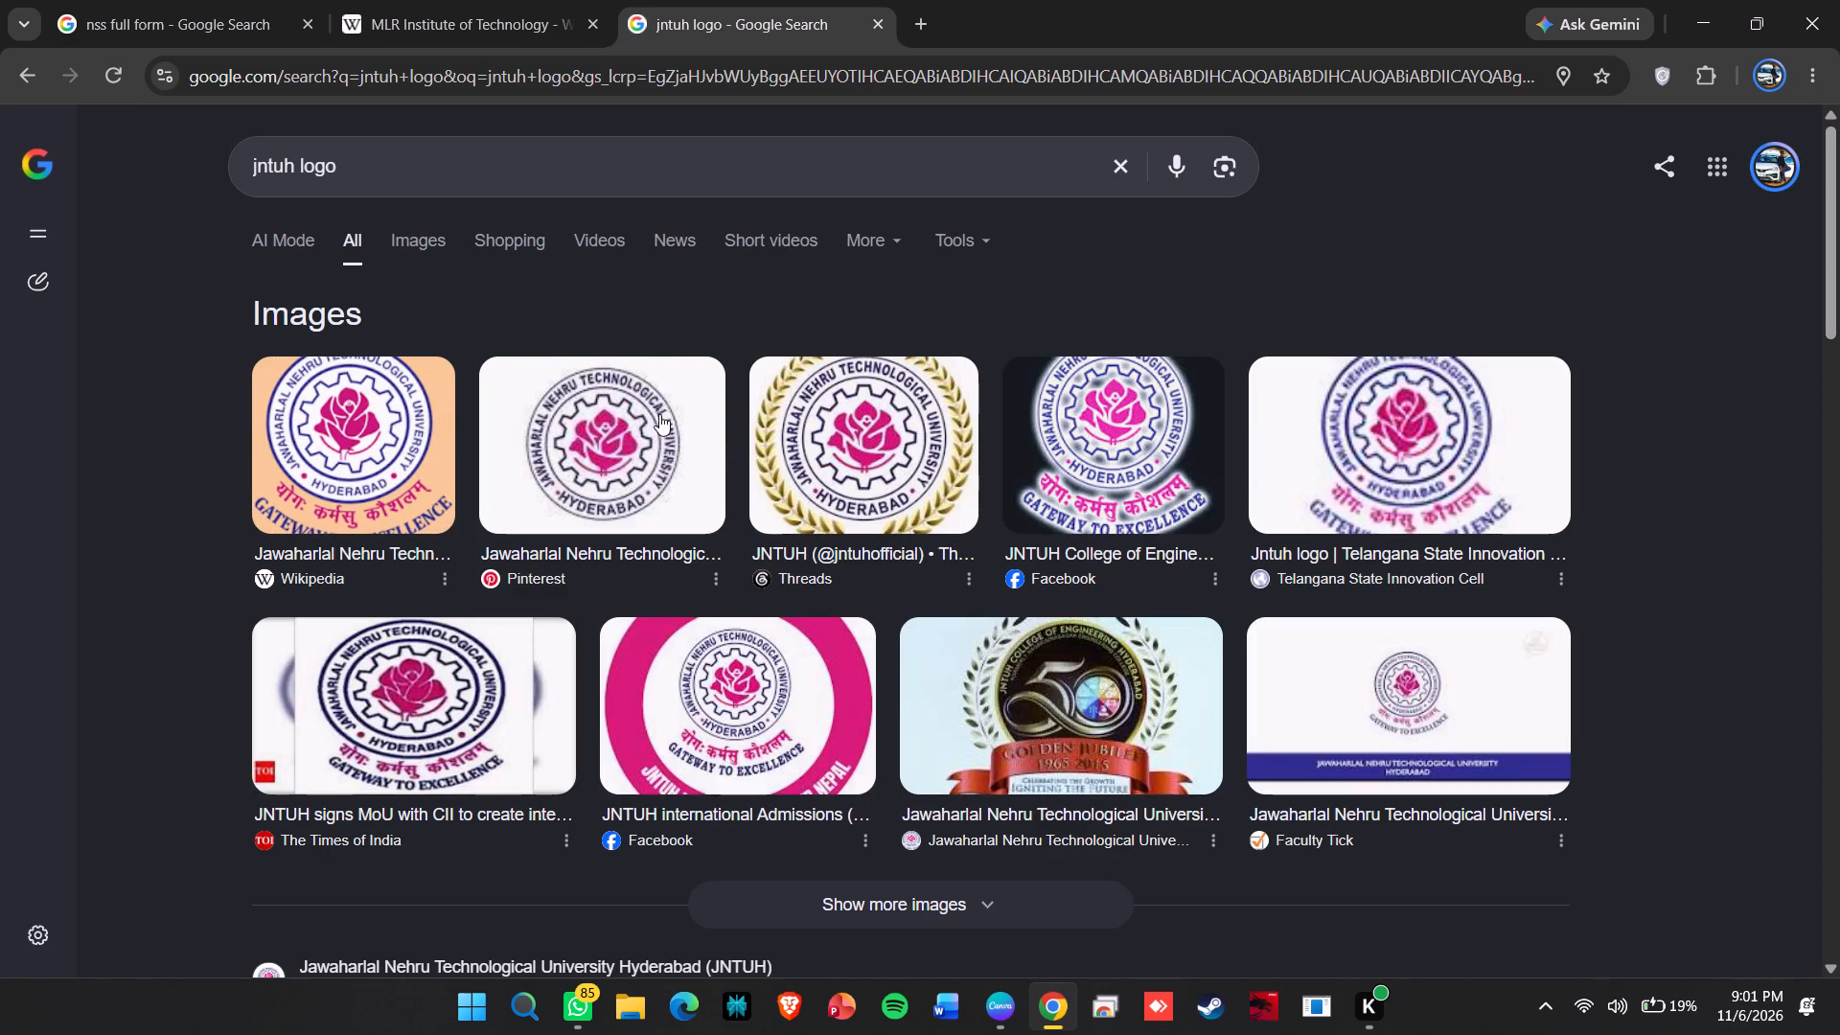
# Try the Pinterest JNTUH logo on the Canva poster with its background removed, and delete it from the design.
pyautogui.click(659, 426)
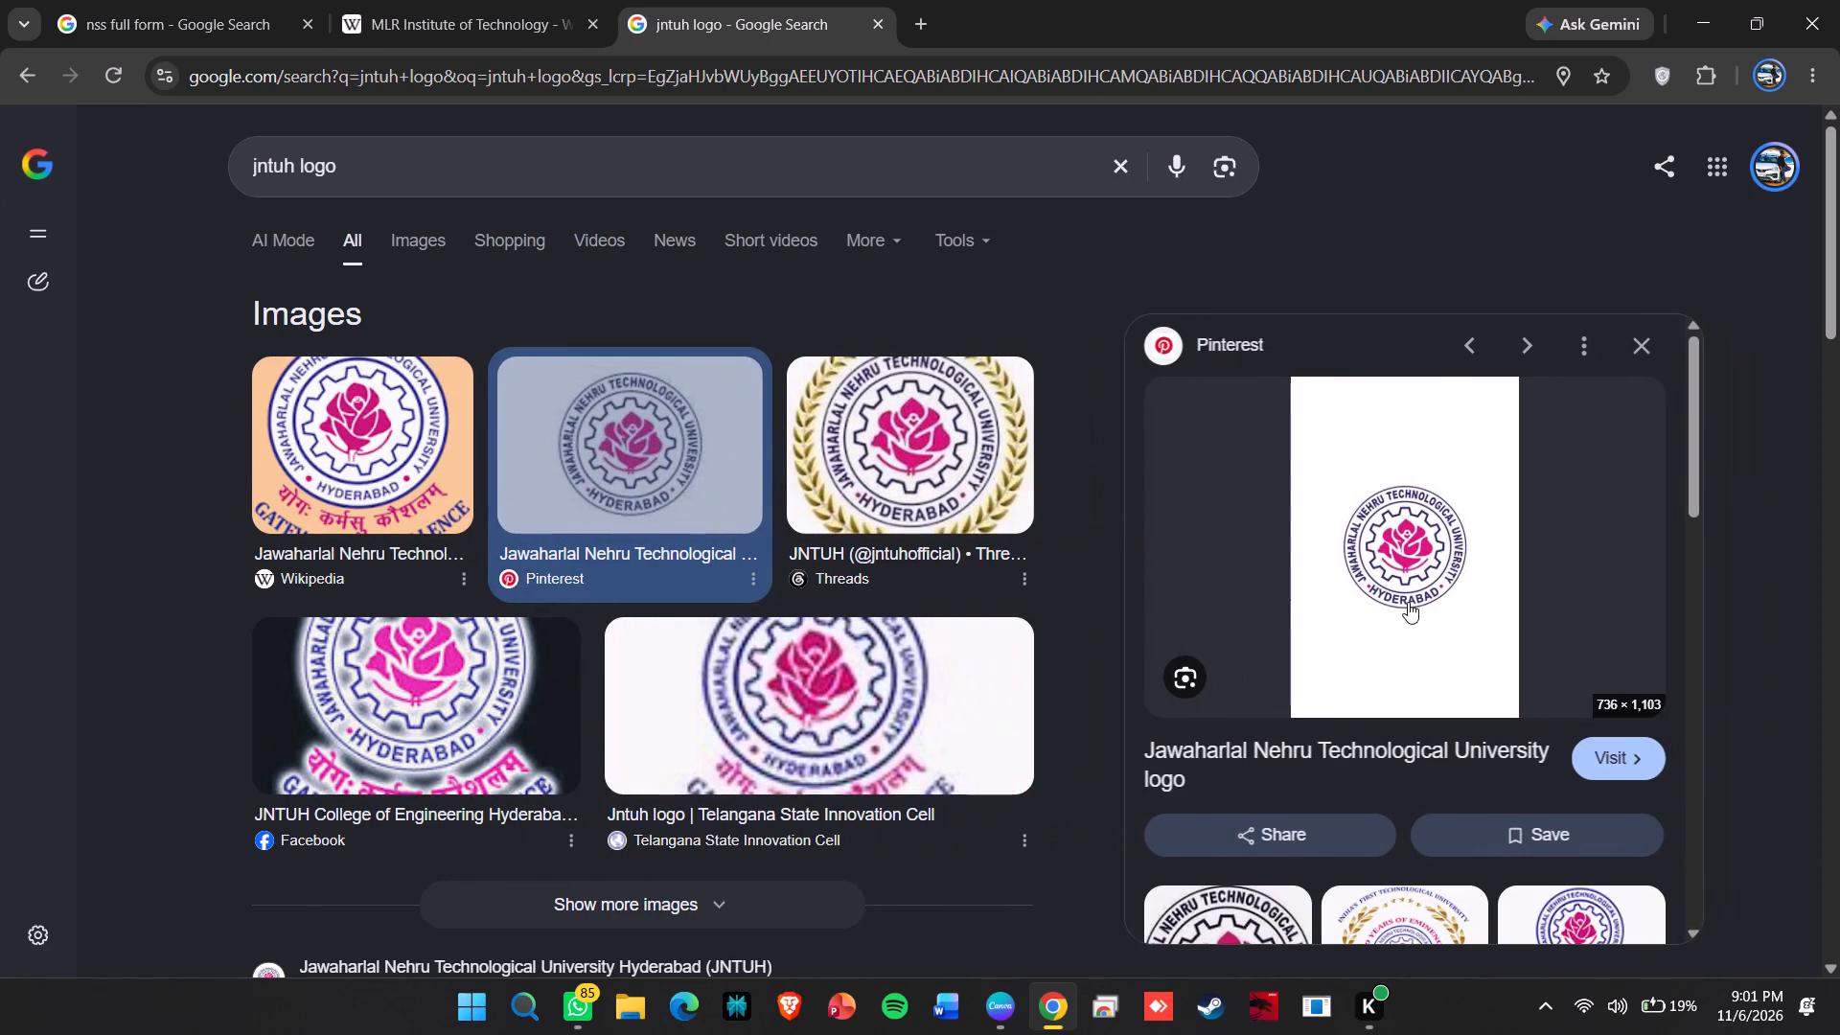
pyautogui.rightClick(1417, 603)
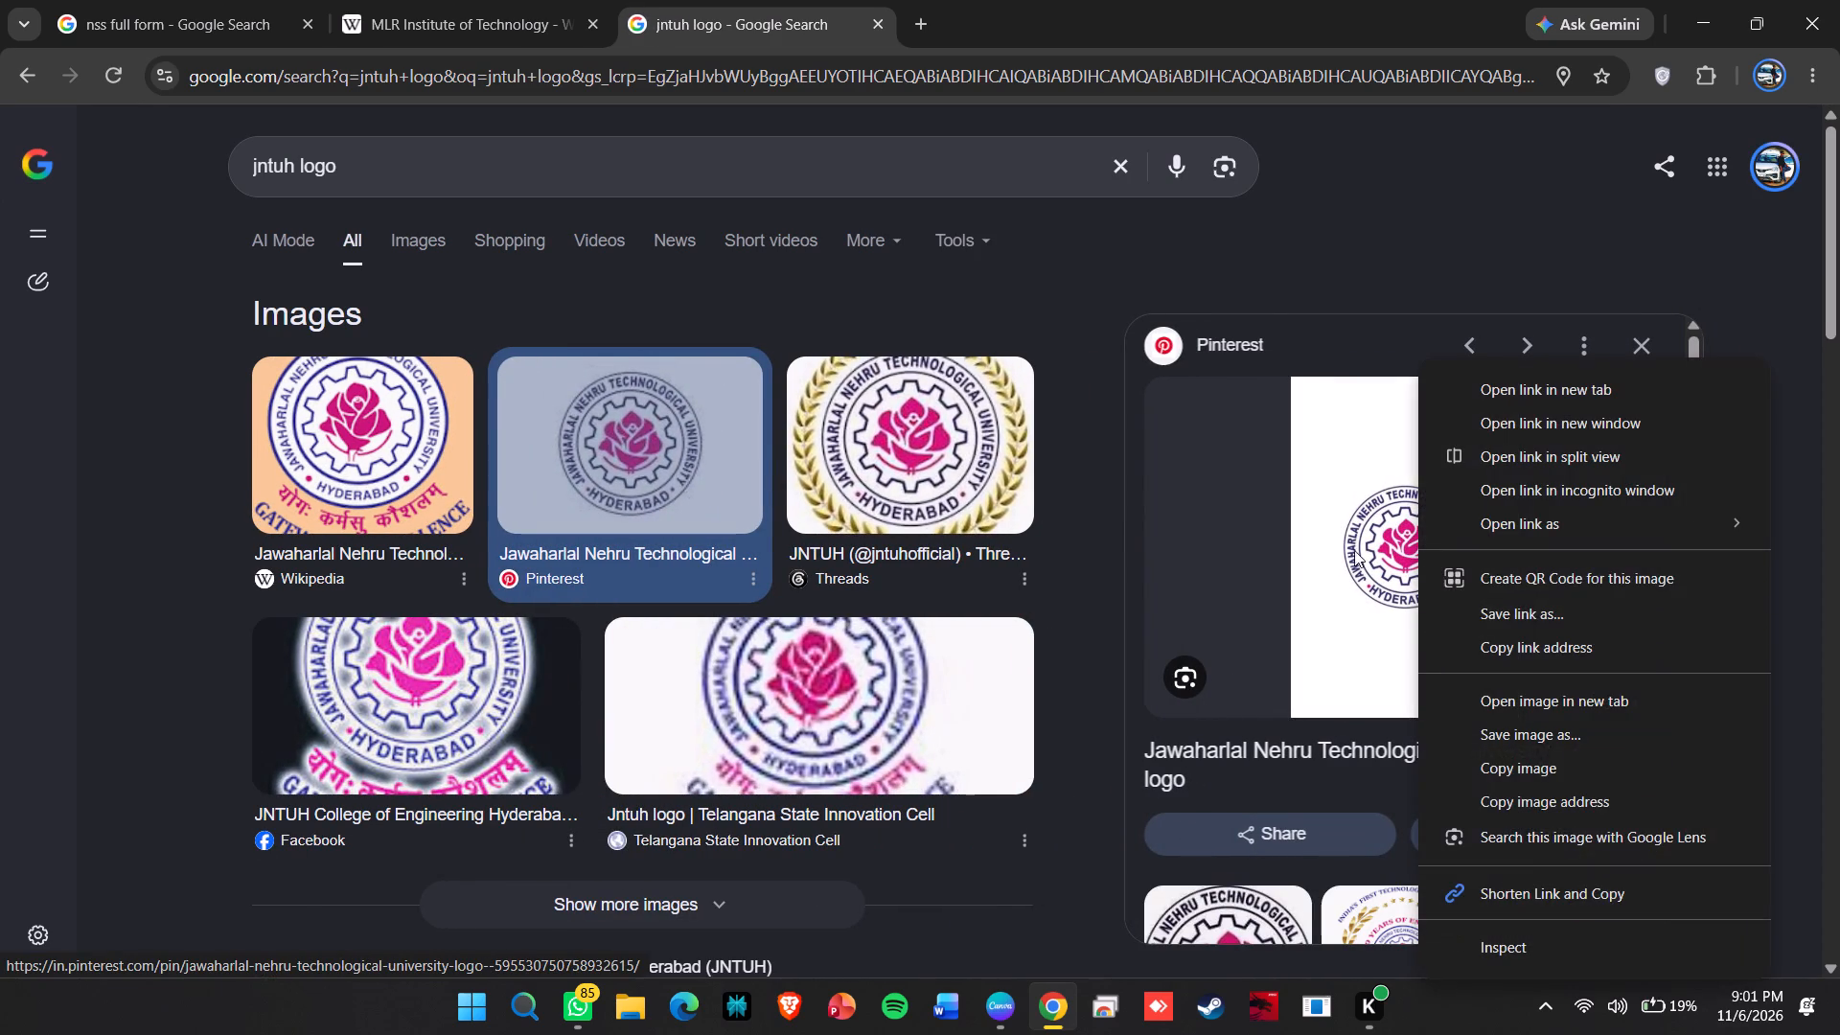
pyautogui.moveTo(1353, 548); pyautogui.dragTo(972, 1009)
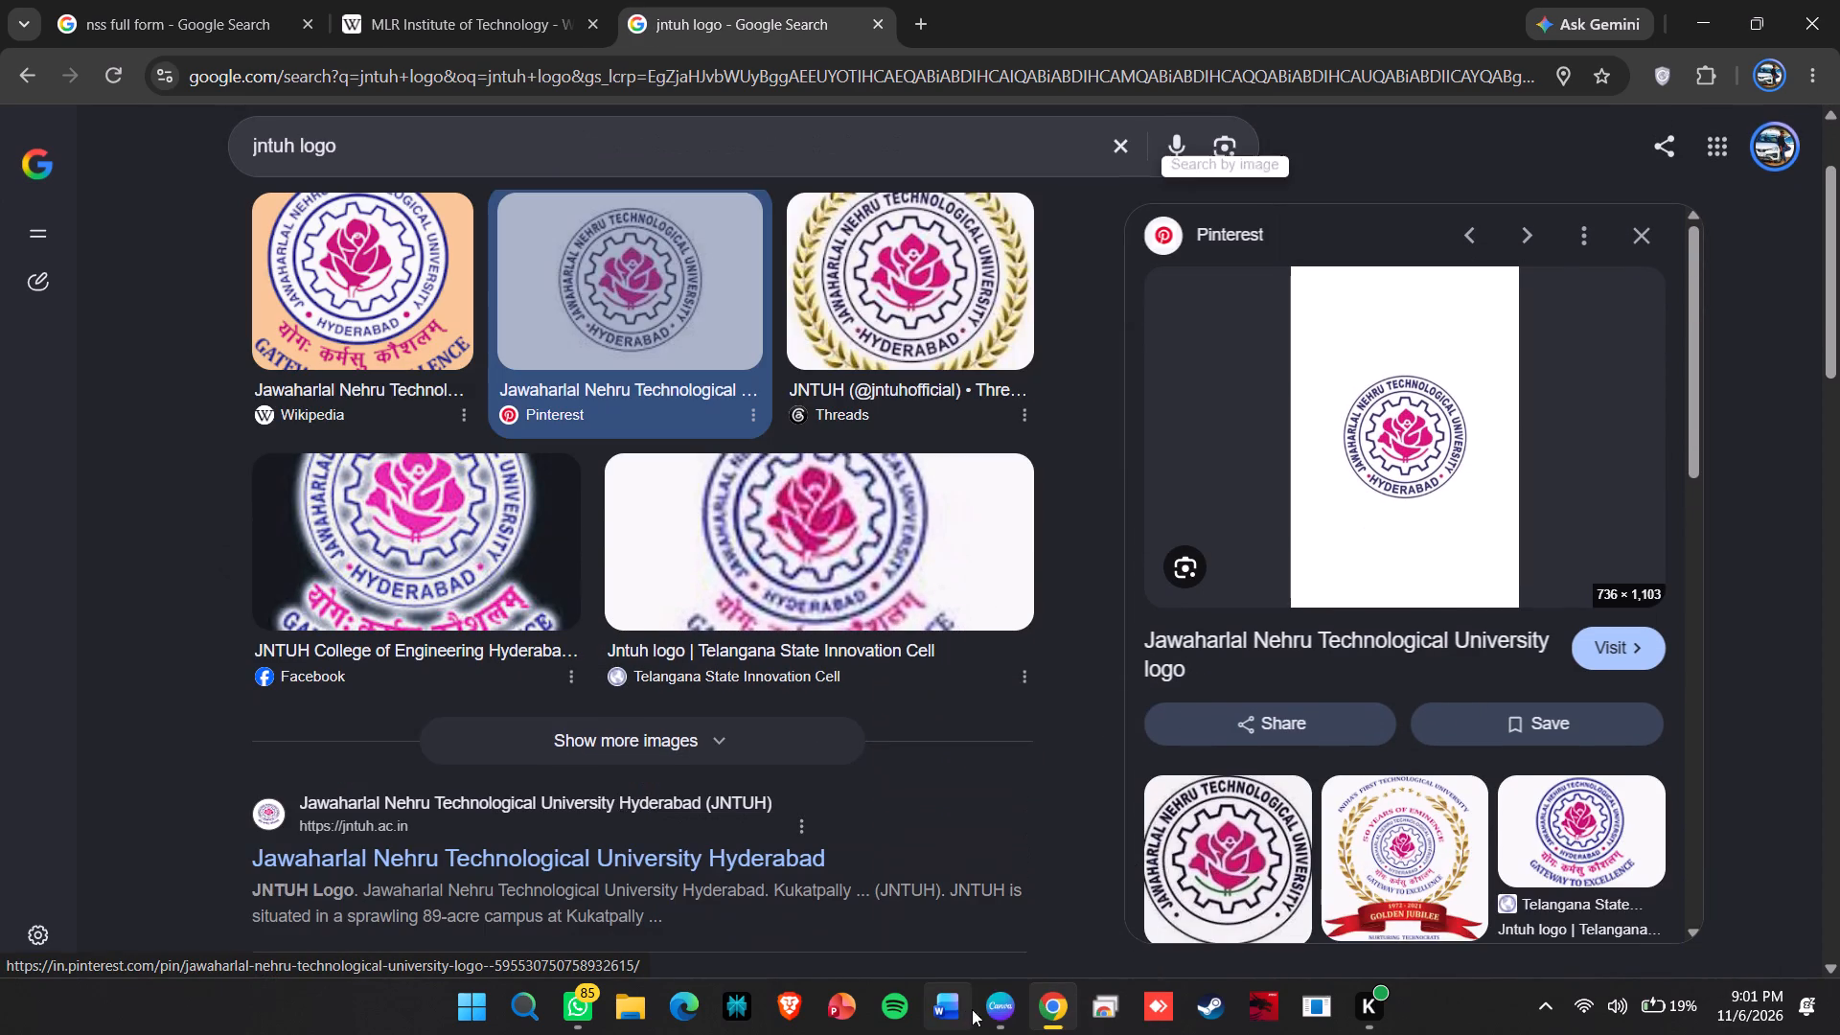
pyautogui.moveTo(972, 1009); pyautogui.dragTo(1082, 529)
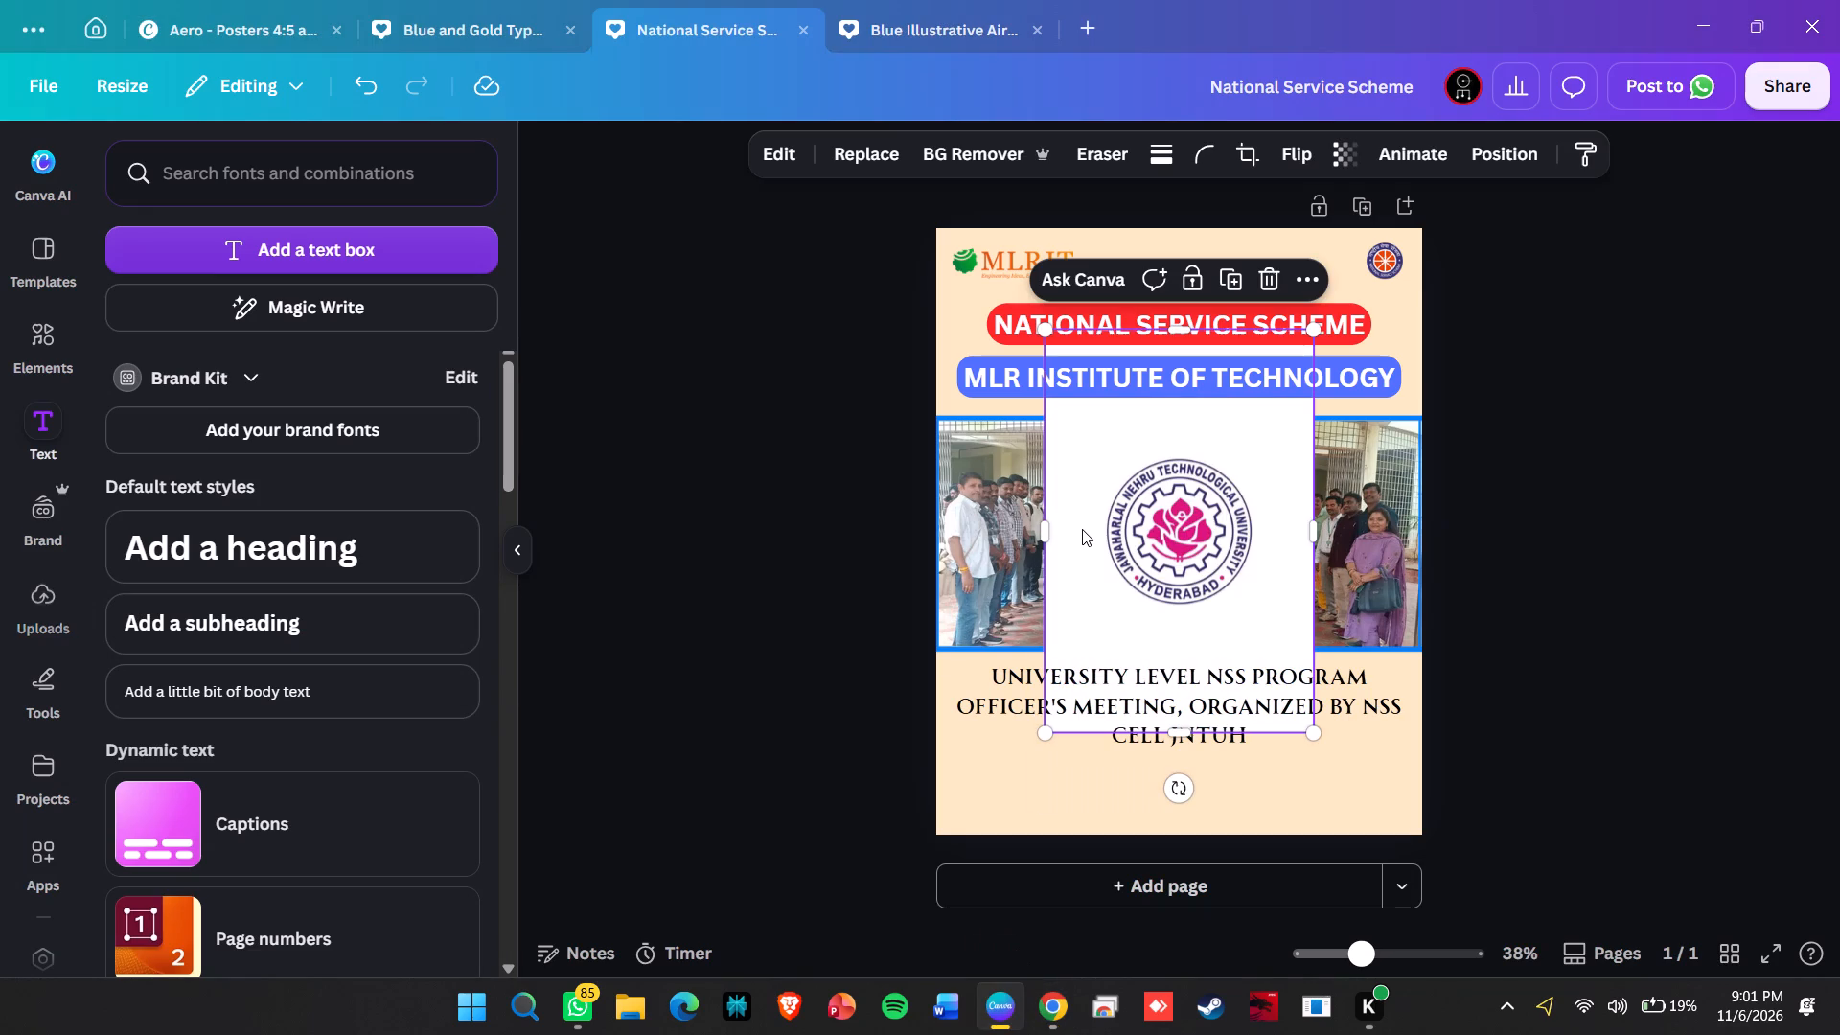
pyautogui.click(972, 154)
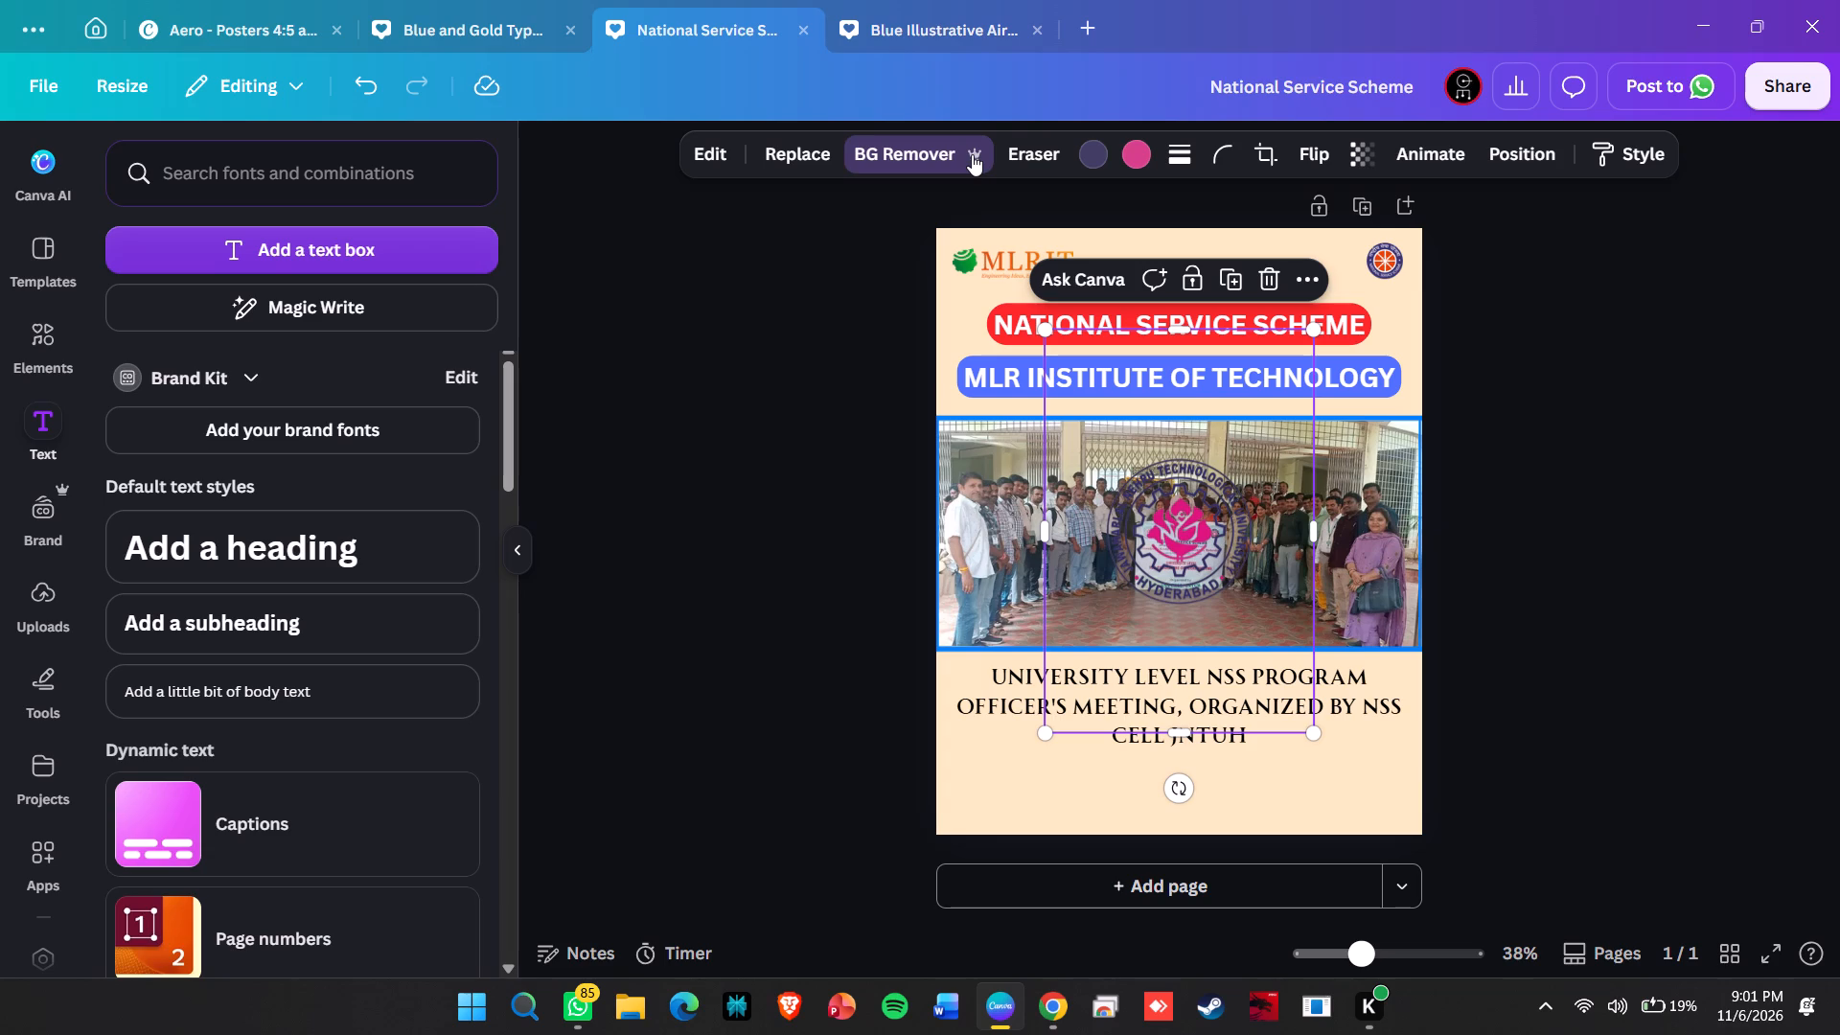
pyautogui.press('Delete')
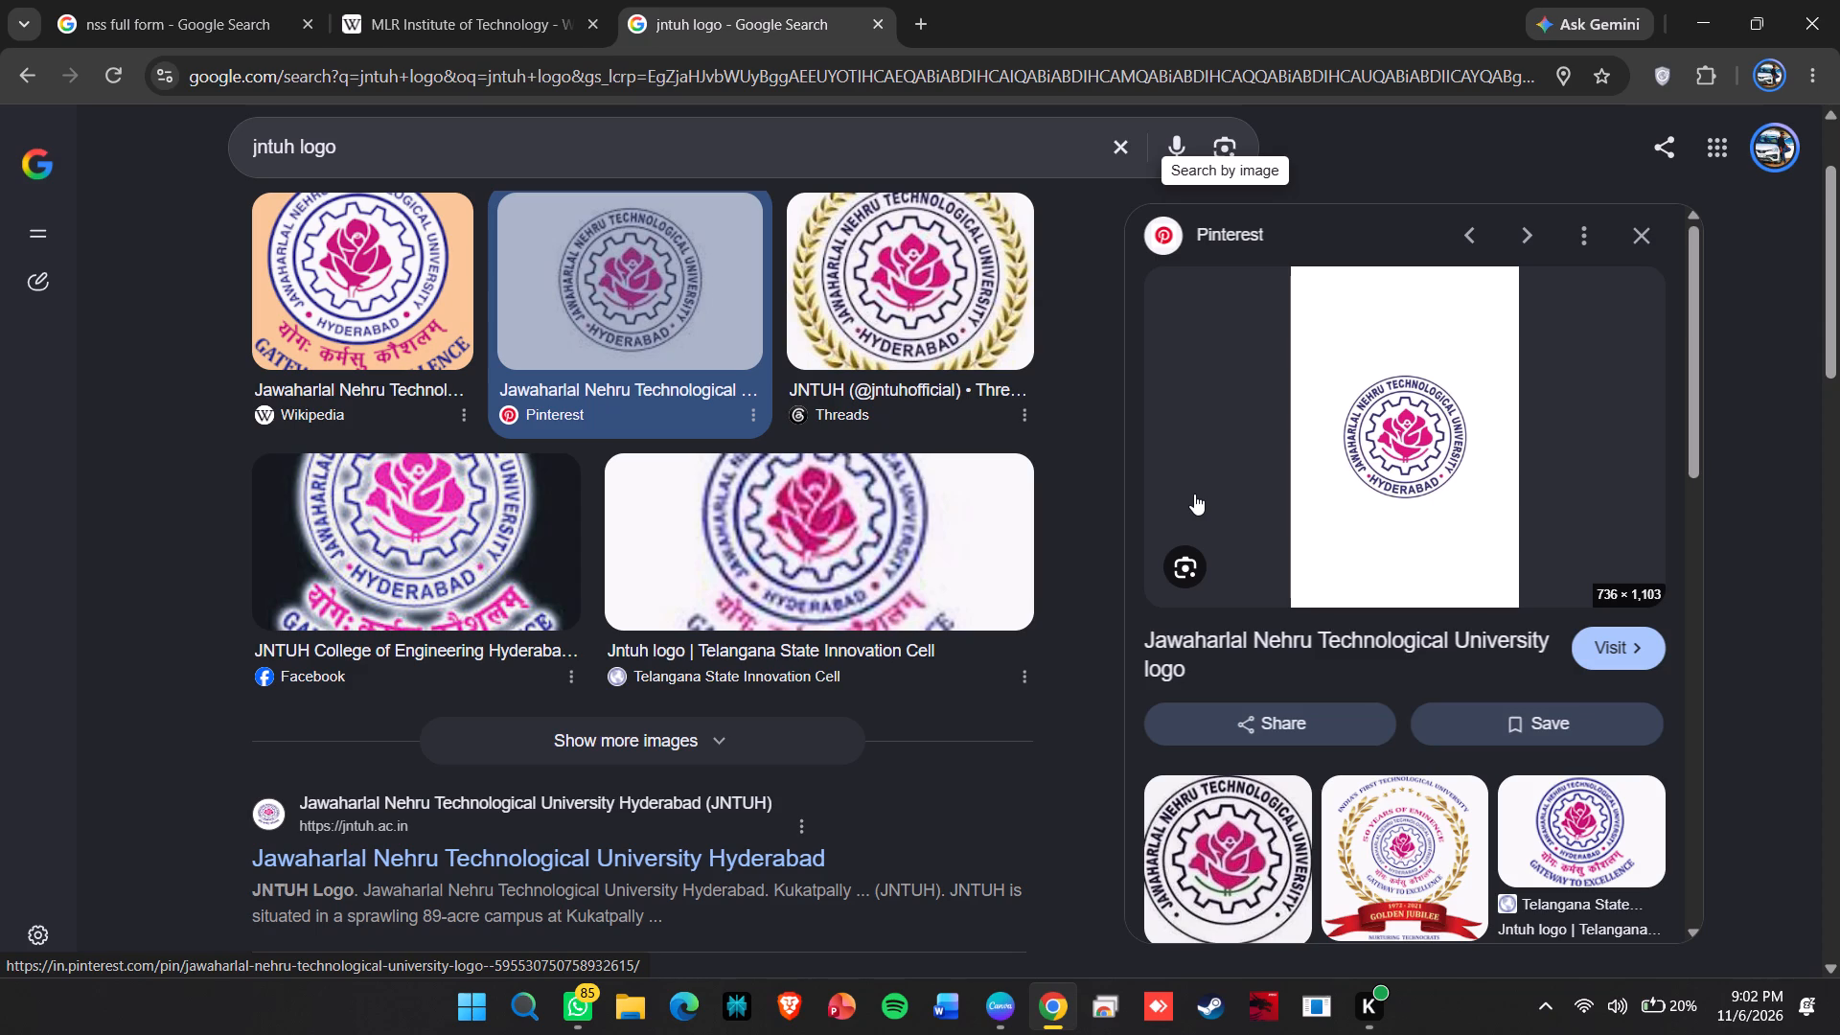
# Bring the Telangana State Innovation Cell JNTUH logo from the Chrome results into the Canva poster and remove its background.
pyautogui.click(1546, 820)
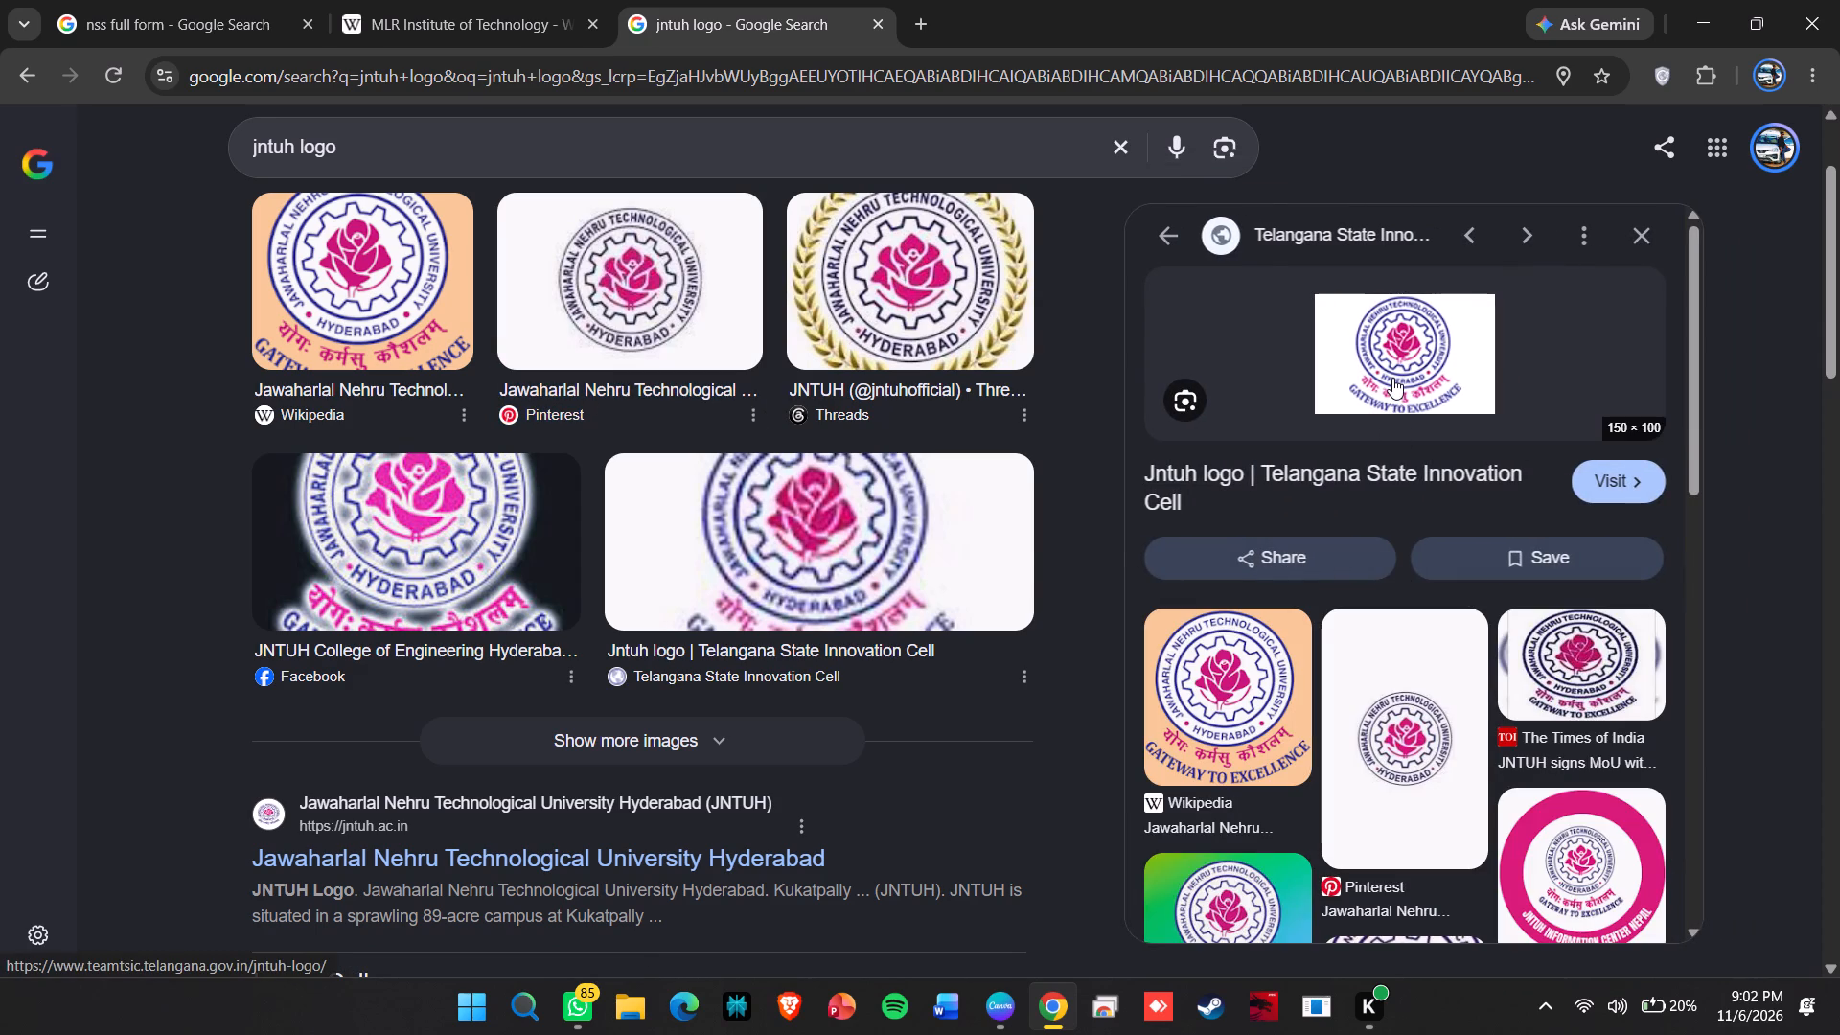
pyautogui.moveTo(1392, 378); pyautogui.dragTo(1016, 998)
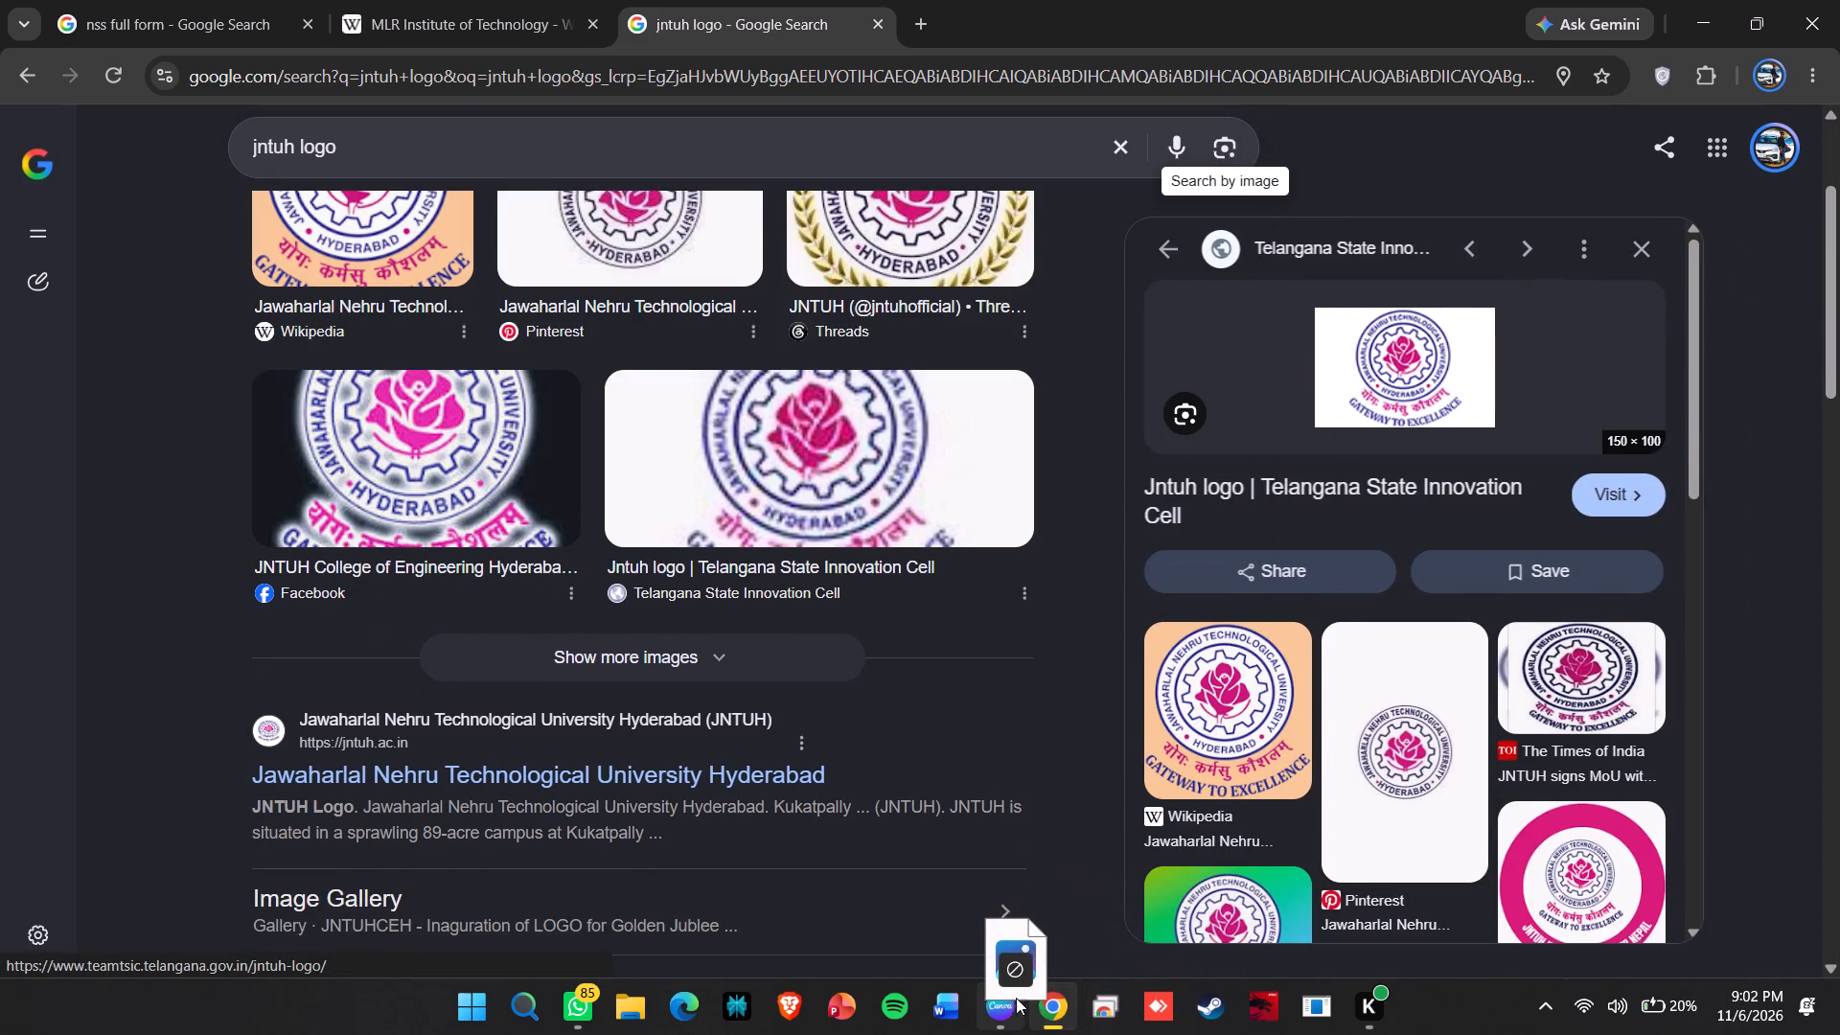
pyautogui.moveTo(1016, 998); pyautogui.dragTo(1183, 342)
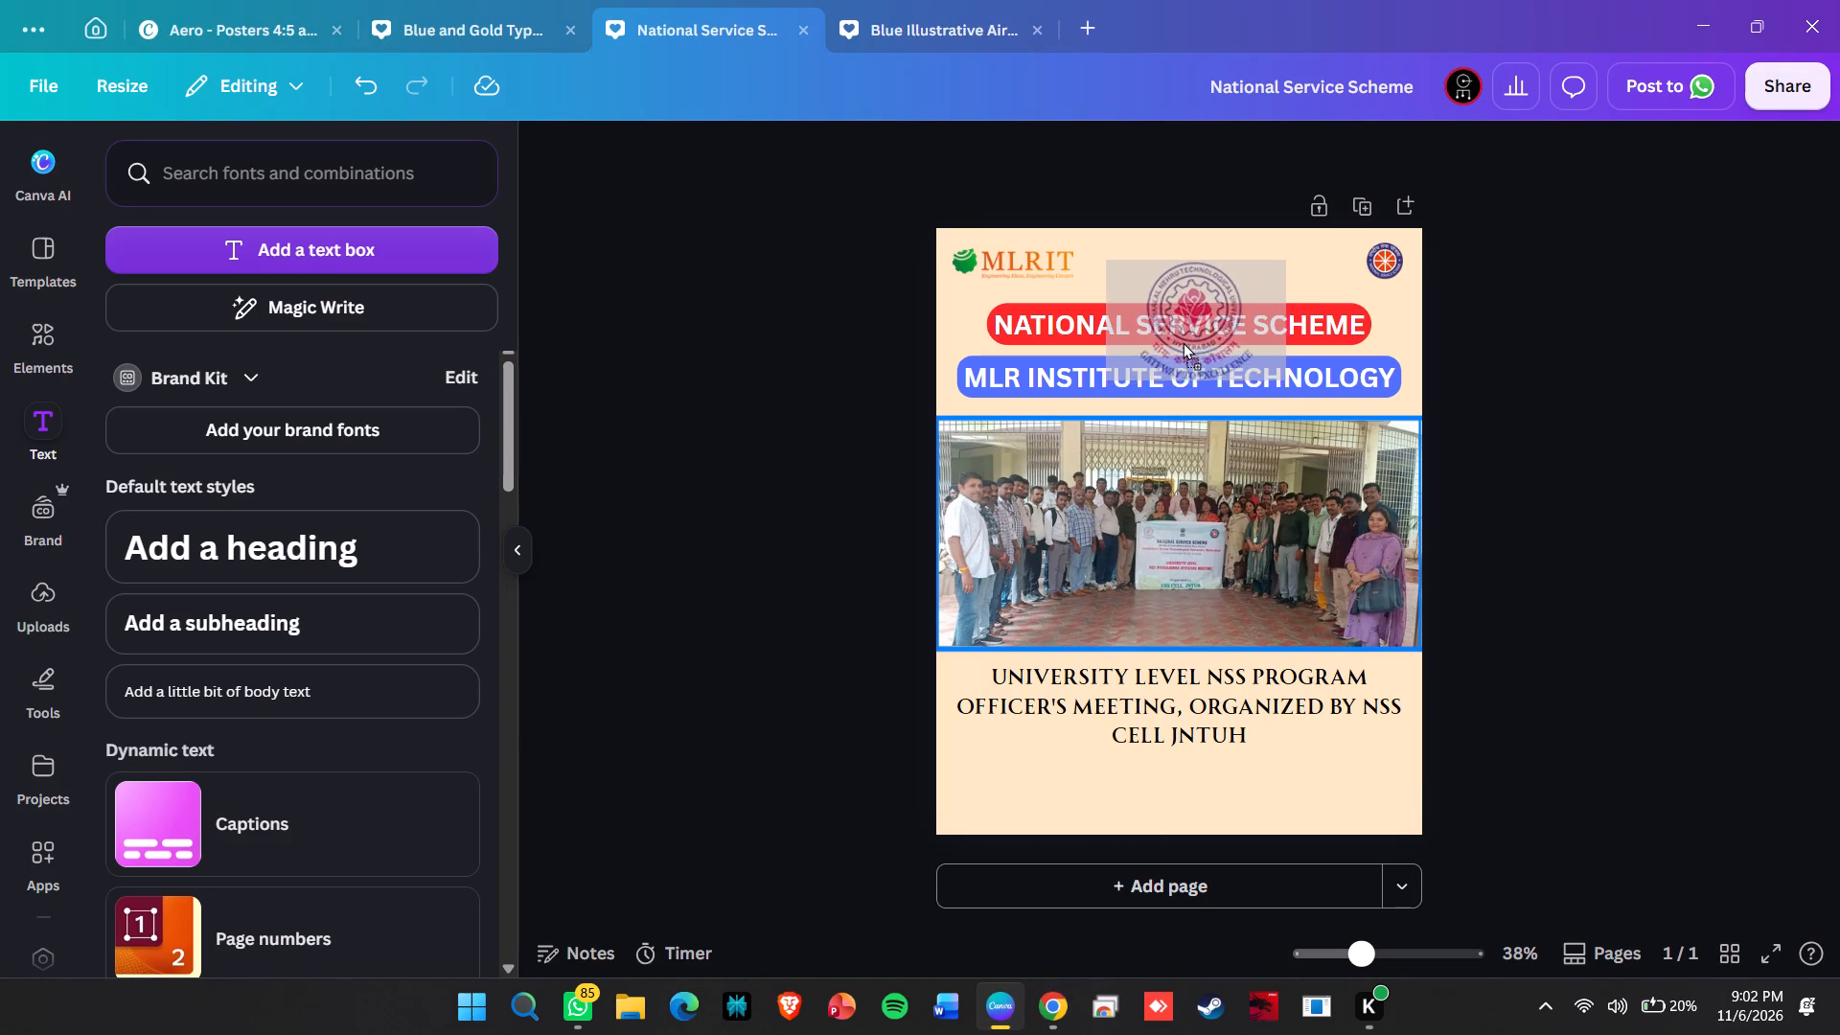
pyautogui.moveTo(1183, 342); pyautogui.dragTo(1181, 333)
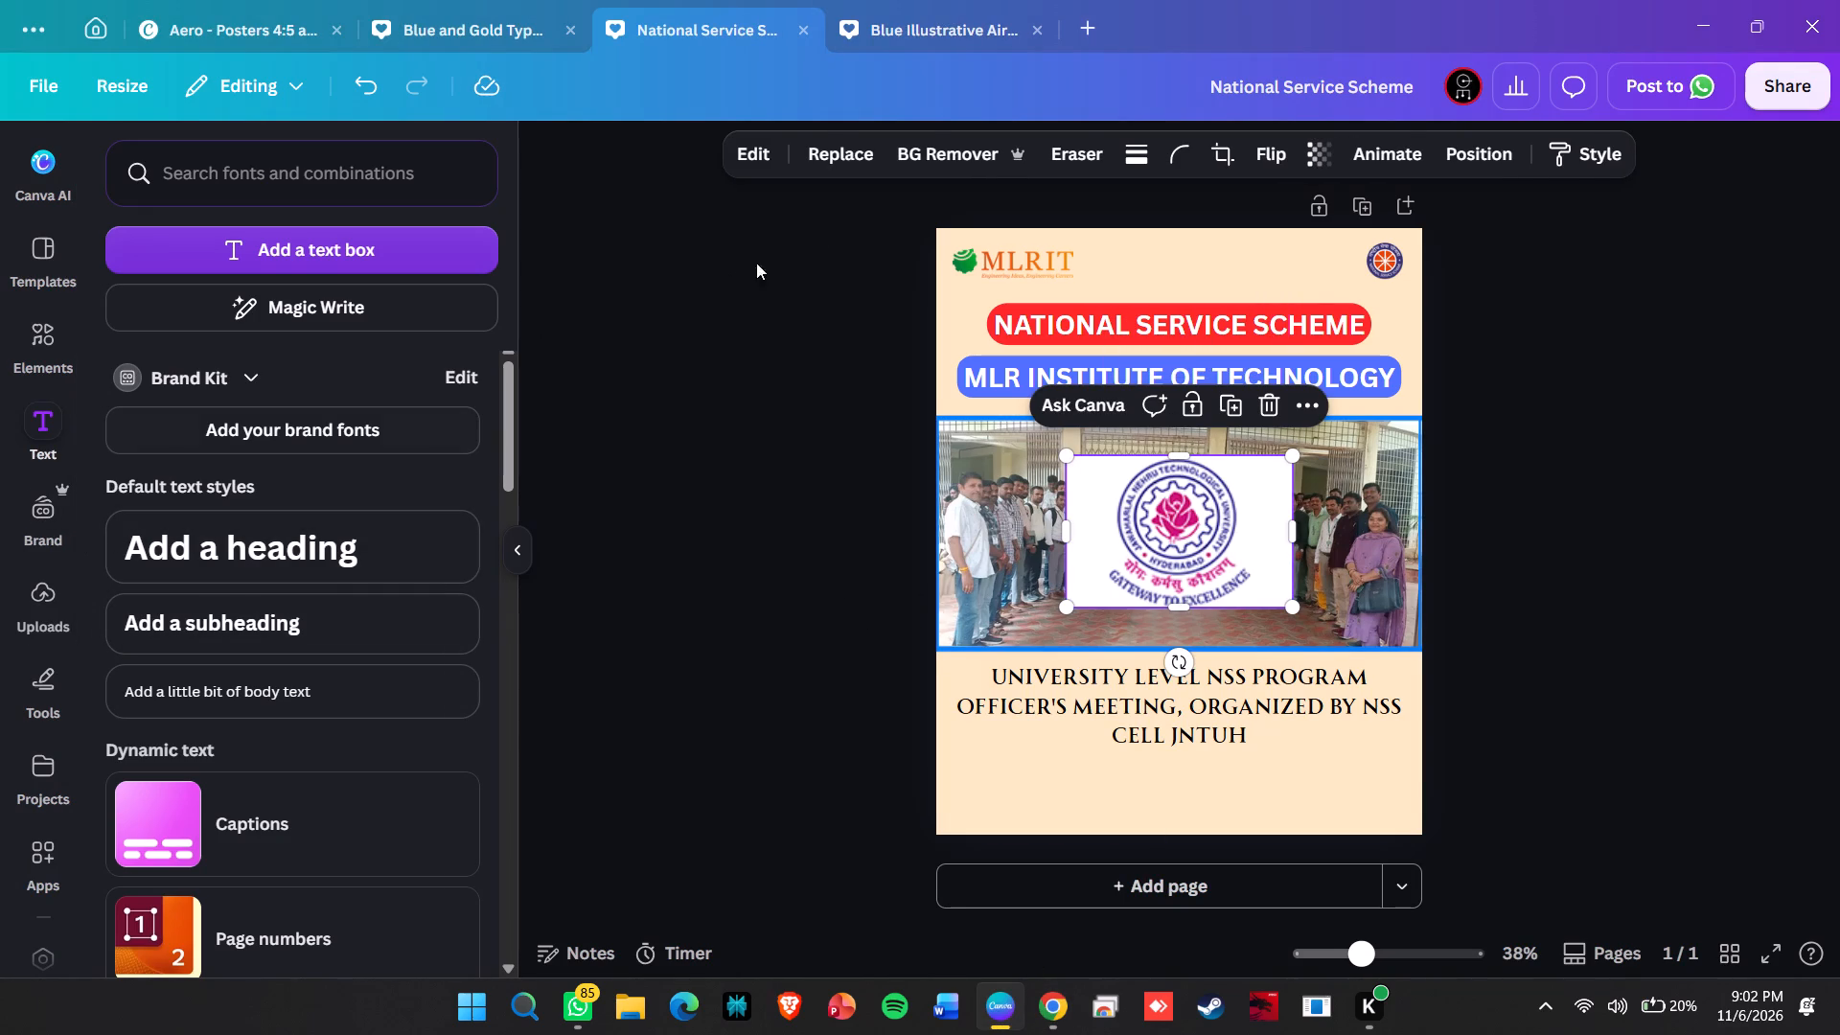
pyautogui.click(931, 157)
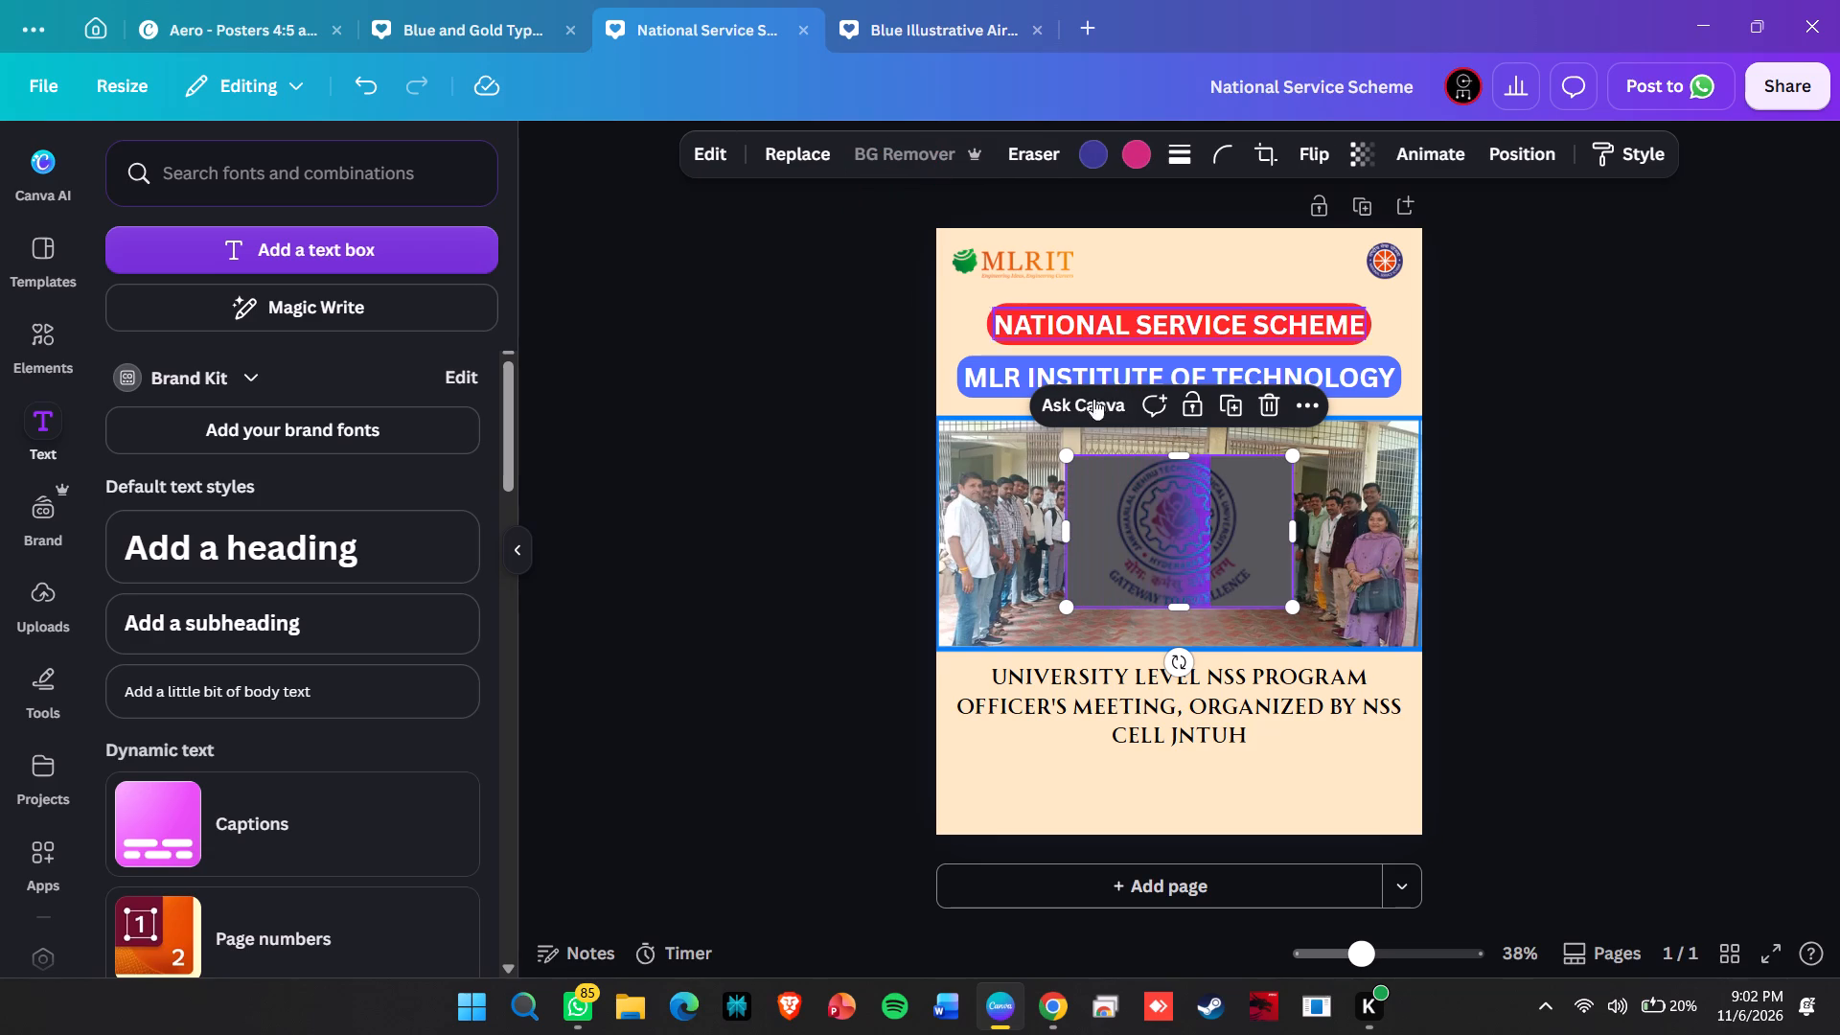
# Move the JNTUH logo into the poster's header and shrink it to fit above the headings beside the MLRIT logo.
pyautogui.moveTo(1189, 539); pyautogui.dragTo(1169, 403)
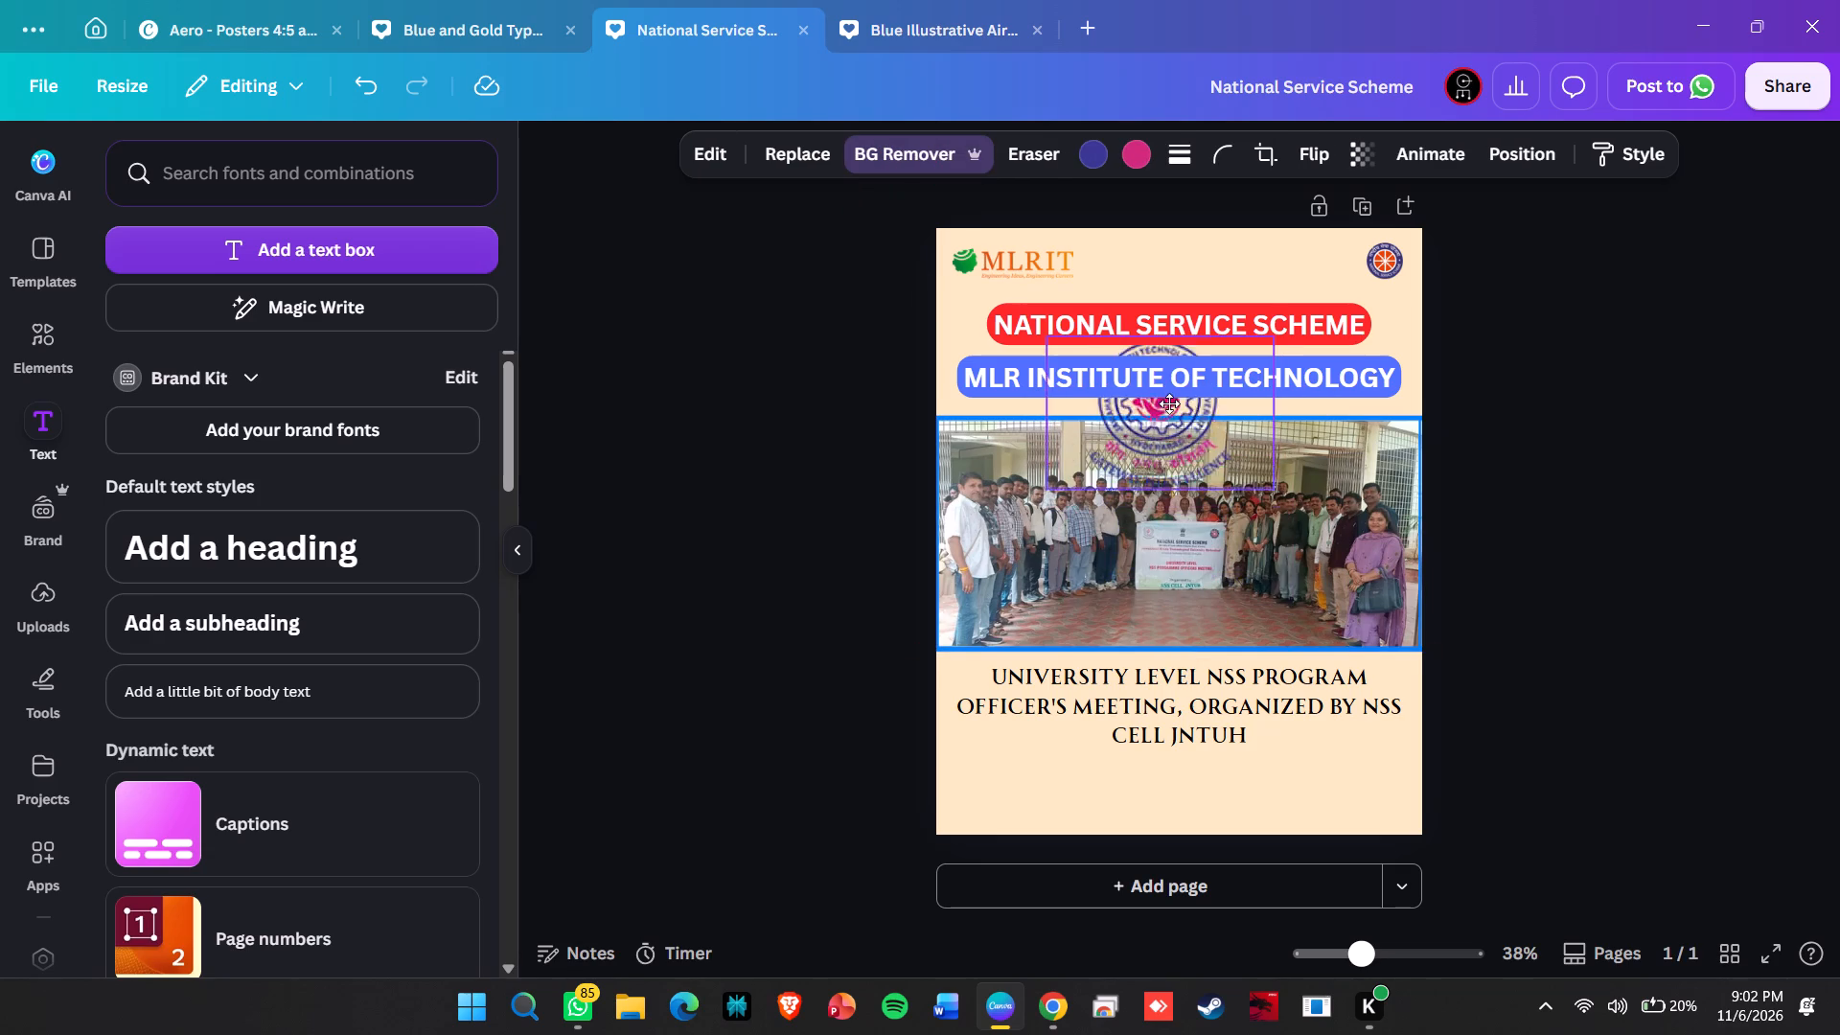
pyautogui.moveTo(1169, 403); pyautogui.dragTo(1177, 314)
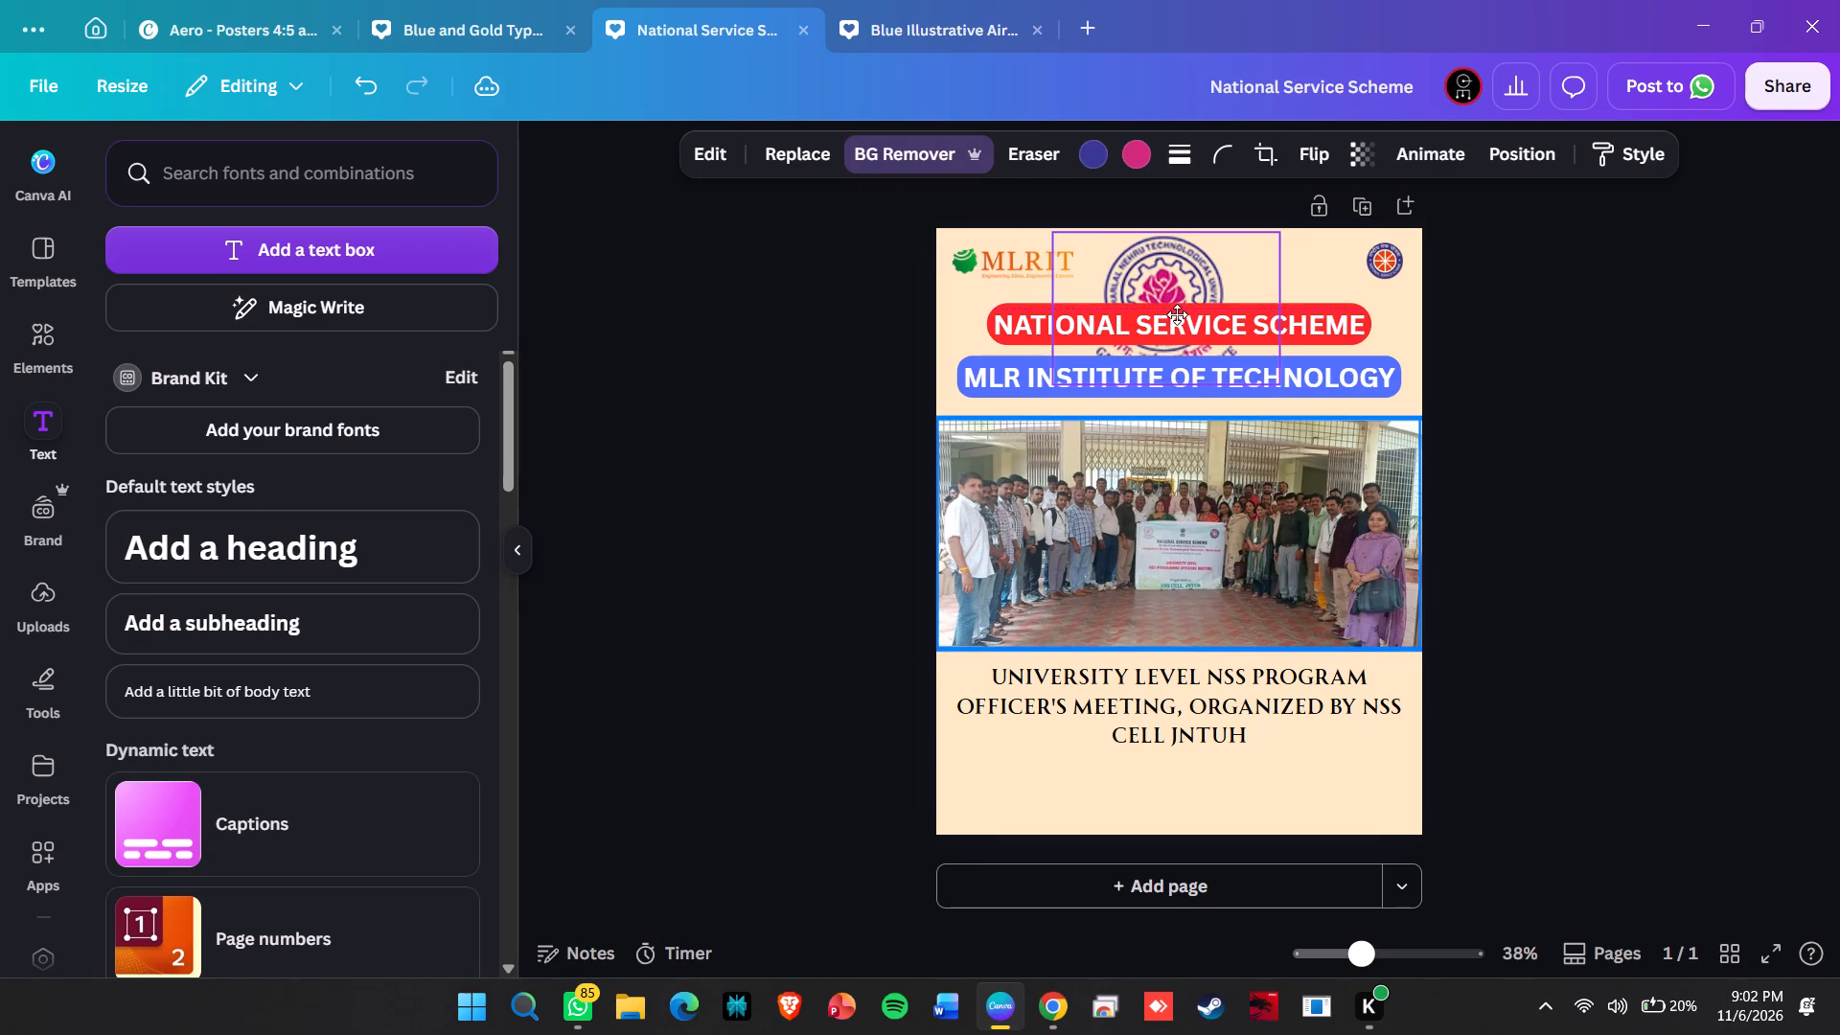
pyautogui.moveTo(1177, 314); pyautogui.dragTo(1181, 310)
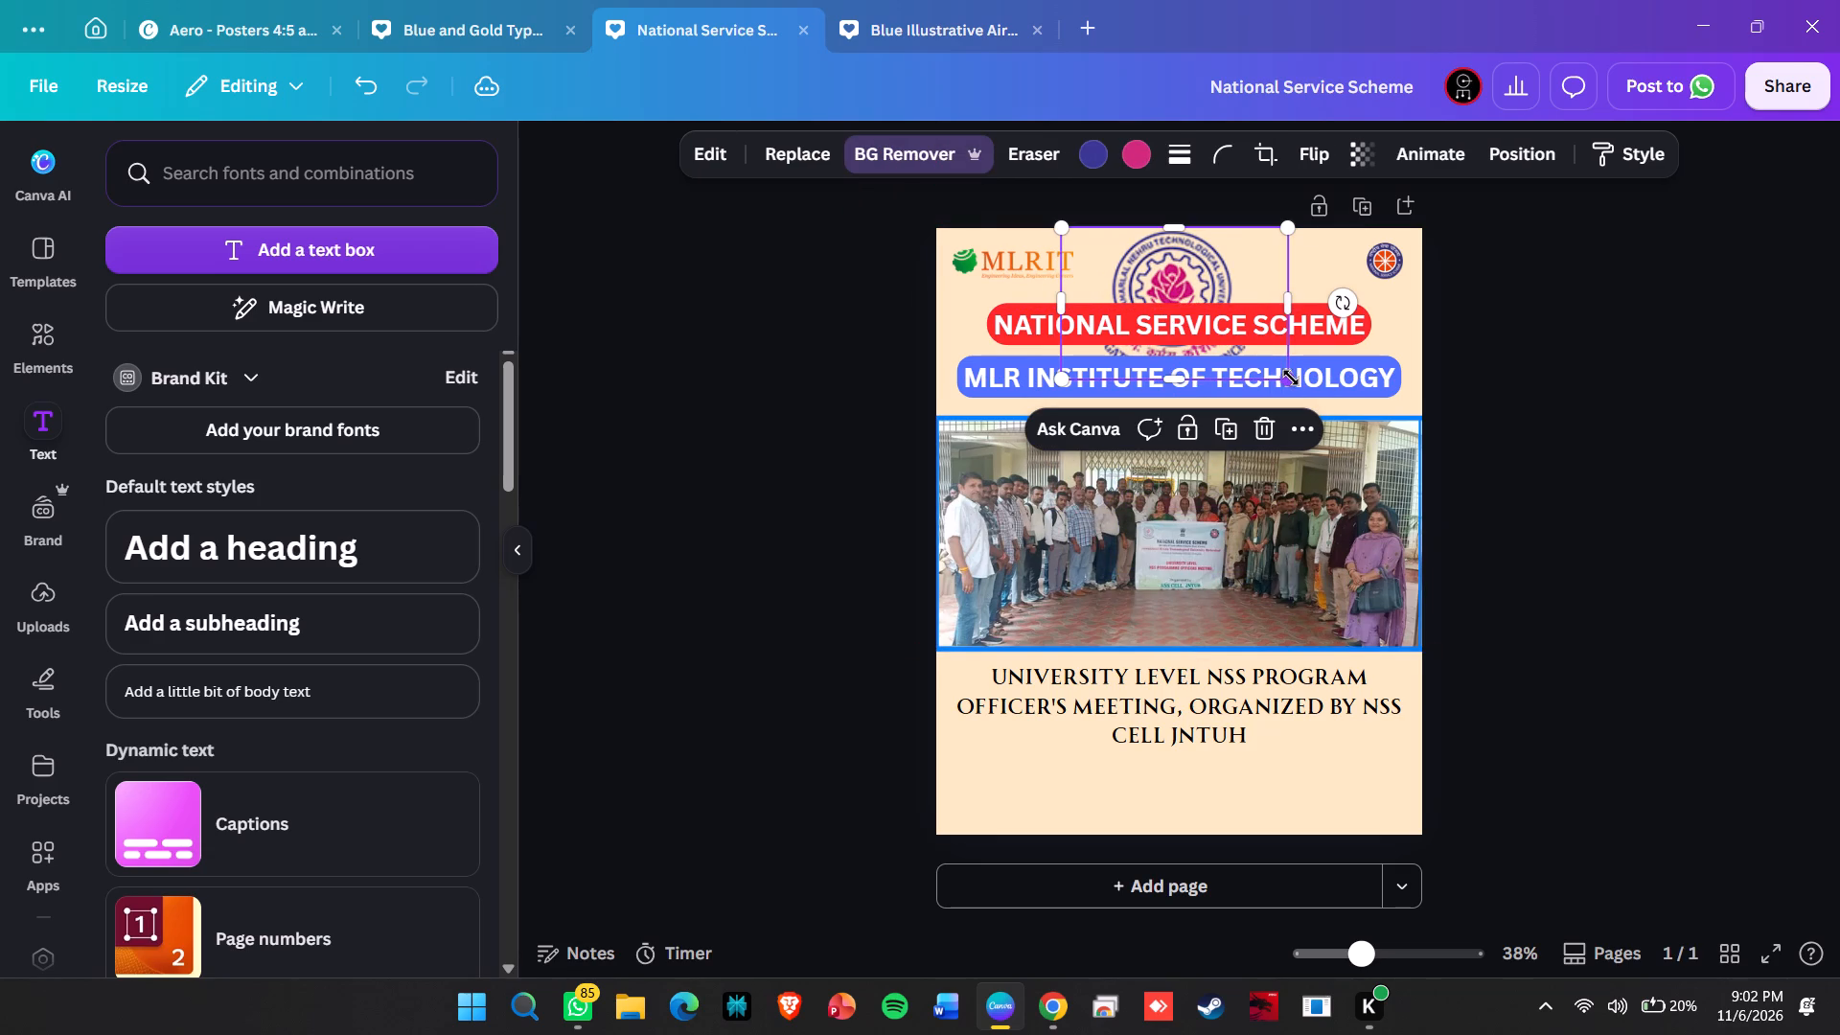
pyautogui.moveTo(1291, 378); pyautogui.dragTo(1174, 266)
pyautogui.moveTo(1195, 275); pyautogui.dragTo(1224, 281)
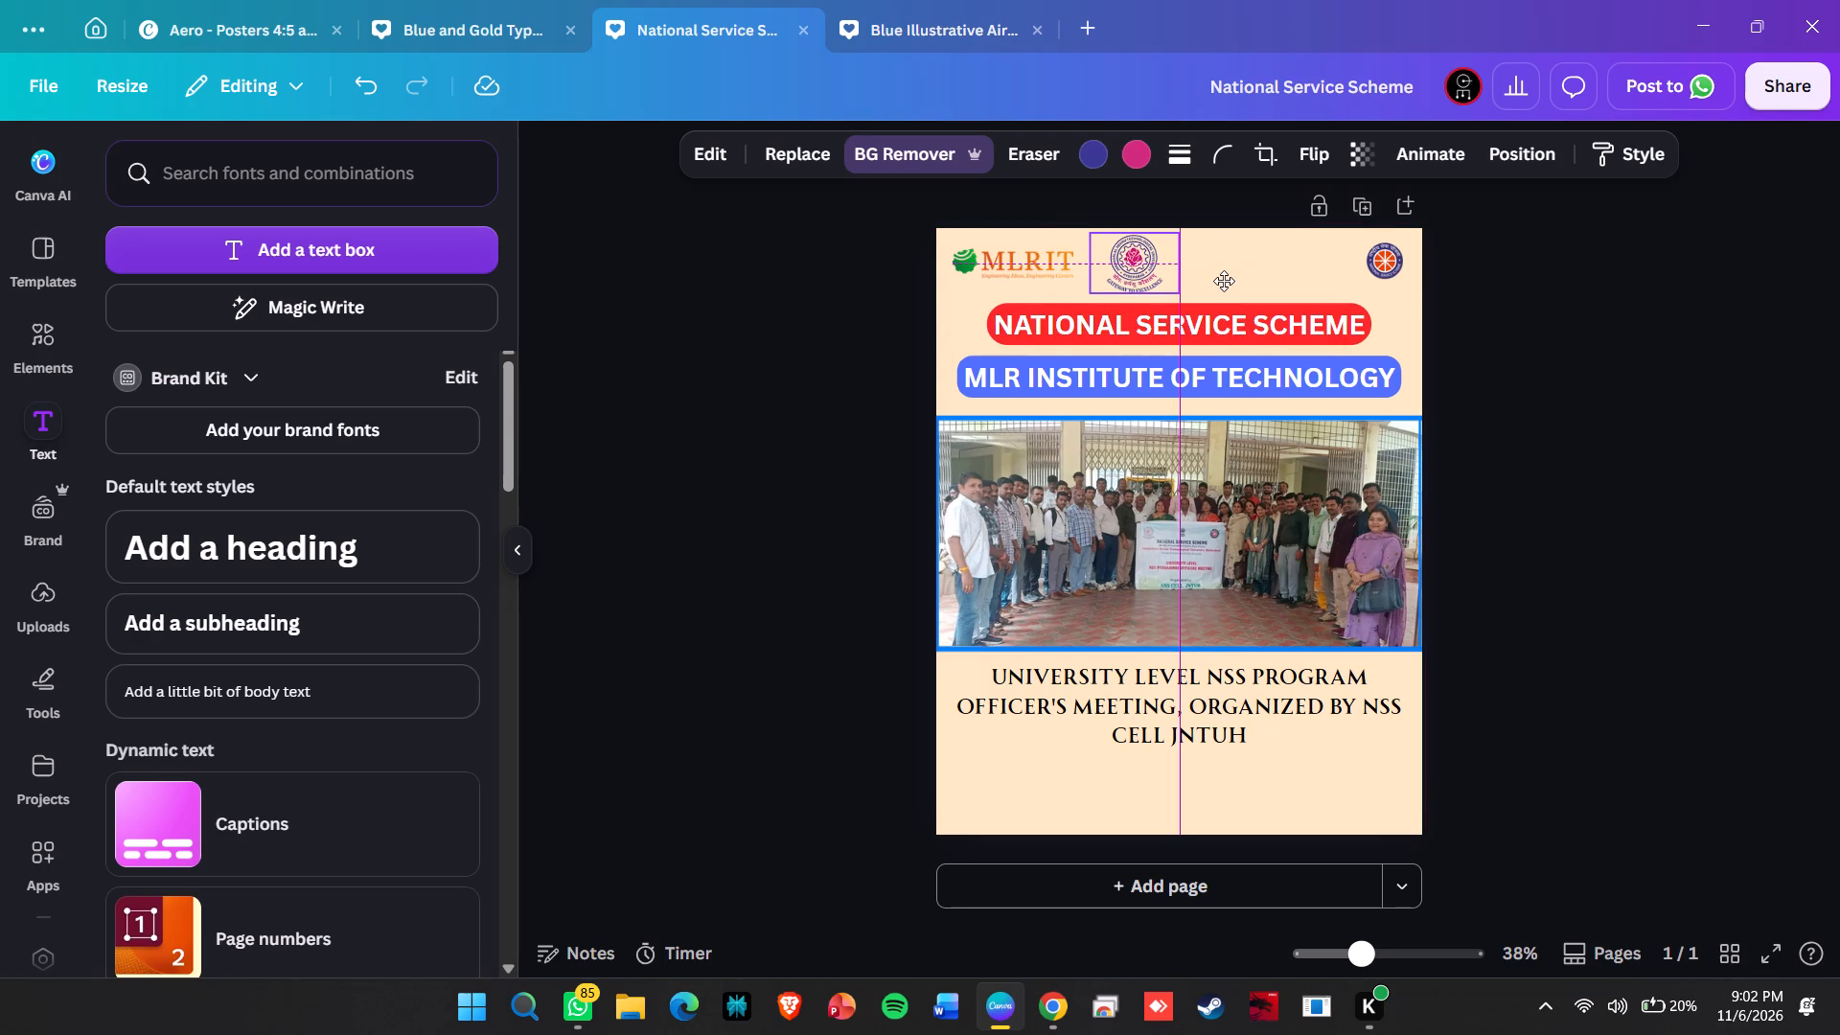
pyautogui.moveTo(1224, 281); pyautogui.dragTo(1231, 281)
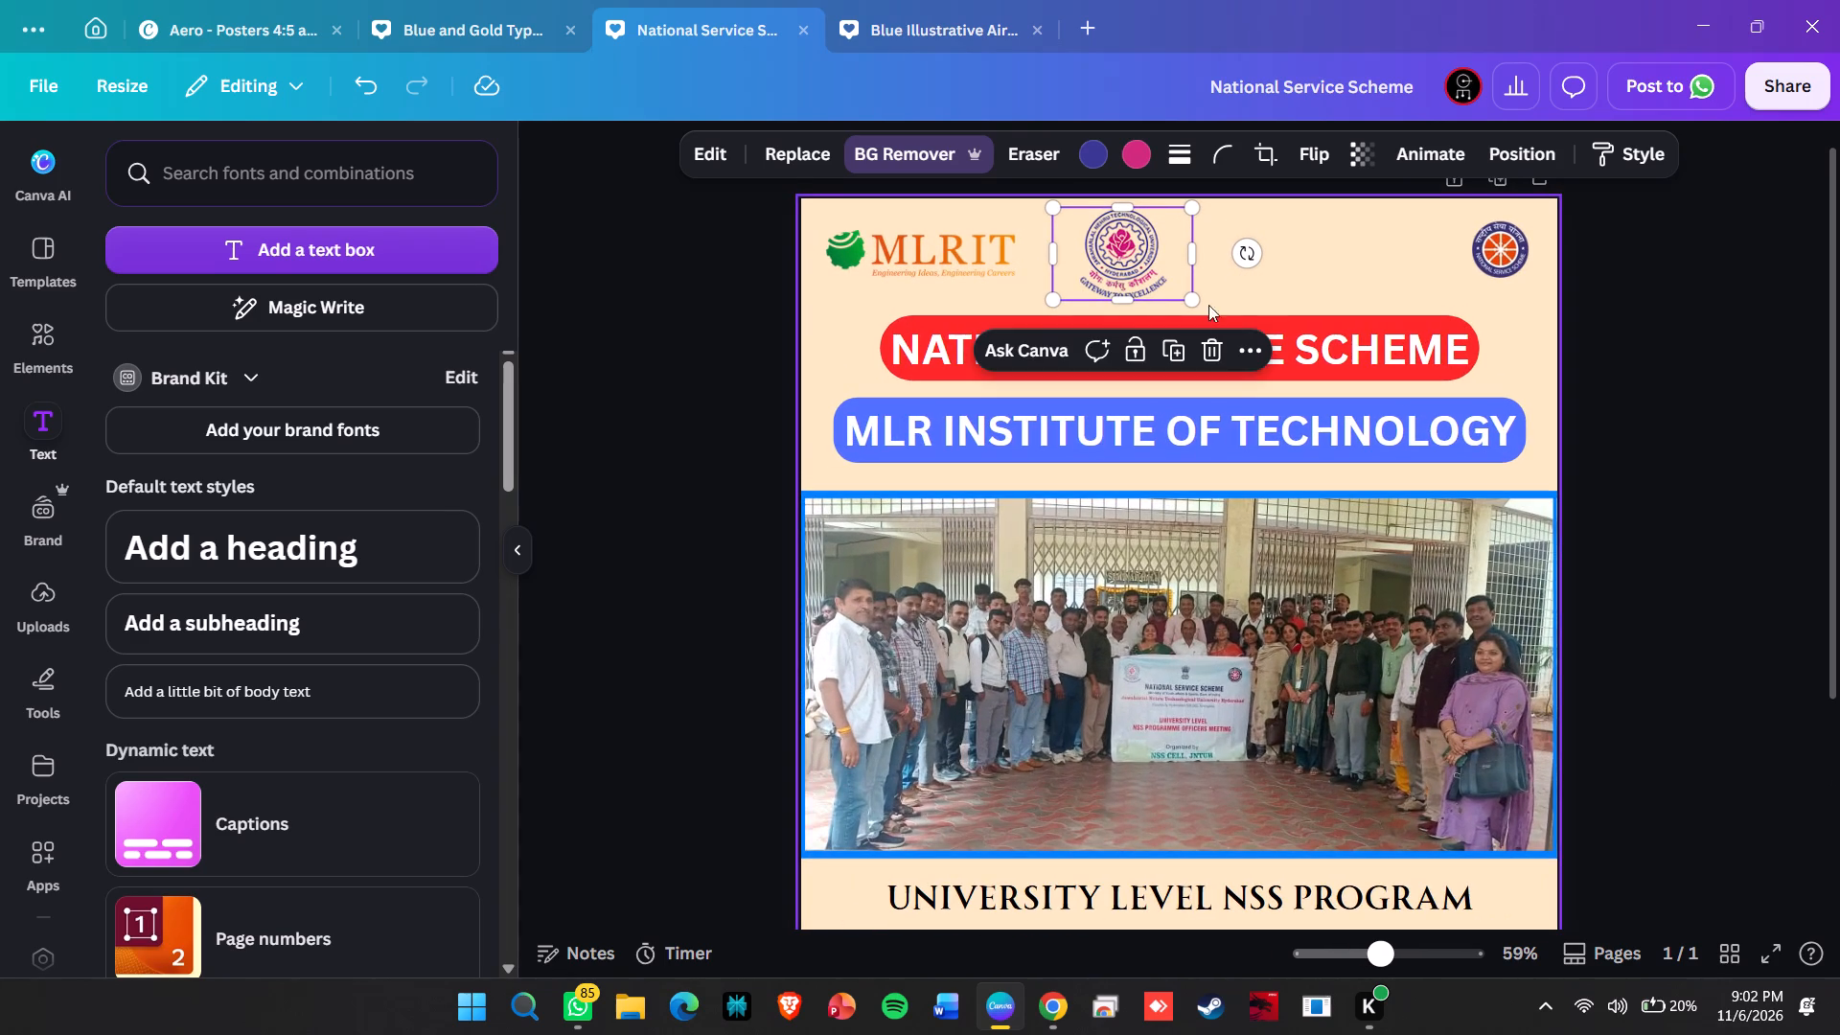
# Shrink the JNTUH logo further and place it just right of the MLRIT logo, level with the other header logos.
pyautogui.moveTo(1197, 291); pyautogui.dragTo(1159, 271)
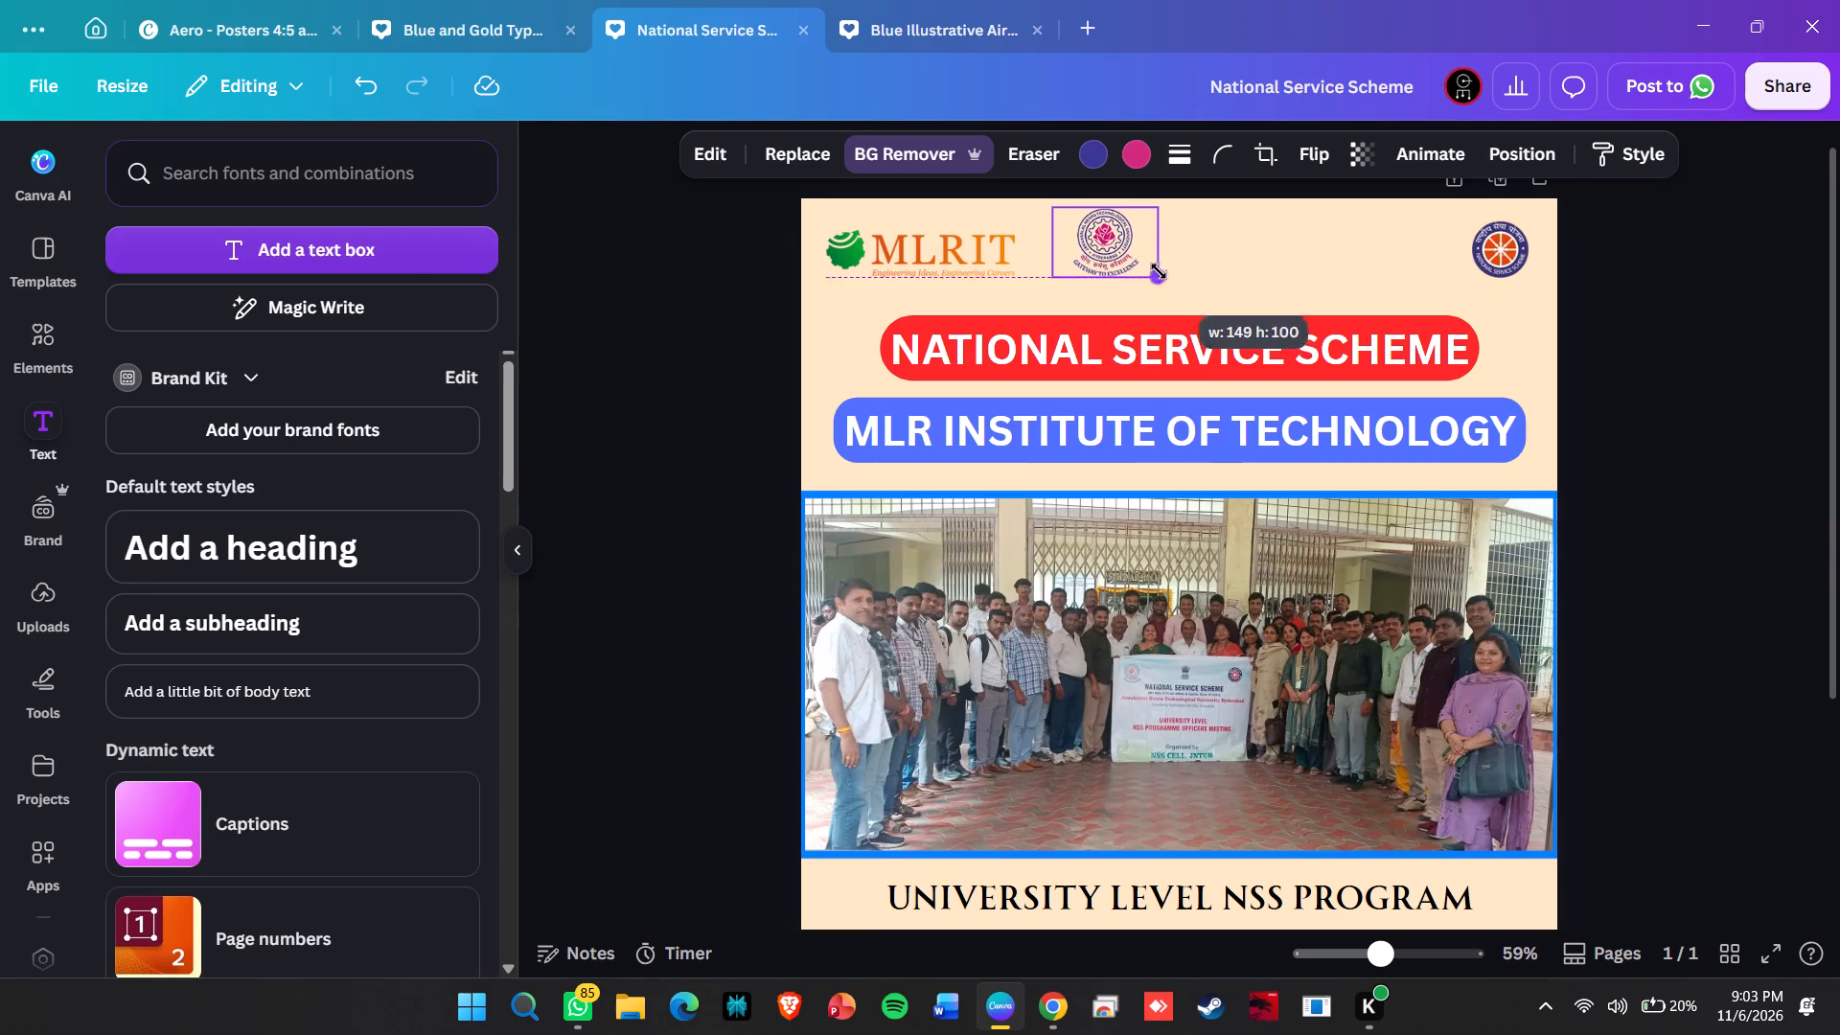
pyautogui.moveTo(1159, 271); pyautogui.dragTo(1144, 263)
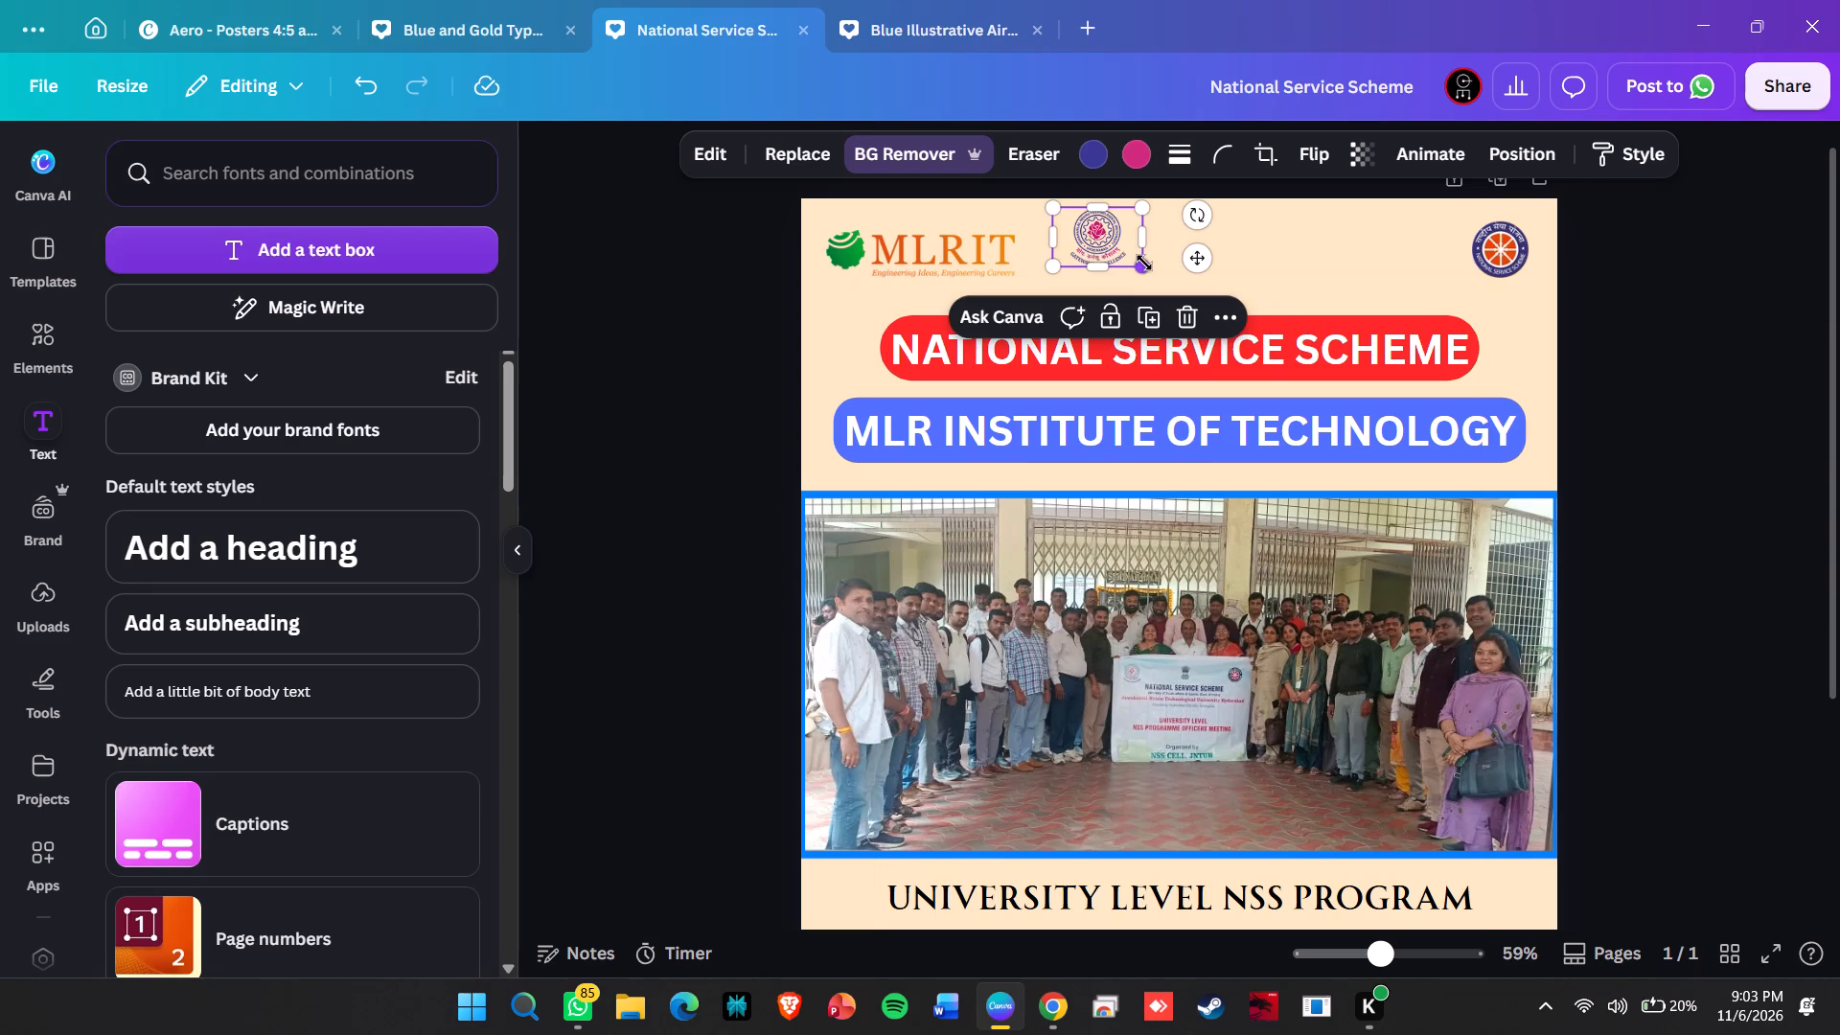
pyautogui.moveTo(1195, 263); pyautogui.dragTo(1211, 276)
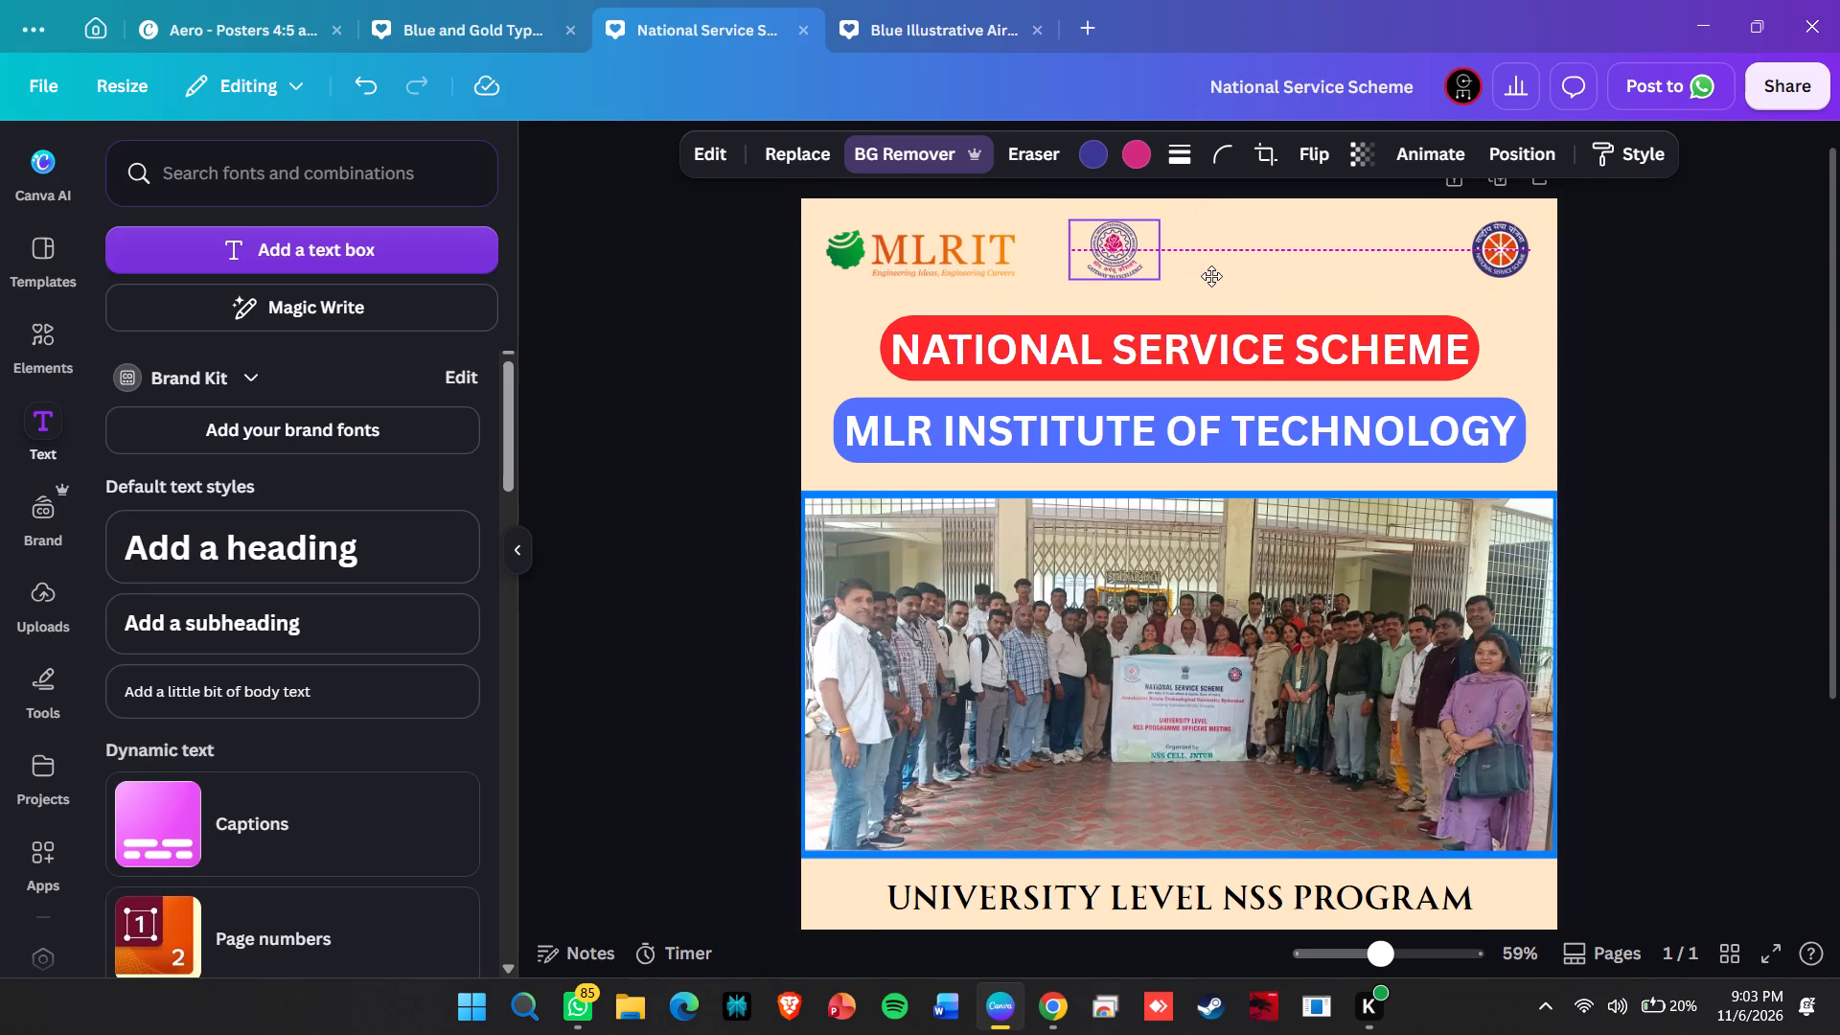
pyautogui.moveTo(1211, 276); pyautogui.dragTo(1209, 275)
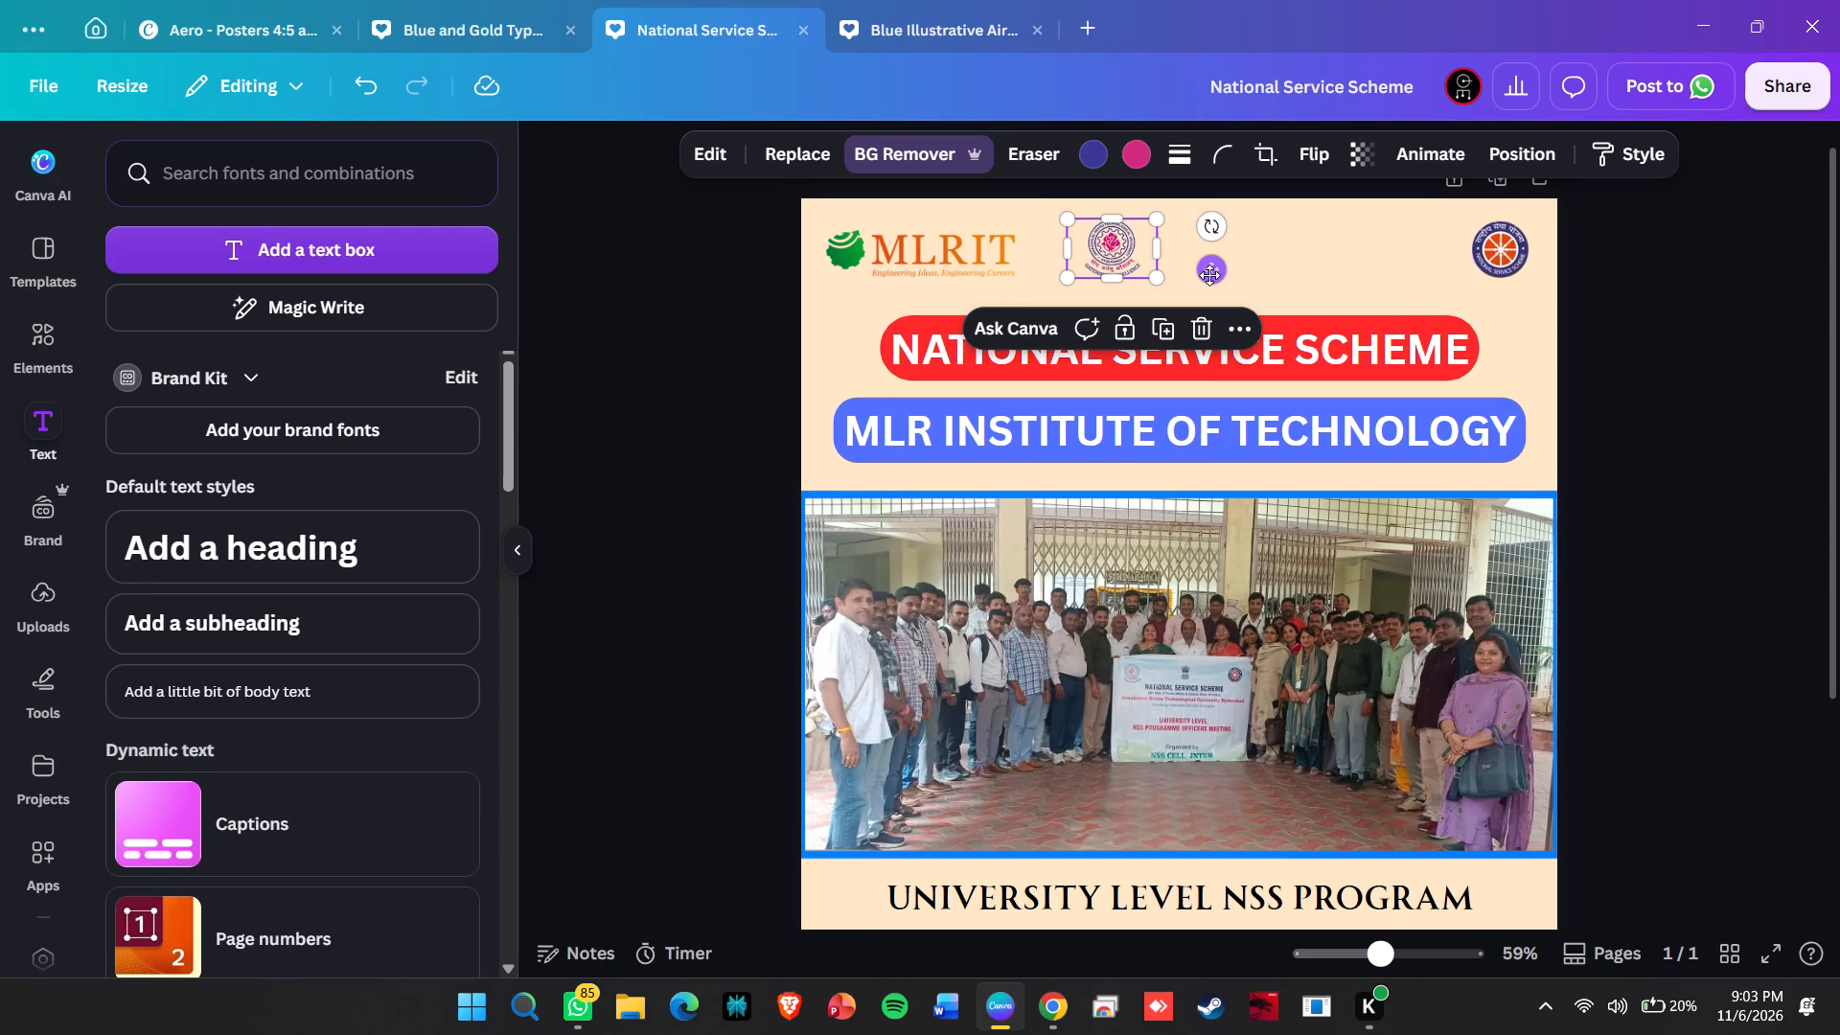
# Find the MY Bharat logo in Chrome by searching "my bharat logo png", and bring it into the Canva poster with its background removed.
pyautogui.click(1688, 272)
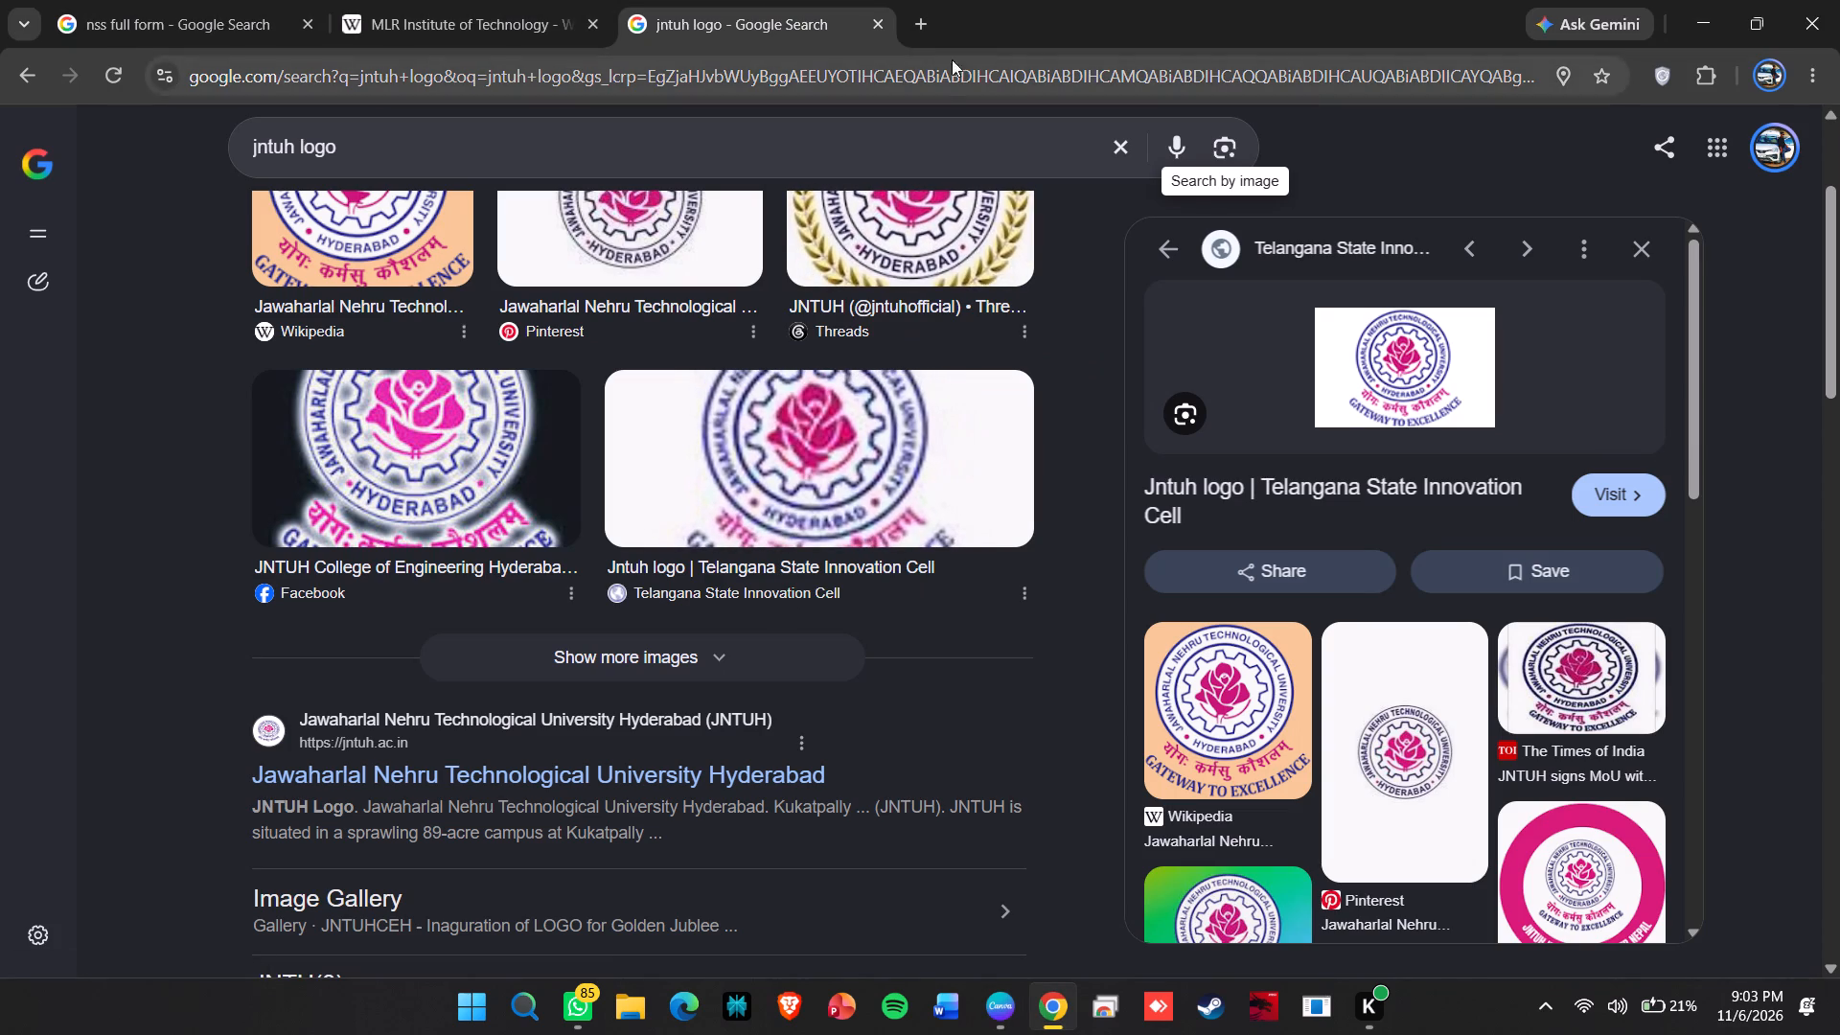
pyautogui.click(923, 13)
pyautogui.write('my')
pyautogui.press('space')
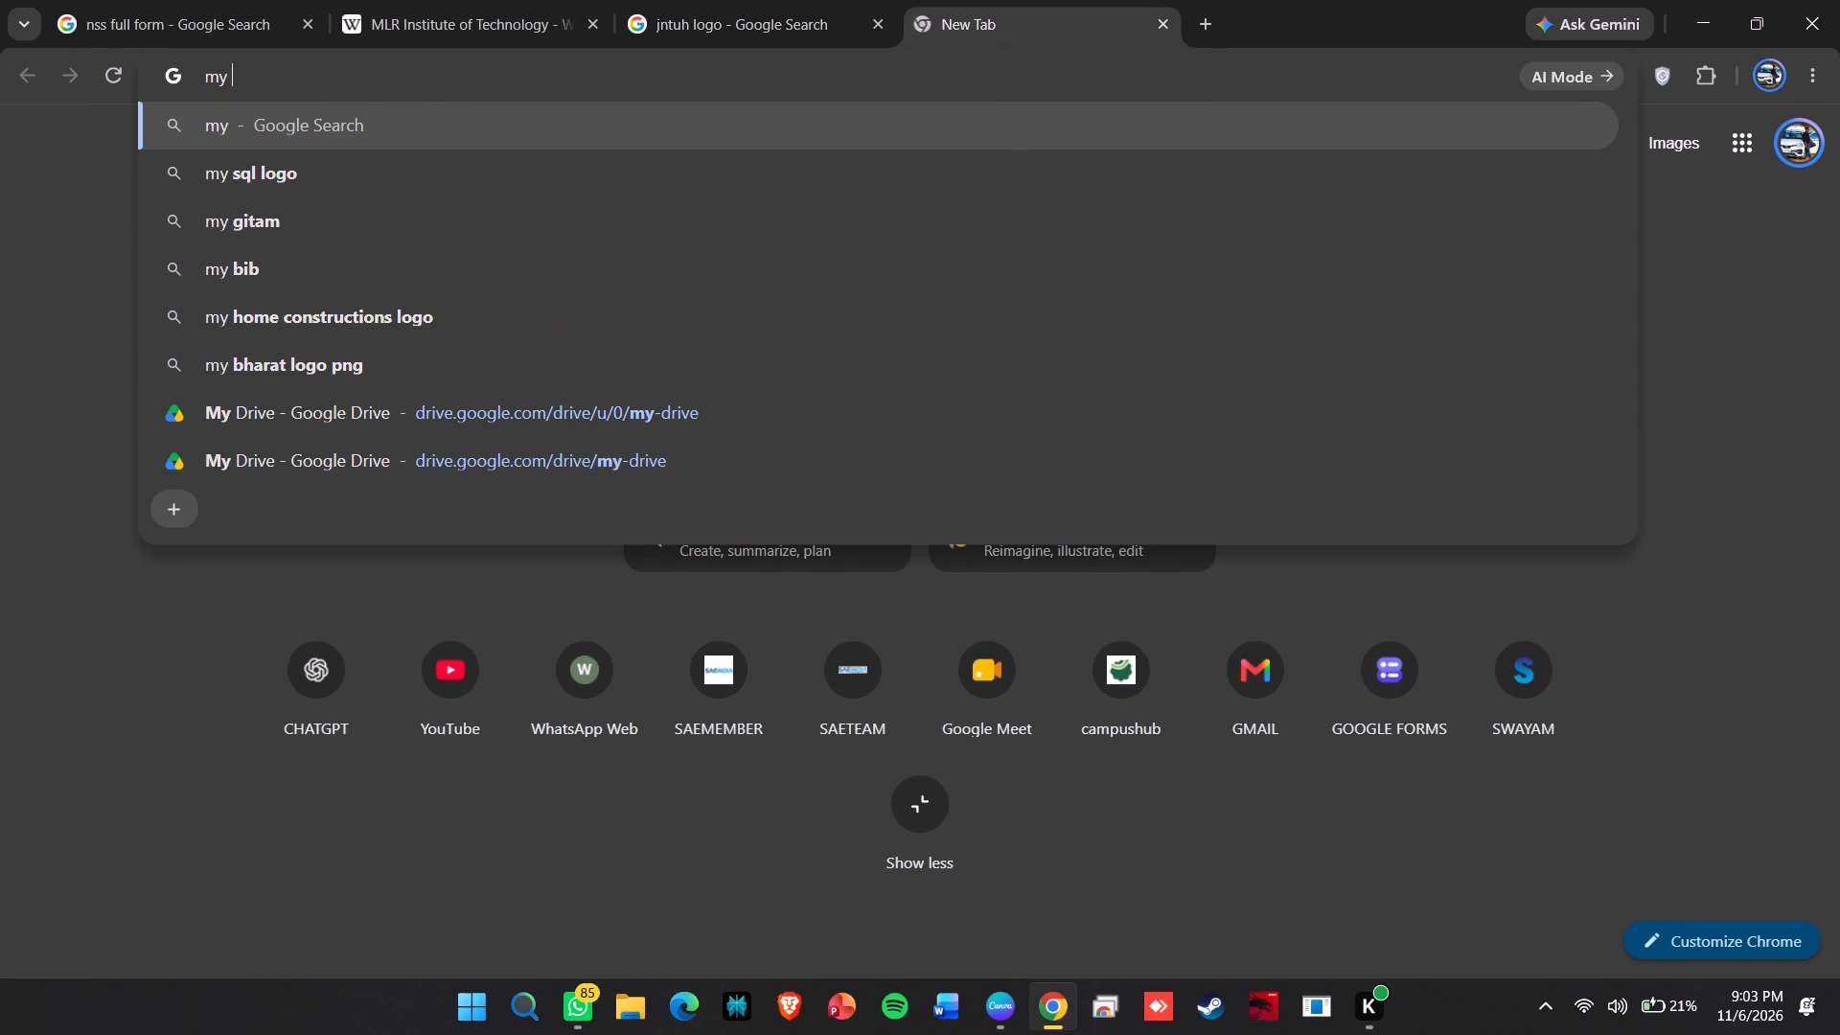
pyautogui.click(715, 368)
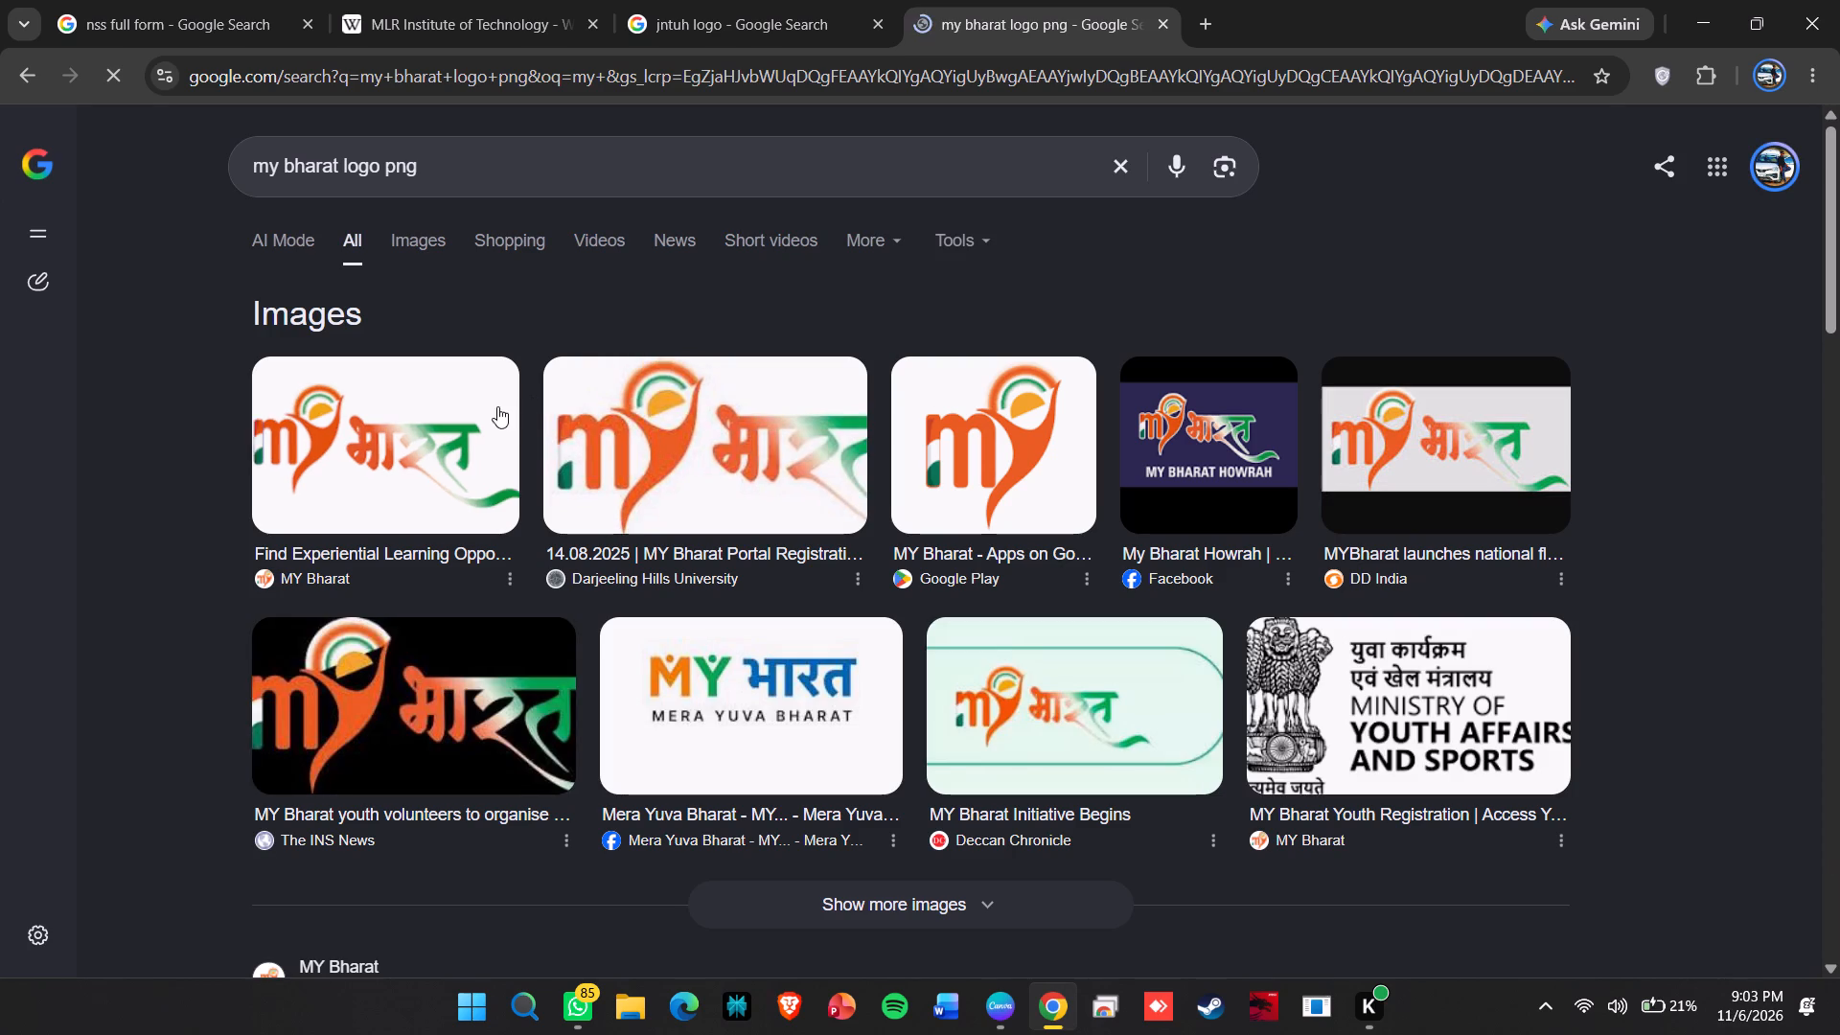
pyautogui.moveTo(437, 423); pyautogui.dragTo(1069, 689)
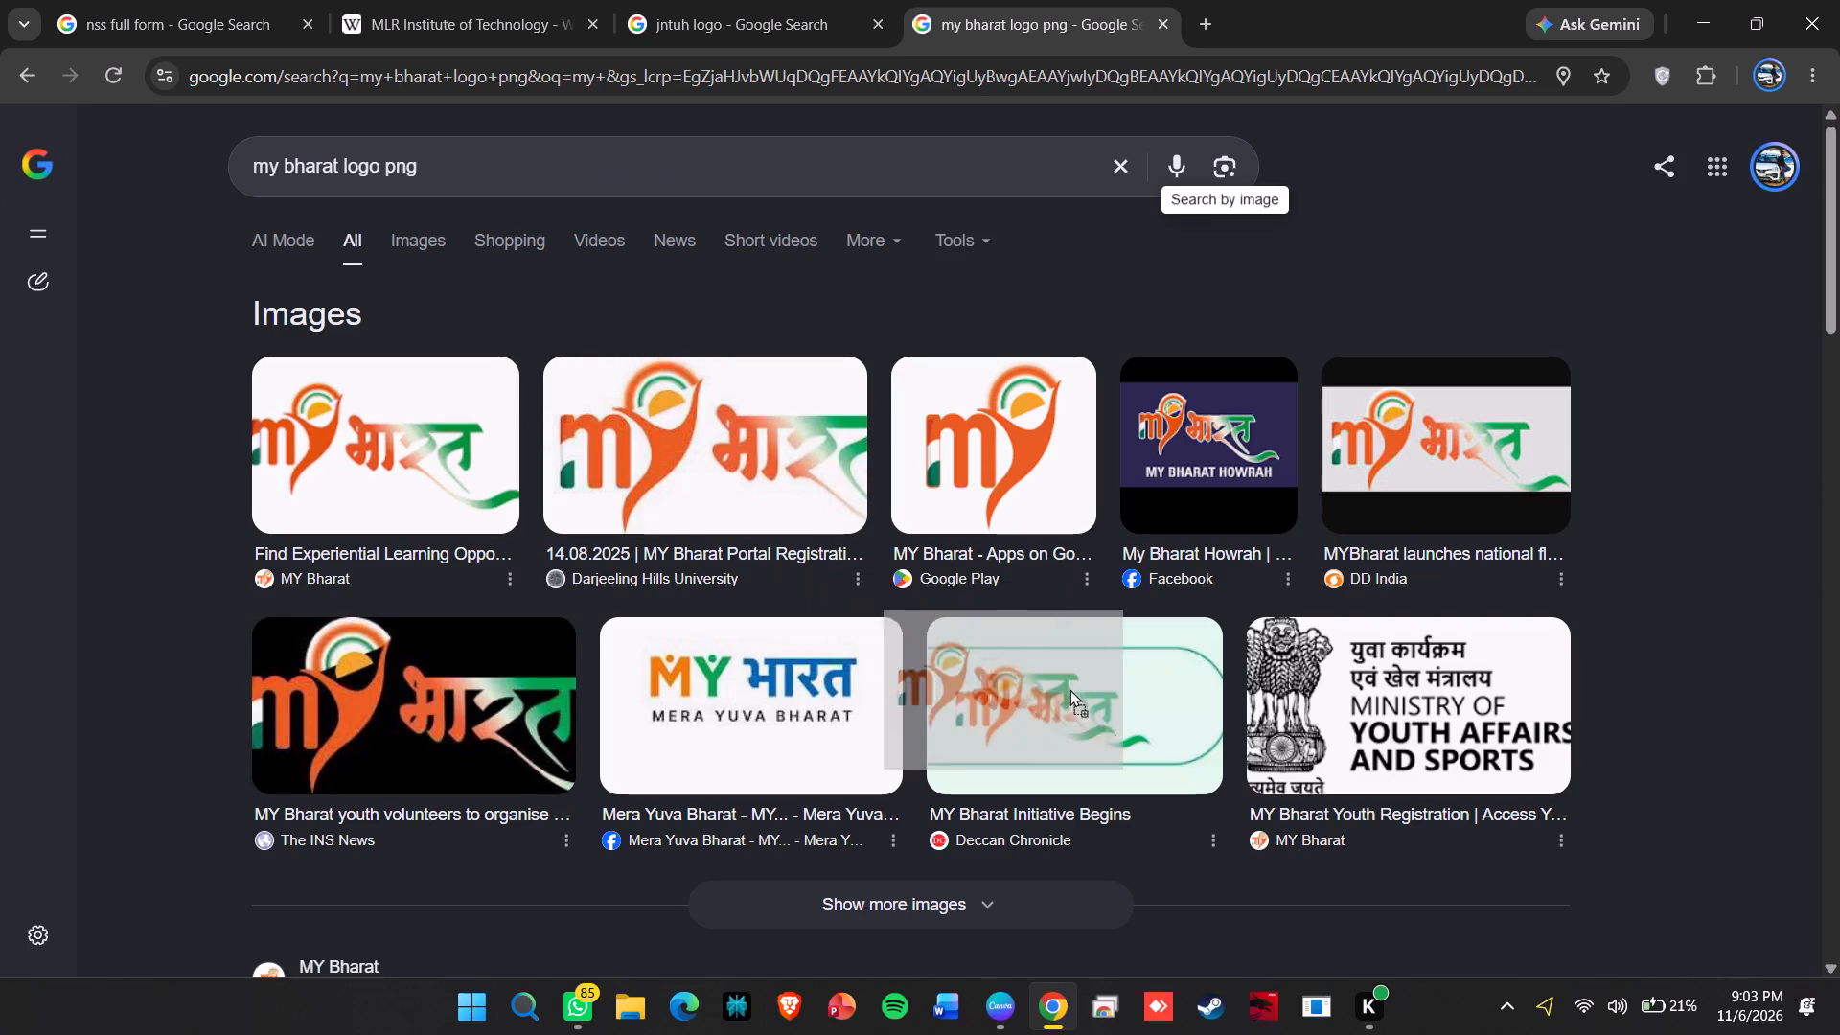
pyautogui.moveTo(1069, 689); pyautogui.dragTo(985, 962)
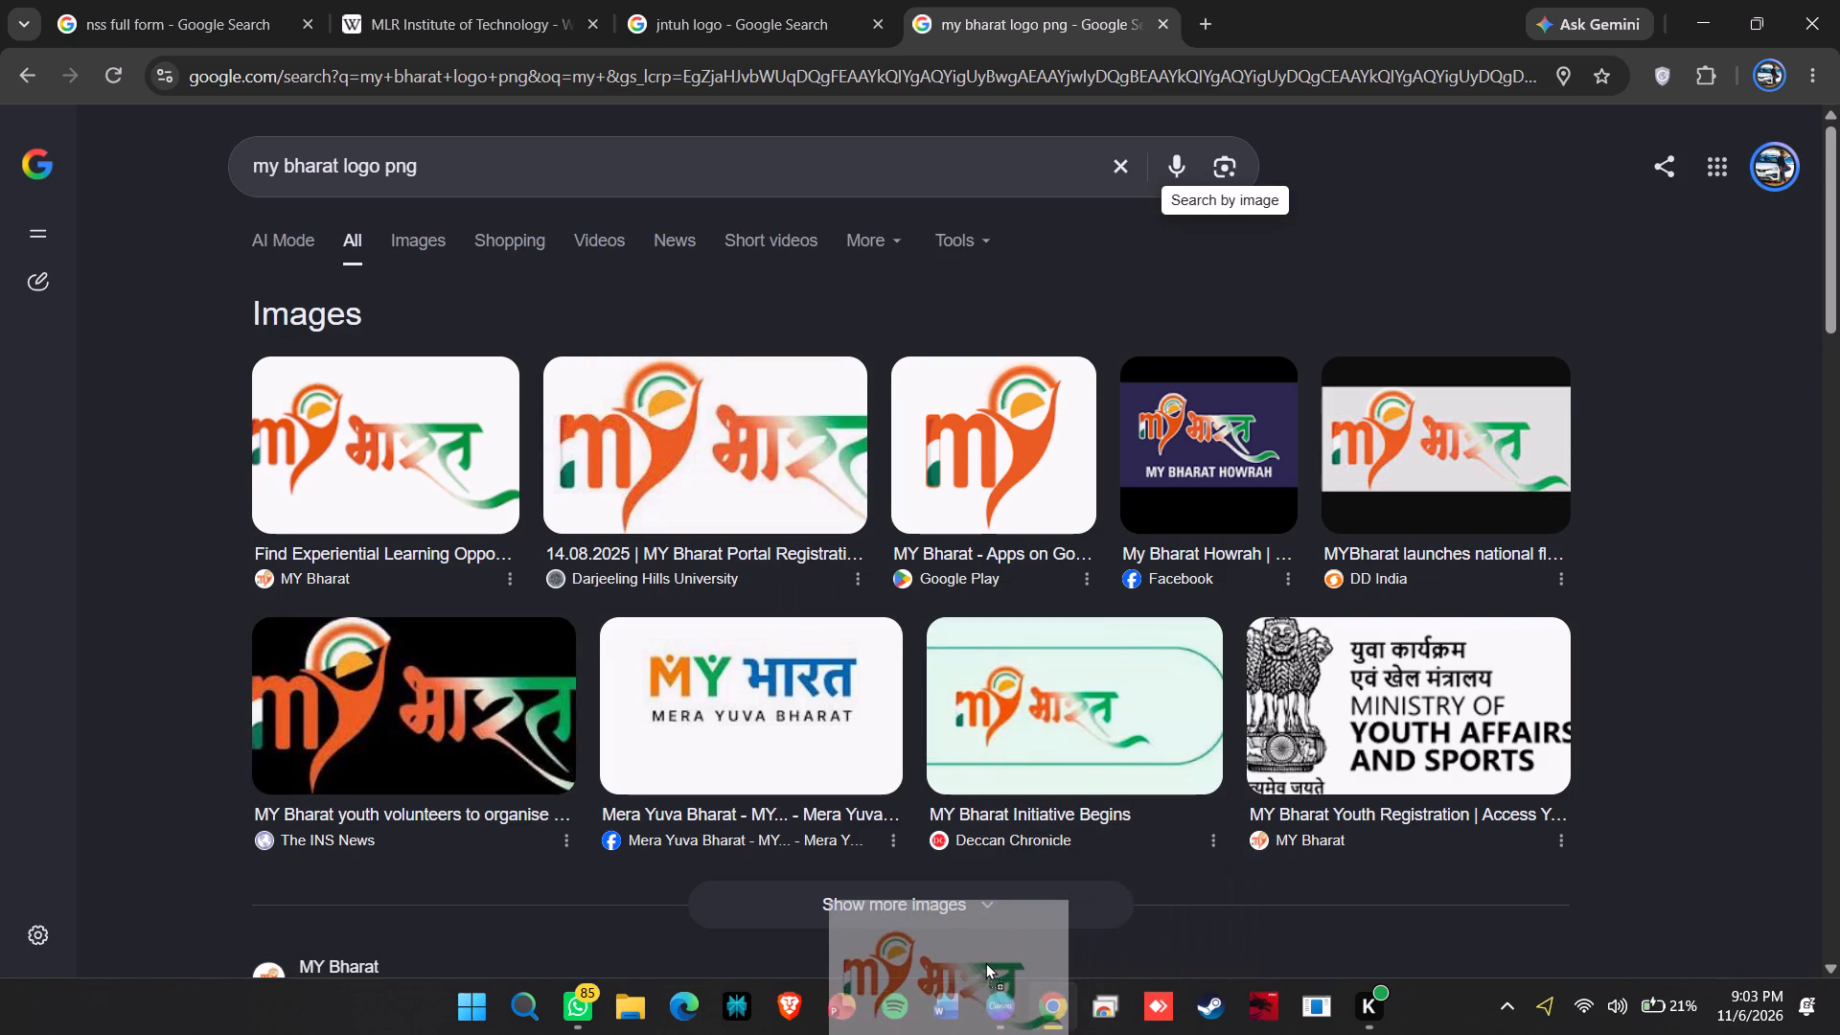
pyautogui.moveTo(985, 962); pyautogui.dragTo(1191, 285)
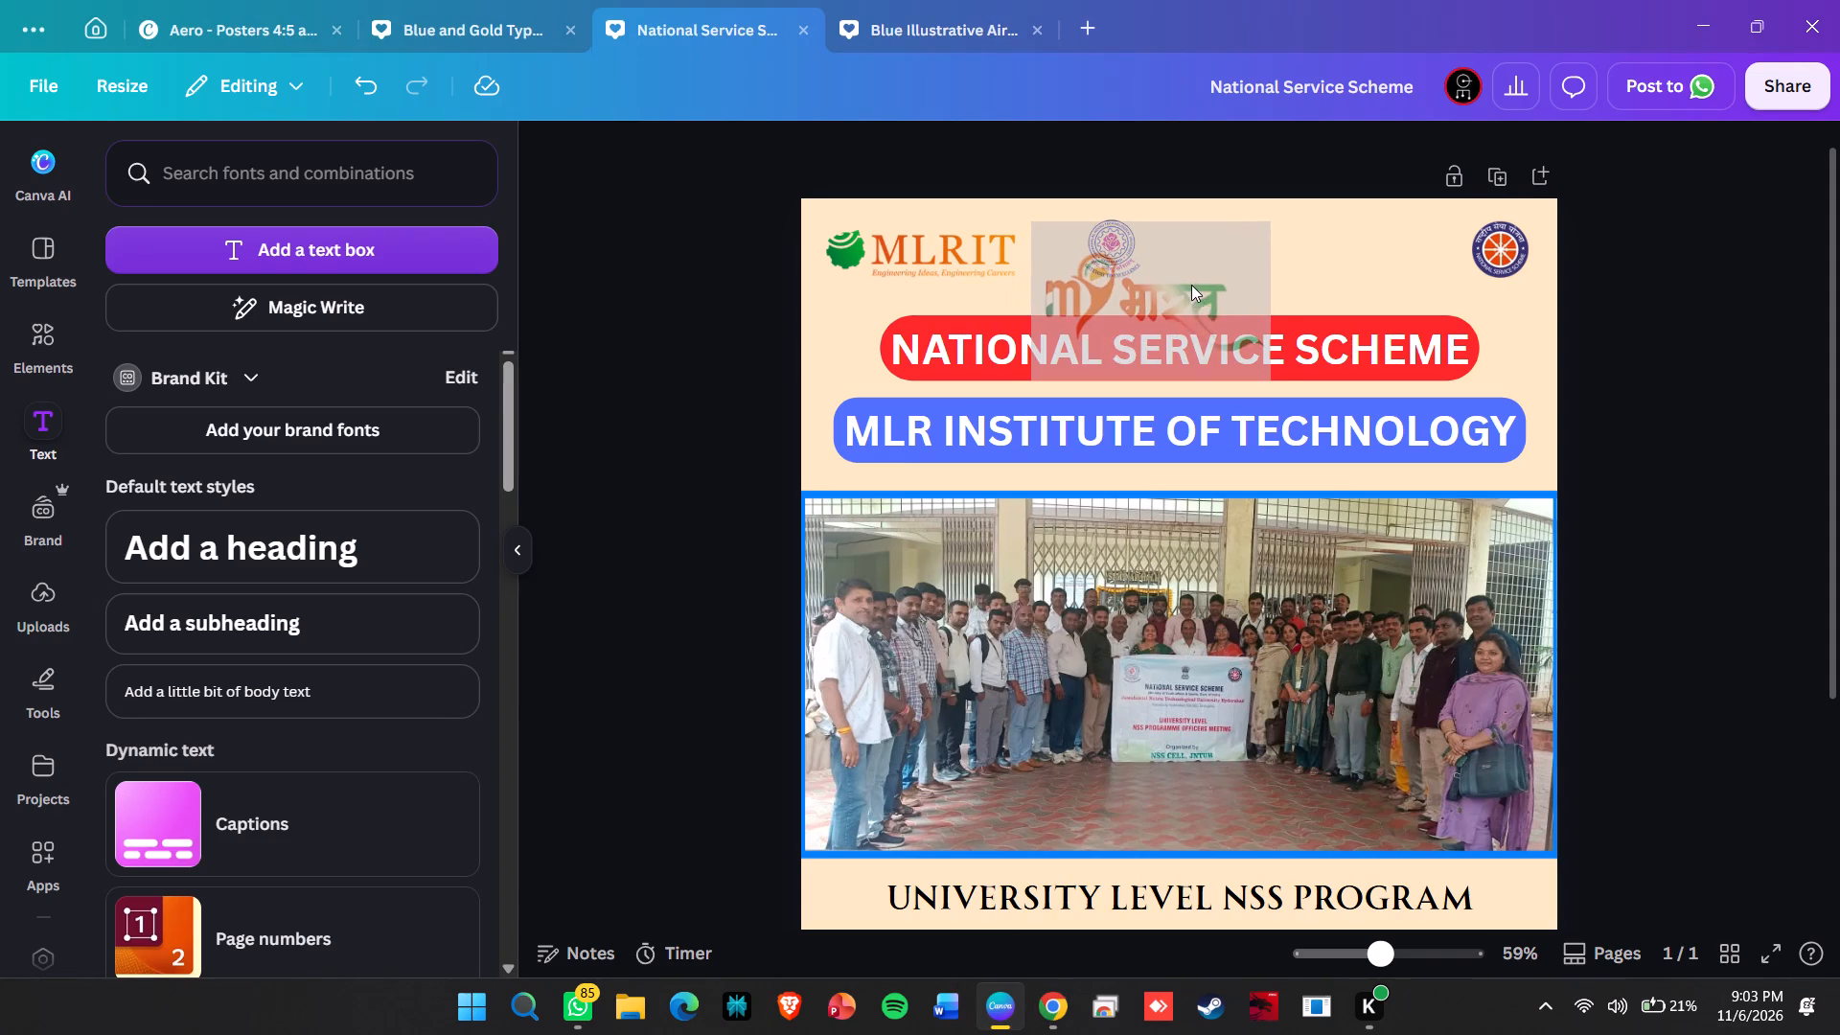
pyautogui.click(978, 152)
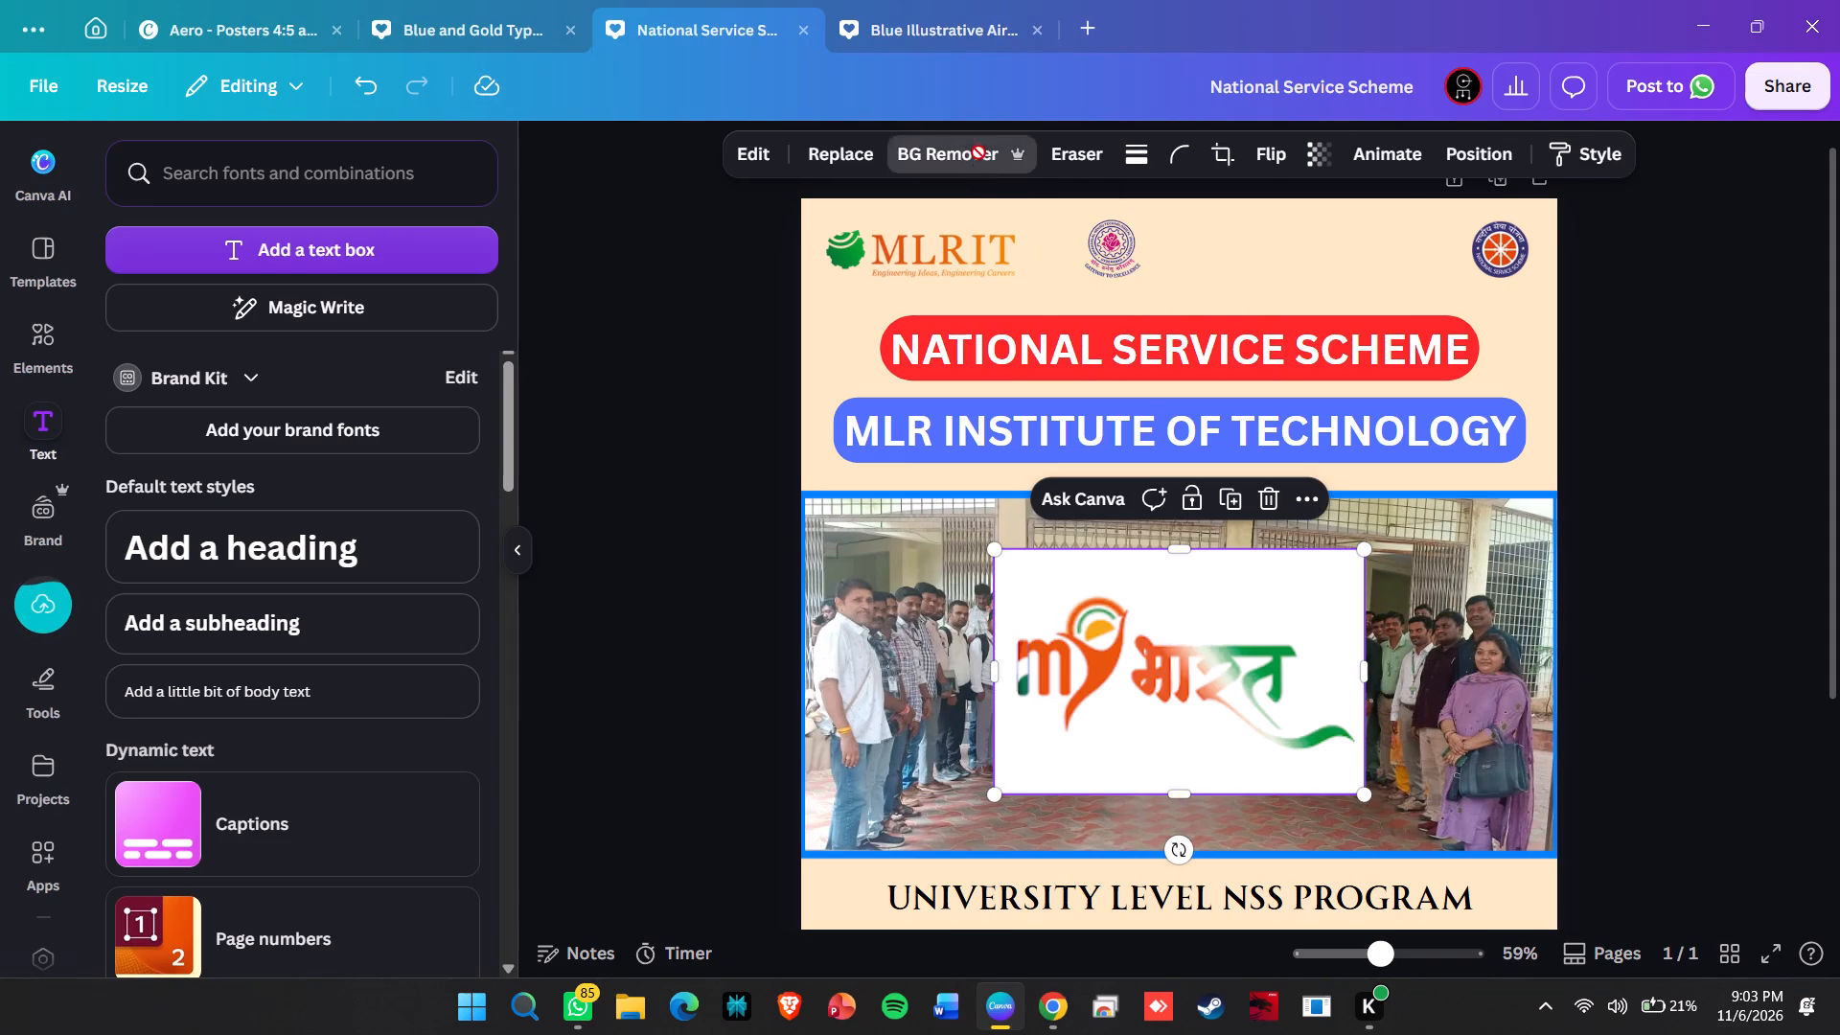
# Move the MY Bharat logo into the poster's header beside the JNTUH logo and shrink it to fit above the headings.
pyautogui.moveTo(1199, 703); pyautogui.dragTo(1312, 393)
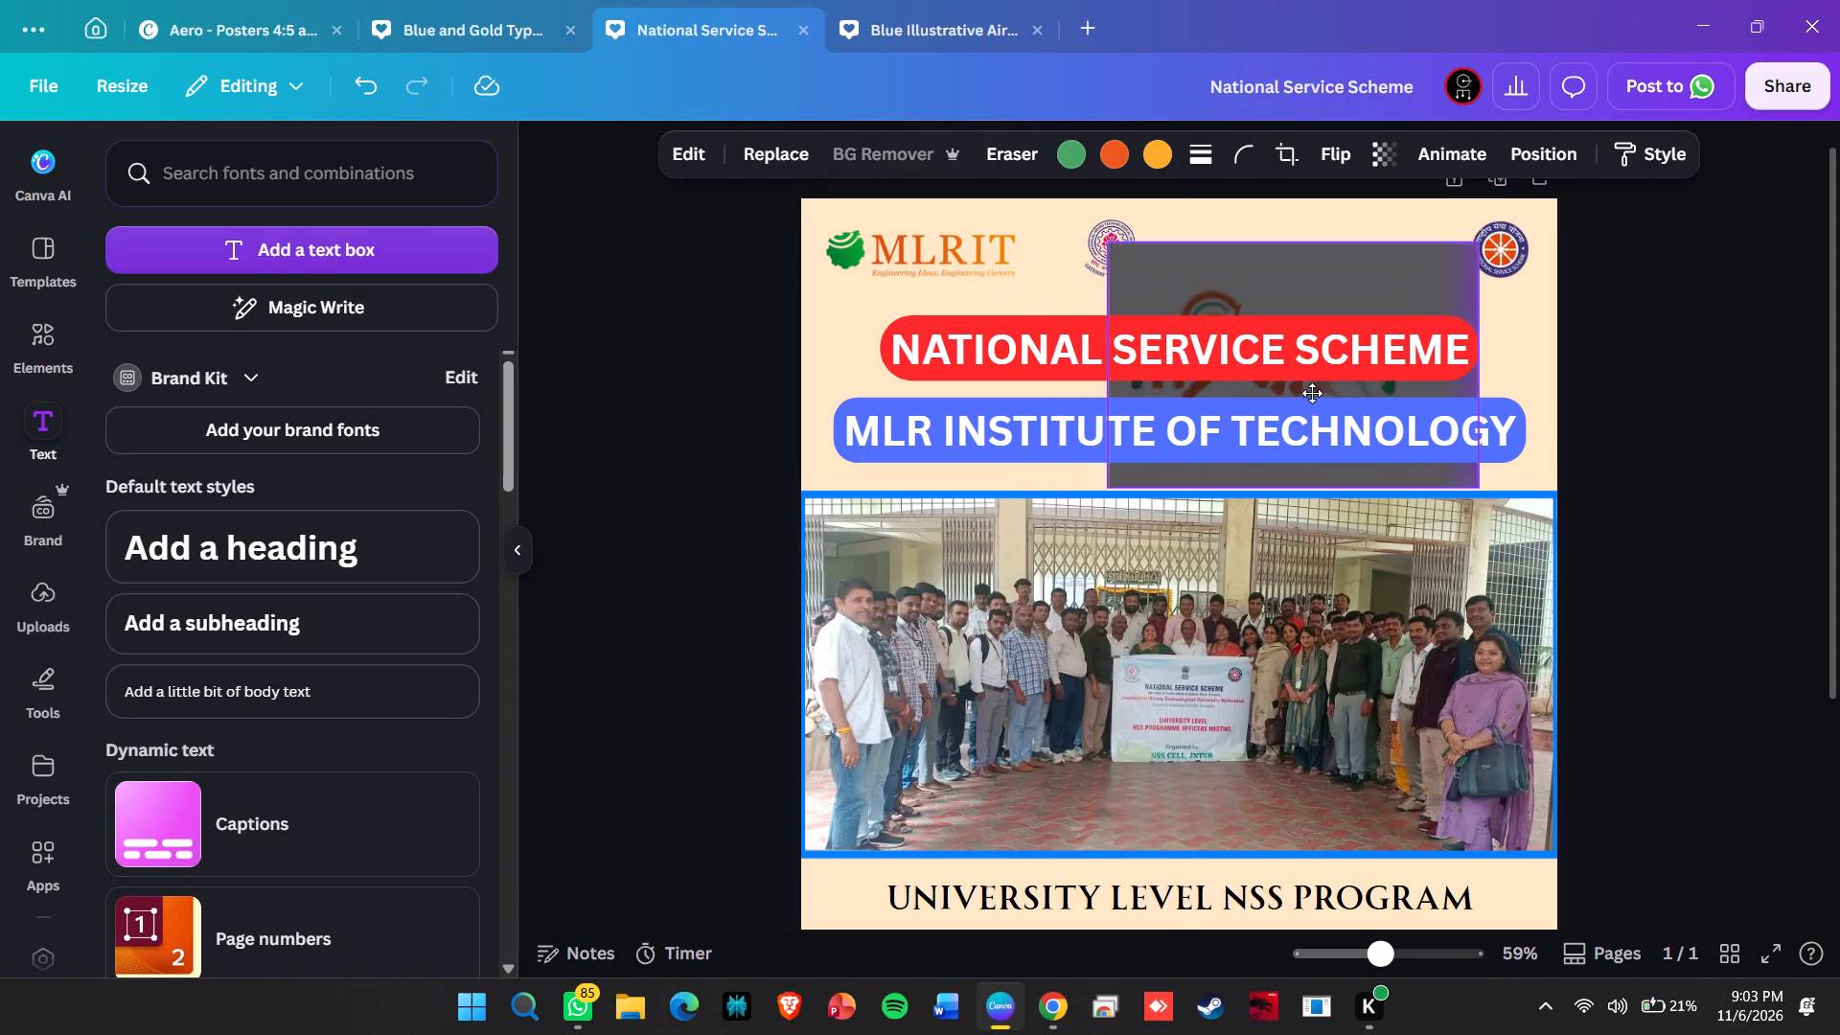
pyautogui.moveTo(1312, 393); pyautogui.dragTo(1344, 355)
pyautogui.moveTo(1509, 449); pyautogui.dragTo(1295, 245)
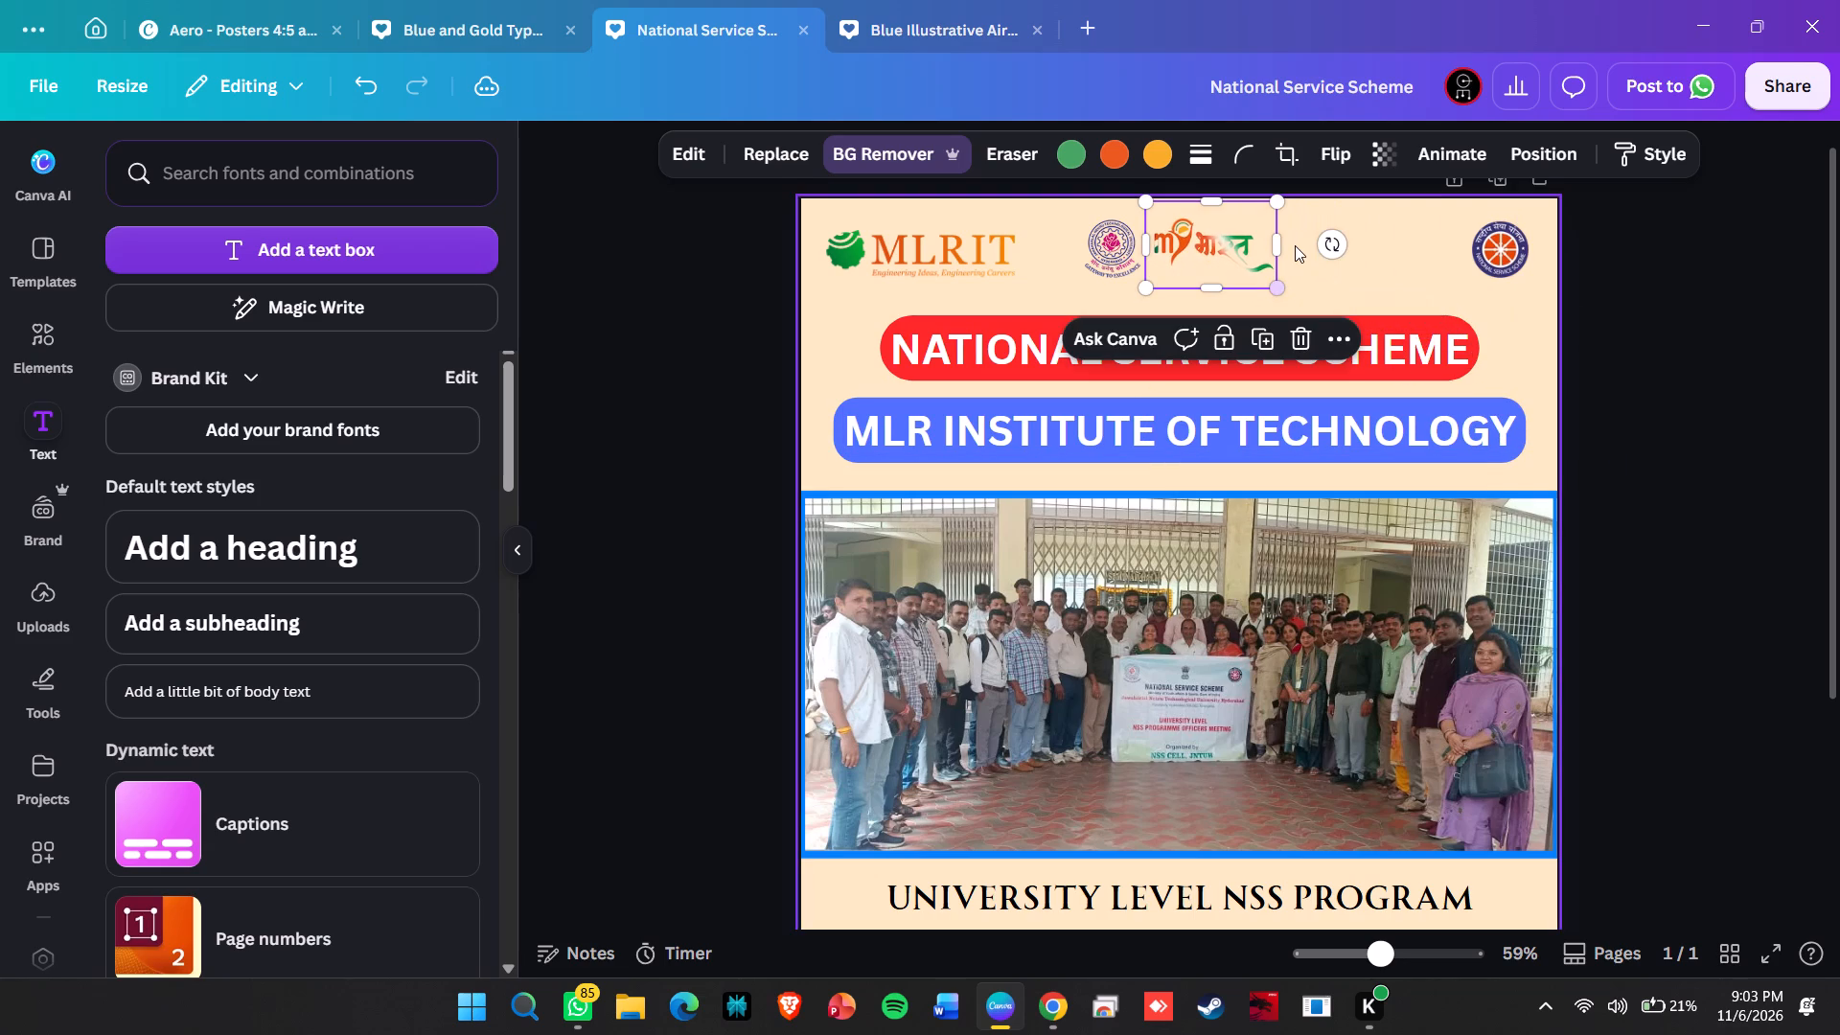
# Nudge the JNTUH logo slightly left, away from the MY Bharat logo.
pyautogui.click(1115, 264)
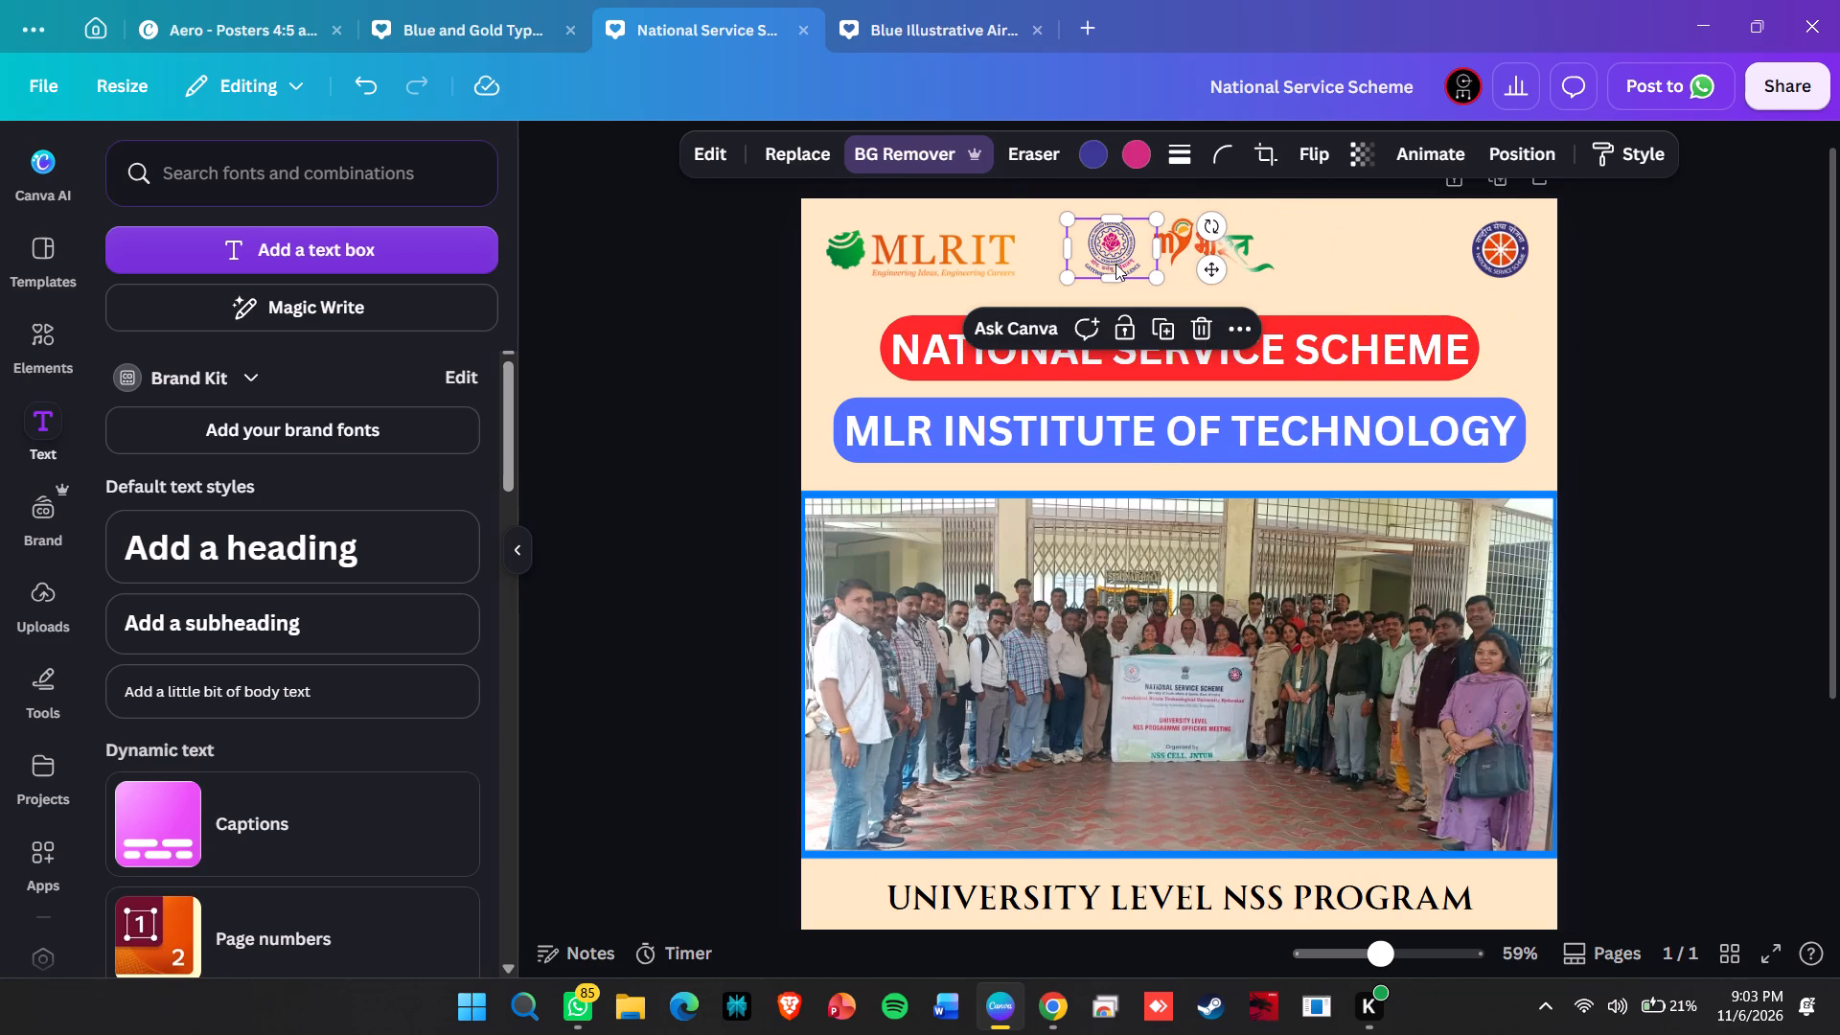
pyautogui.press('Left')
pyautogui.press('Left')
pyautogui.press('Left')
pyautogui.press('Left')
pyautogui.press('Left')
pyautogui.press('Left')
pyautogui.press('Left')
pyautogui.press('Left')
pyautogui.press('Left')
pyautogui.press('Left')
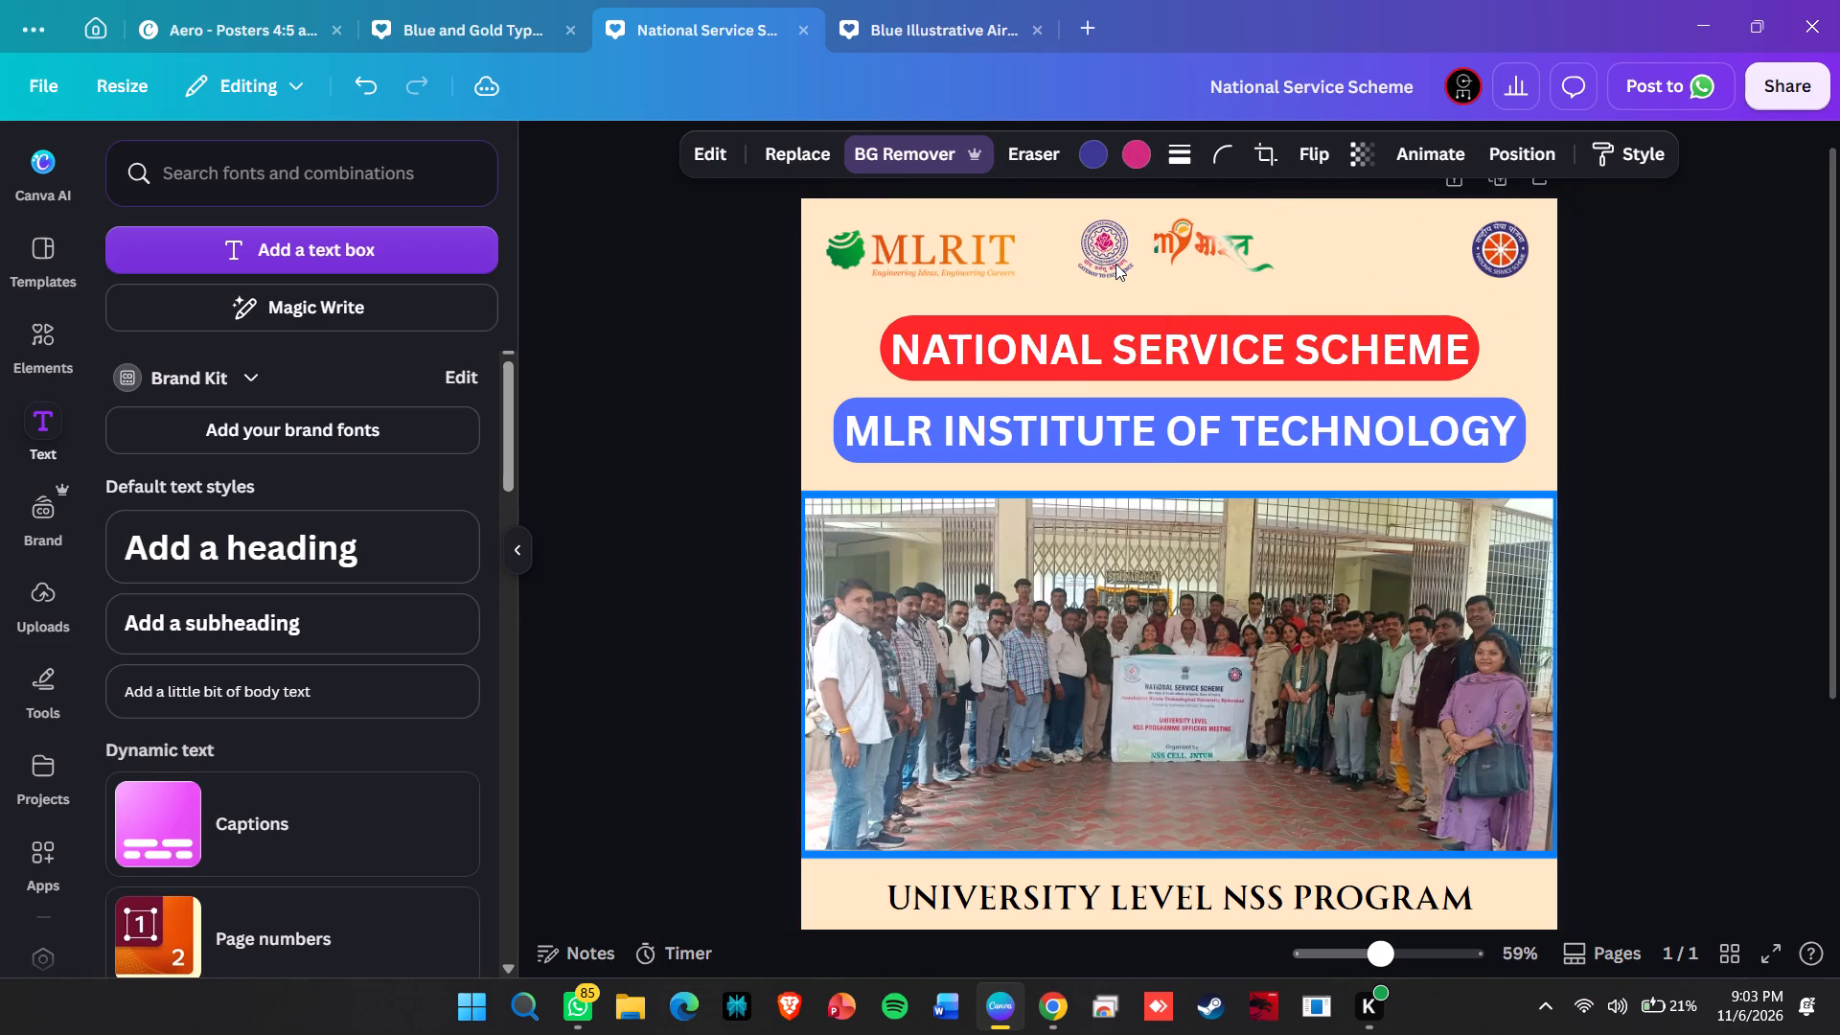
pyautogui.press('Left')
pyautogui.press('Left')
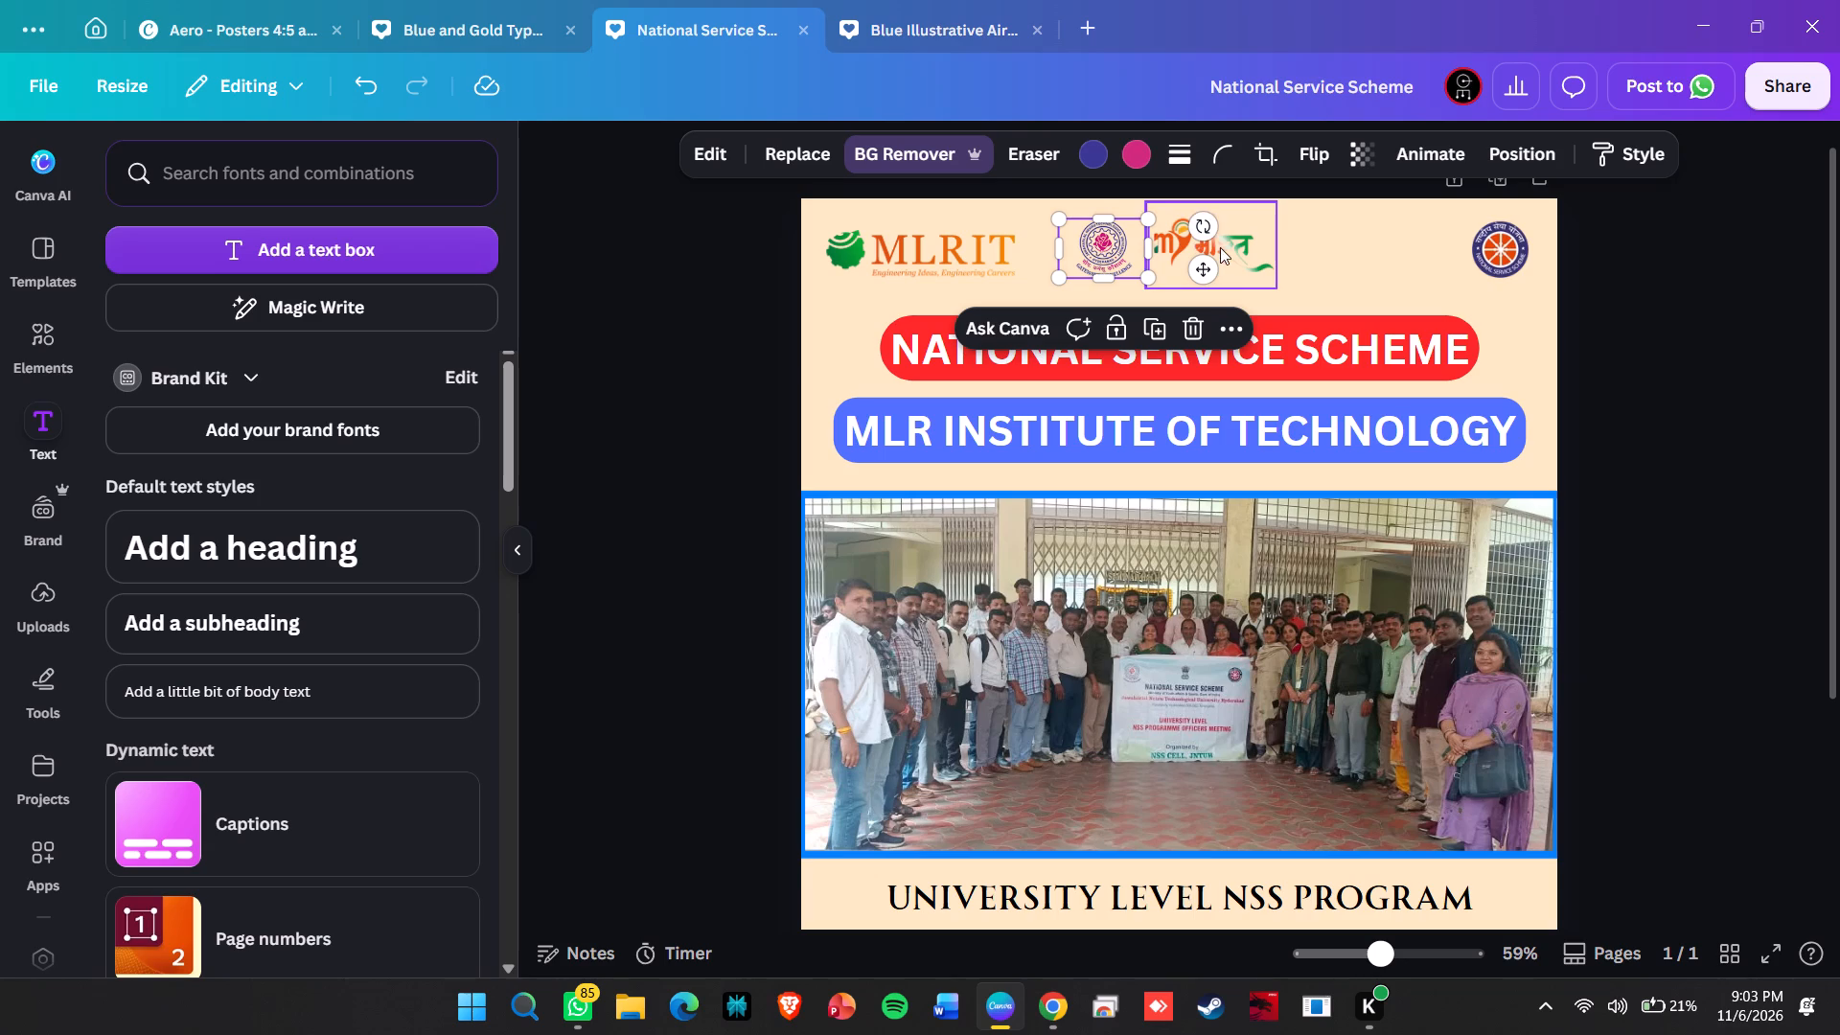
# Nudge the MY Bharat logo right to widen its gap from the JNTUH logo, and down to align with the header logos.
pyautogui.click(1225, 248)
pyautogui.press('Right')
pyautogui.press('Right')
pyautogui.press('Right')
pyautogui.press('Right')
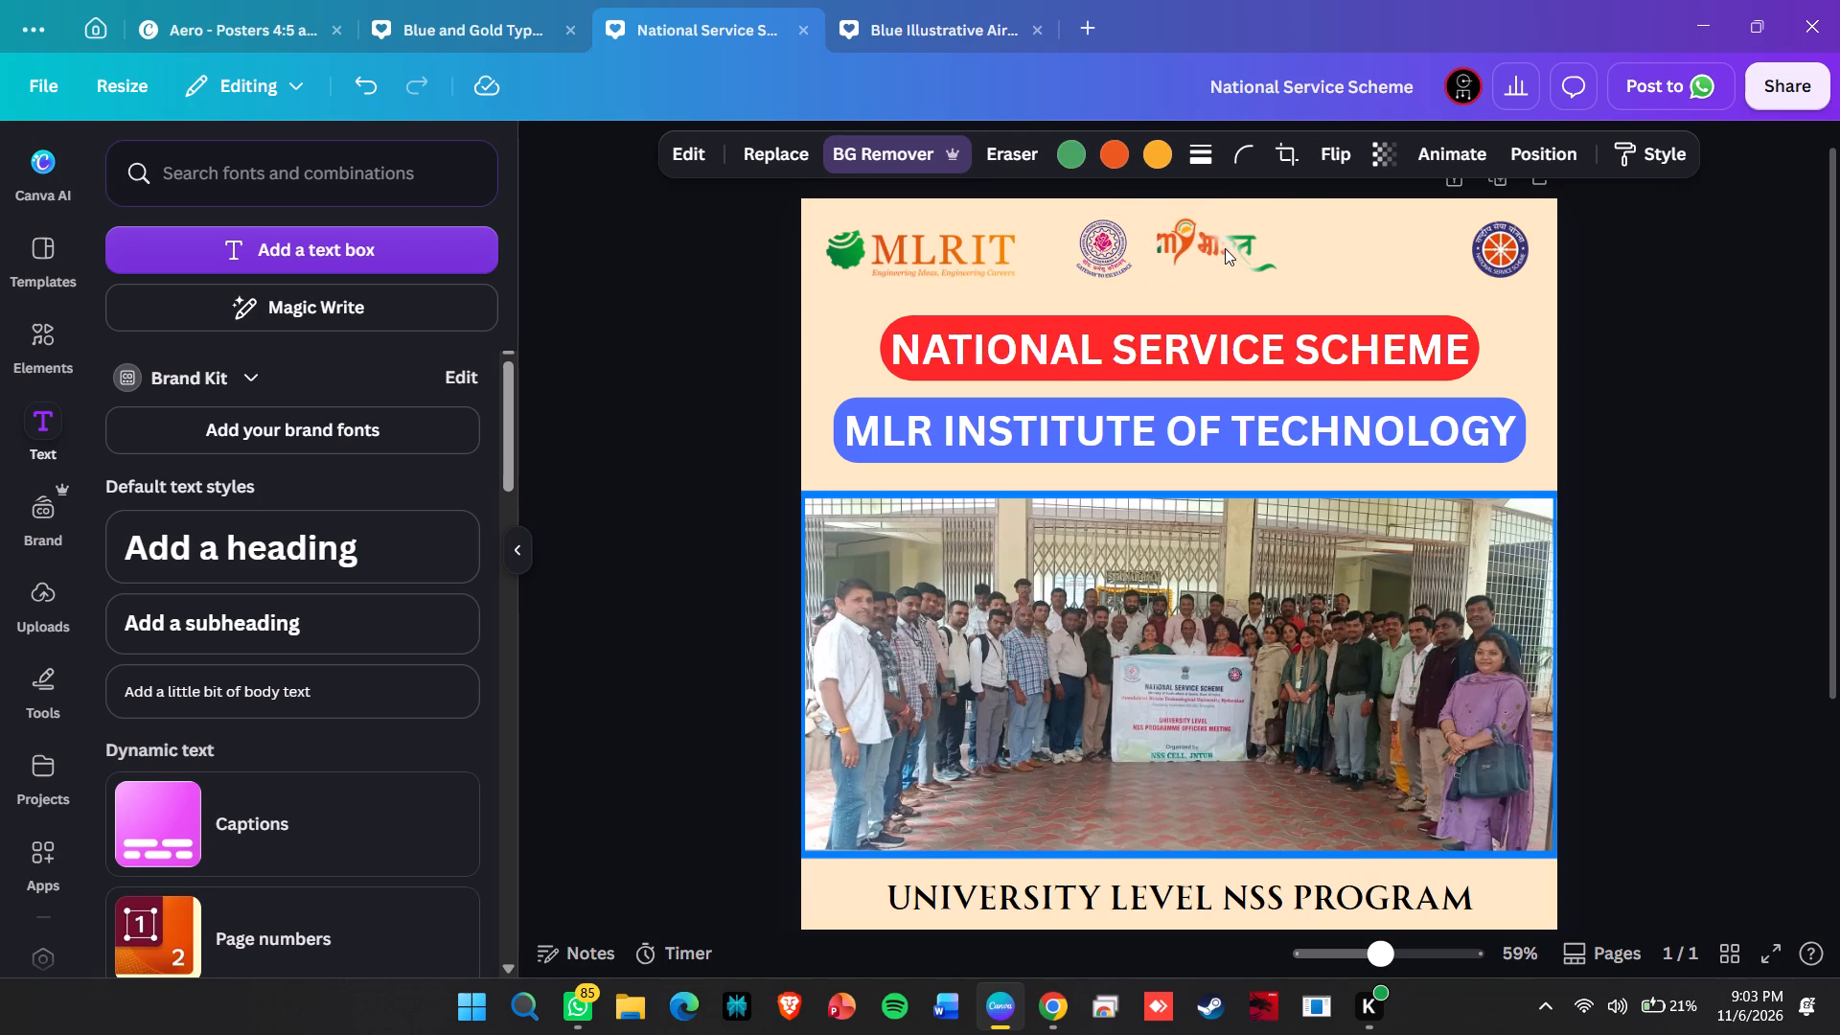
pyautogui.press('Right')
pyautogui.press('Right')
pyautogui.press('Right')
pyautogui.press('Right')
pyautogui.press('Right')
pyautogui.press('Right')
pyautogui.press('Right')
pyautogui.press('Right')
pyautogui.press('Right')
pyautogui.press('Right')
pyautogui.press('Right')
pyautogui.press('Right')
pyautogui.press('Right')
pyautogui.press('Right')
pyautogui.press('Right')
pyautogui.press('Right')
pyautogui.press('Right')
pyautogui.press('Right')
pyautogui.press('Right')
pyautogui.press('Right')
pyautogui.press('Right')
pyautogui.press('Right')
pyautogui.press('Right')
pyautogui.press('Right')
pyautogui.press('Right')
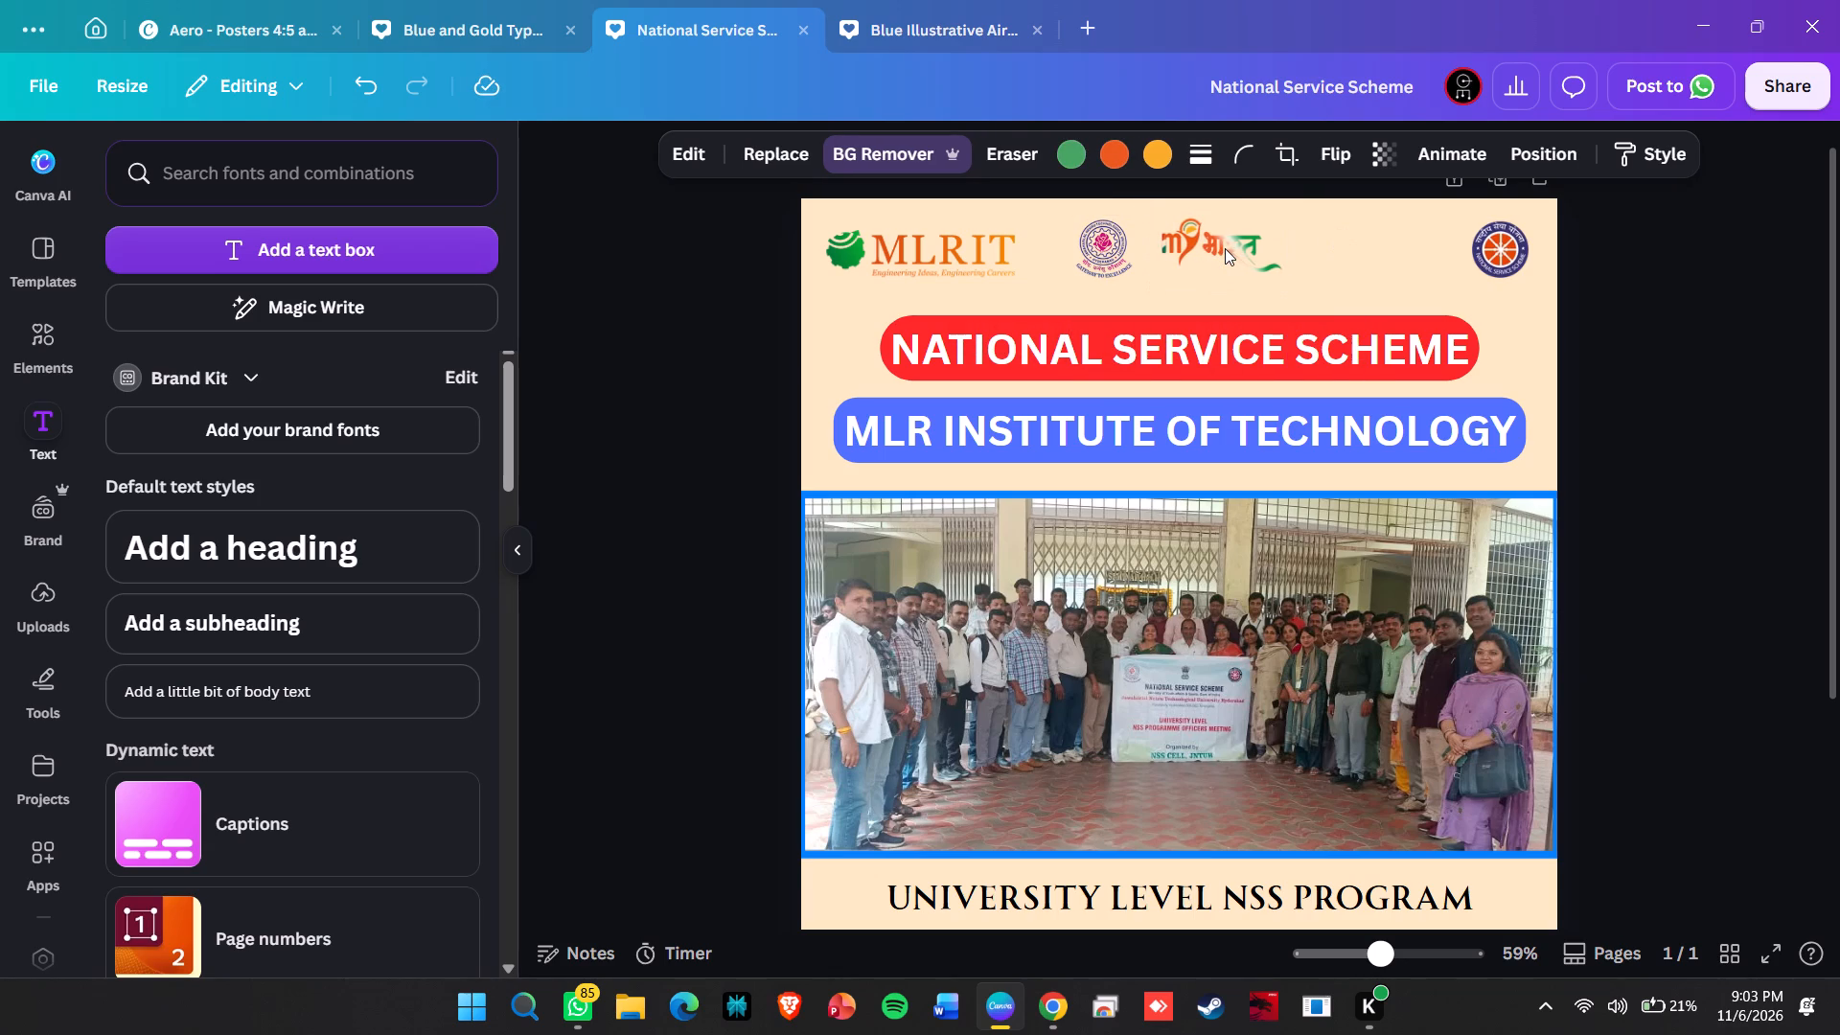
pyautogui.press('Down')
pyautogui.press('Down')
pyautogui.press('Down')
pyautogui.press('Down')
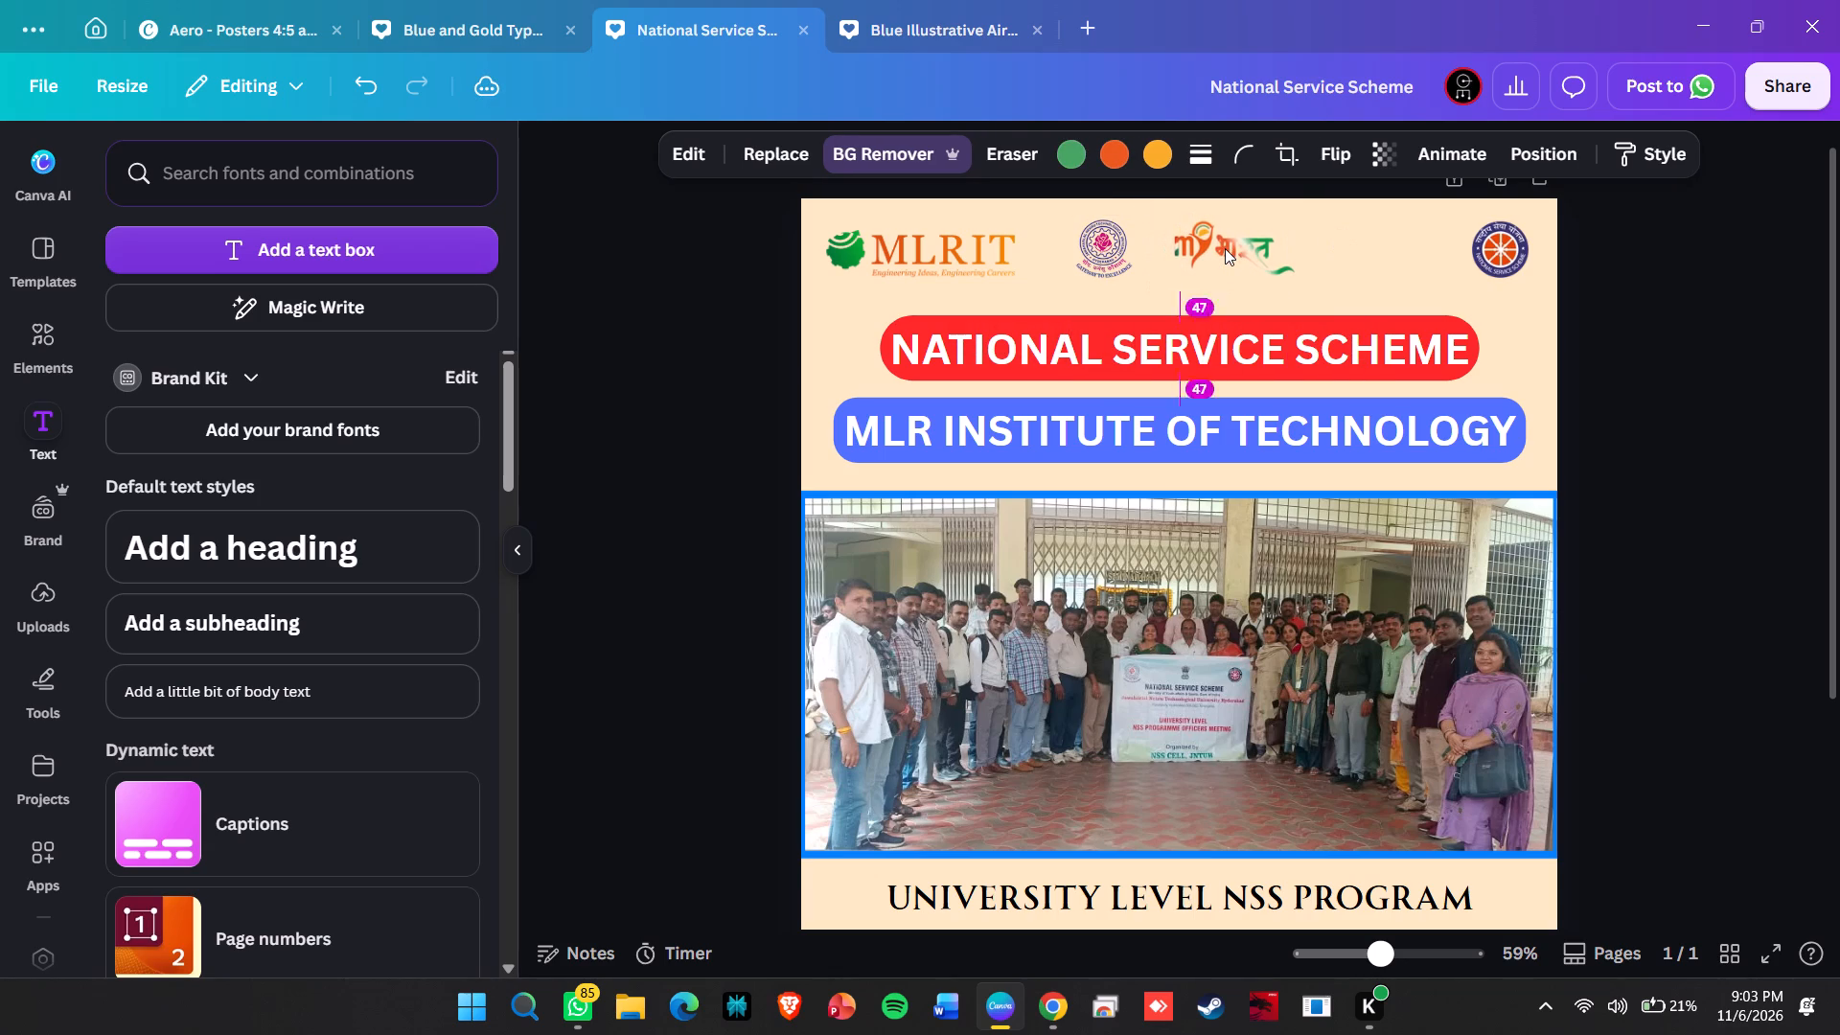
pyautogui.press('Down')
pyautogui.press('Down')
pyautogui.press('Down')
pyautogui.press('Down')
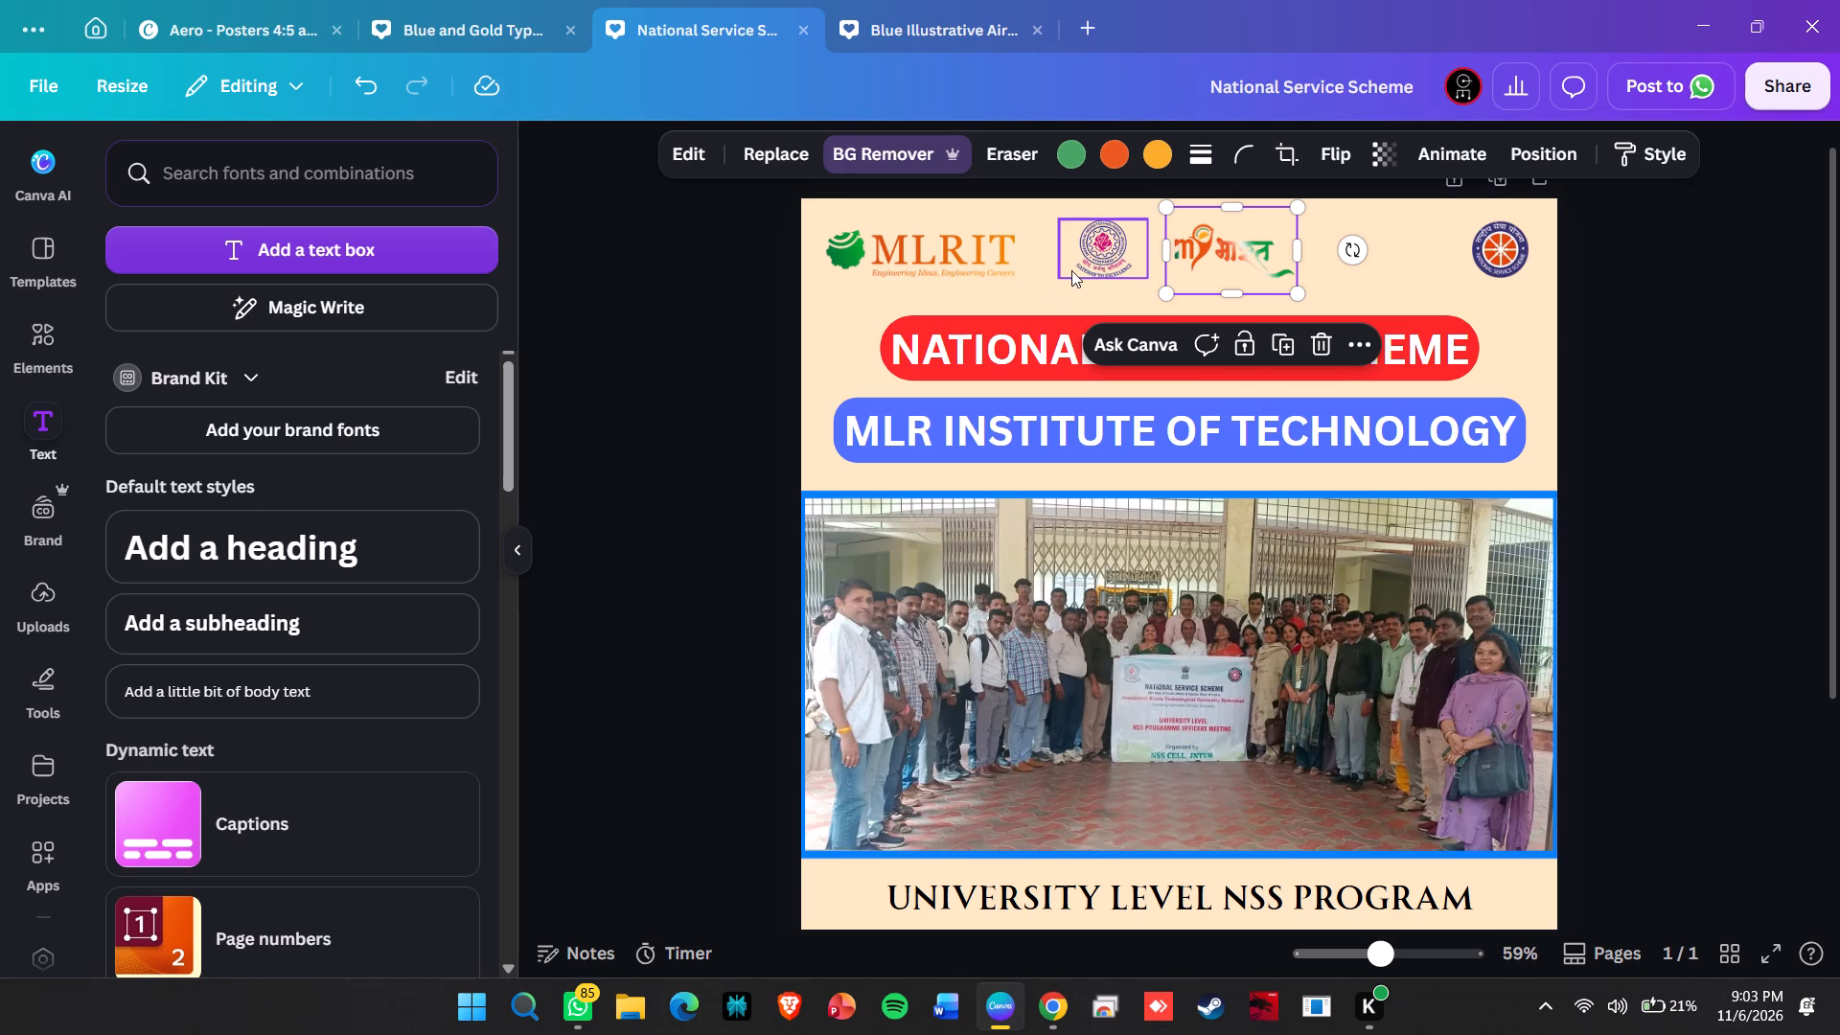
# Nudge the JNTUH logo further left, closer to the MLRIT logo.
pyautogui.click(1078, 266)
pyautogui.press('Left')
pyautogui.press('Left')
pyautogui.press('Left')
pyautogui.press('Left')
pyautogui.press('Left')
pyautogui.press('Left')
pyautogui.press('Left')
pyautogui.press('Left')
pyautogui.press('Left')
pyautogui.press('Left')
pyautogui.press('Left')
pyautogui.press('Left')
pyautogui.press('Left')
pyautogui.press('Left')
pyautogui.press('Left')
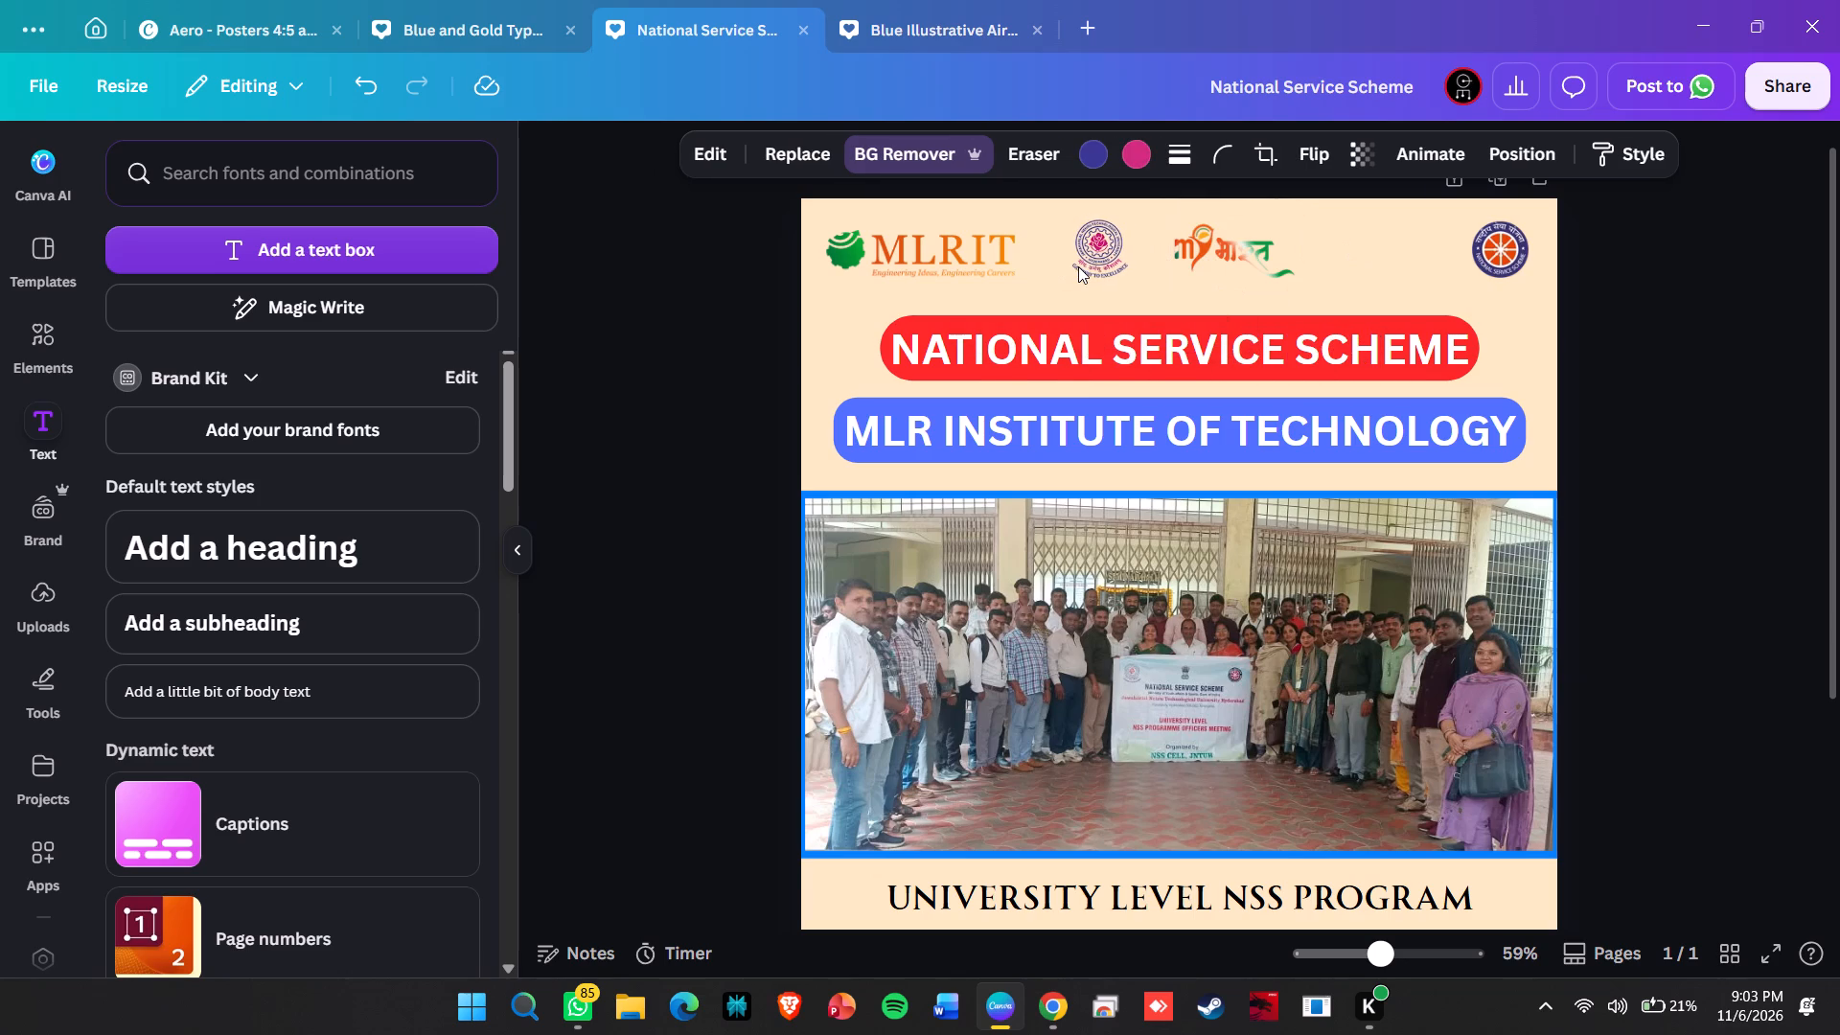
pyautogui.press('Left')
pyautogui.press('Left')
pyautogui.press('Left')
pyautogui.press('Left')
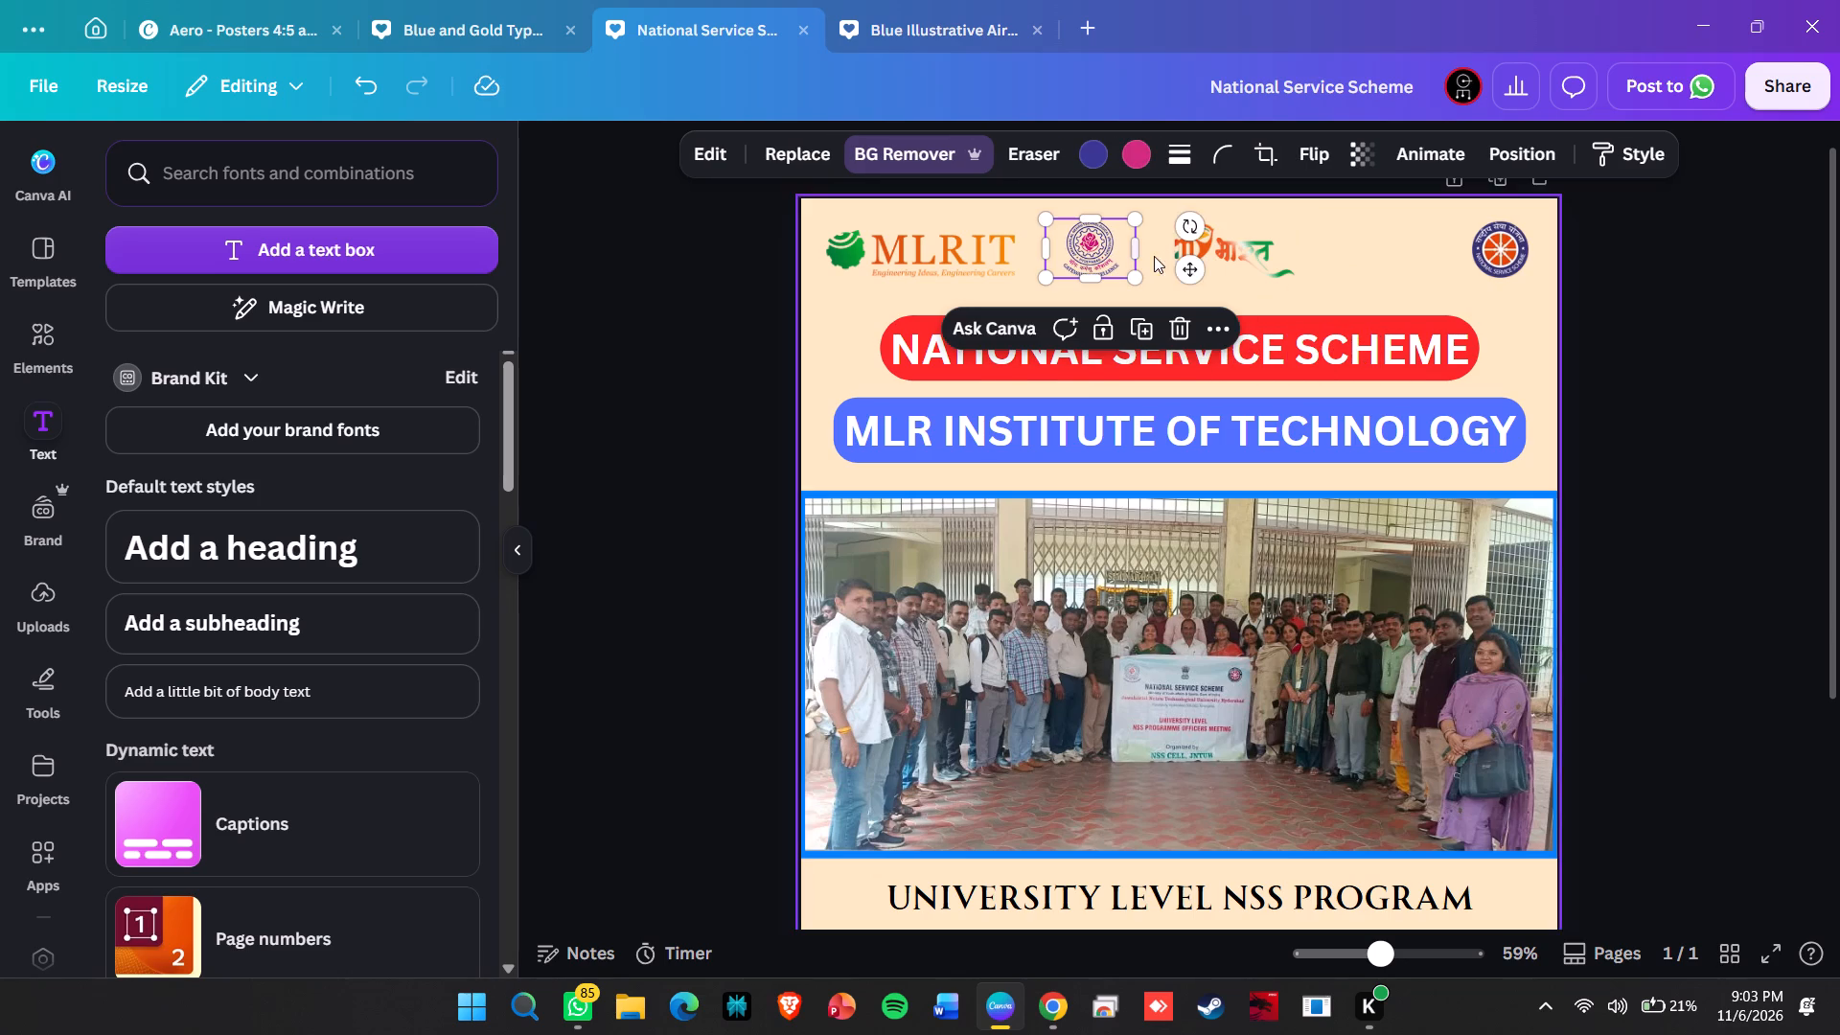
# Nudge the MY Bharat logo slightly left toward the JNTUH logo and fine-tune its height in the header.
pyautogui.click(1222, 267)
pyautogui.press('Left')
pyautogui.press('Left')
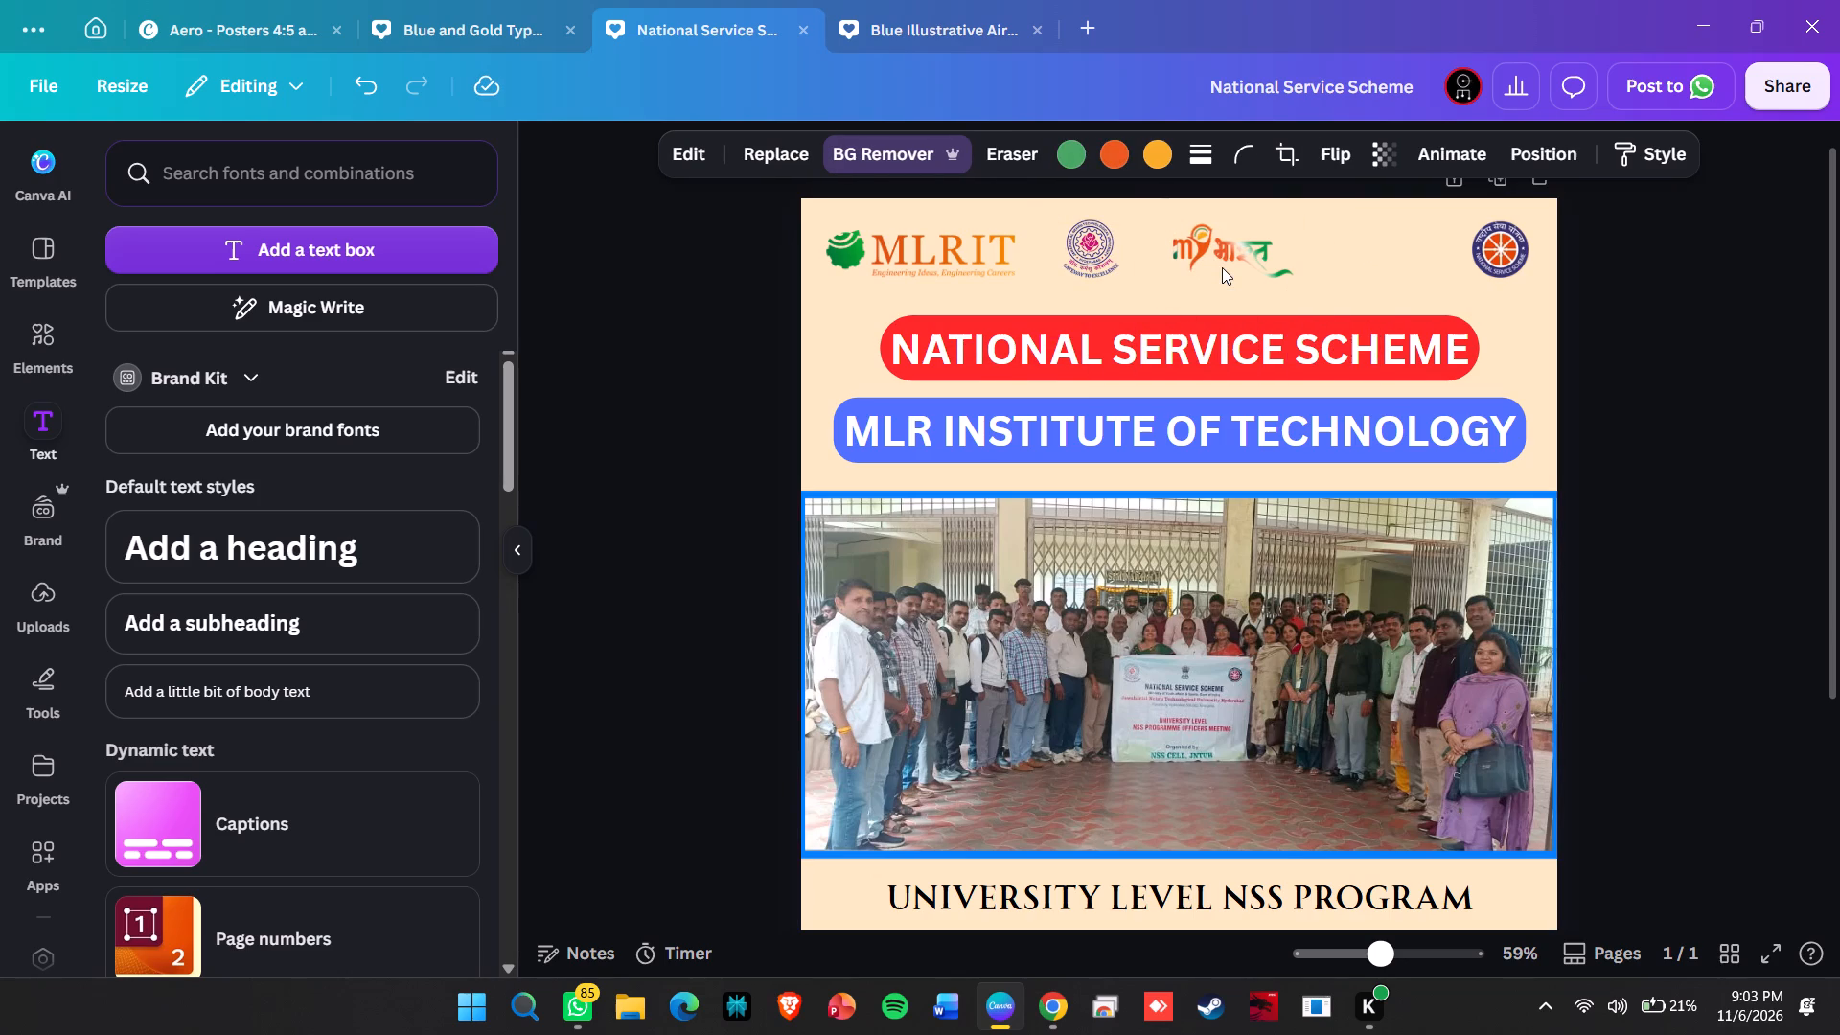
pyautogui.press('Left')
pyautogui.press('Left')
pyautogui.press('Left')
pyautogui.press('Up')
pyautogui.press('Up')
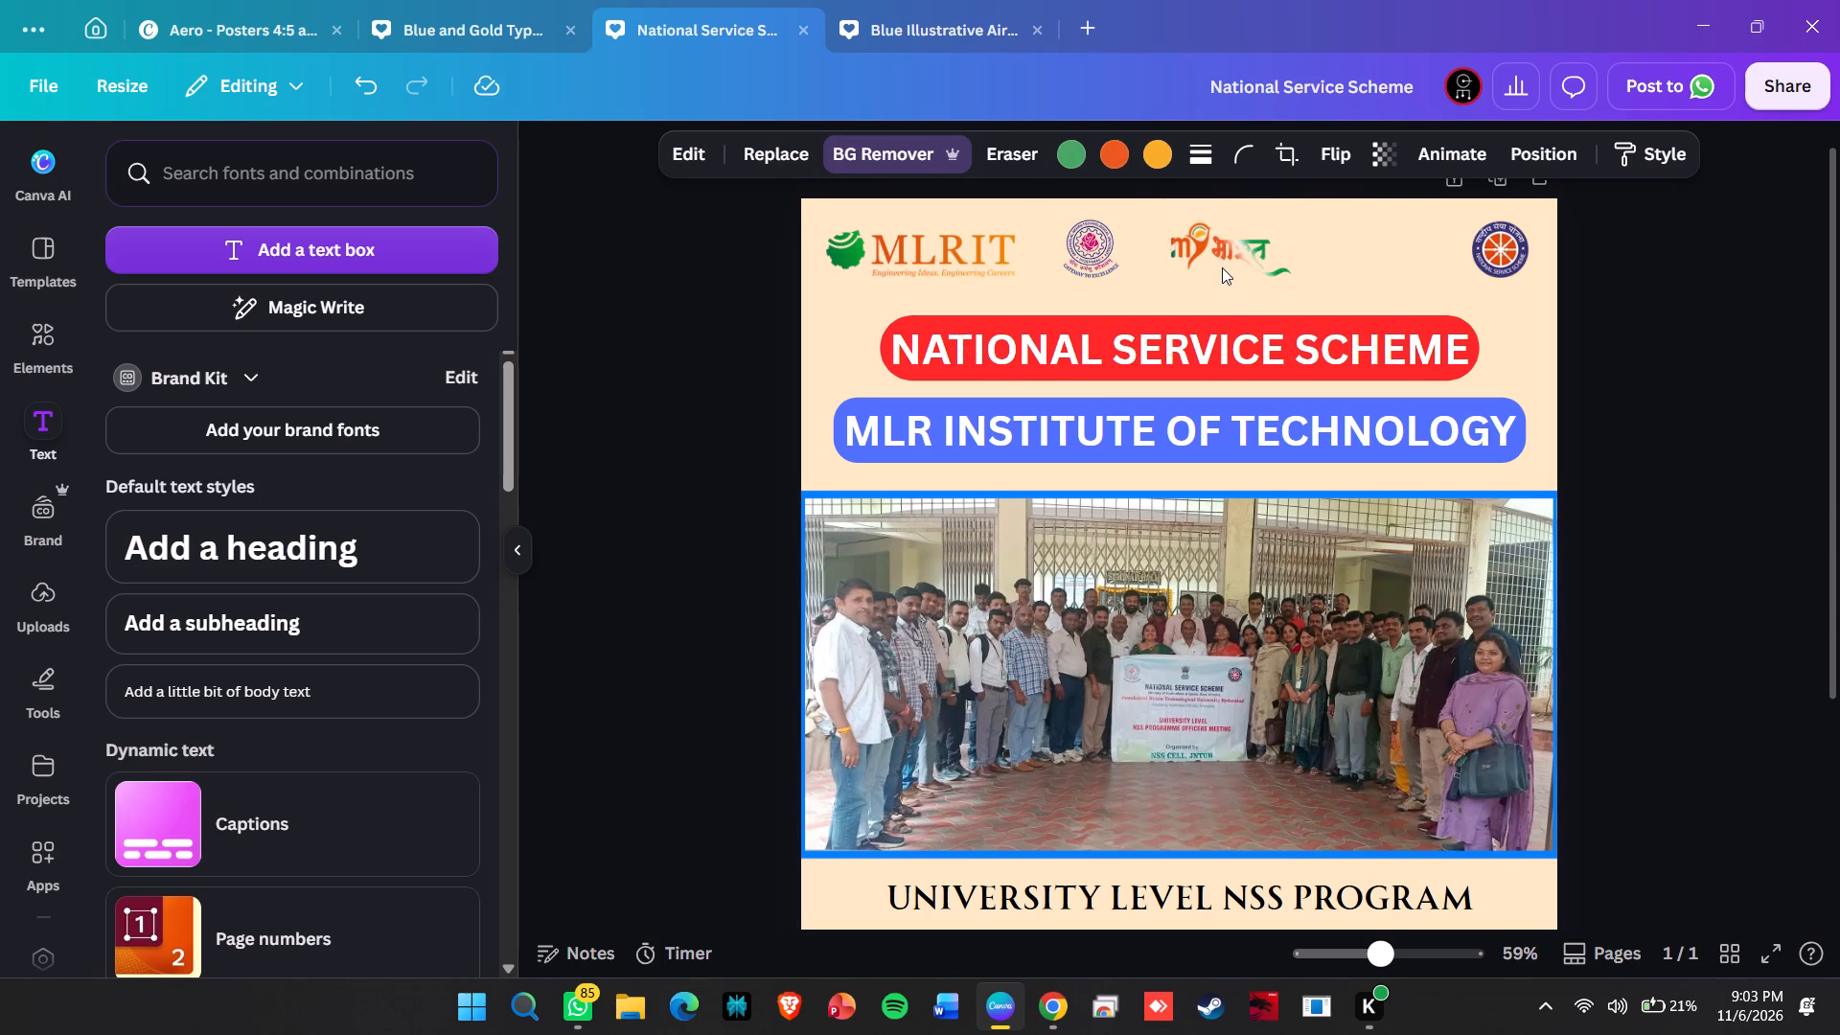
pyautogui.press('Down')
pyautogui.press('Left')
pyautogui.press('Left')
pyautogui.press('Left')
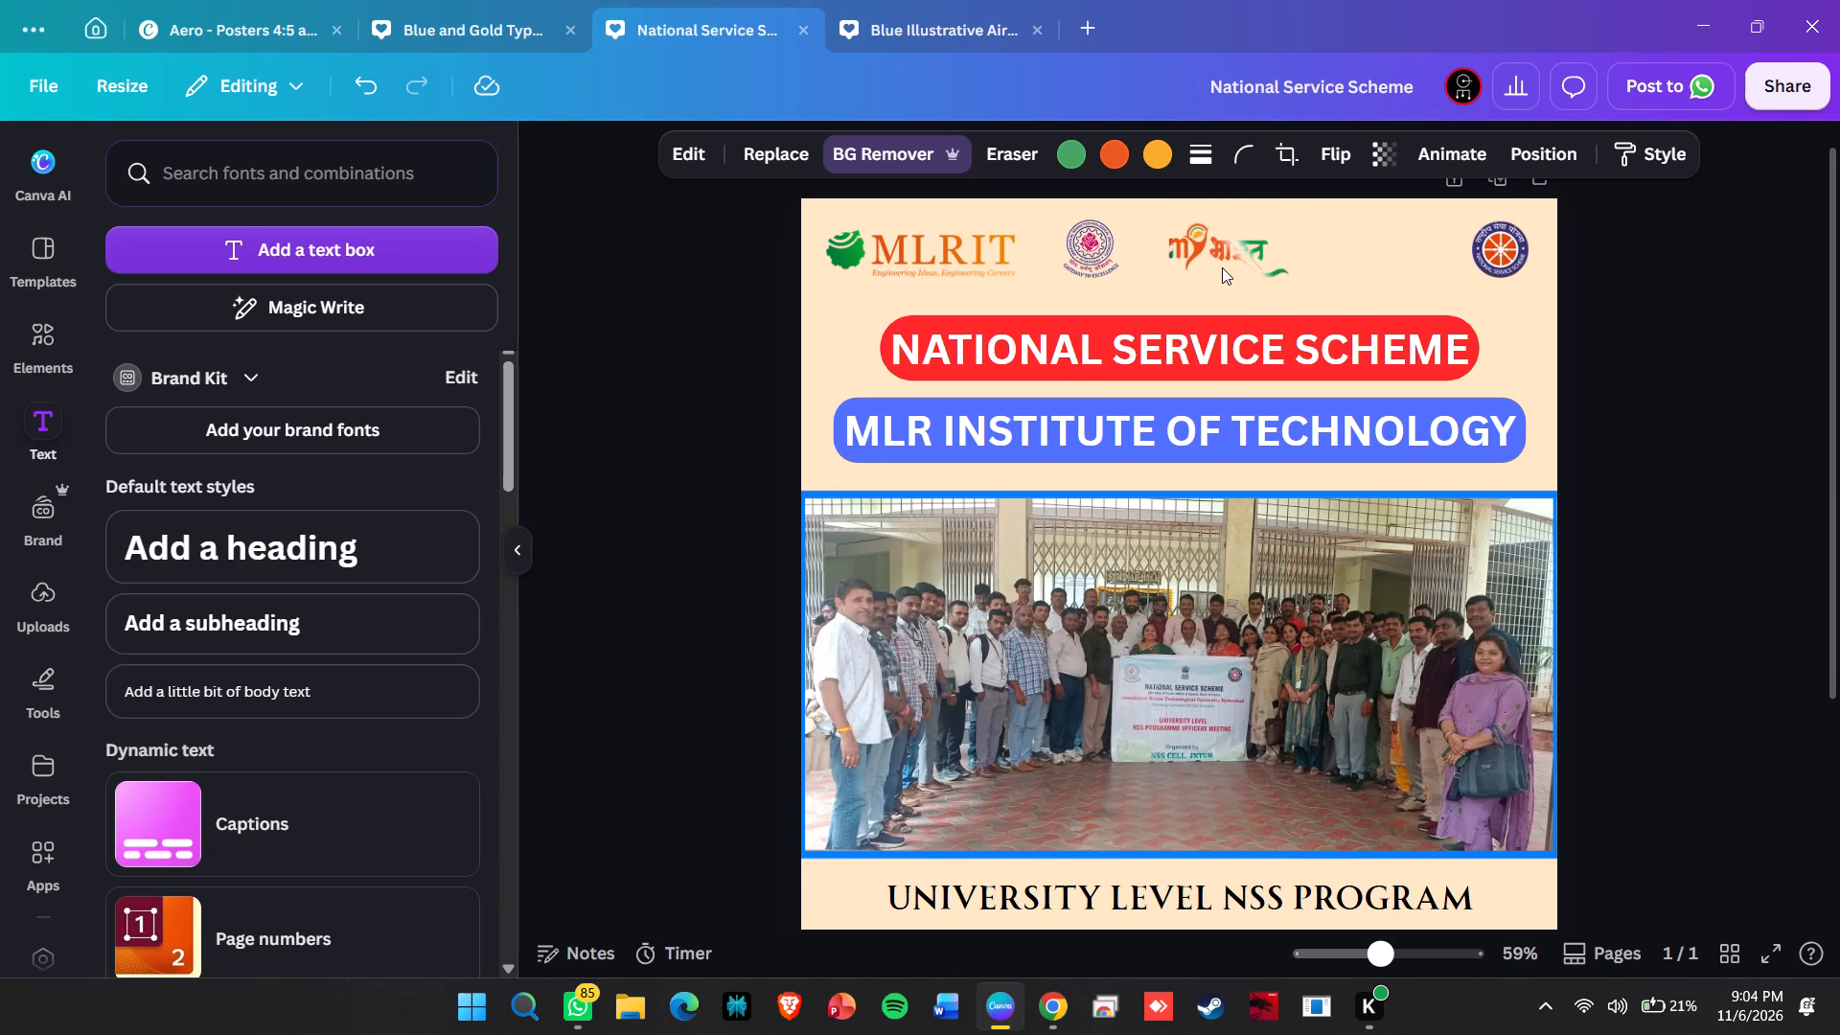
pyautogui.press('Left')
pyautogui.press('Left')
pyautogui.press('Left')
pyautogui.press('Left')
pyautogui.press('Left')
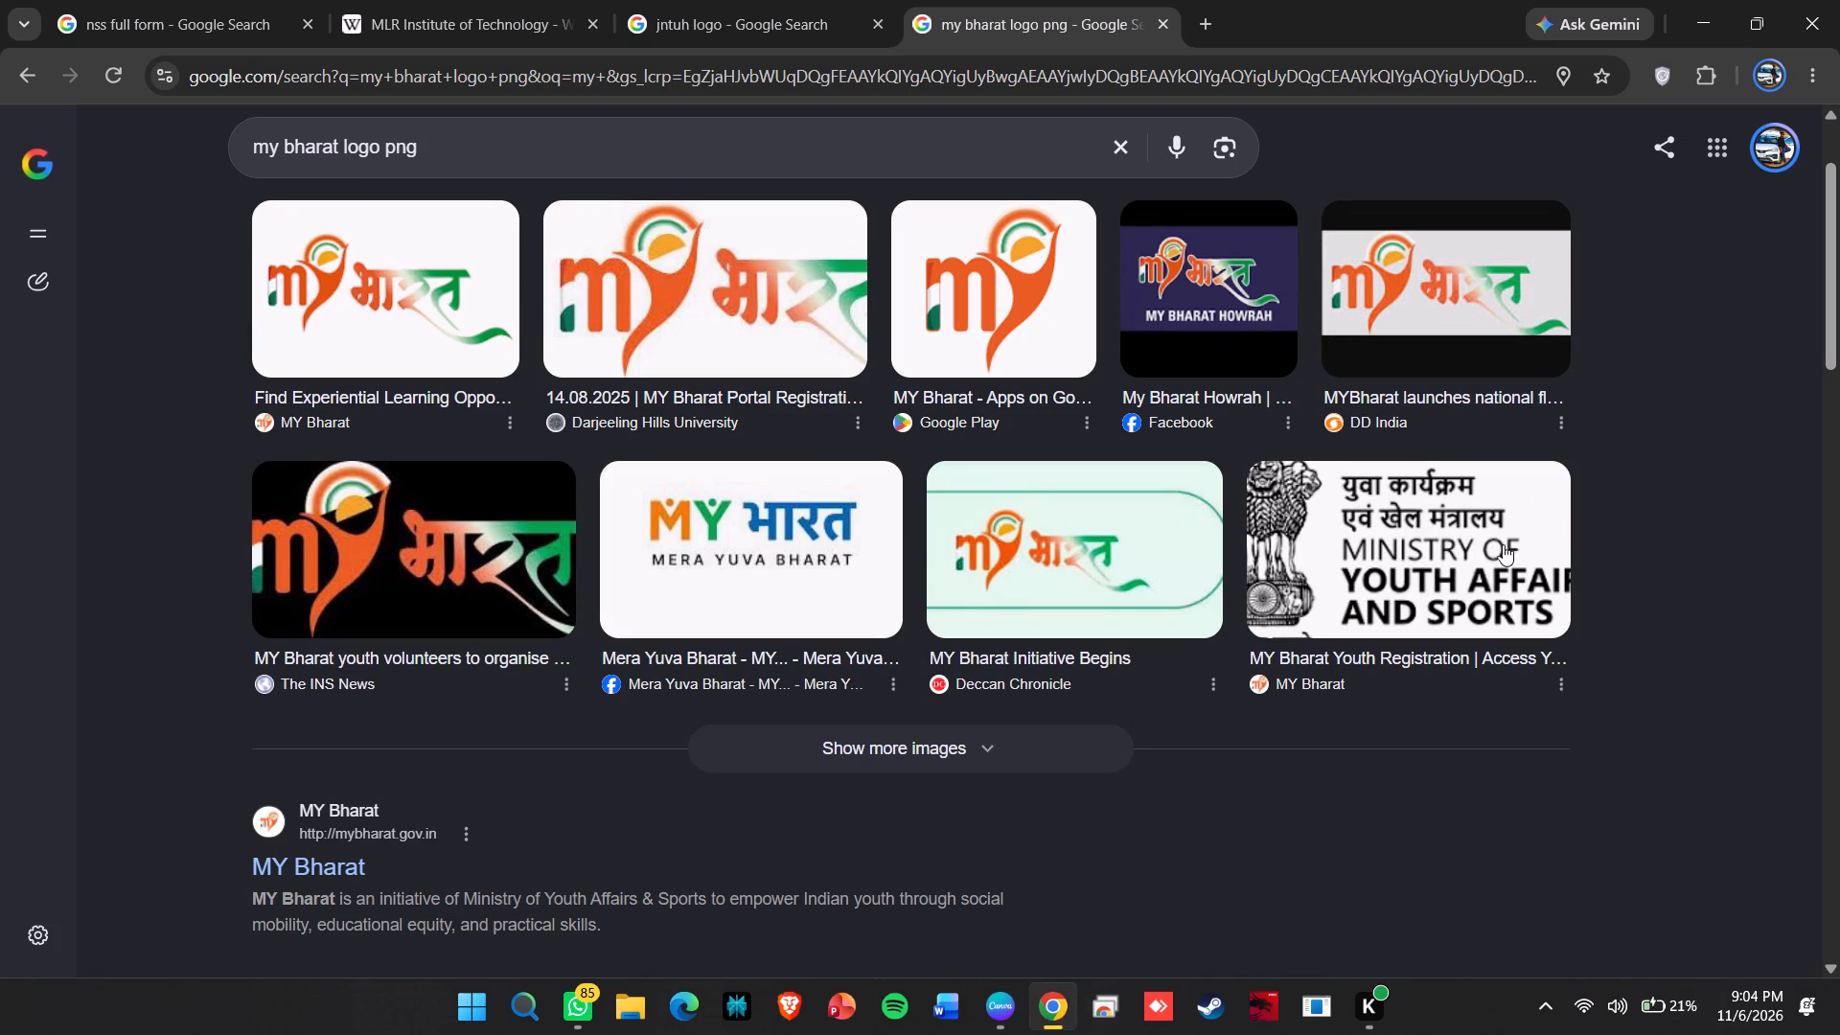
# Examine the Ministry of Youth Affairs and Sports logo in the Chrome results and its related images for a usable version.
pyautogui.moveTo(1480, 557); pyautogui.dragTo(1405, 703)
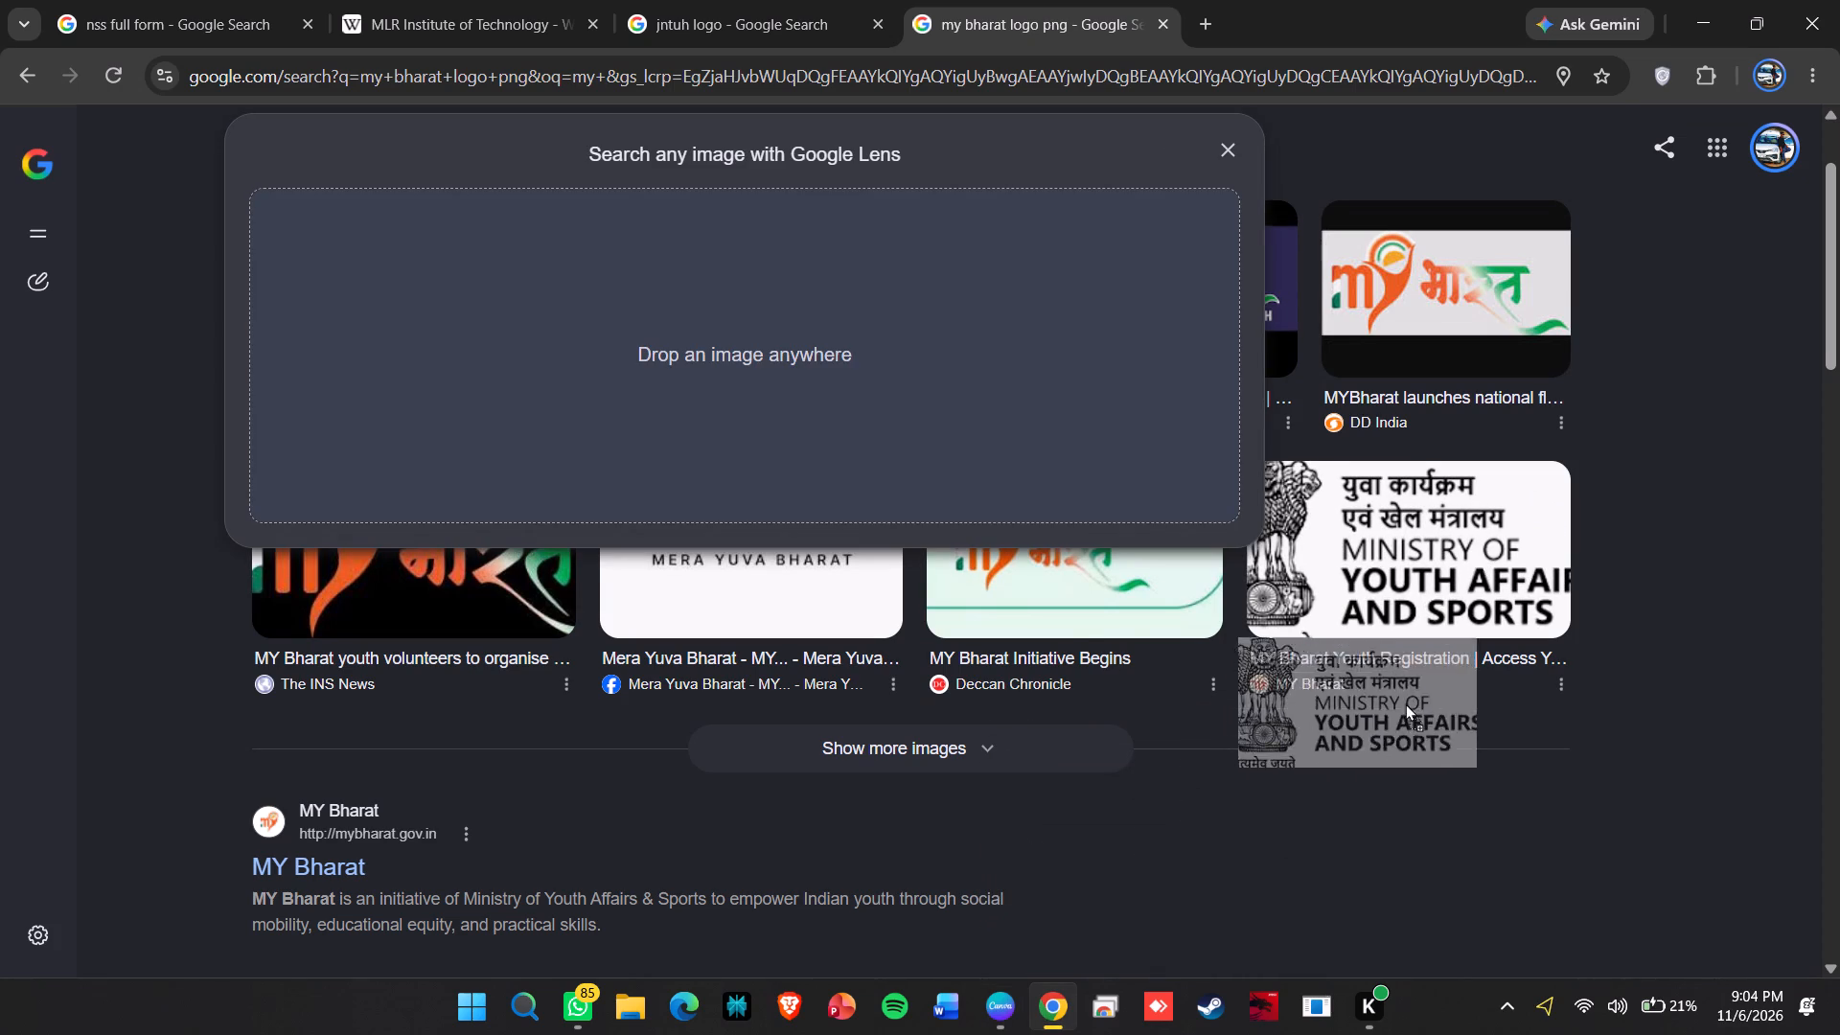
pyautogui.moveTo(1405, 703); pyautogui.dragTo(1493, 557)
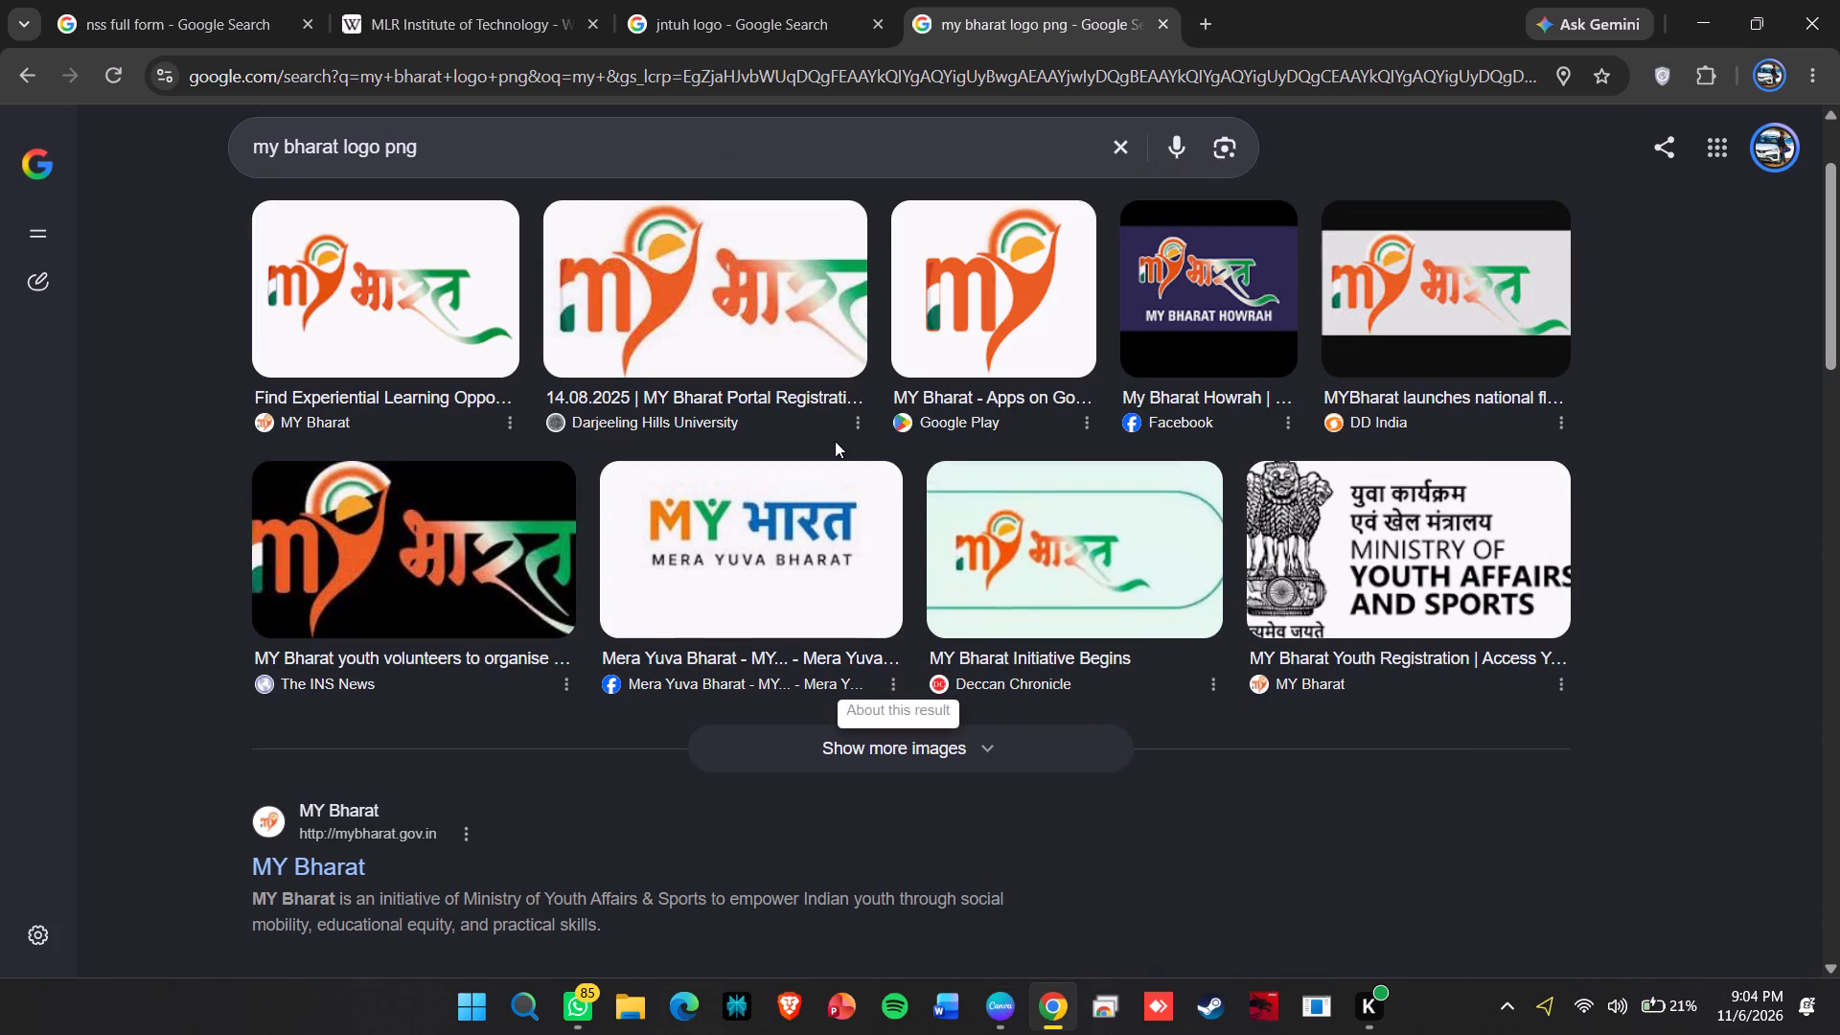
pyautogui.click(1343, 528)
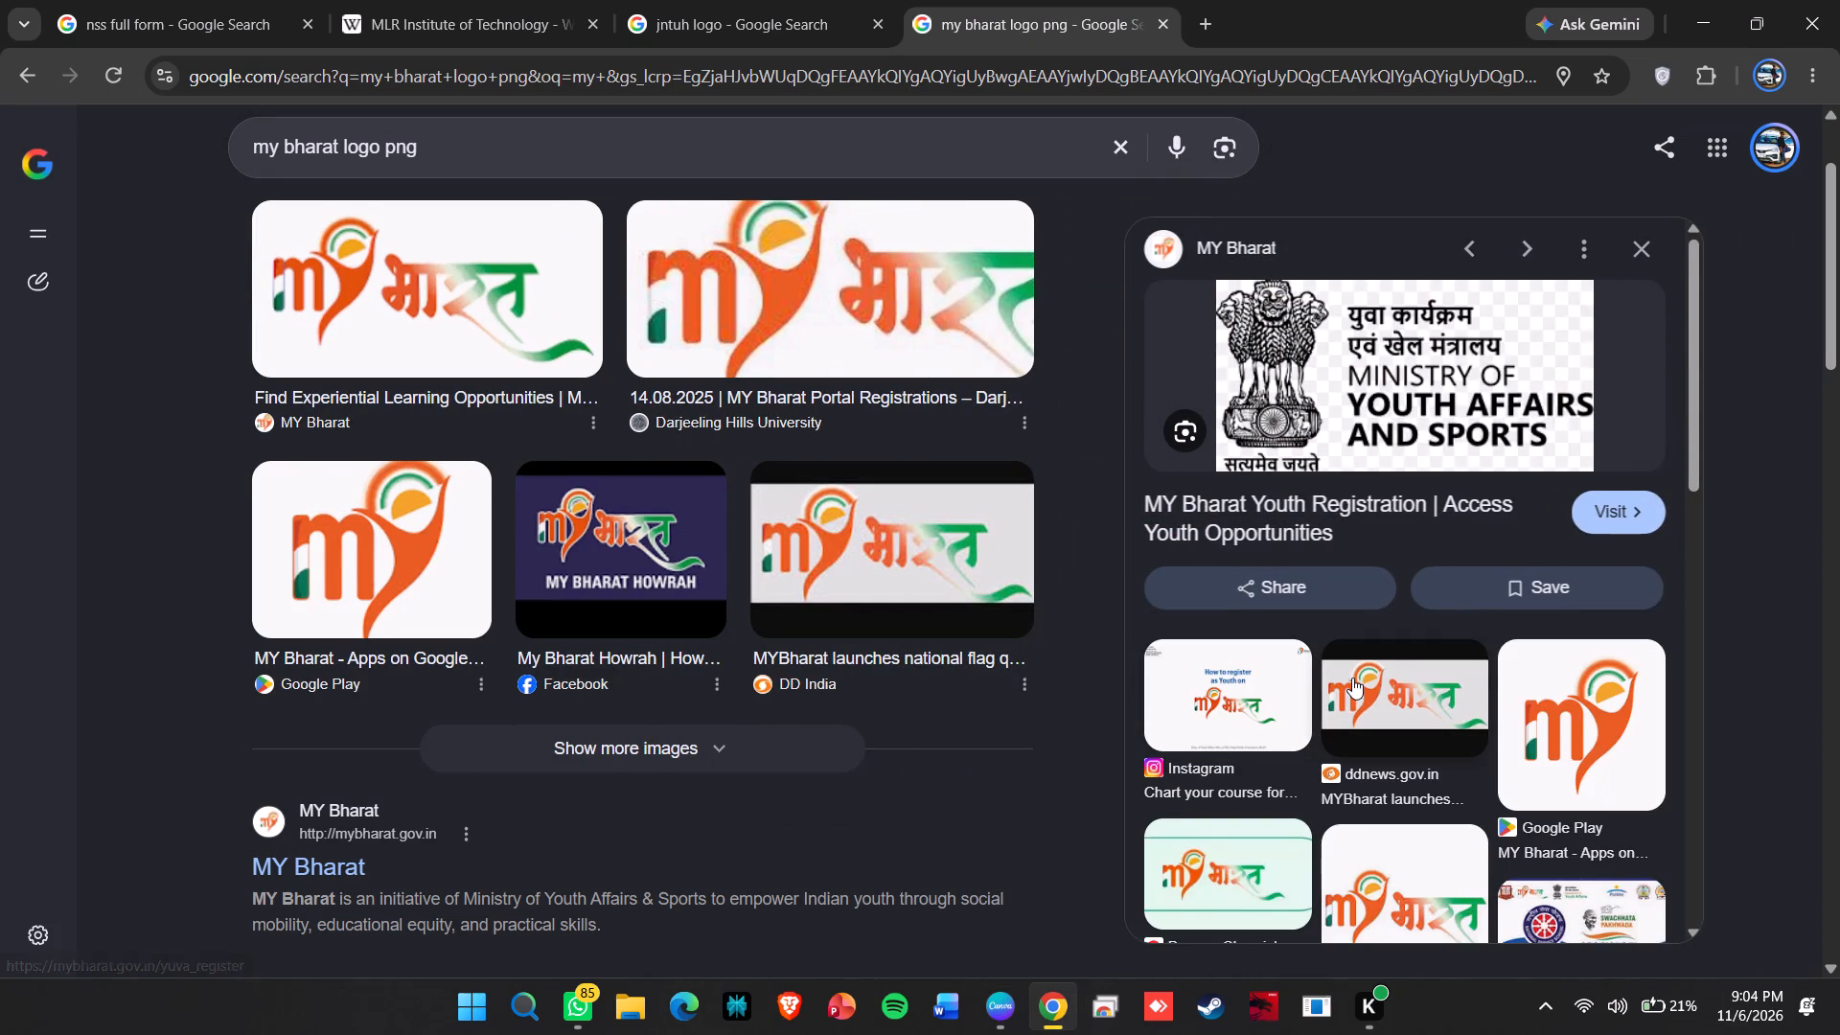
pyautogui.scroll(-5, 1352, 678)
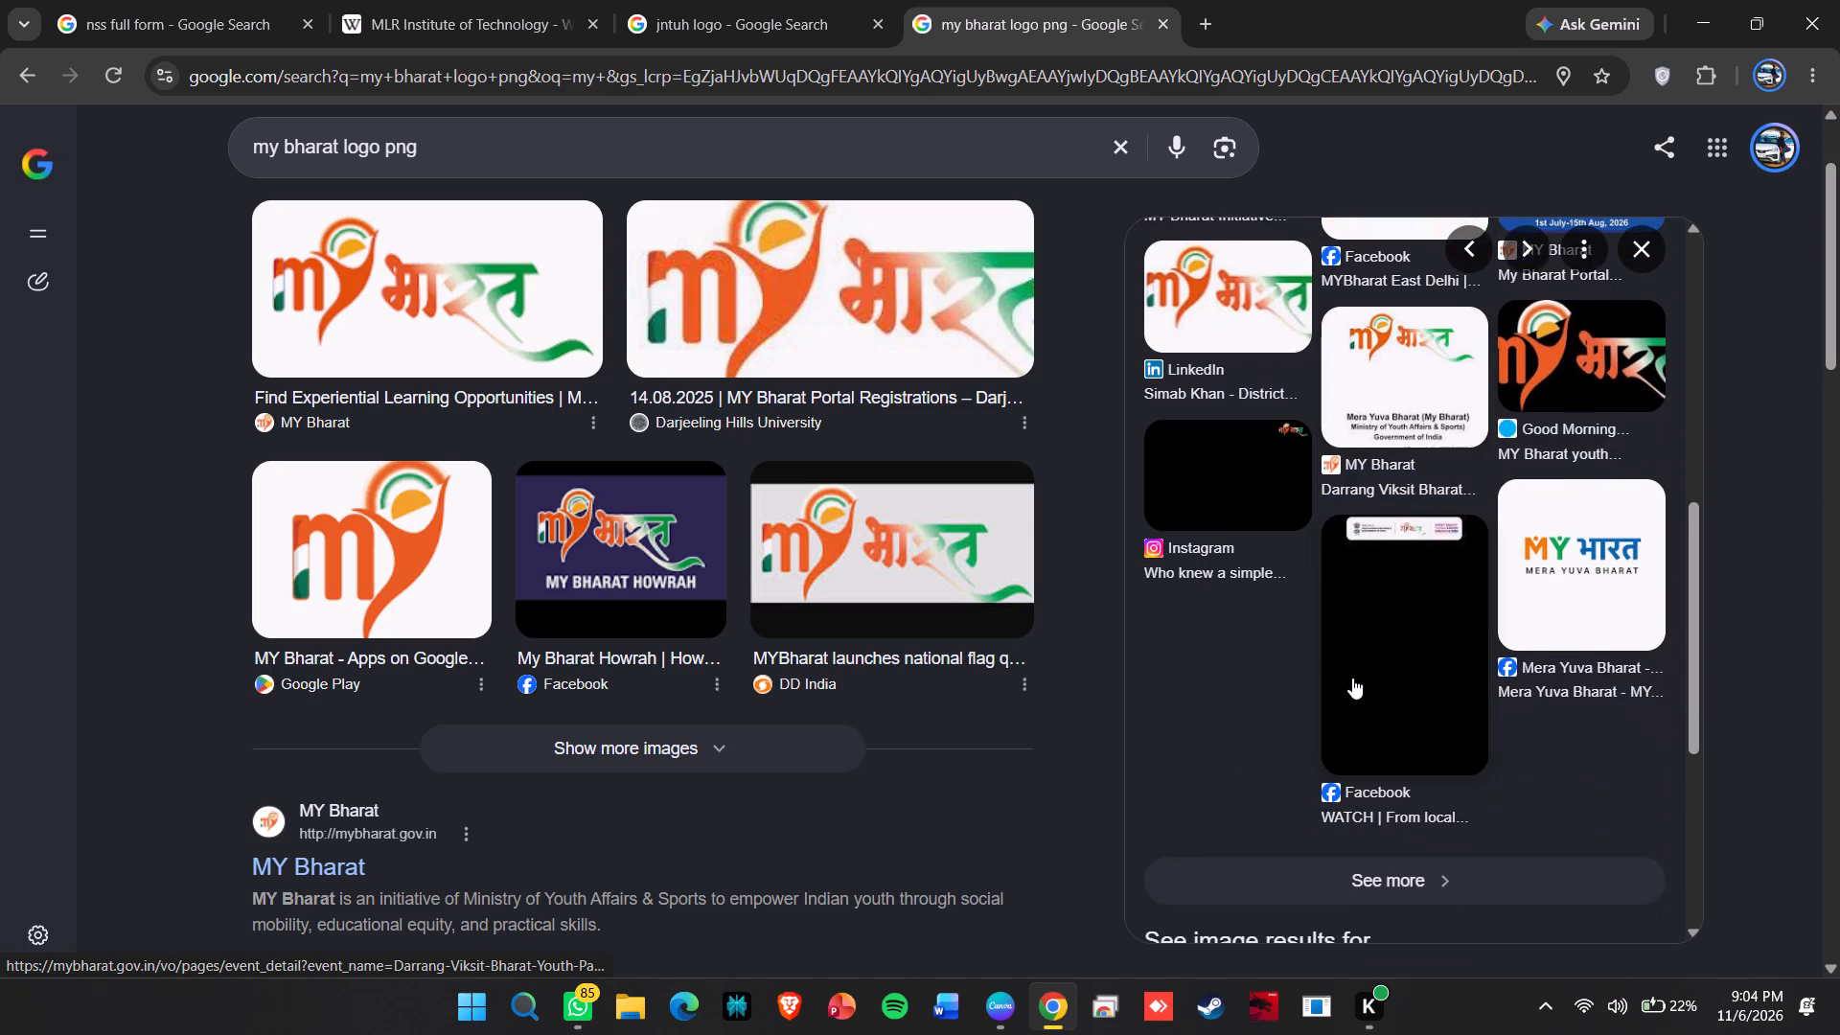
pyautogui.scroll(-5, 1352, 678)
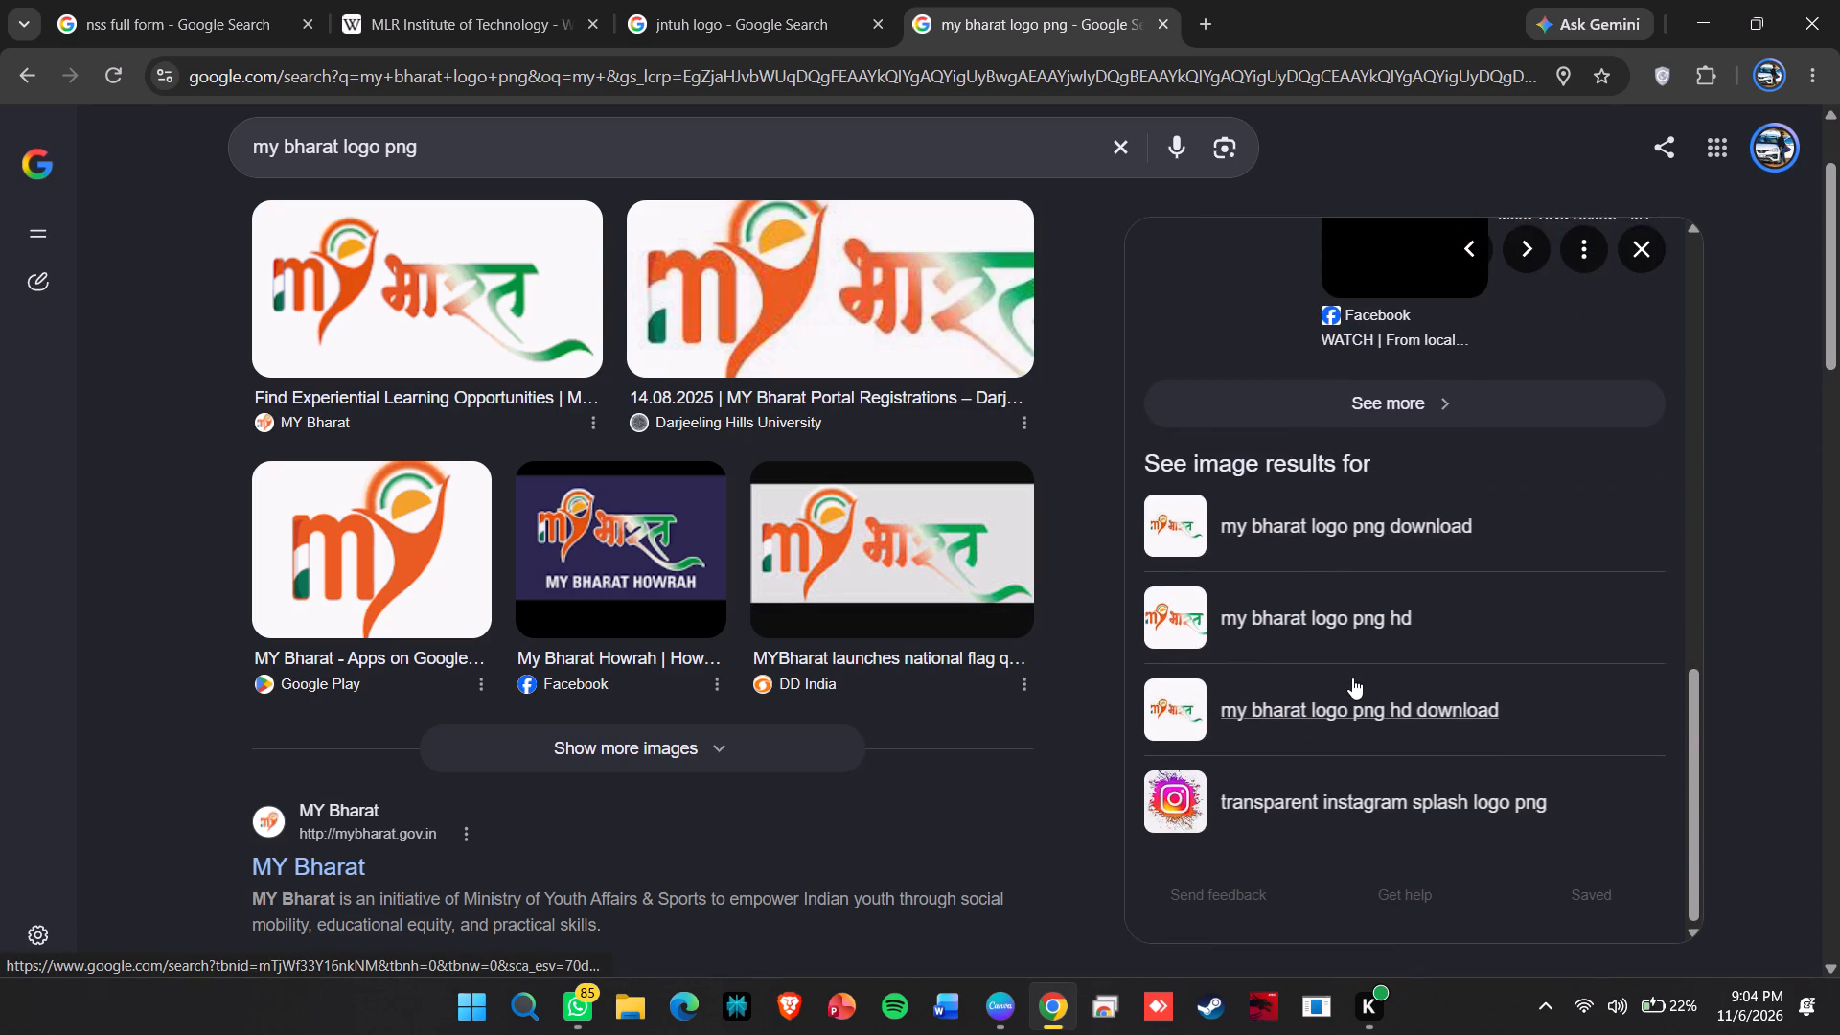
pyautogui.scroll(-1, 1352, 678)
pyautogui.scroll(8, 1352, 678)
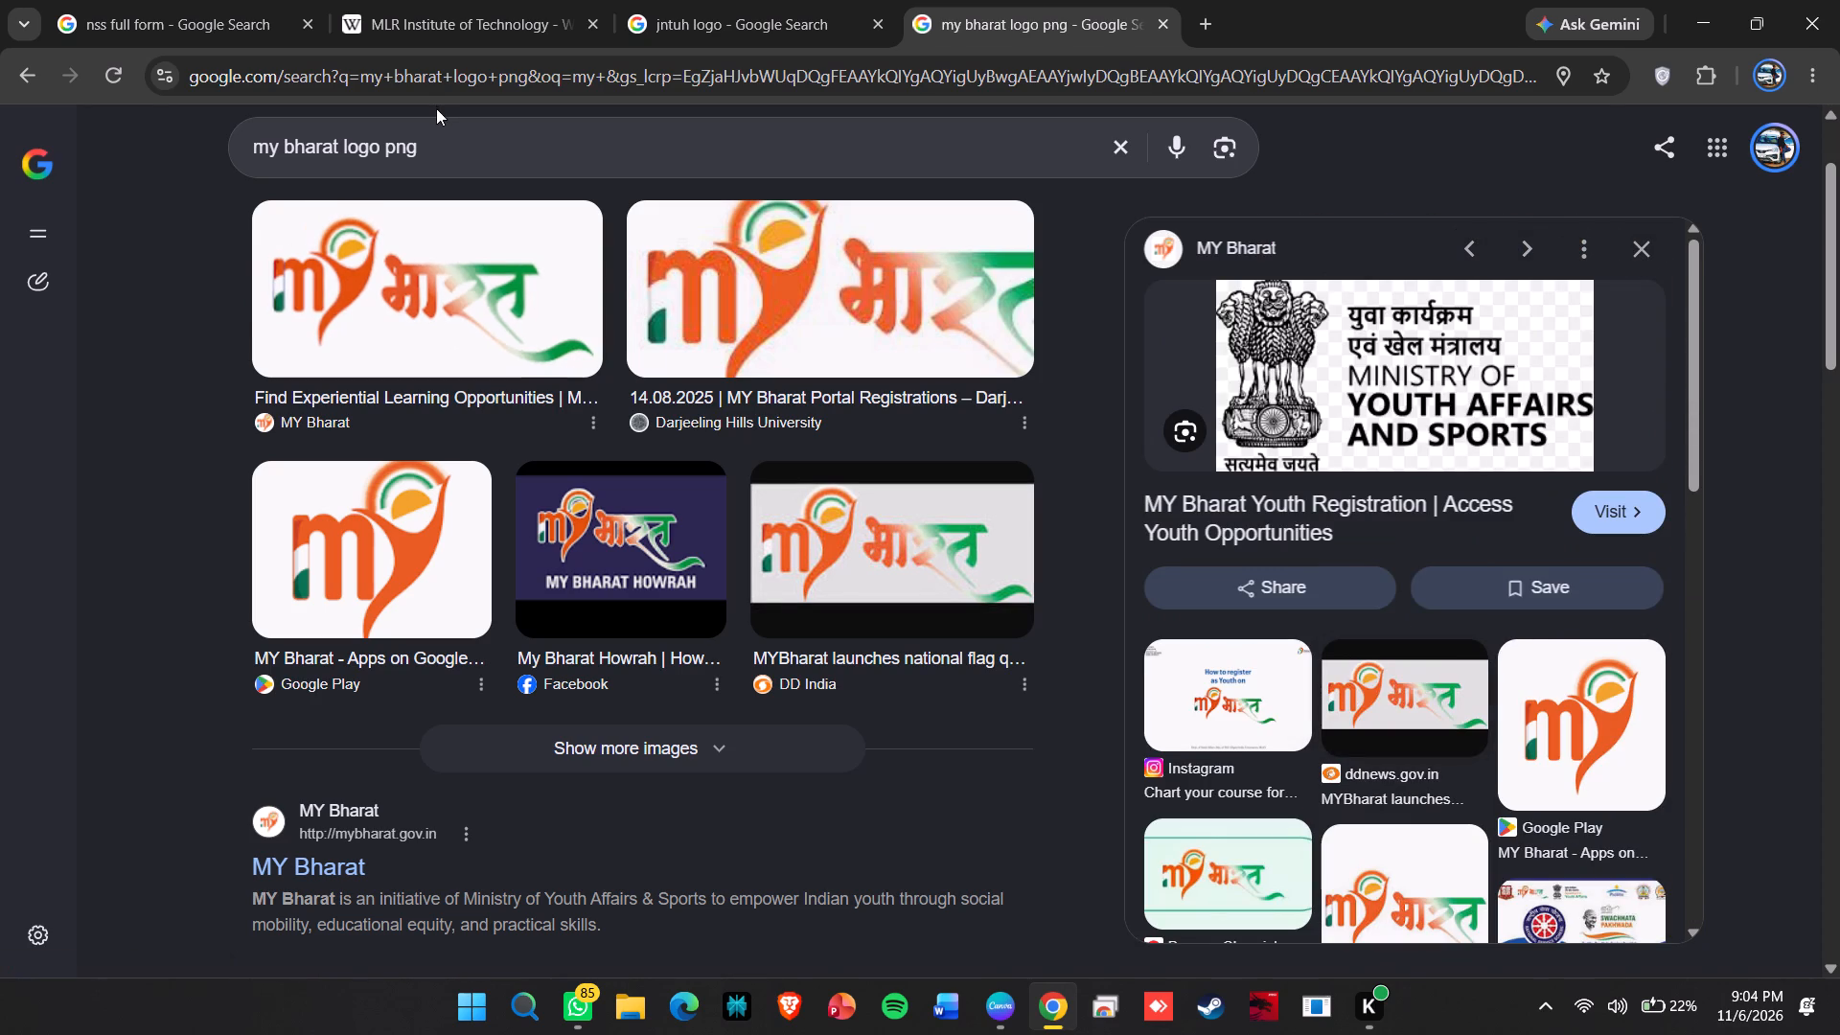
# Search "ministry of youth affairs and sports logo png" and bring the second Wikimedia Commons logo into the Canva poster with its background removed.
pyautogui.moveTo(438, 144); pyautogui.dragTo(149, 172)
pyautogui.write('mi')
pyautogui.write('ni')
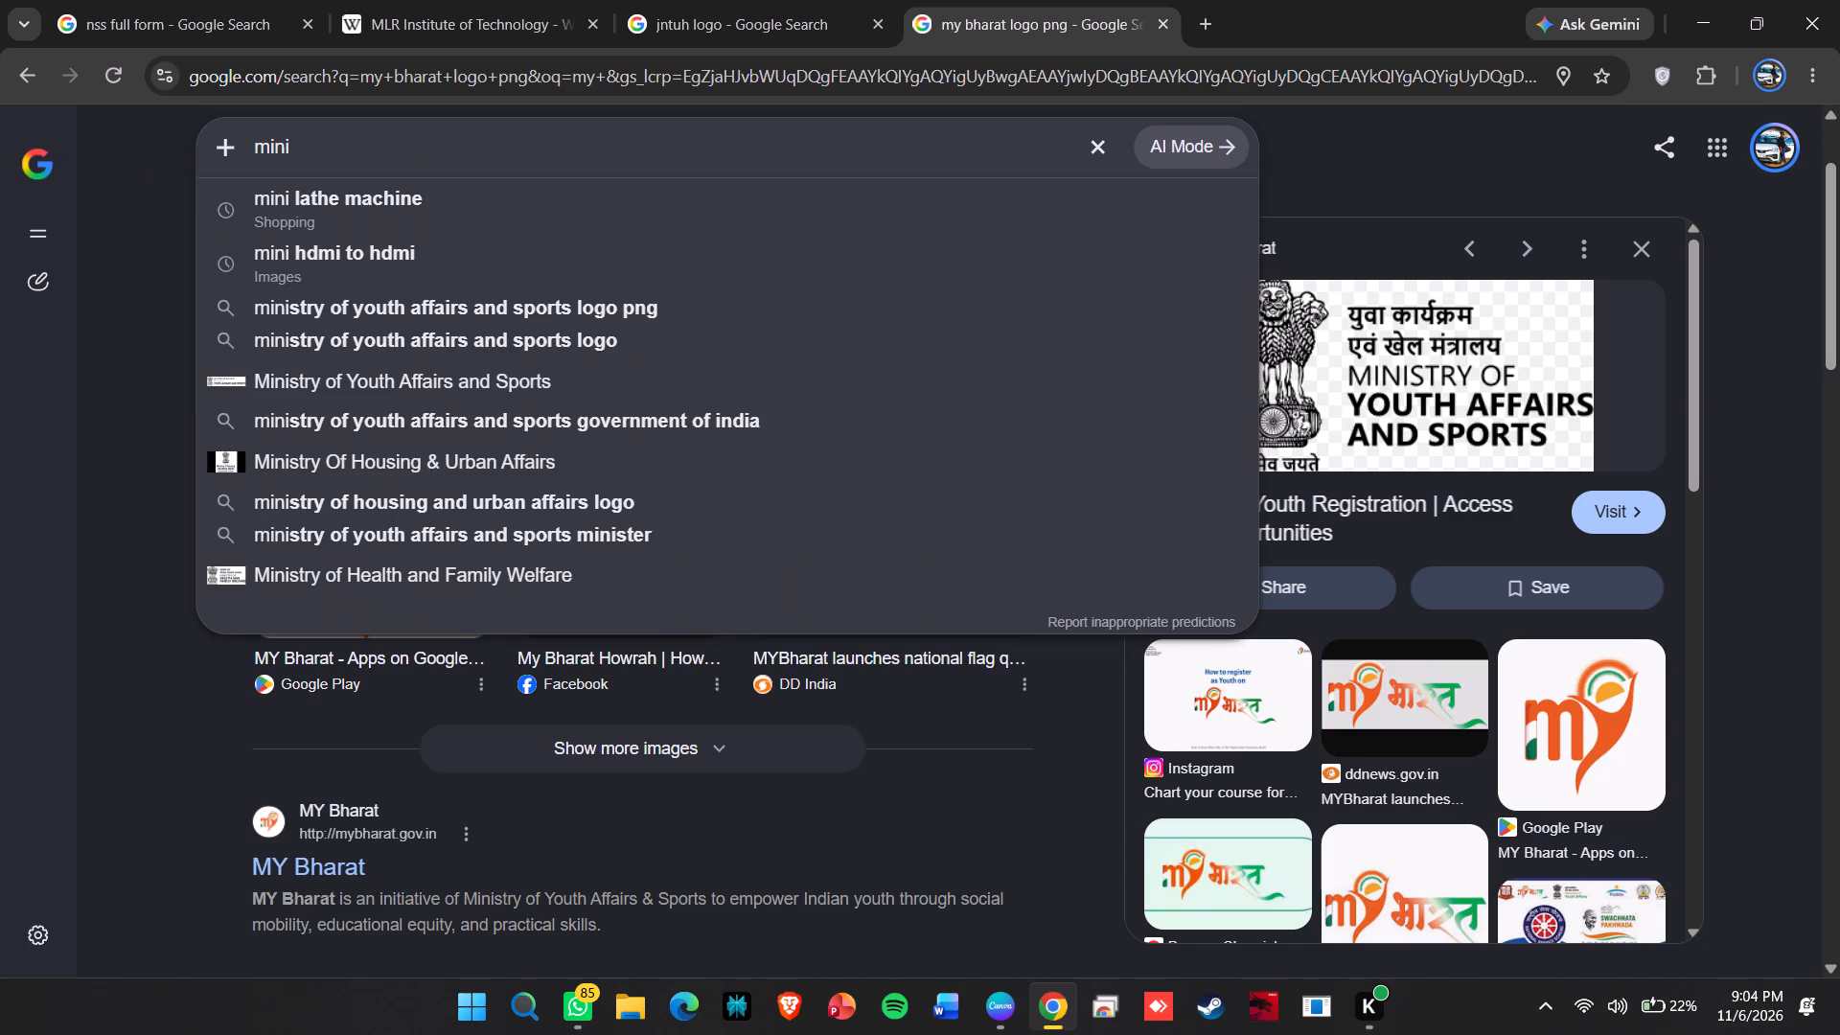
pyautogui.click(340, 317)
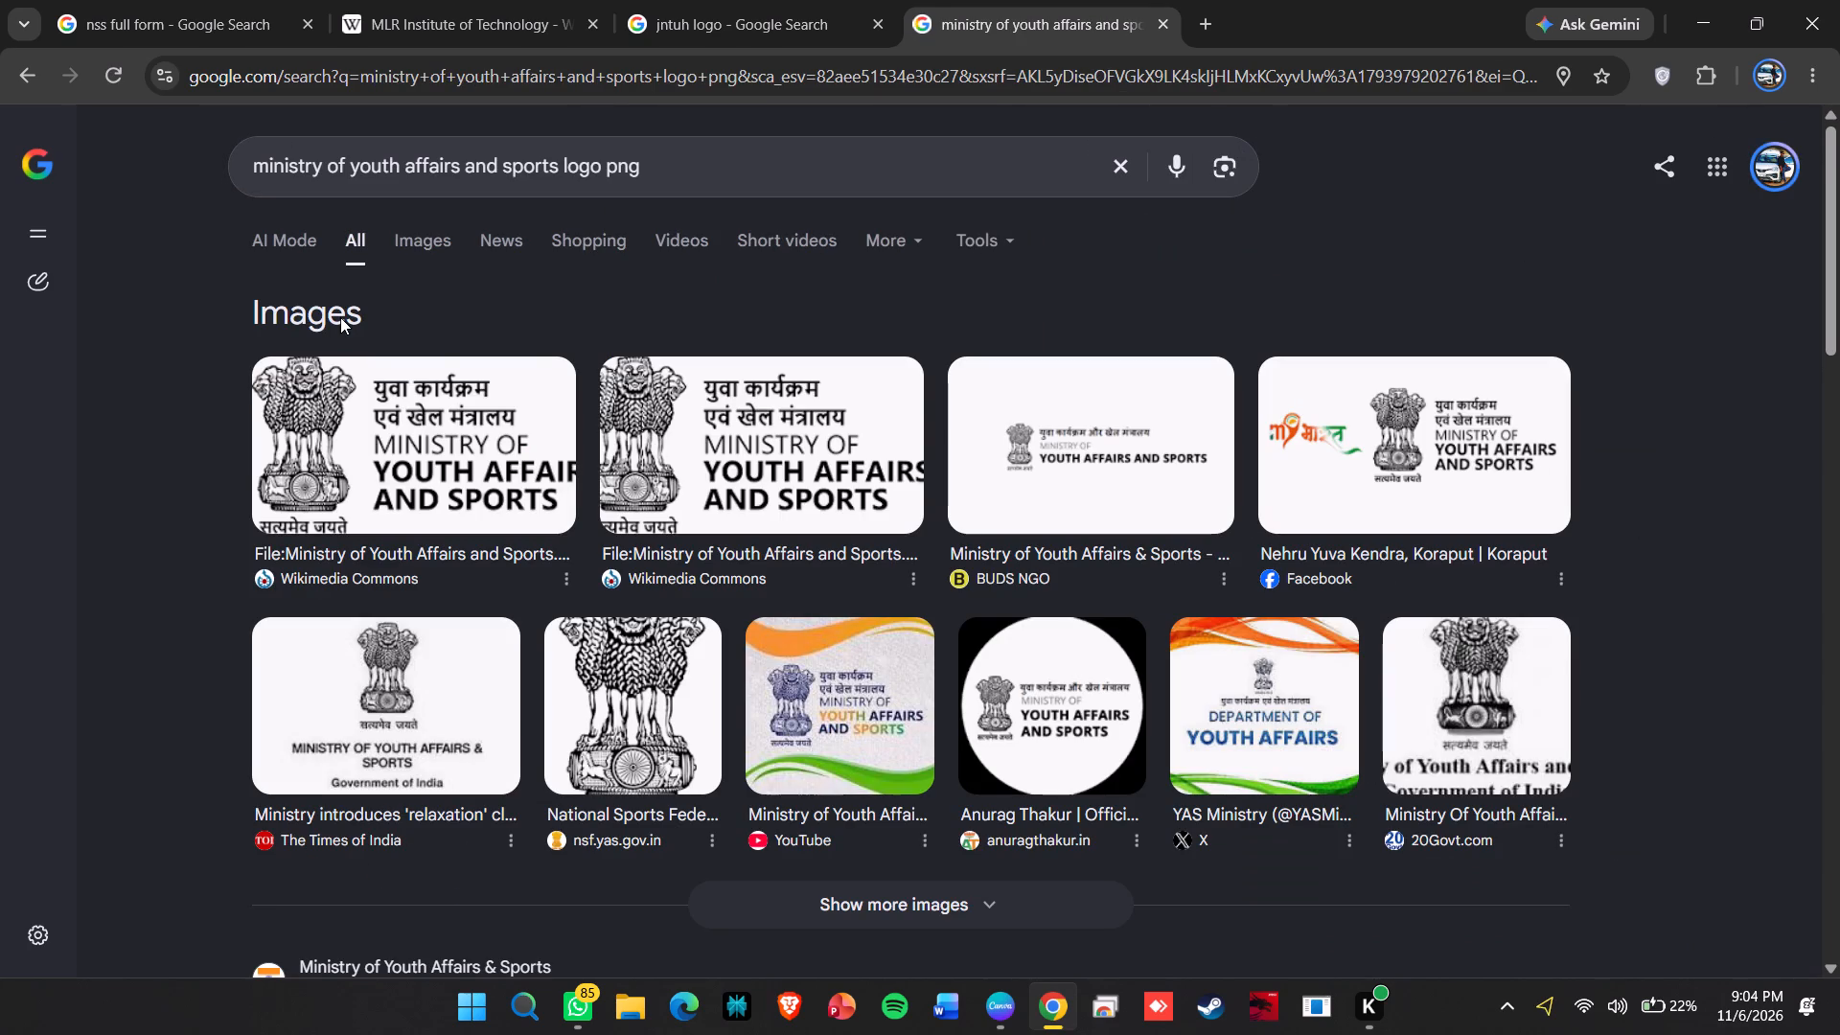
pyautogui.click(782, 444)
pyautogui.moveTo(1276, 482); pyautogui.dragTo(1009, 954)
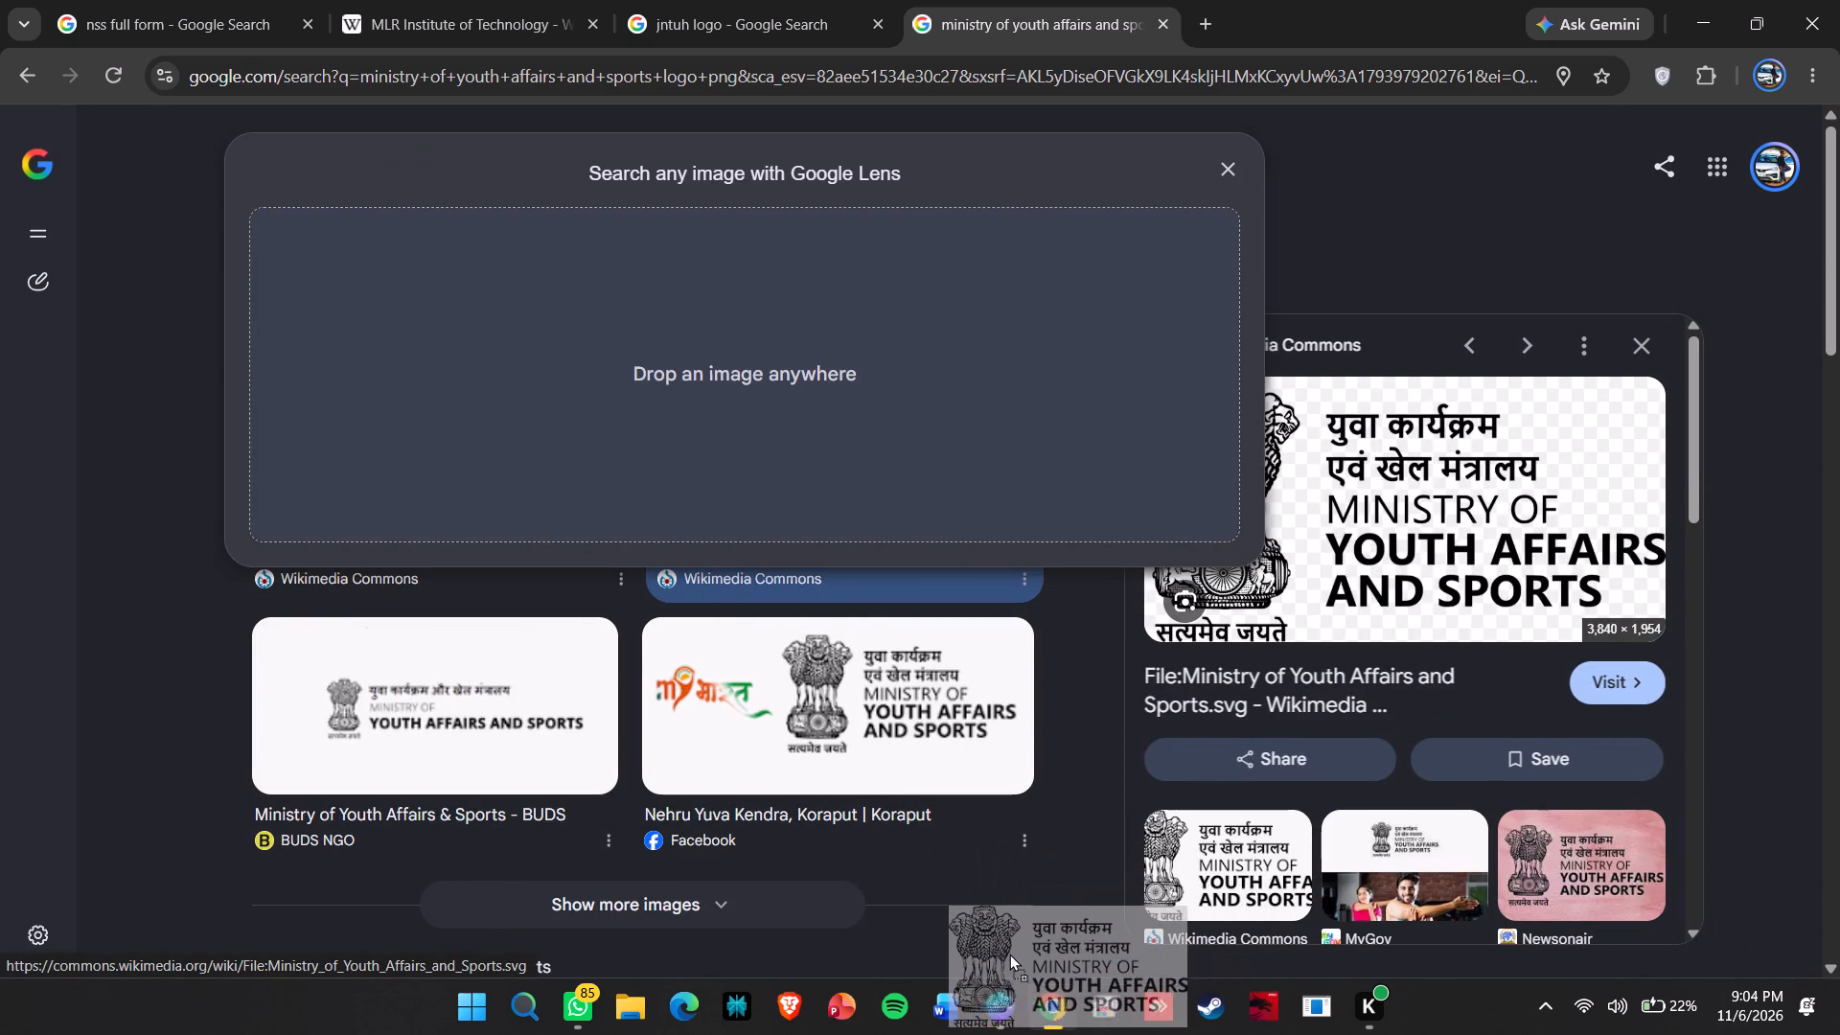
pyautogui.moveTo(1009, 954); pyautogui.dragTo(1239, 333)
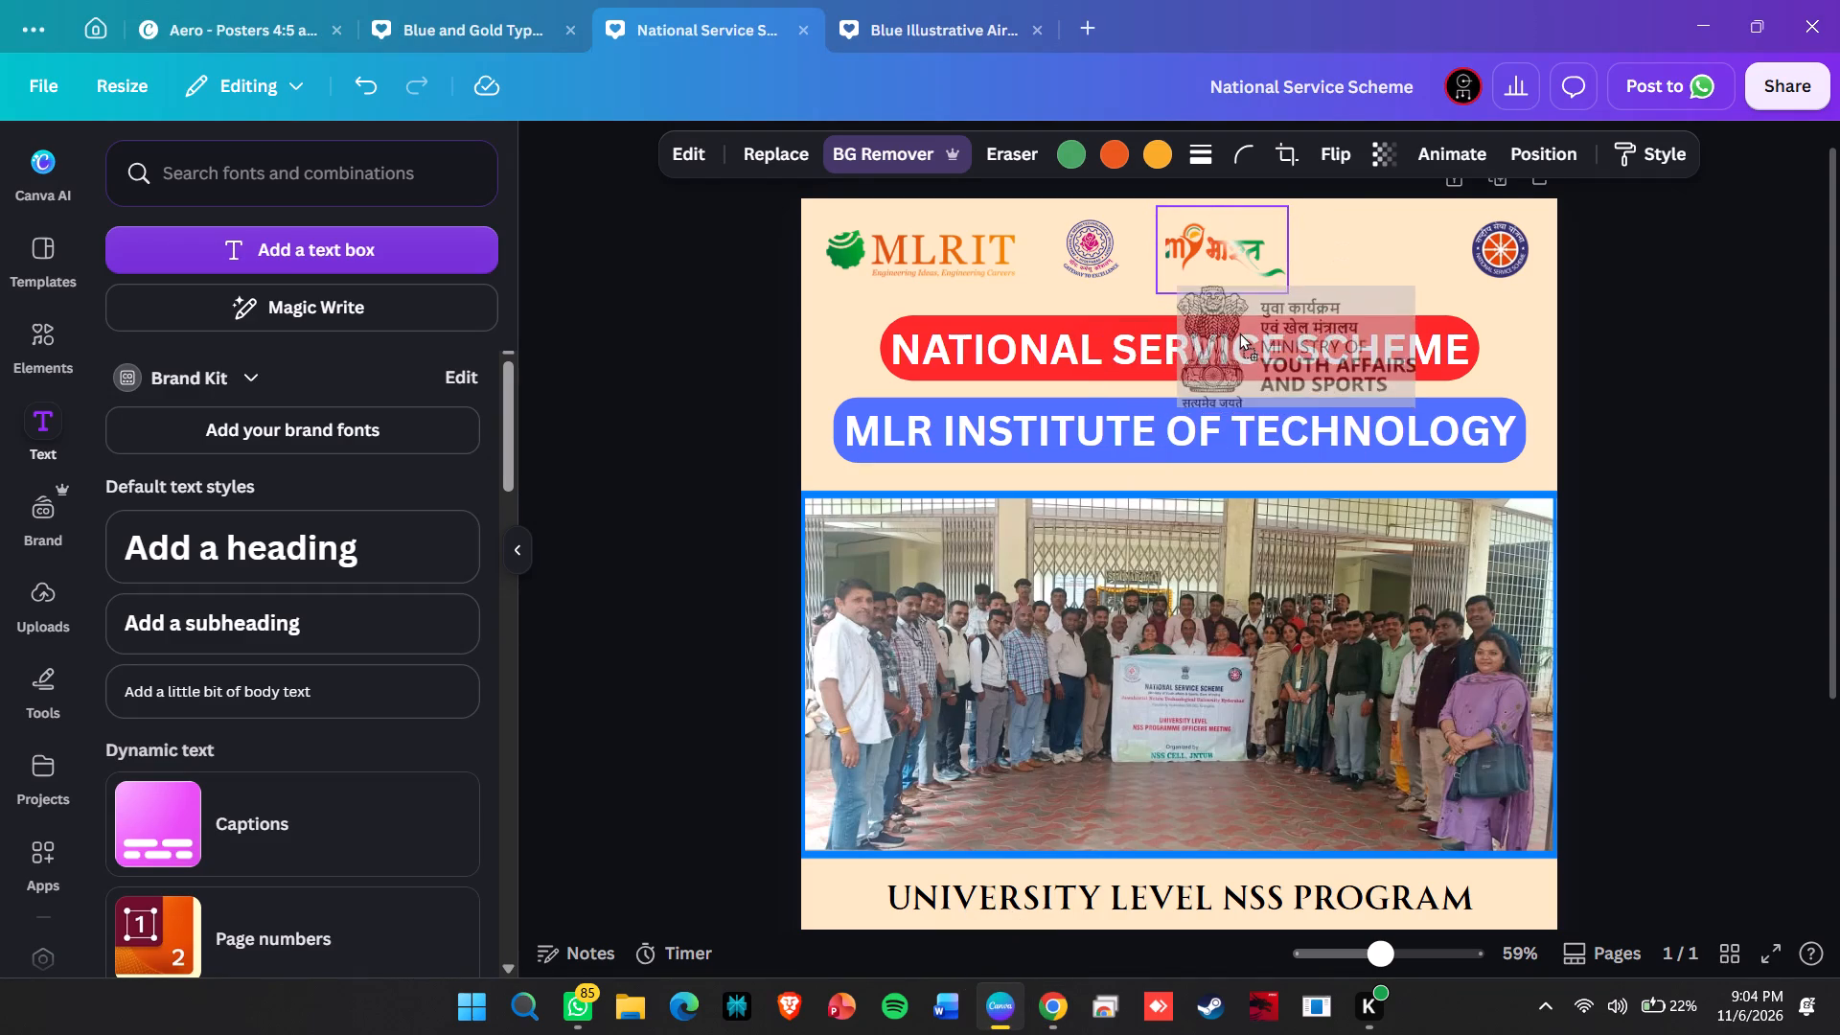
pyautogui.moveTo(1239, 333); pyautogui.dragTo(1239, 332)
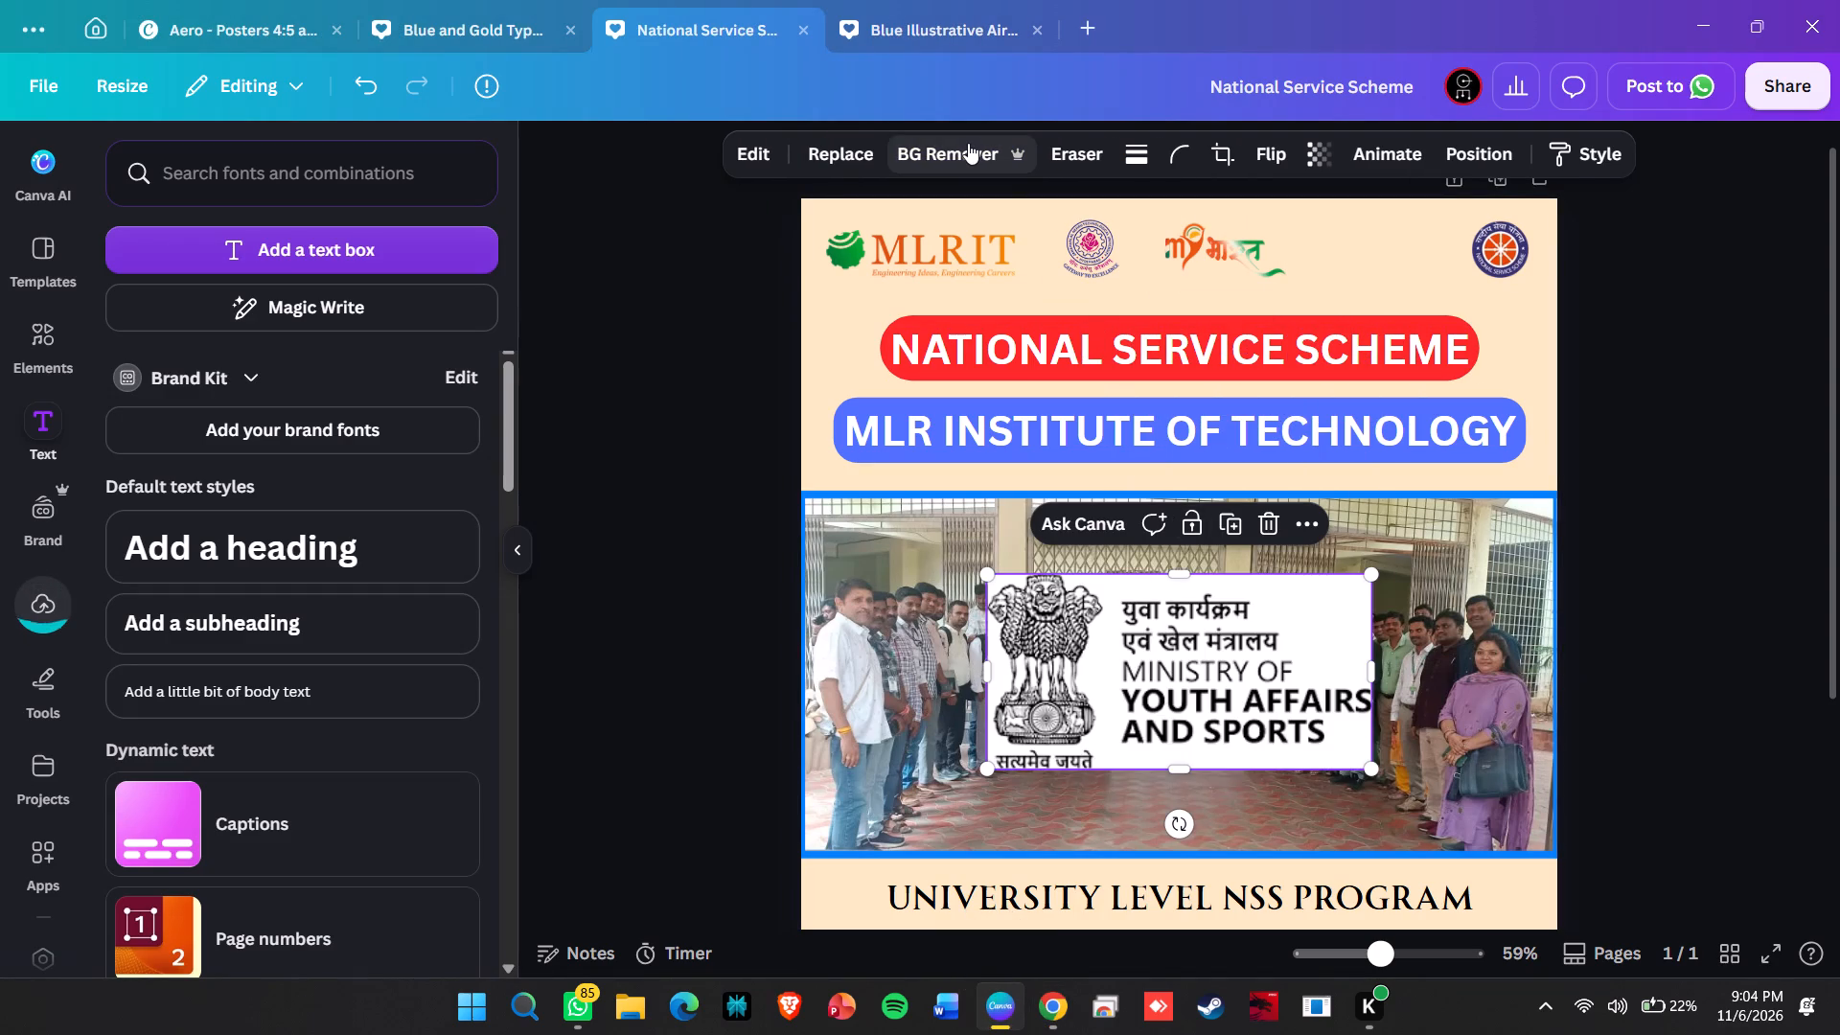
pyautogui.click(968, 143)
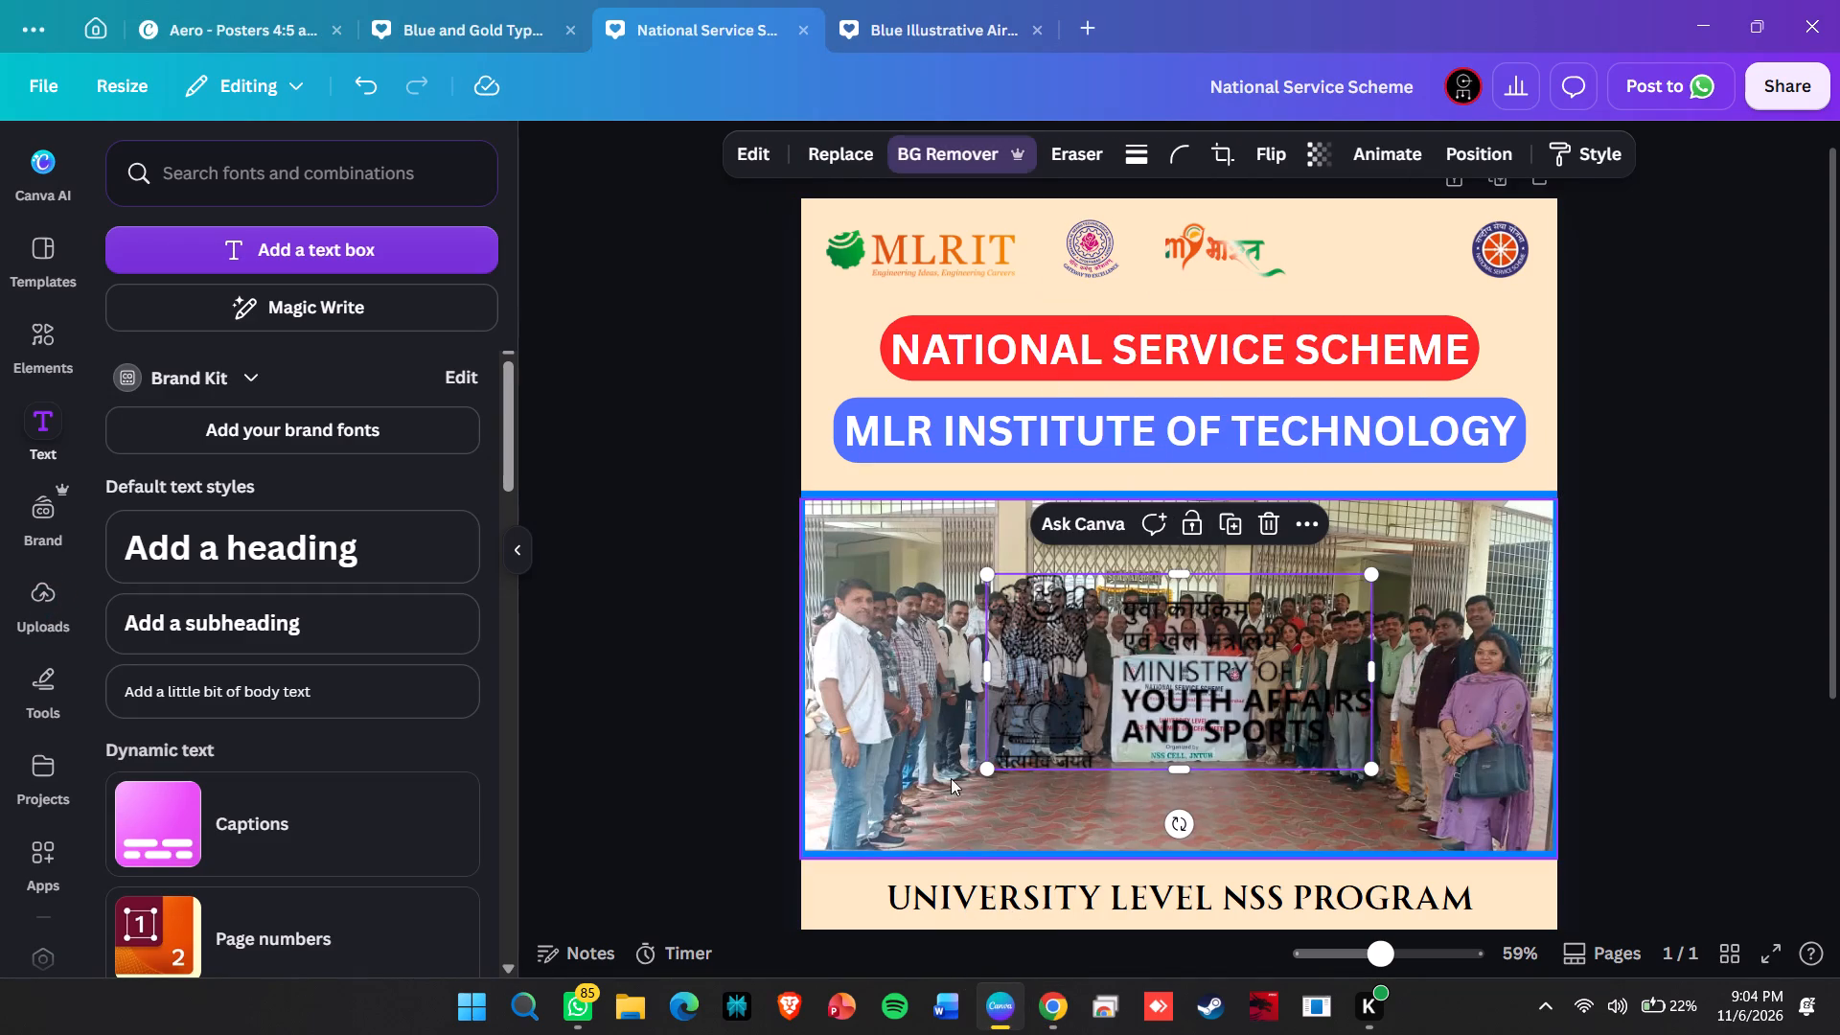
# Shrink the Ministry of Youth Affairs and Sports logo to about 155 × 79 and place it between the MY Bharat and NSS logos.
pyautogui.moveTo(1374, 774); pyautogui.dragTo(1218, 710)
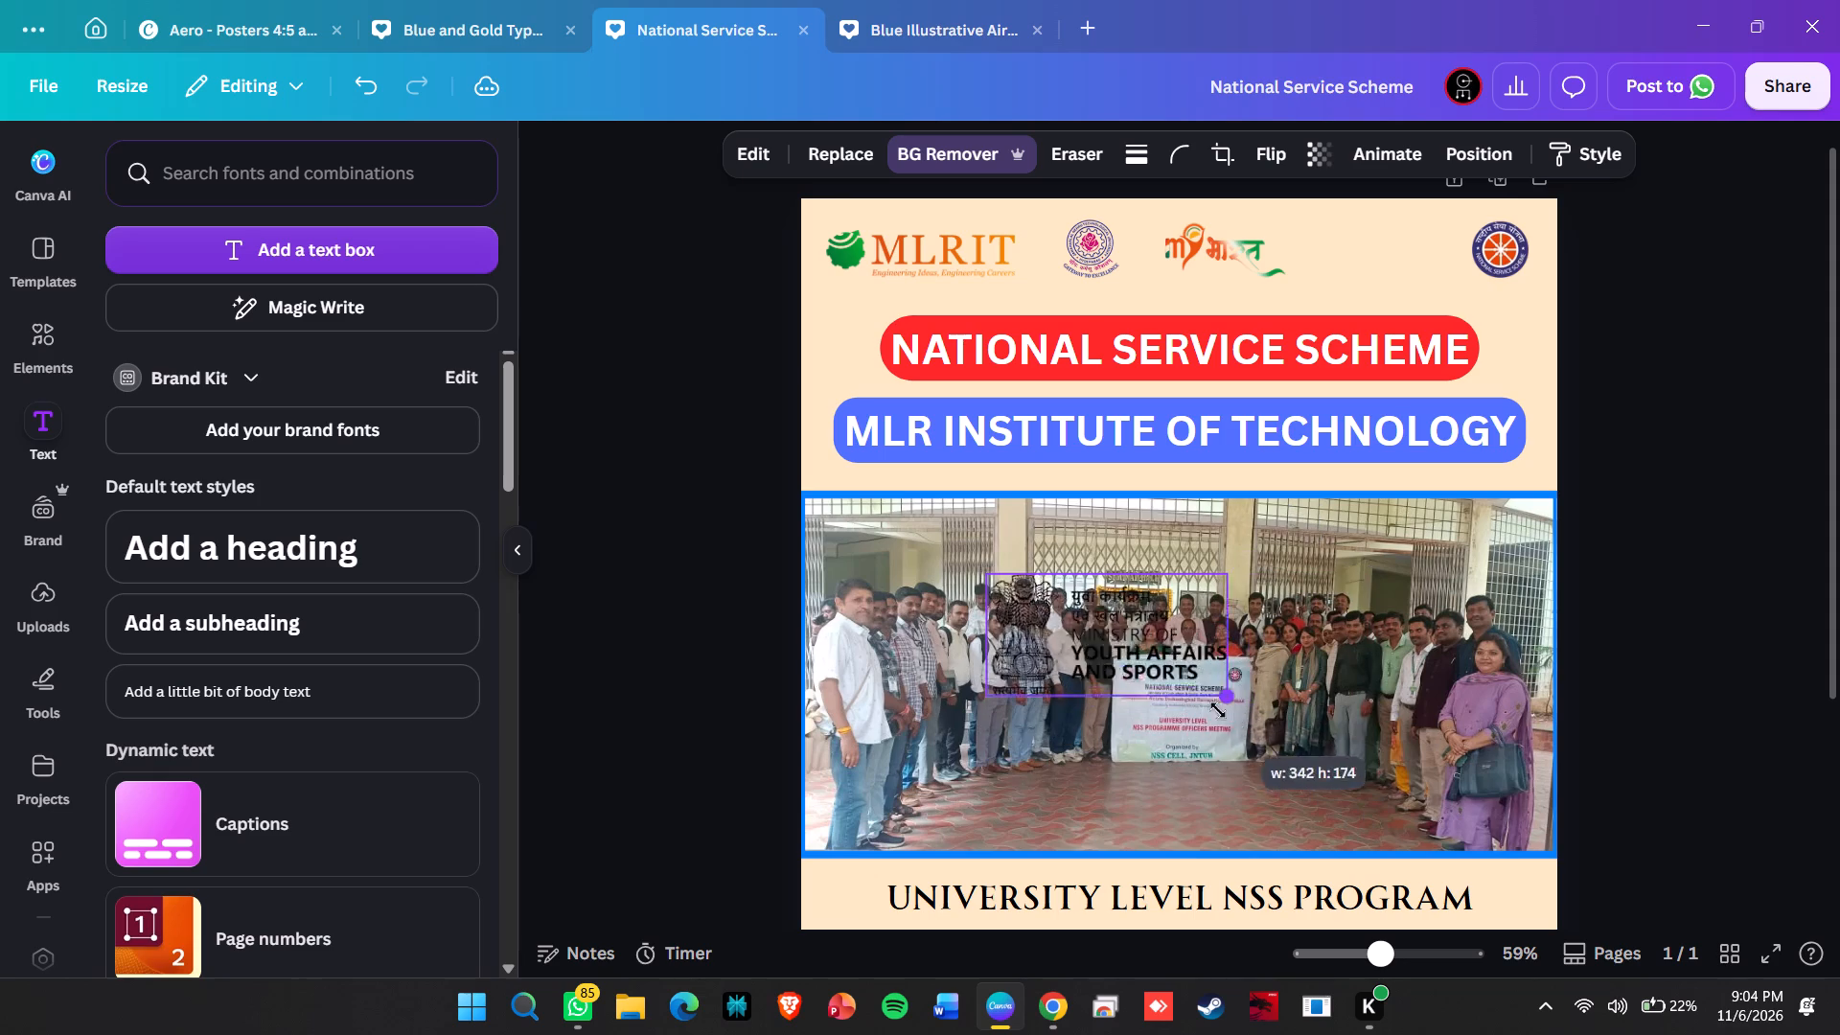
pyautogui.moveTo(1218, 710); pyautogui.dragTo(1139, 661)
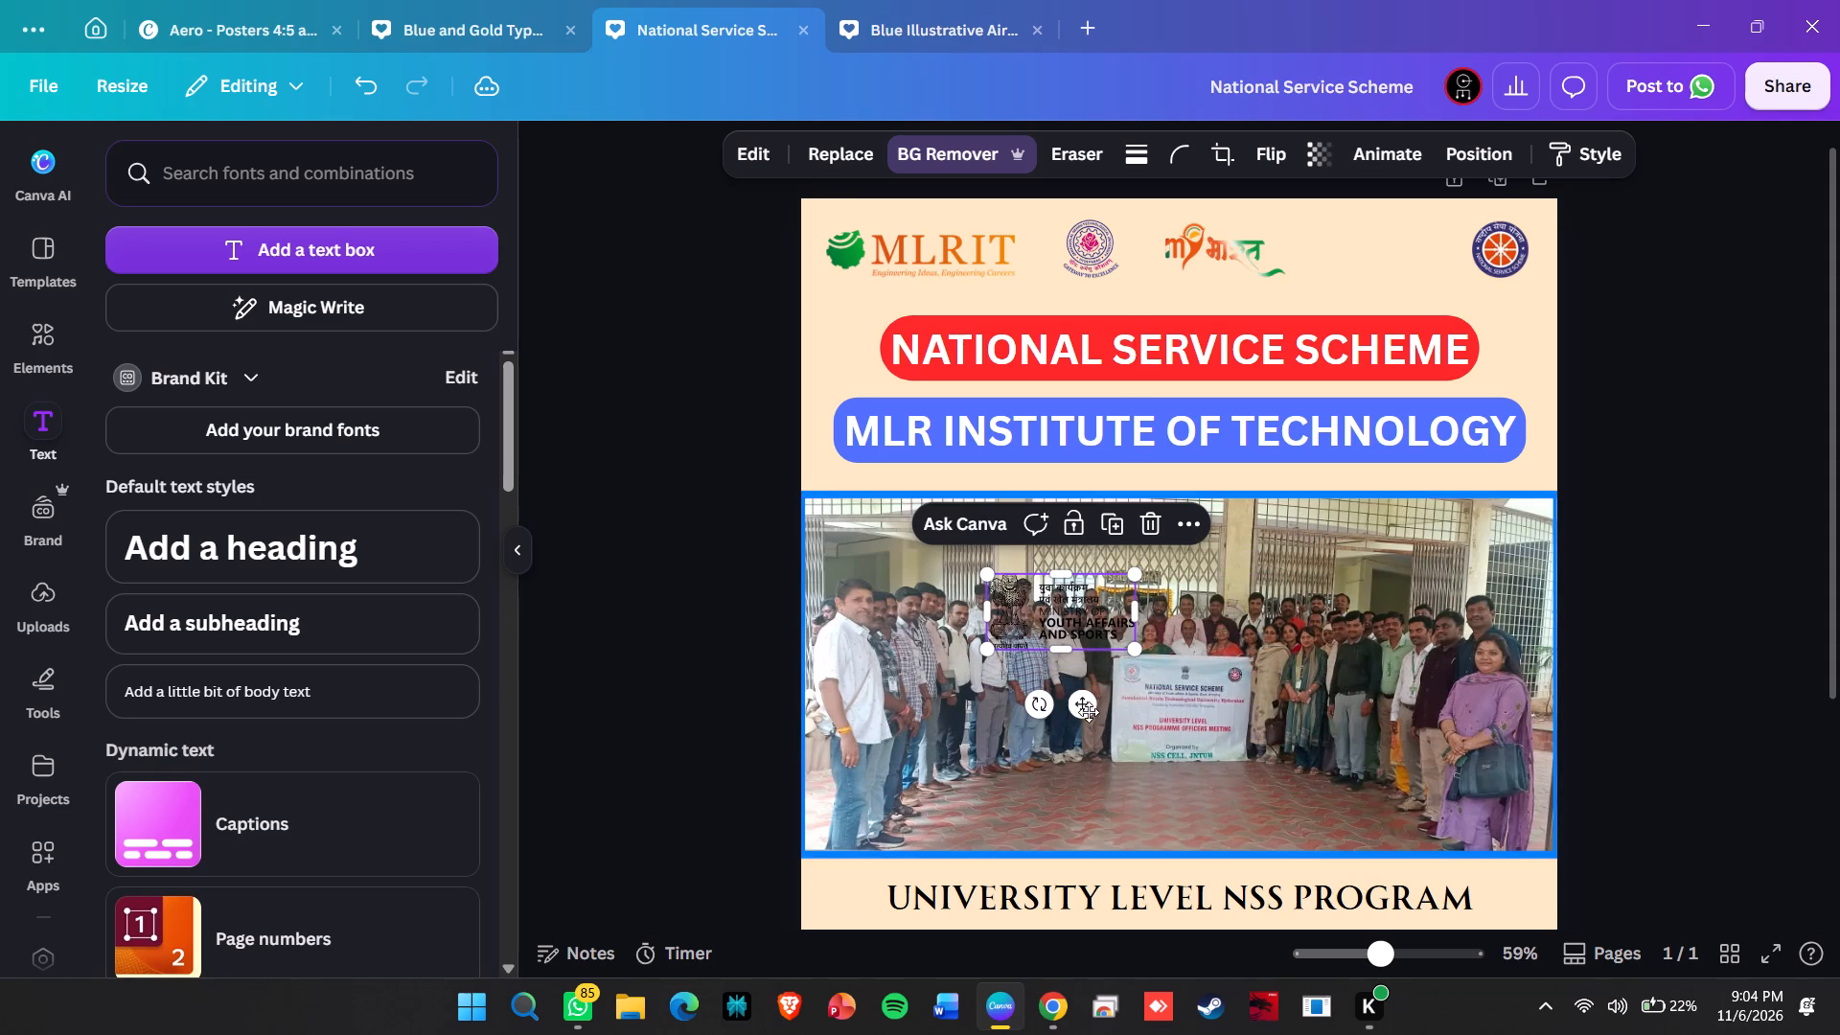
pyautogui.moveTo(1081, 706); pyautogui.dragTo(1359, 435)
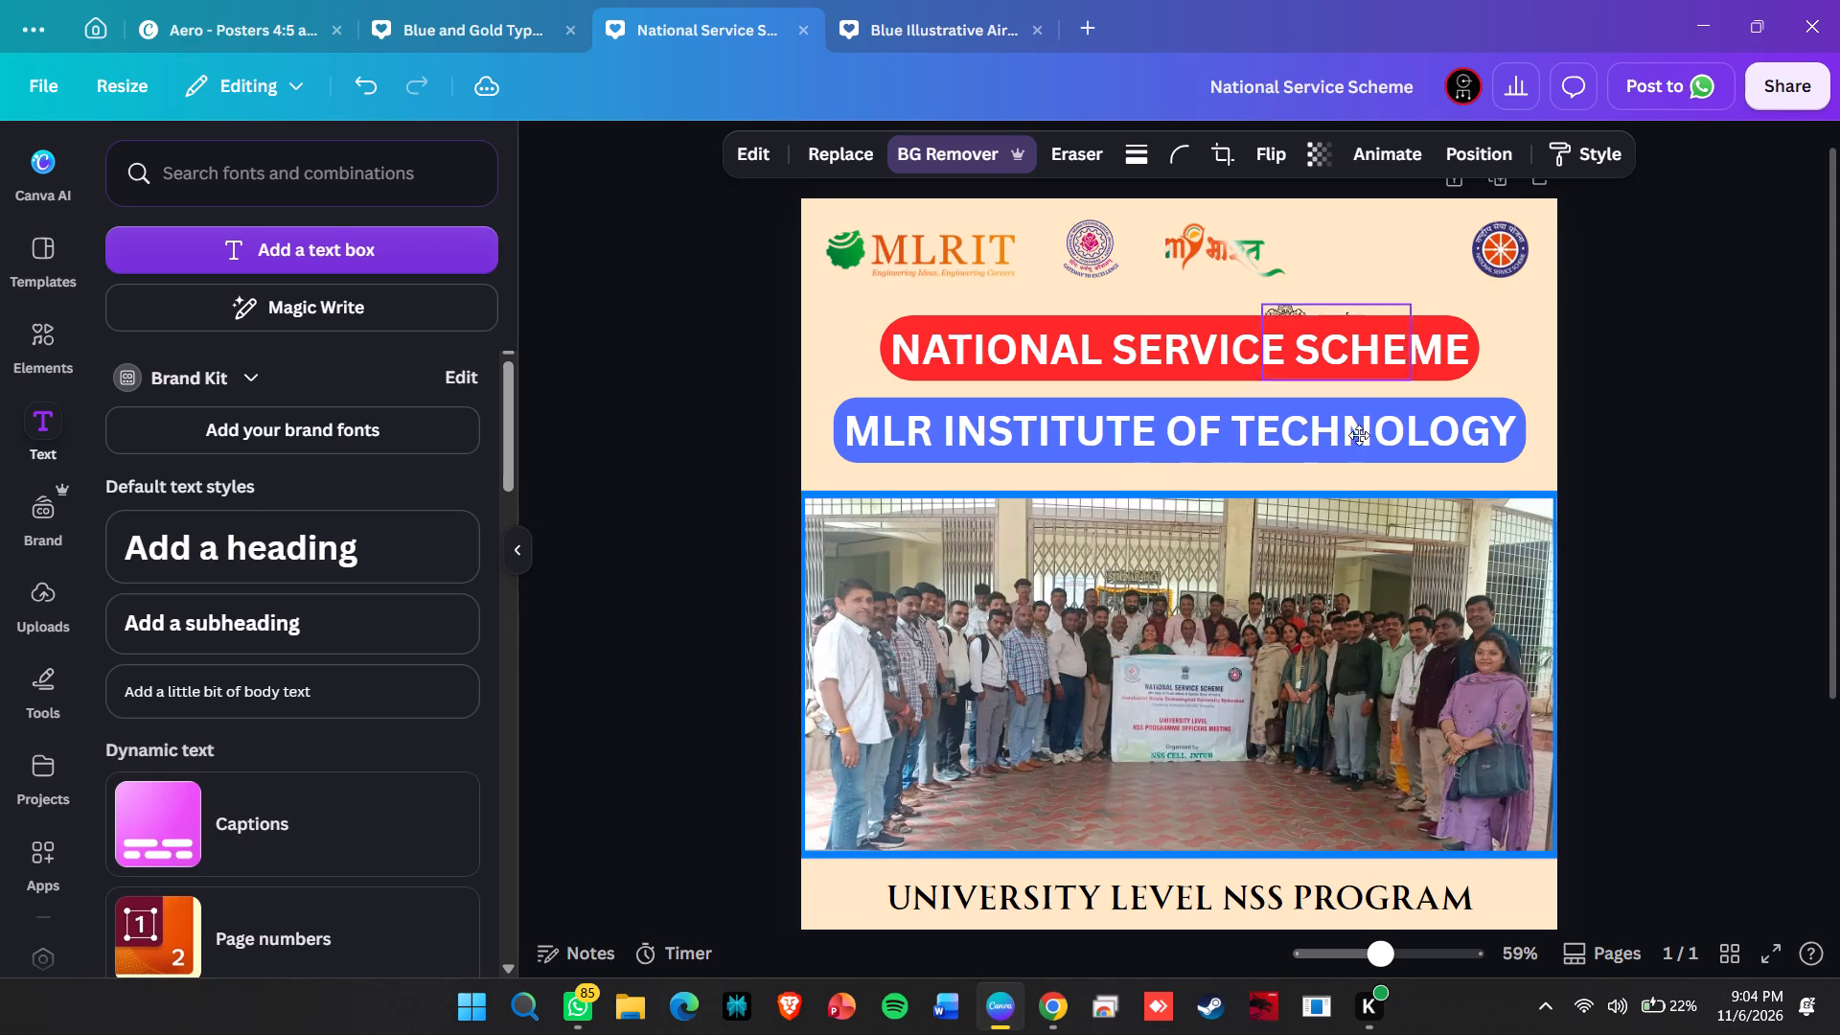
pyautogui.moveTo(1359, 435); pyautogui.dragTo(1396, 353)
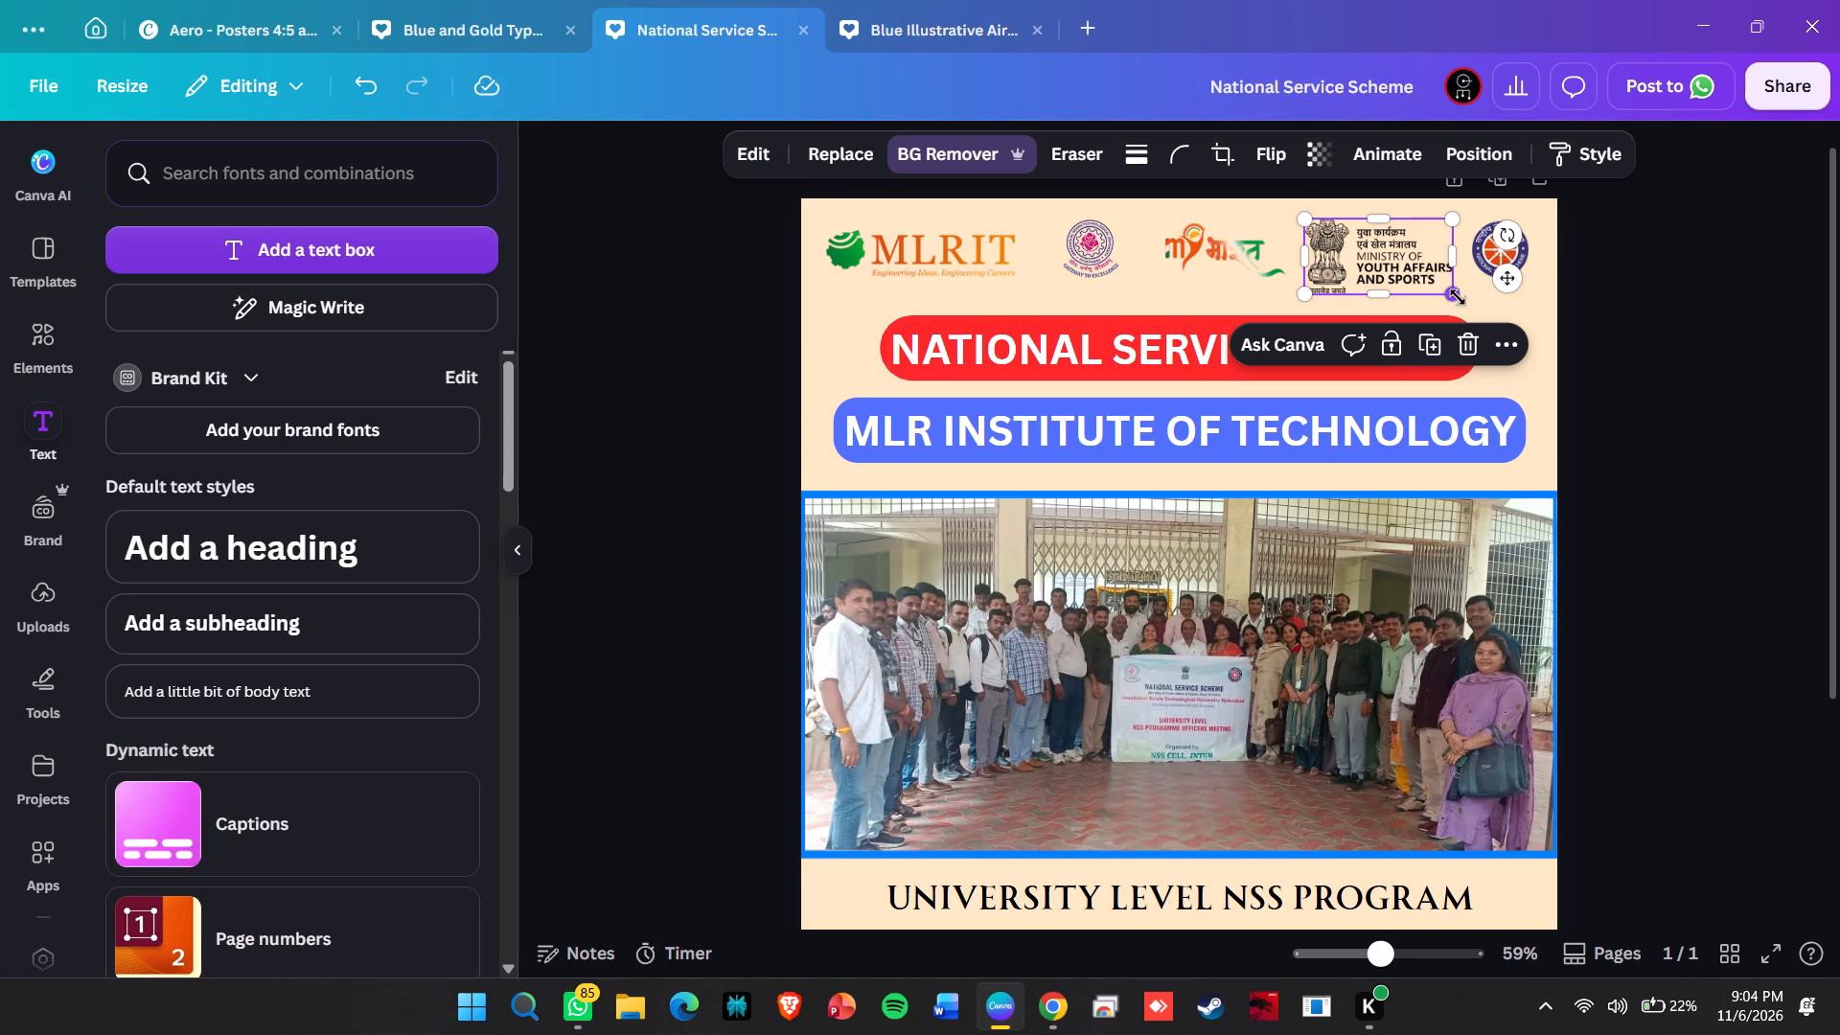
pyautogui.moveTo(1458, 297); pyautogui.dragTo(1420, 274)
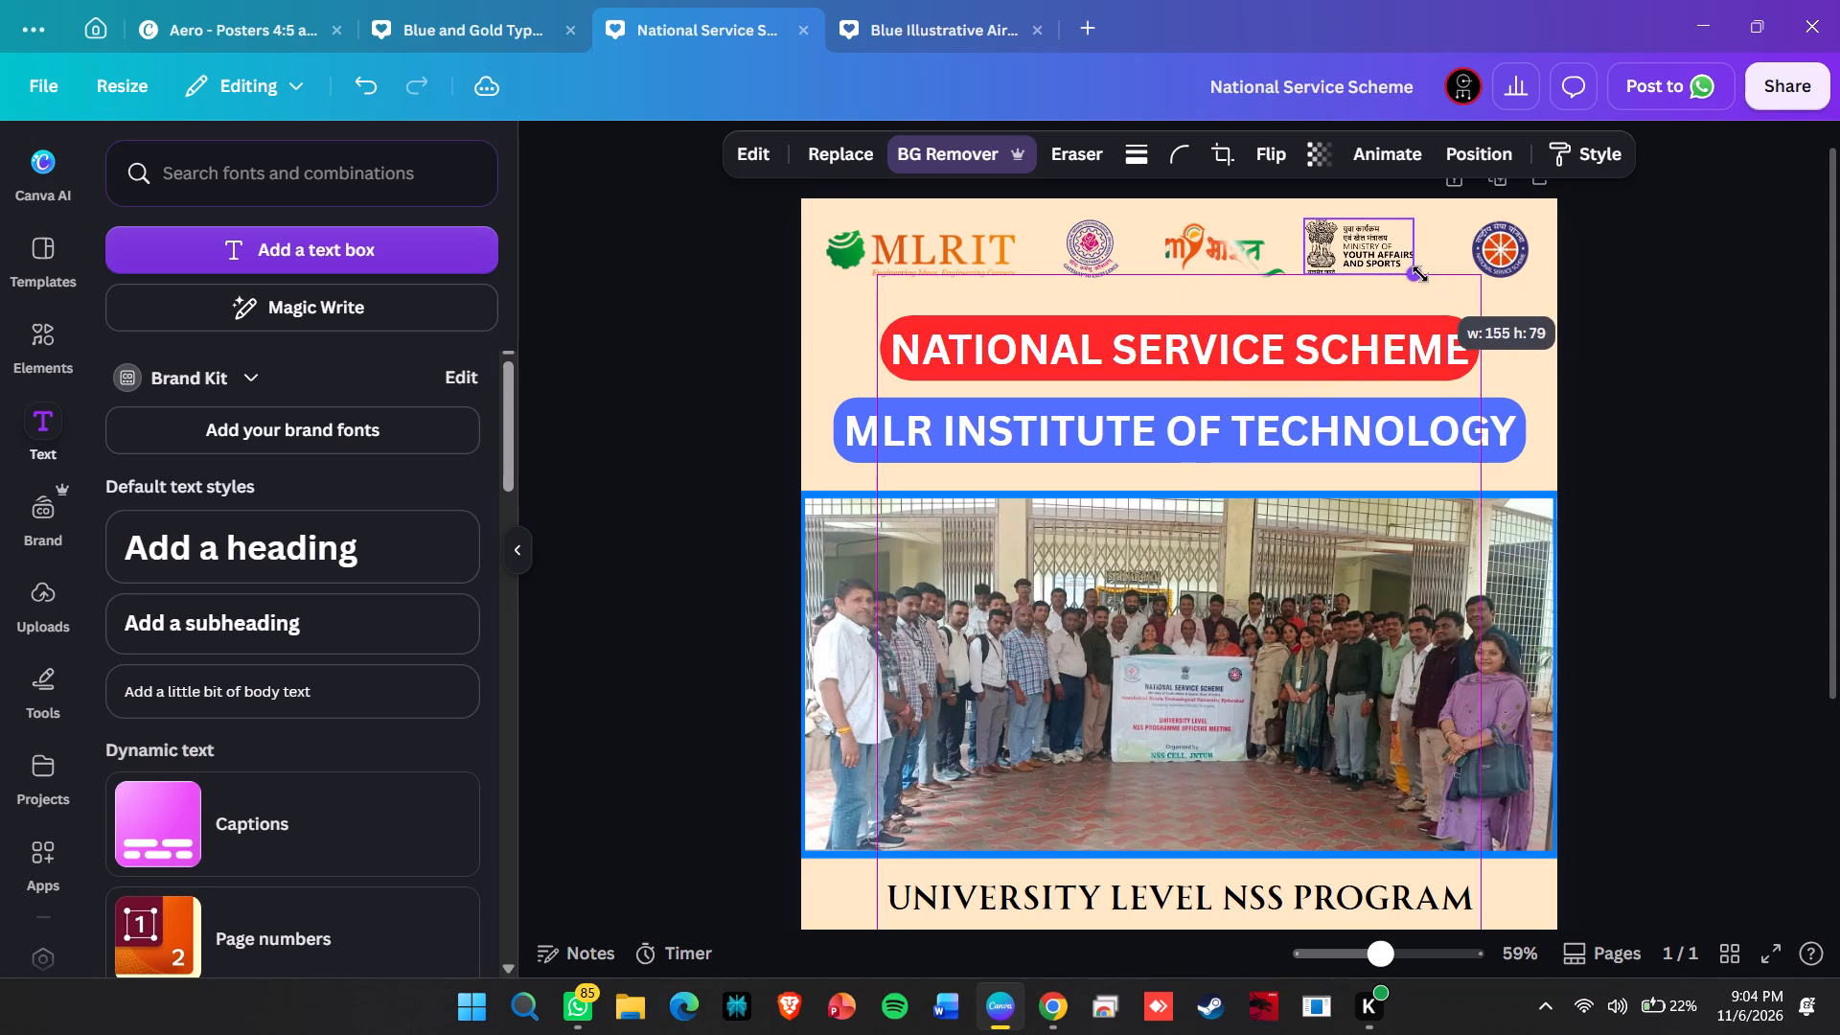
pyautogui.moveTo(1420, 274); pyautogui.dragTo(1415, 270)
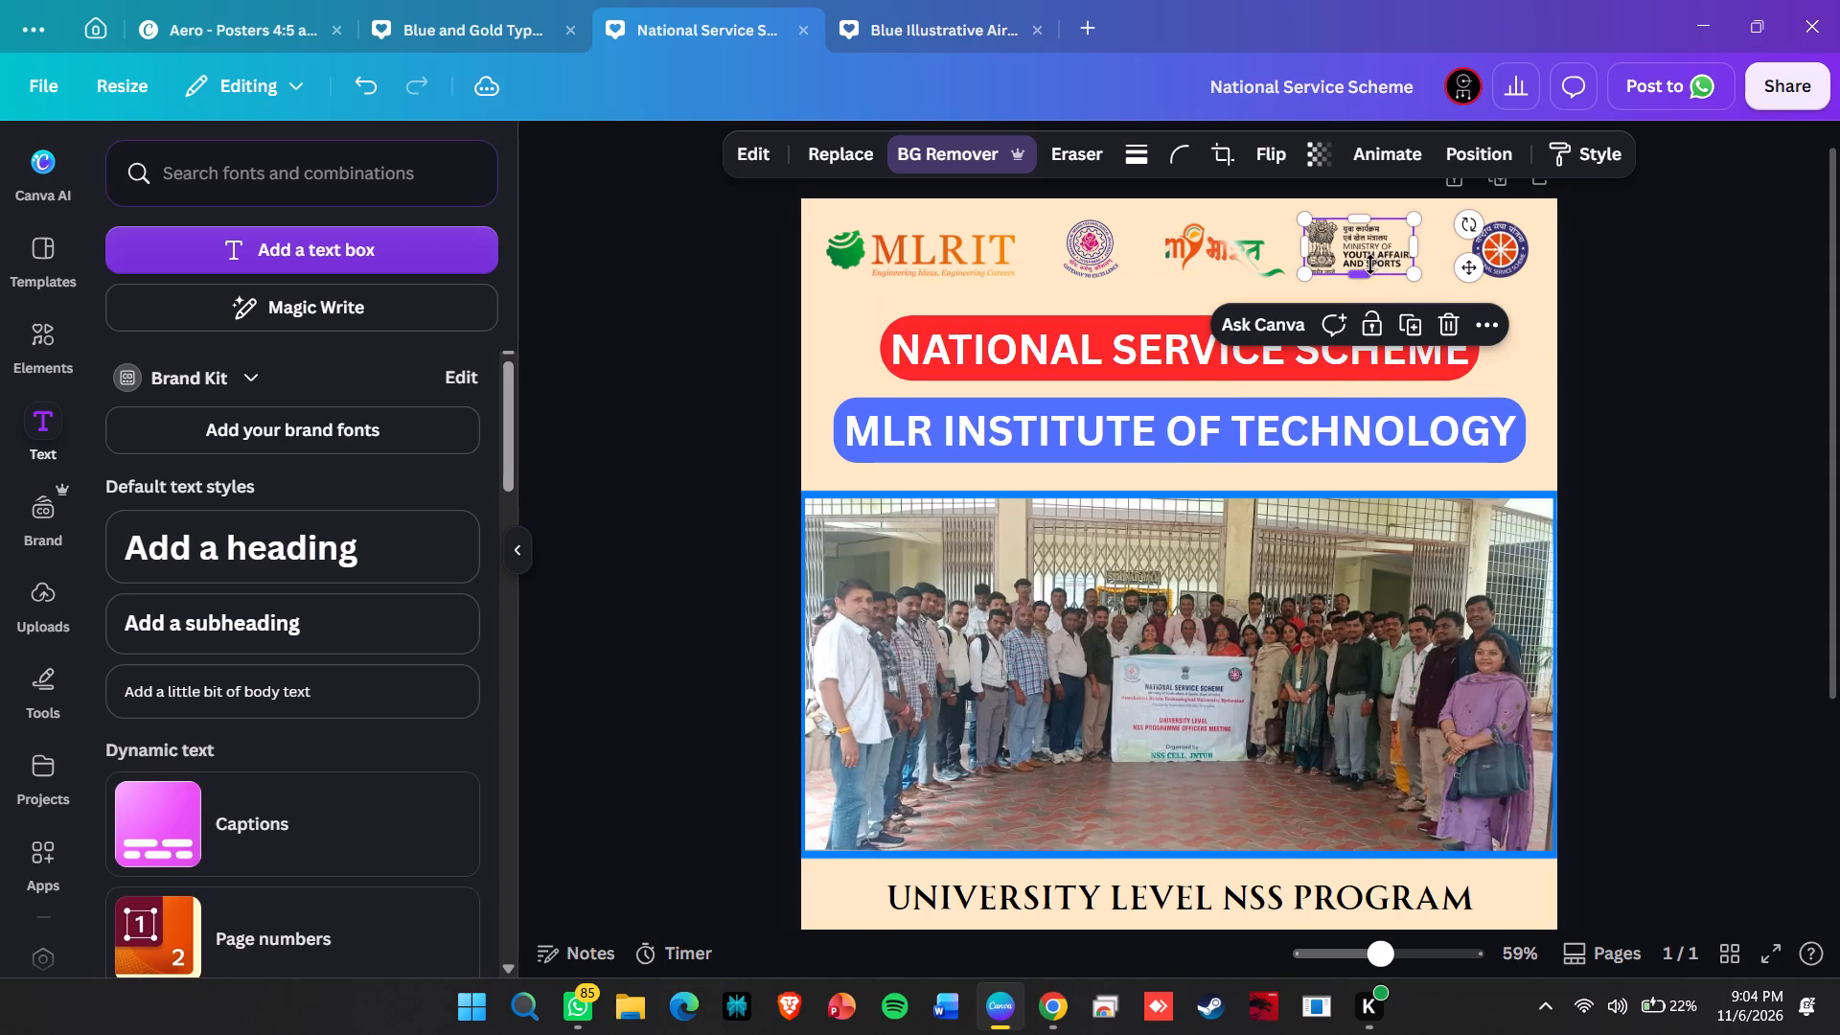
# Shift the Ministry of Youth Affairs and Sports logo slightly right and down, closer to the NSS logo.
pyautogui.press('Right')
pyautogui.press('Right')
pyautogui.press('Right')
pyautogui.press('Right')
pyautogui.press('Right')
pyautogui.press('Right')
pyautogui.press('Right')
pyautogui.press('Right')
pyautogui.press('Right')
pyautogui.press('Right')
pyautogui.press('Right')
pyautogui.press('Right')
pyautogui.press('Right')
pyautogui.press('Right')
pyautogui.press('Right')
pyautogui.press('Right')
pyautogui.press('Right')
pyautogui.press('Right')
pyautogui.press('Right')
pyautogui.press('Right')
pyautogui.press('Right')
pyautogui.press('Right')
pyautogui.click(1618, 274)
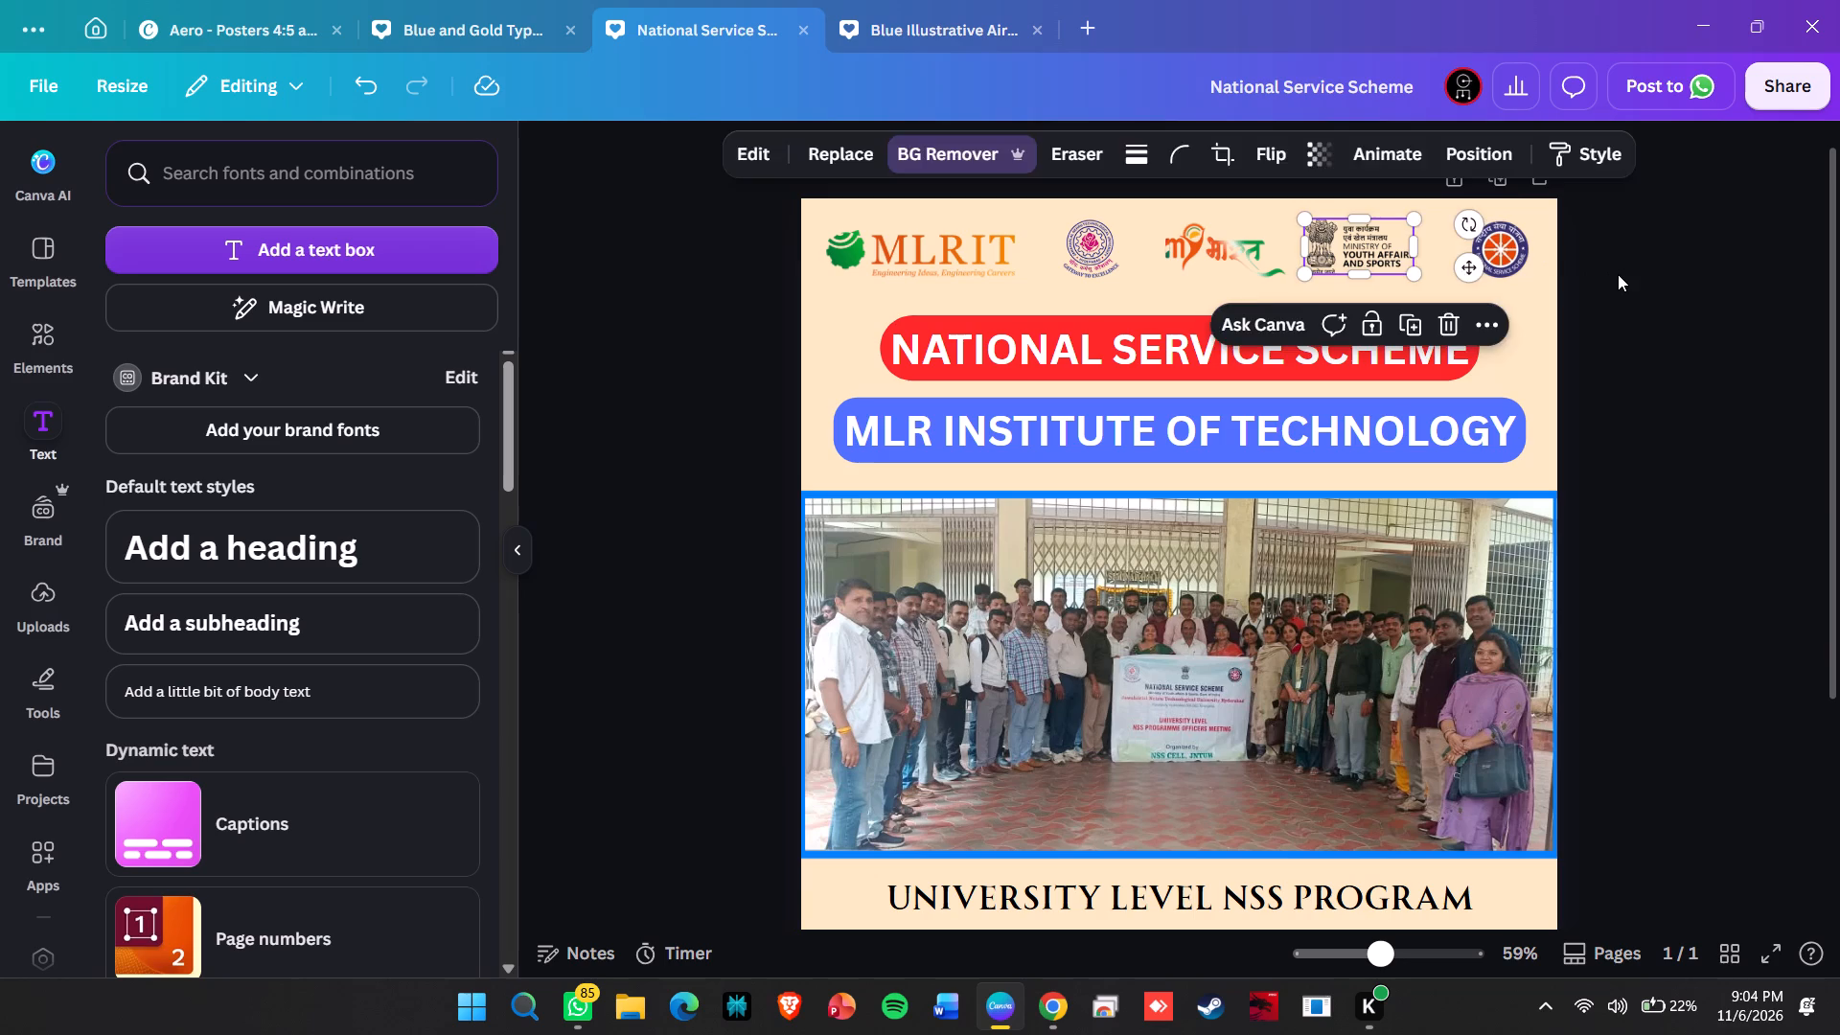
pyautogui.moveTo(1379, 261); pyautogui.dragTo(1391, 267)
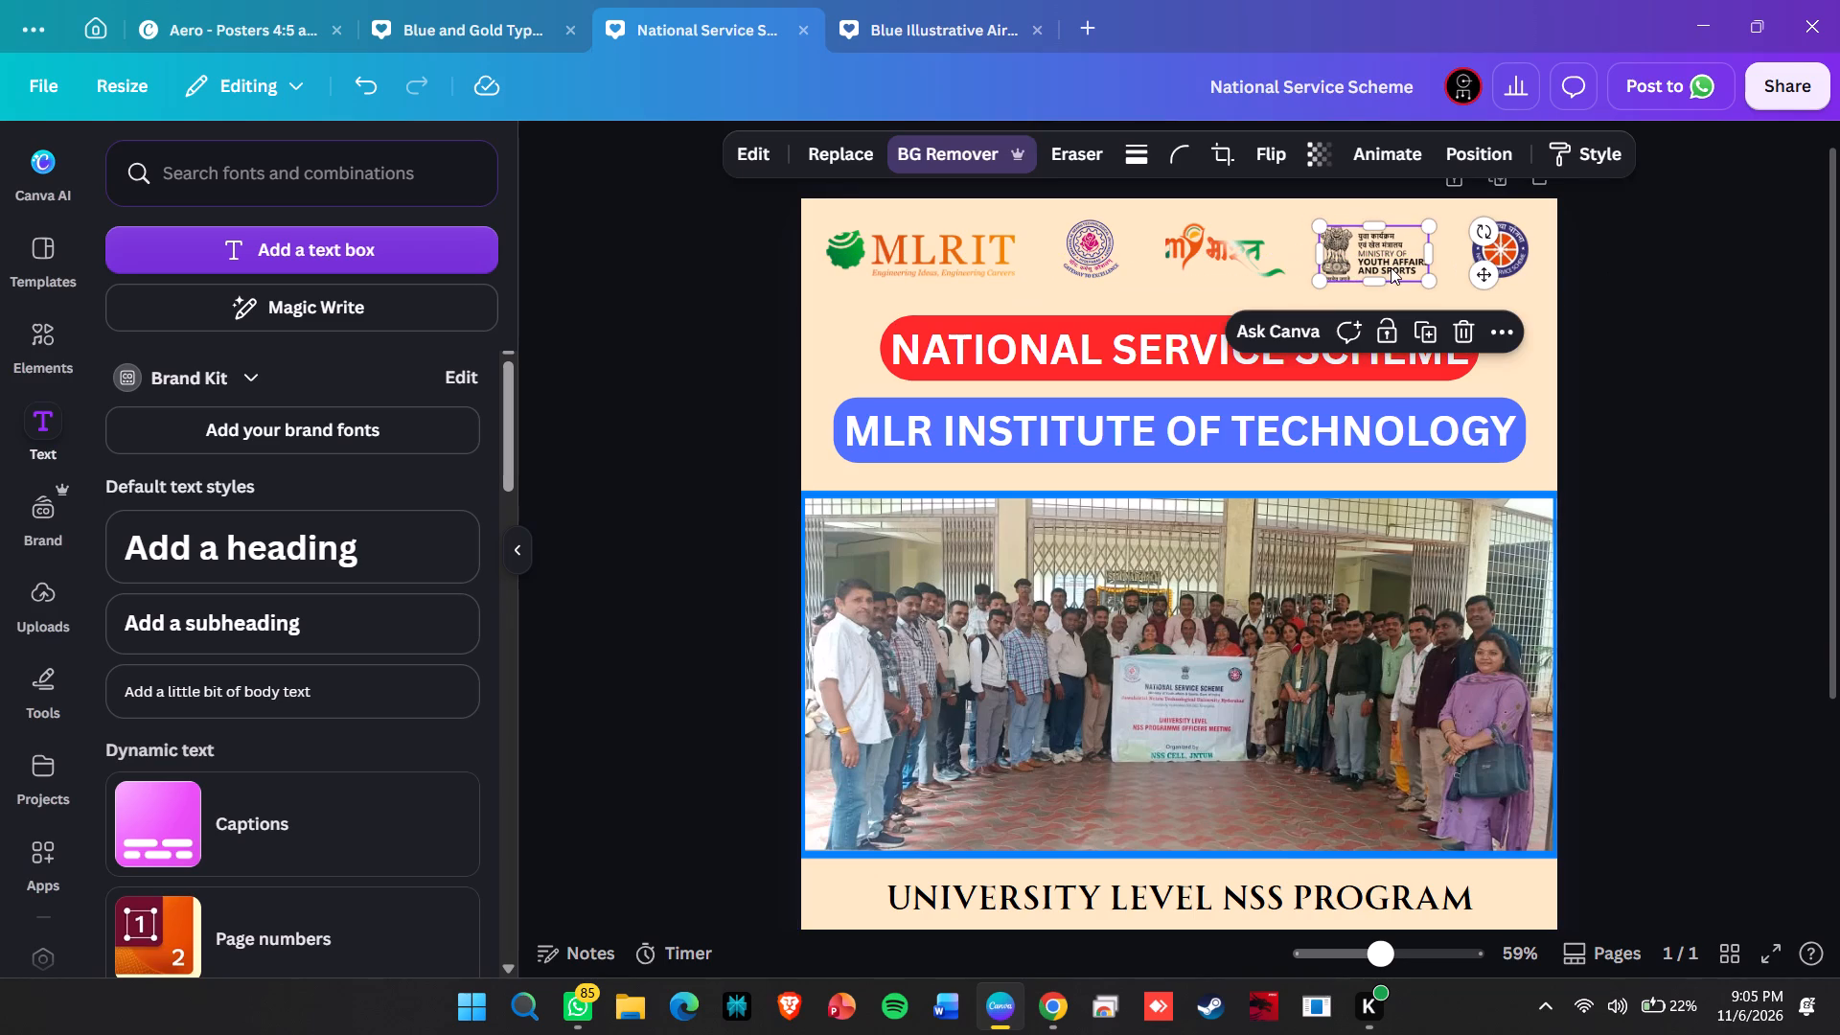
# Nudge the JNTUH logo left toward the MLRIT logo and slightly down.
pyautogui.click(1089, 254)
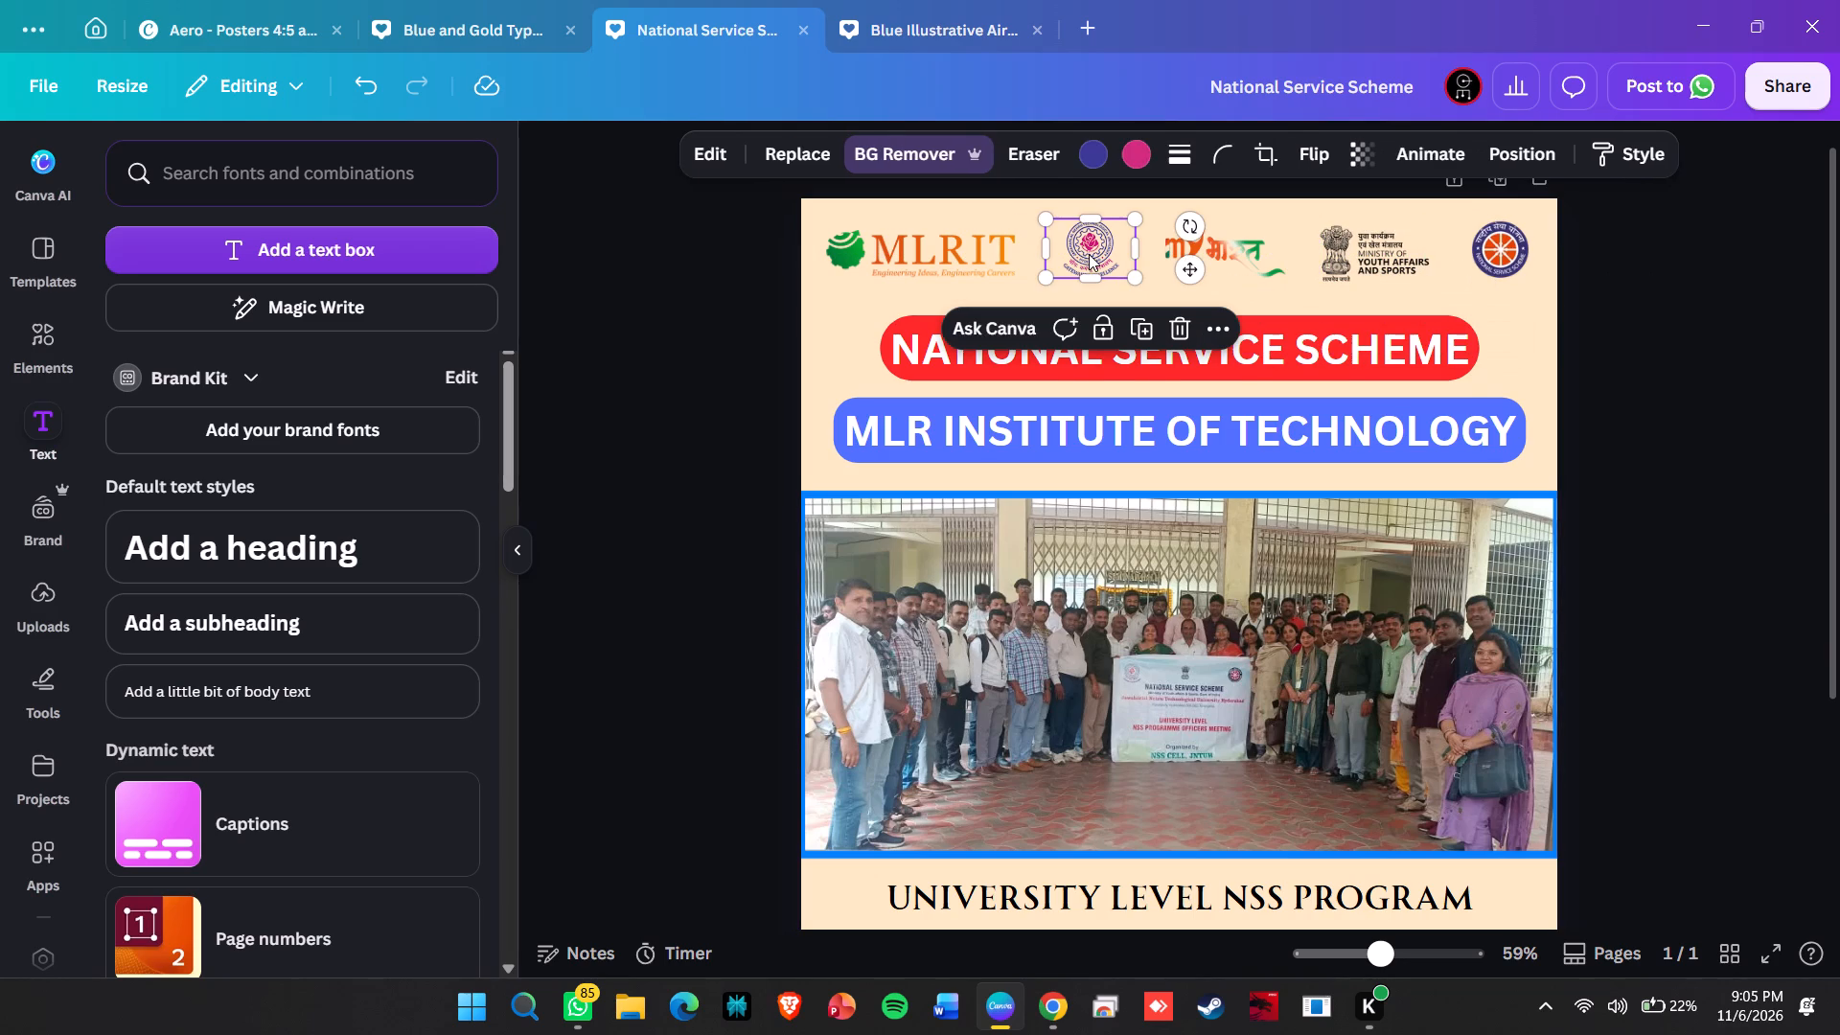
pyautogui.press('Left')
pyautogui.press('Left')
pyautogui.press('Left')
pyautogui.press('Left')
pyautogui.press('Left')
pyautogui.press('Left')
pyautogui.press('Left')
pyautogui.press('Left')
pyautogui.press('Left')
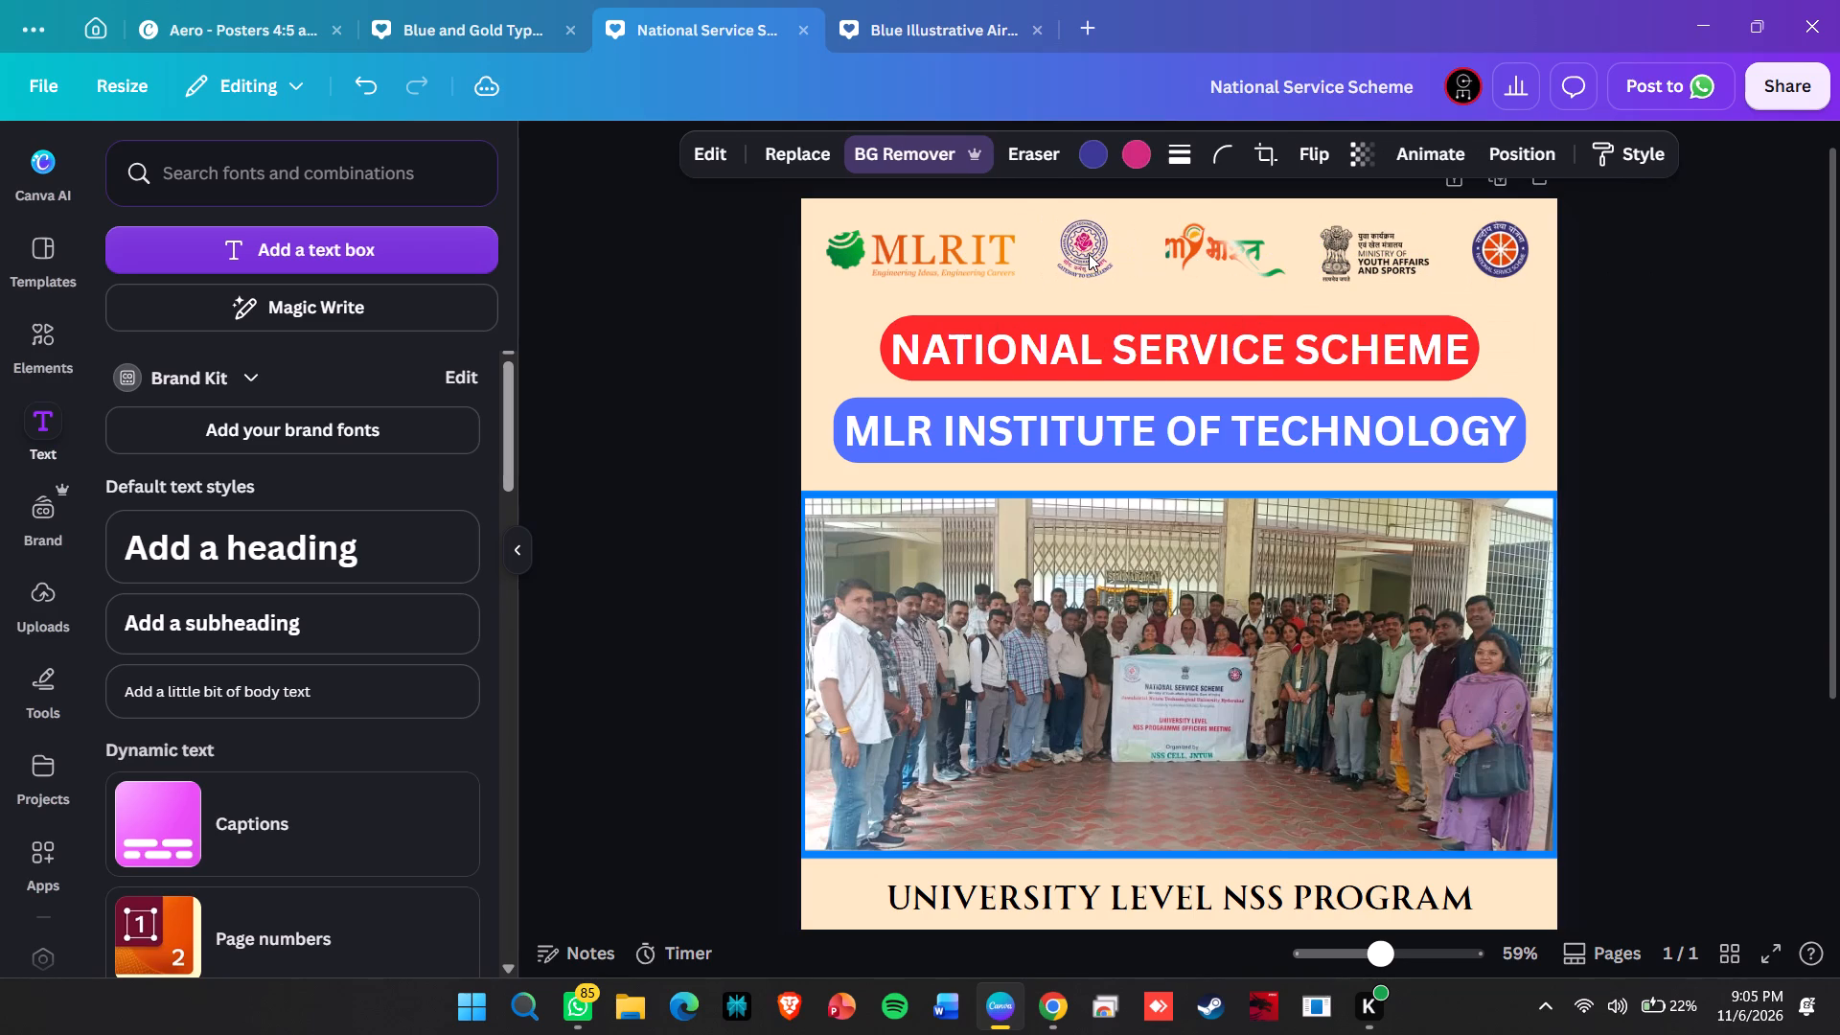
pyautogui.press('Left')
pyautogui.press('Left')
pyautogui.press('Left')
pyautogui.press('Left')
pyautogui.press('Left')
pyautogui.press('Left')
pyautogui.press('Left')
pyautogui.press('Left')
pyautogui.press('Left')
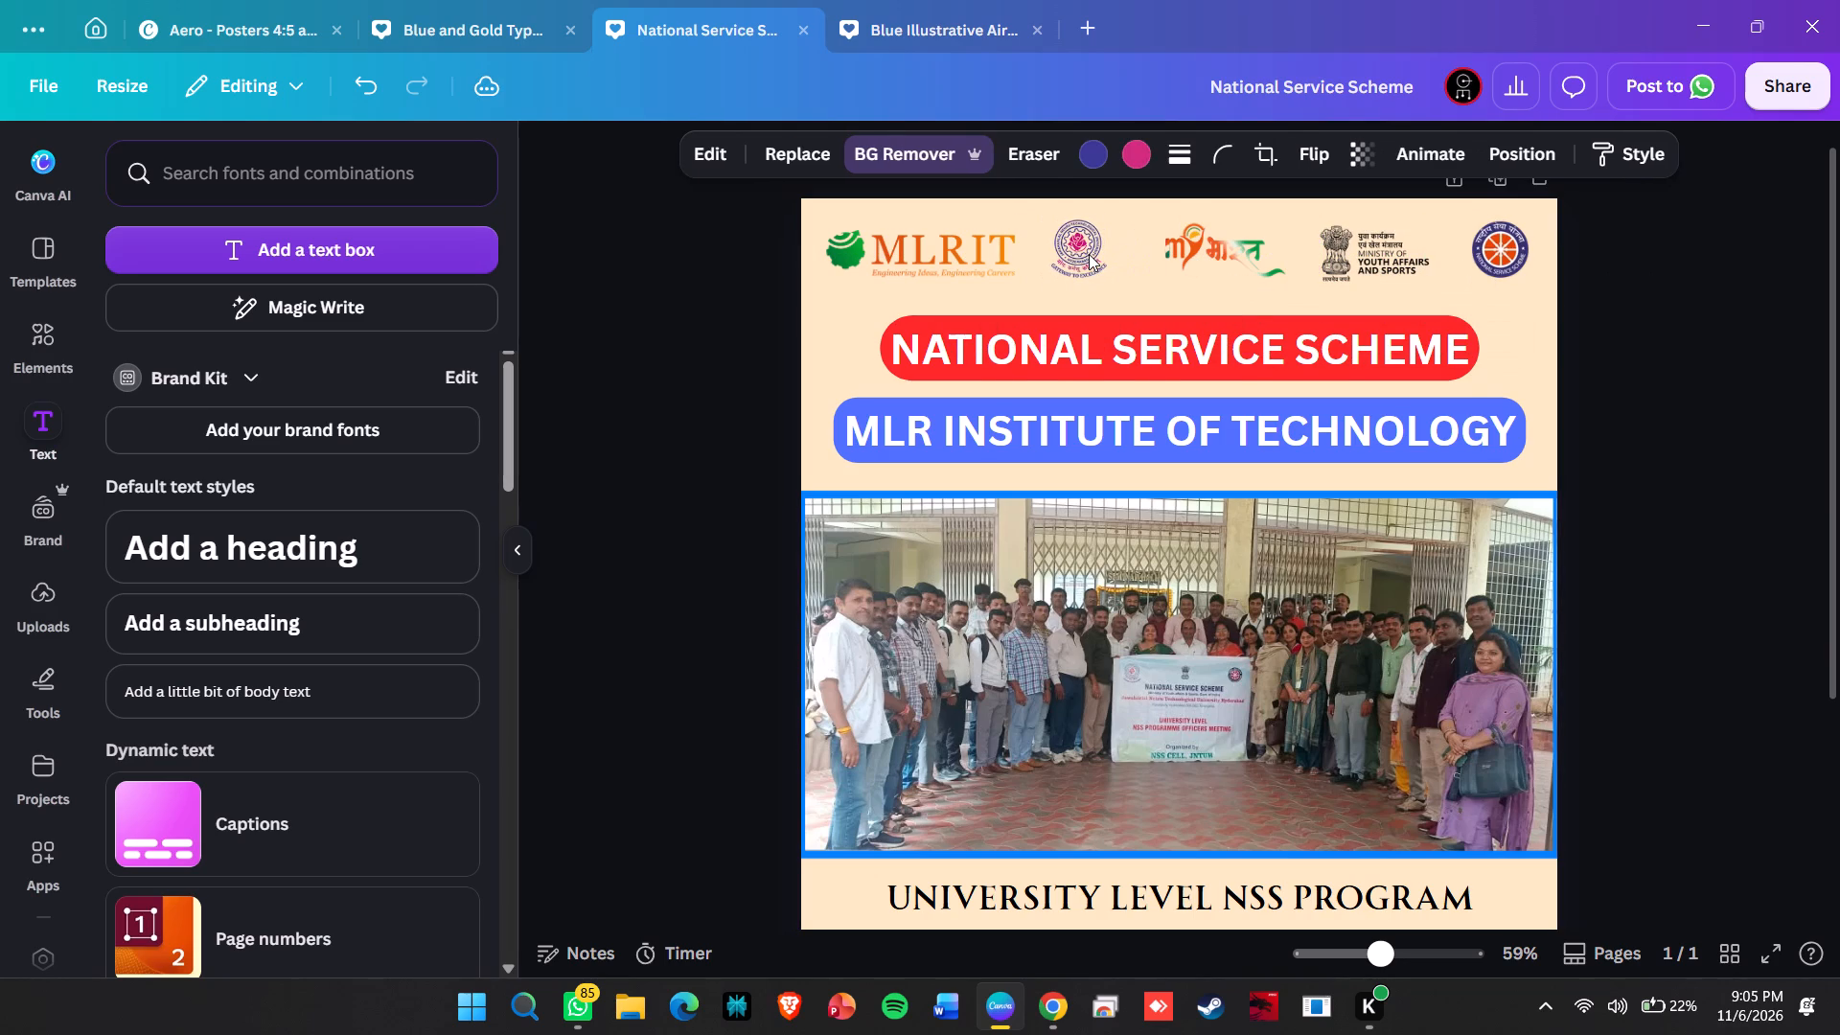
pyautogui.press('Down')
pyautogui.press('Down')
pyautogui.press('Down')
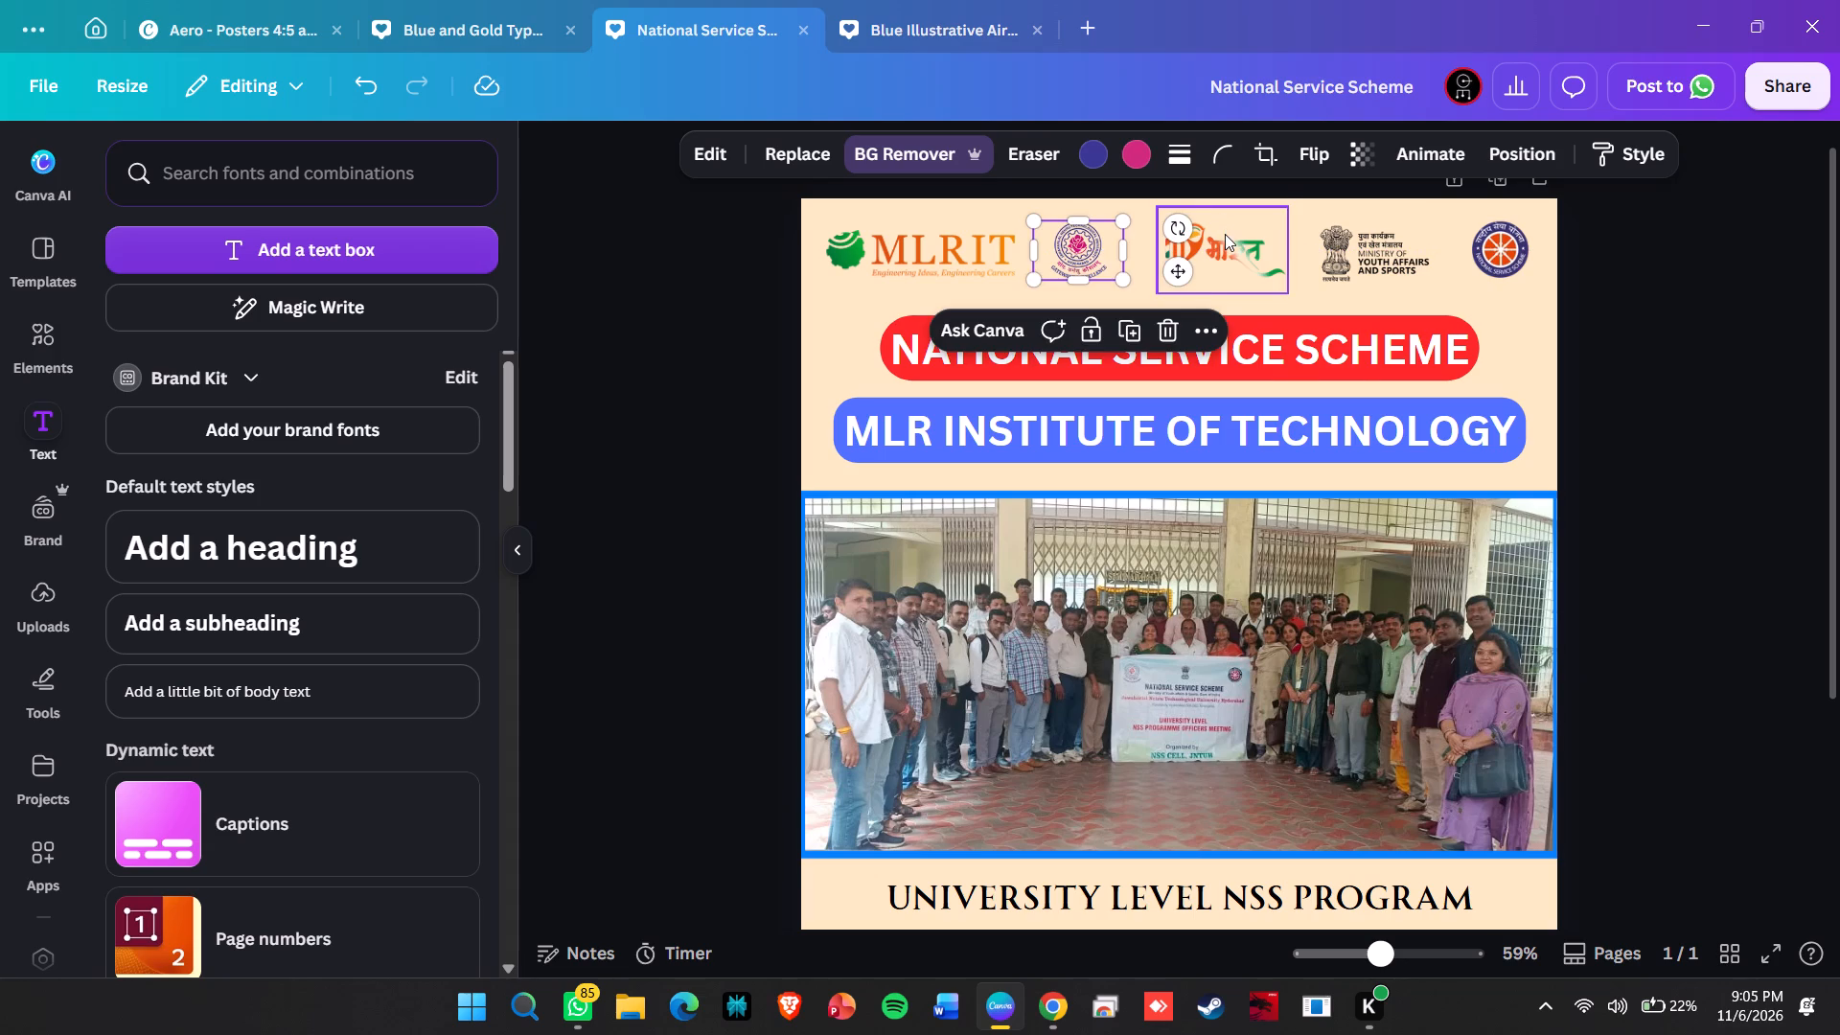
# Nudge the MY Bharat logo left toward the JNTUH logo.
pyautogui.click(1225, 234)
pyautogui.press('Left')
pyautogui.press('Left')
pyautogui.press('Left')
pyautogui.press('Left')
pyautogui.press('Left')
pyautogui.press('Left')
pyautogui.press('Left')
pyautogui.press('Left')
pyautogui.press('Left')
pyautogui.press('Left')
pyautogui.press('Left')
pyautogui.press('Left')
pyautogui.press('Left')
pyautogui.press('Left')
pyautogui.press('Left')
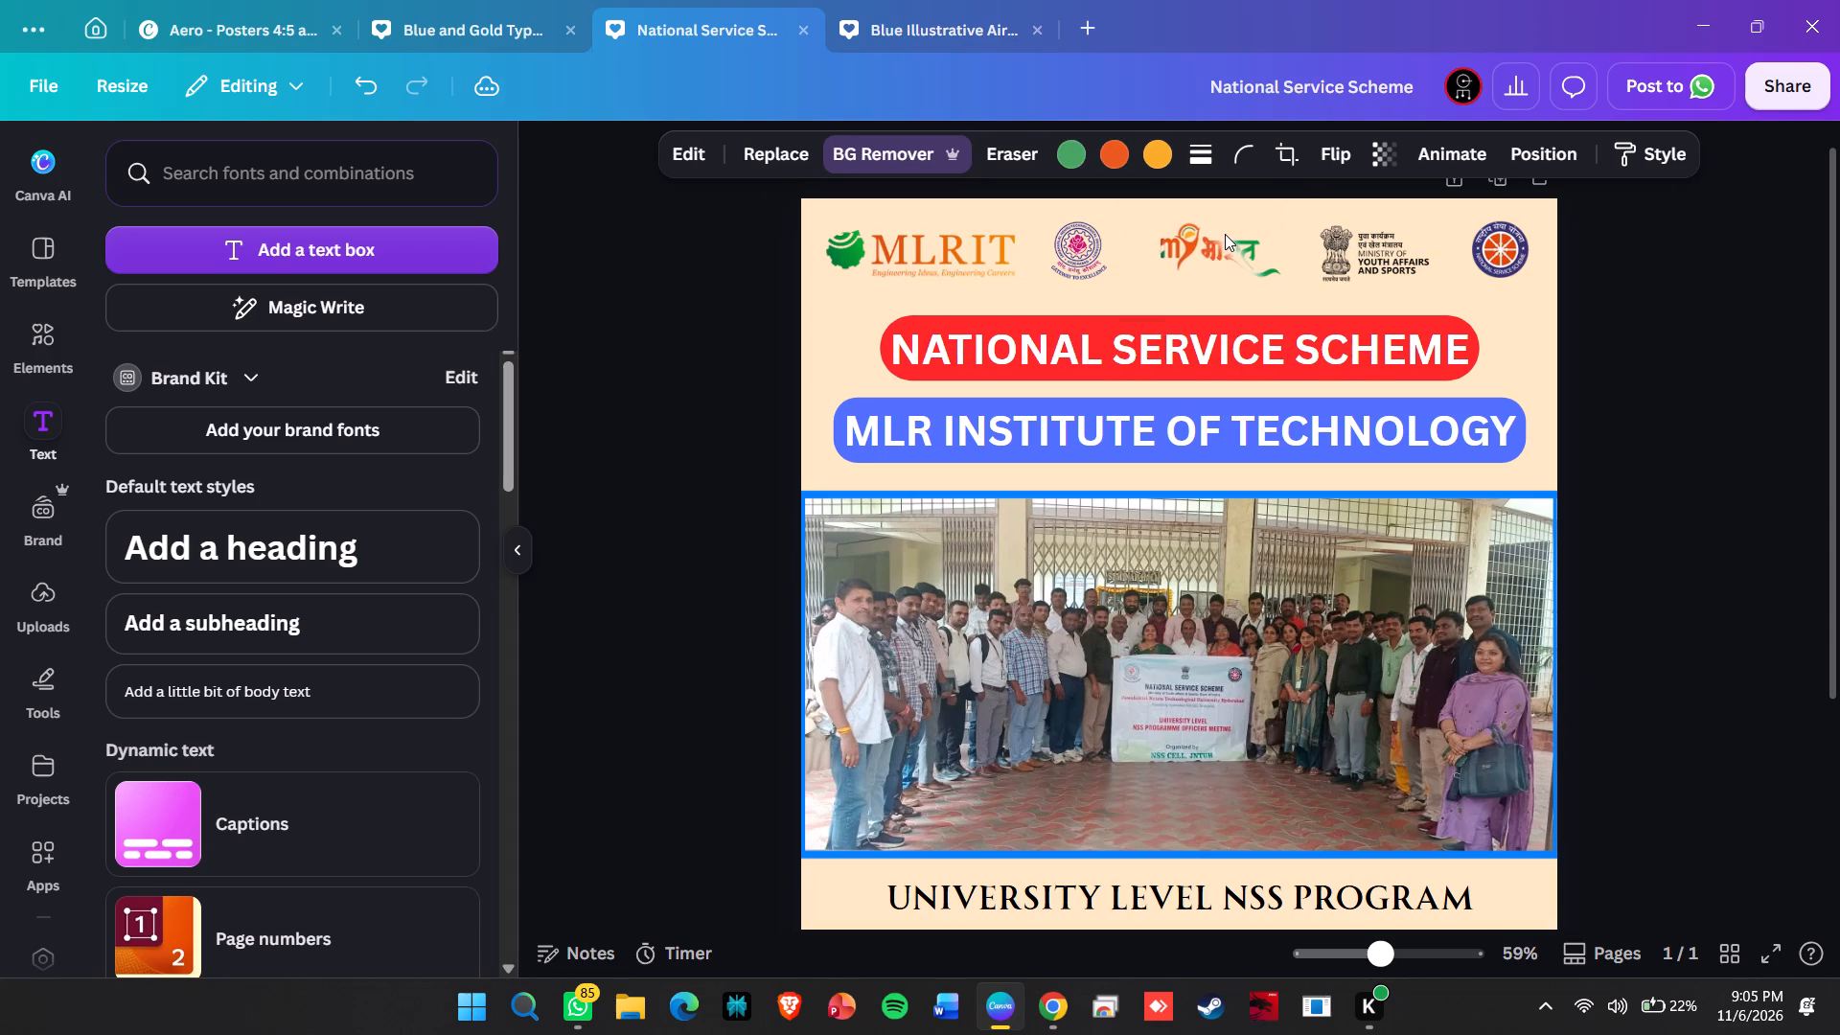
# Nudge the Ministry of Youth Affairs and Sports logo slightly up and left in the header row.
pyautogui.click(1374, 264)
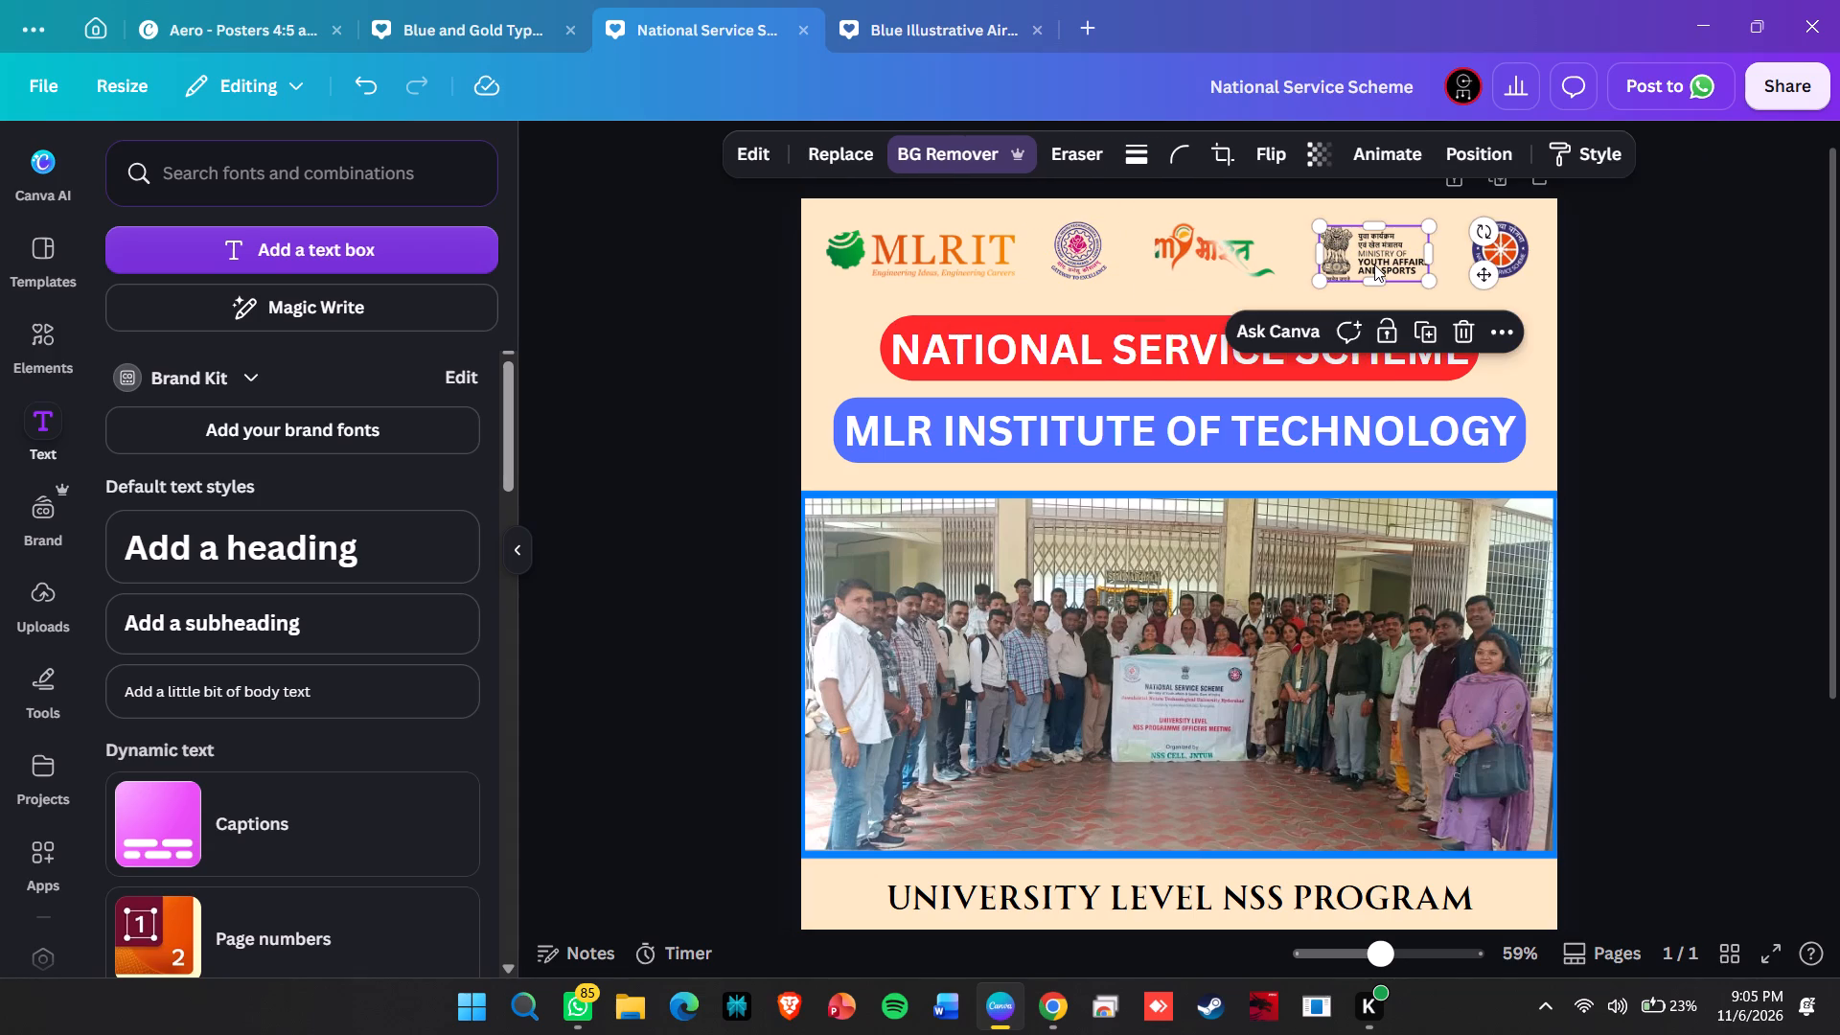
pyautogui.press('Up')
pyautogui.press('Up')
pyautogui.press('Up')
pyautogui.press('Up')
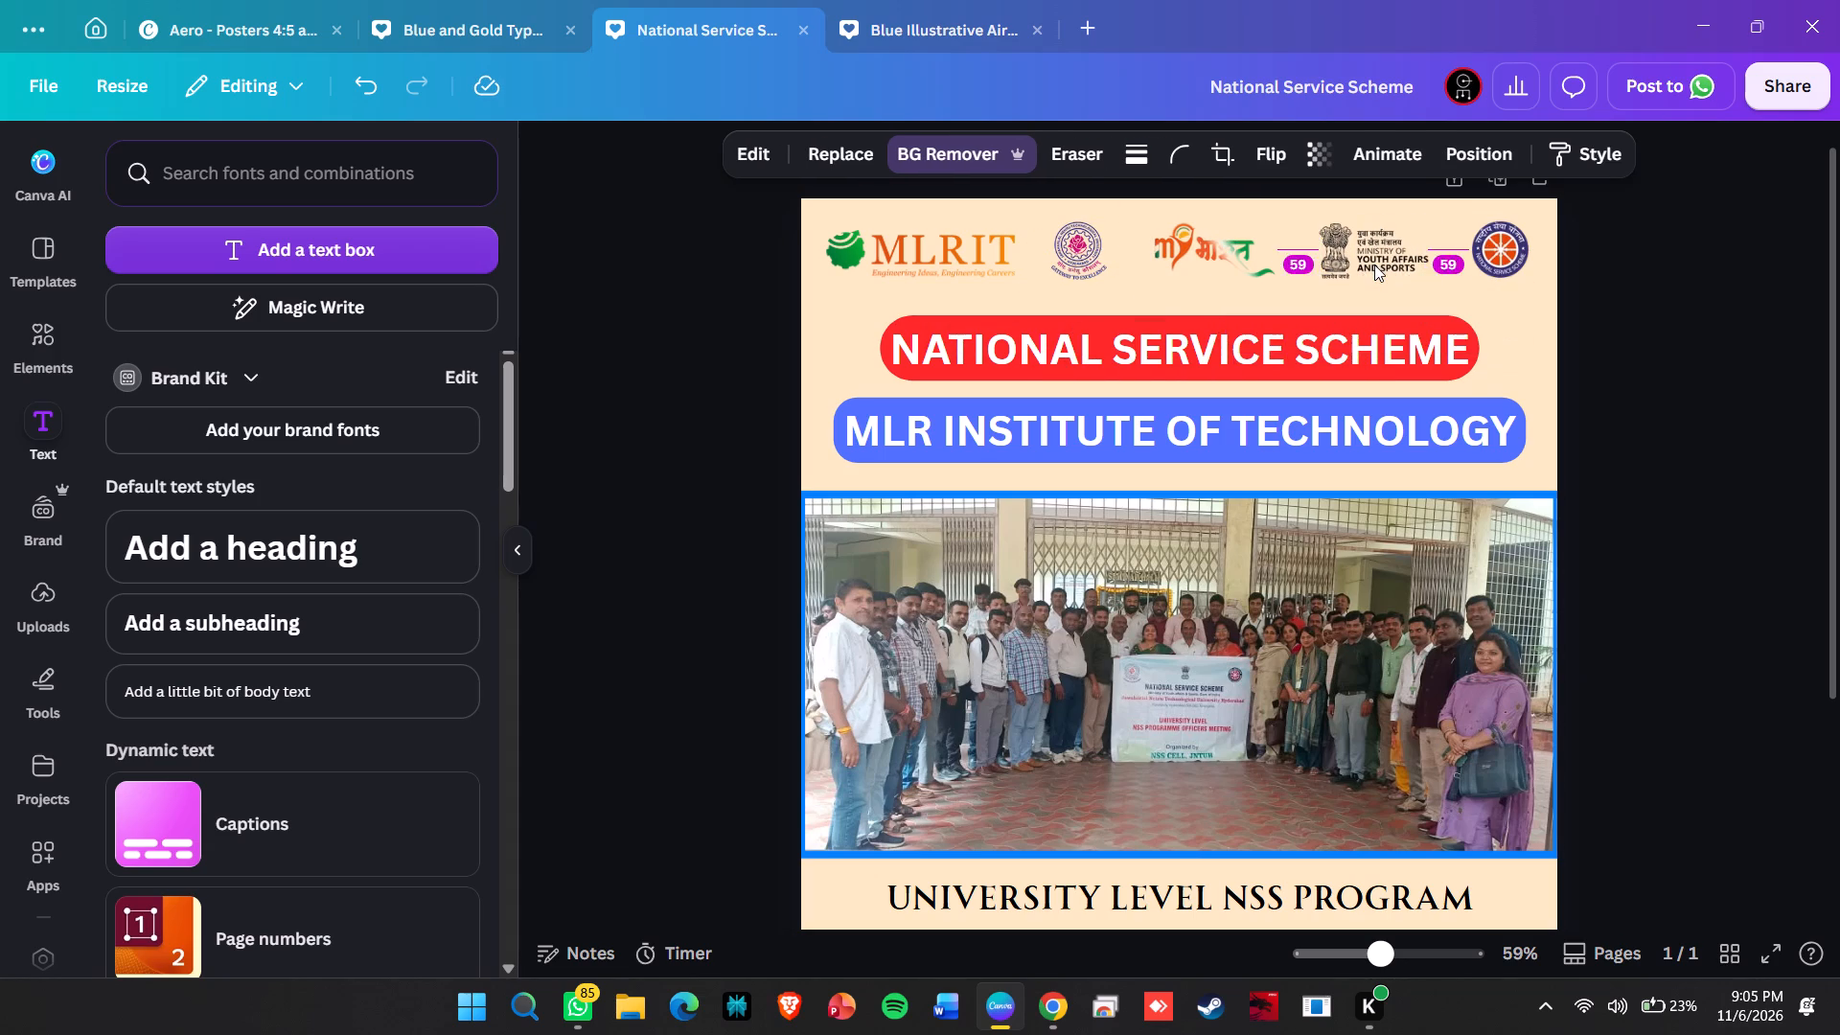
pyautogui.press('Left')
pyautogui.press('Left')
pyautogui.press('Left')
pyautogui.press('Left')
pyautogui.press('Left')
pyautogui.press('Left')
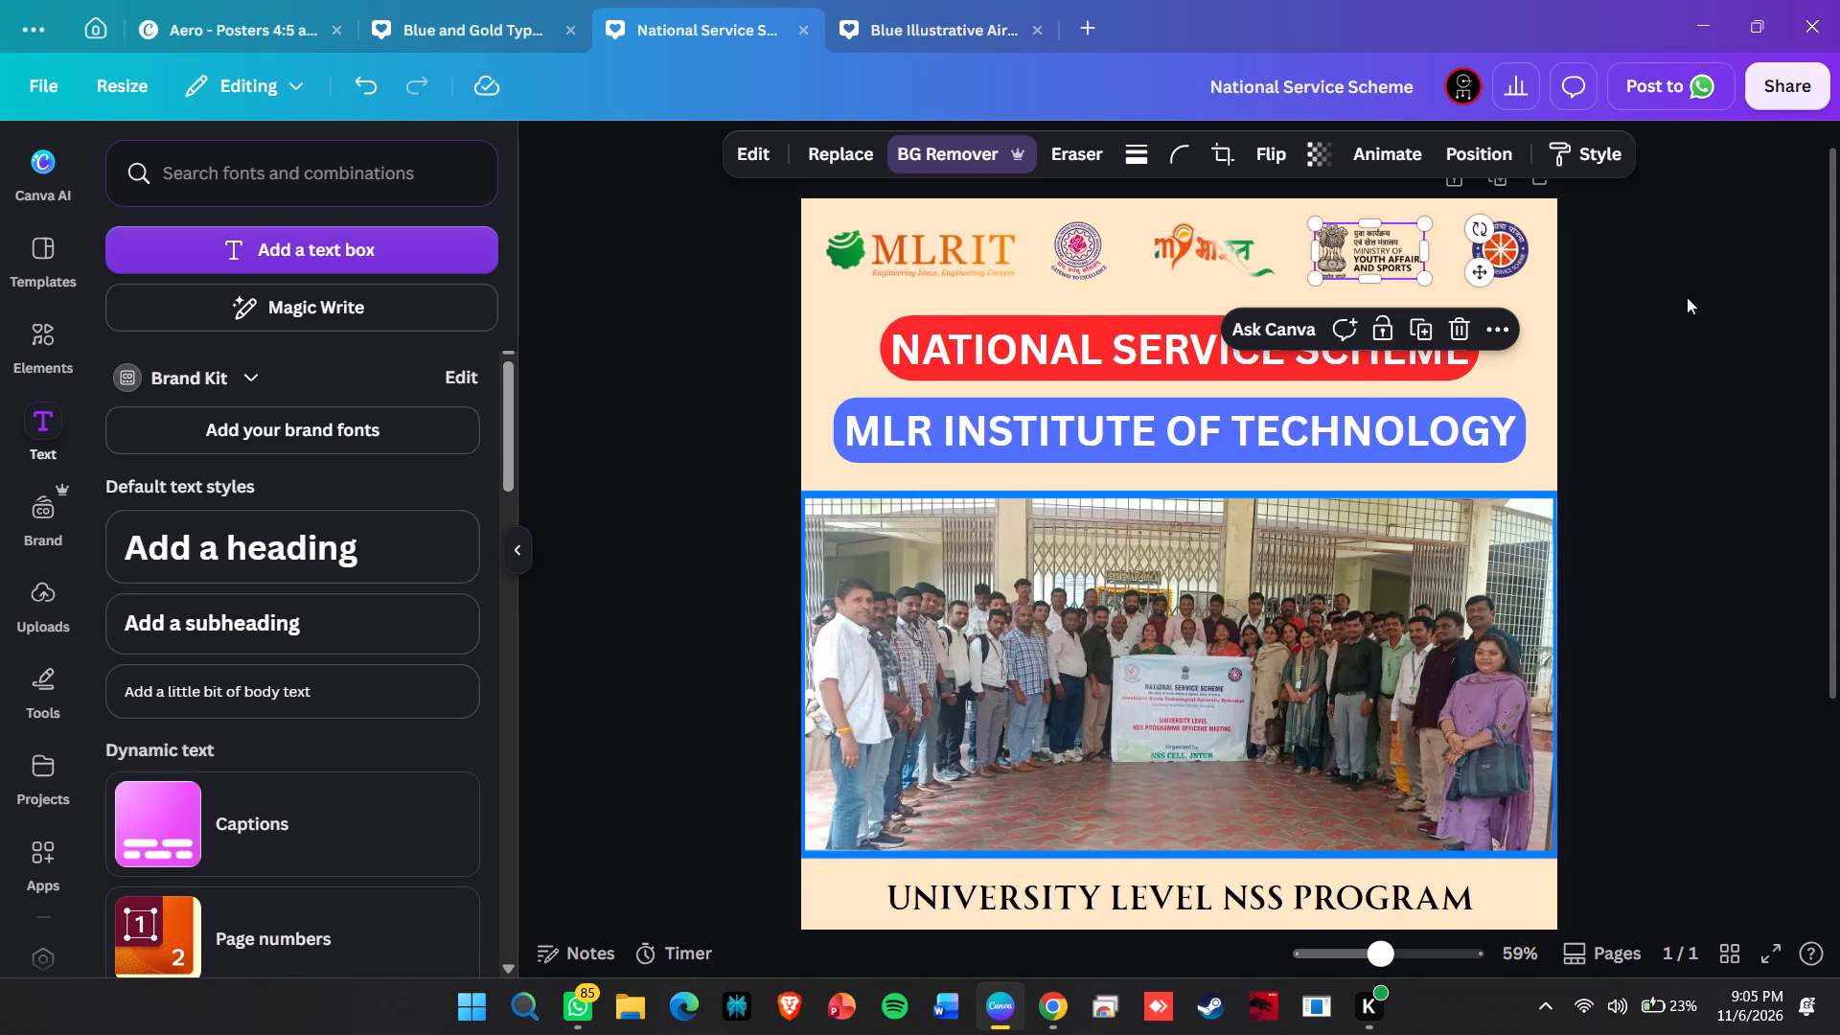
pyautogui.click(1687, 297)
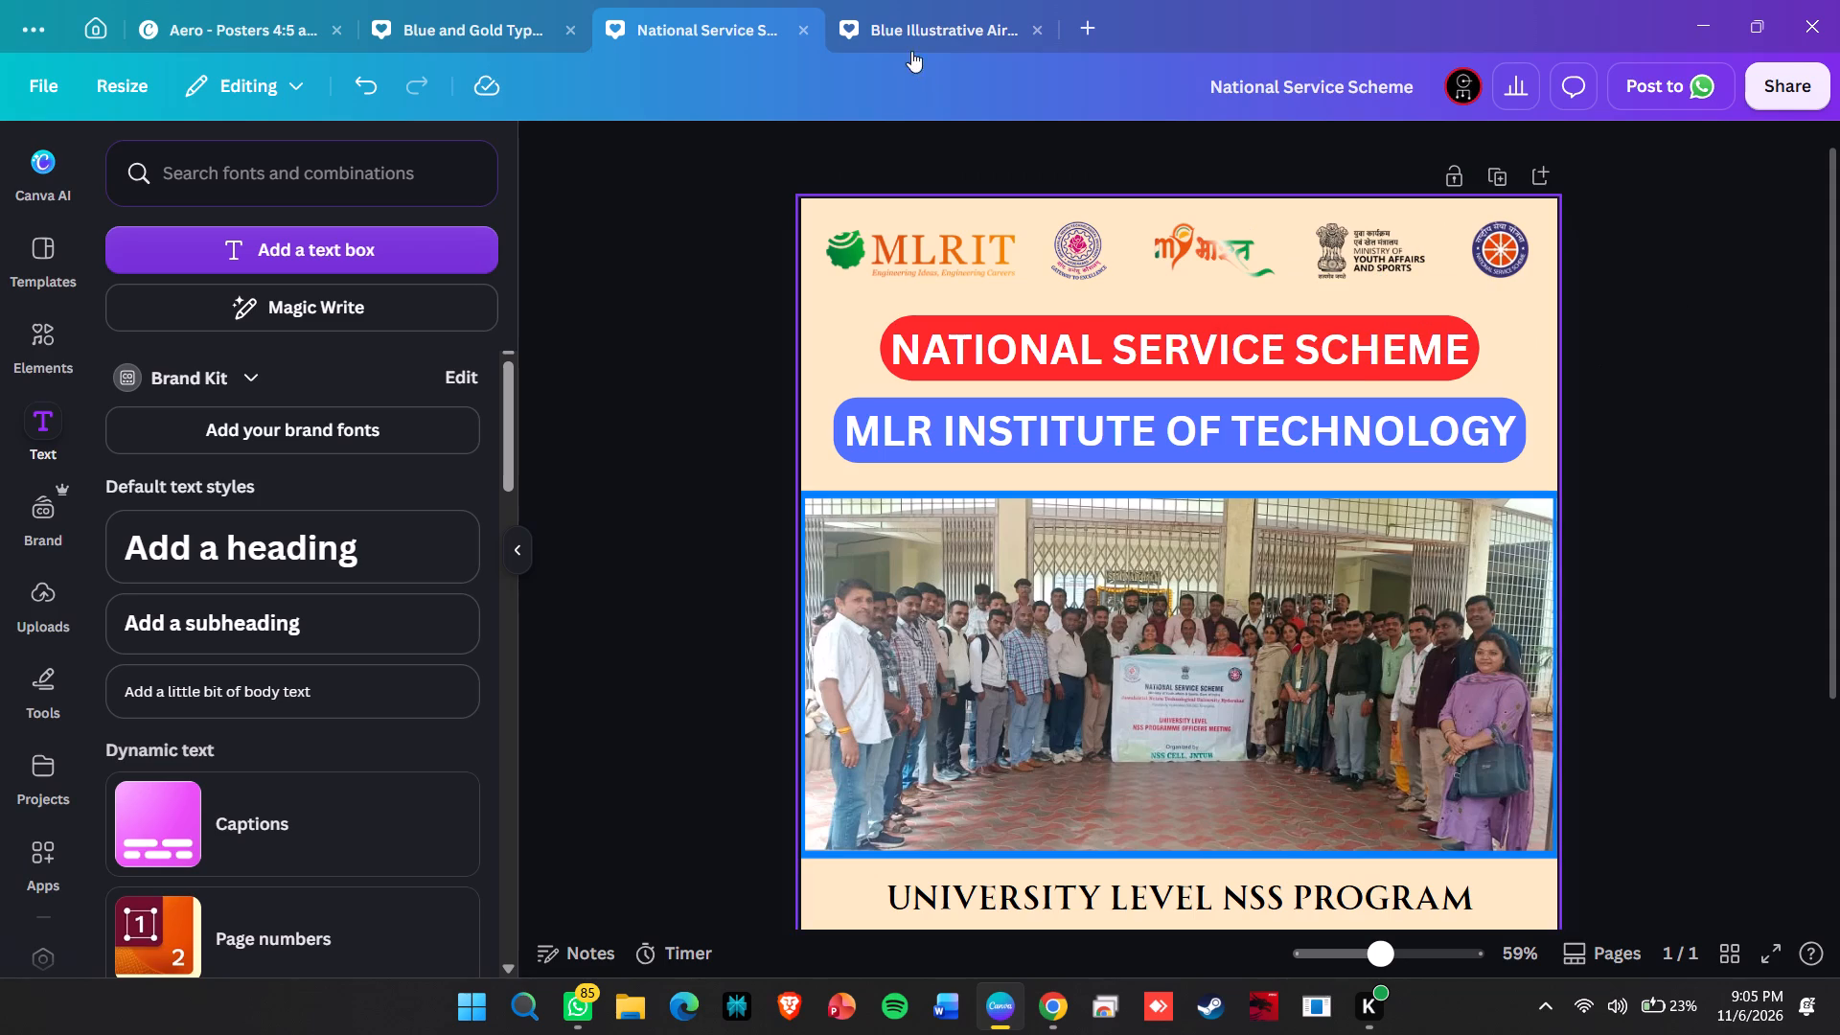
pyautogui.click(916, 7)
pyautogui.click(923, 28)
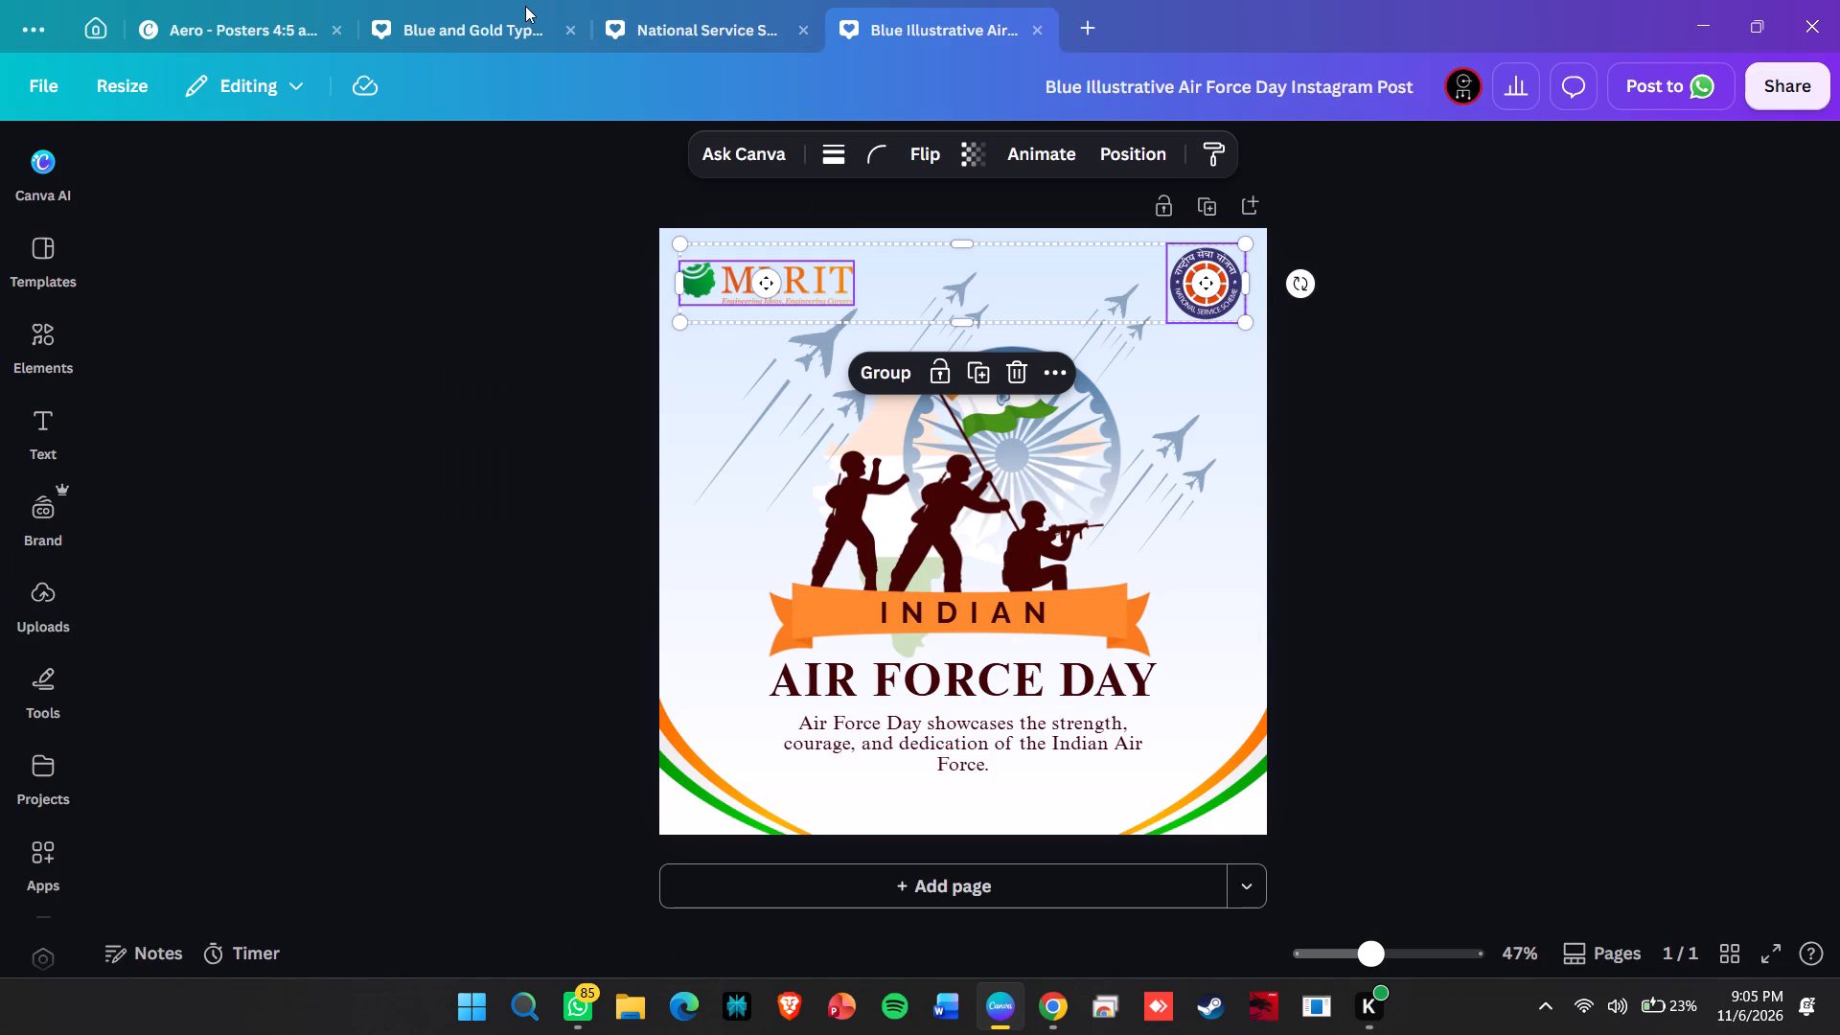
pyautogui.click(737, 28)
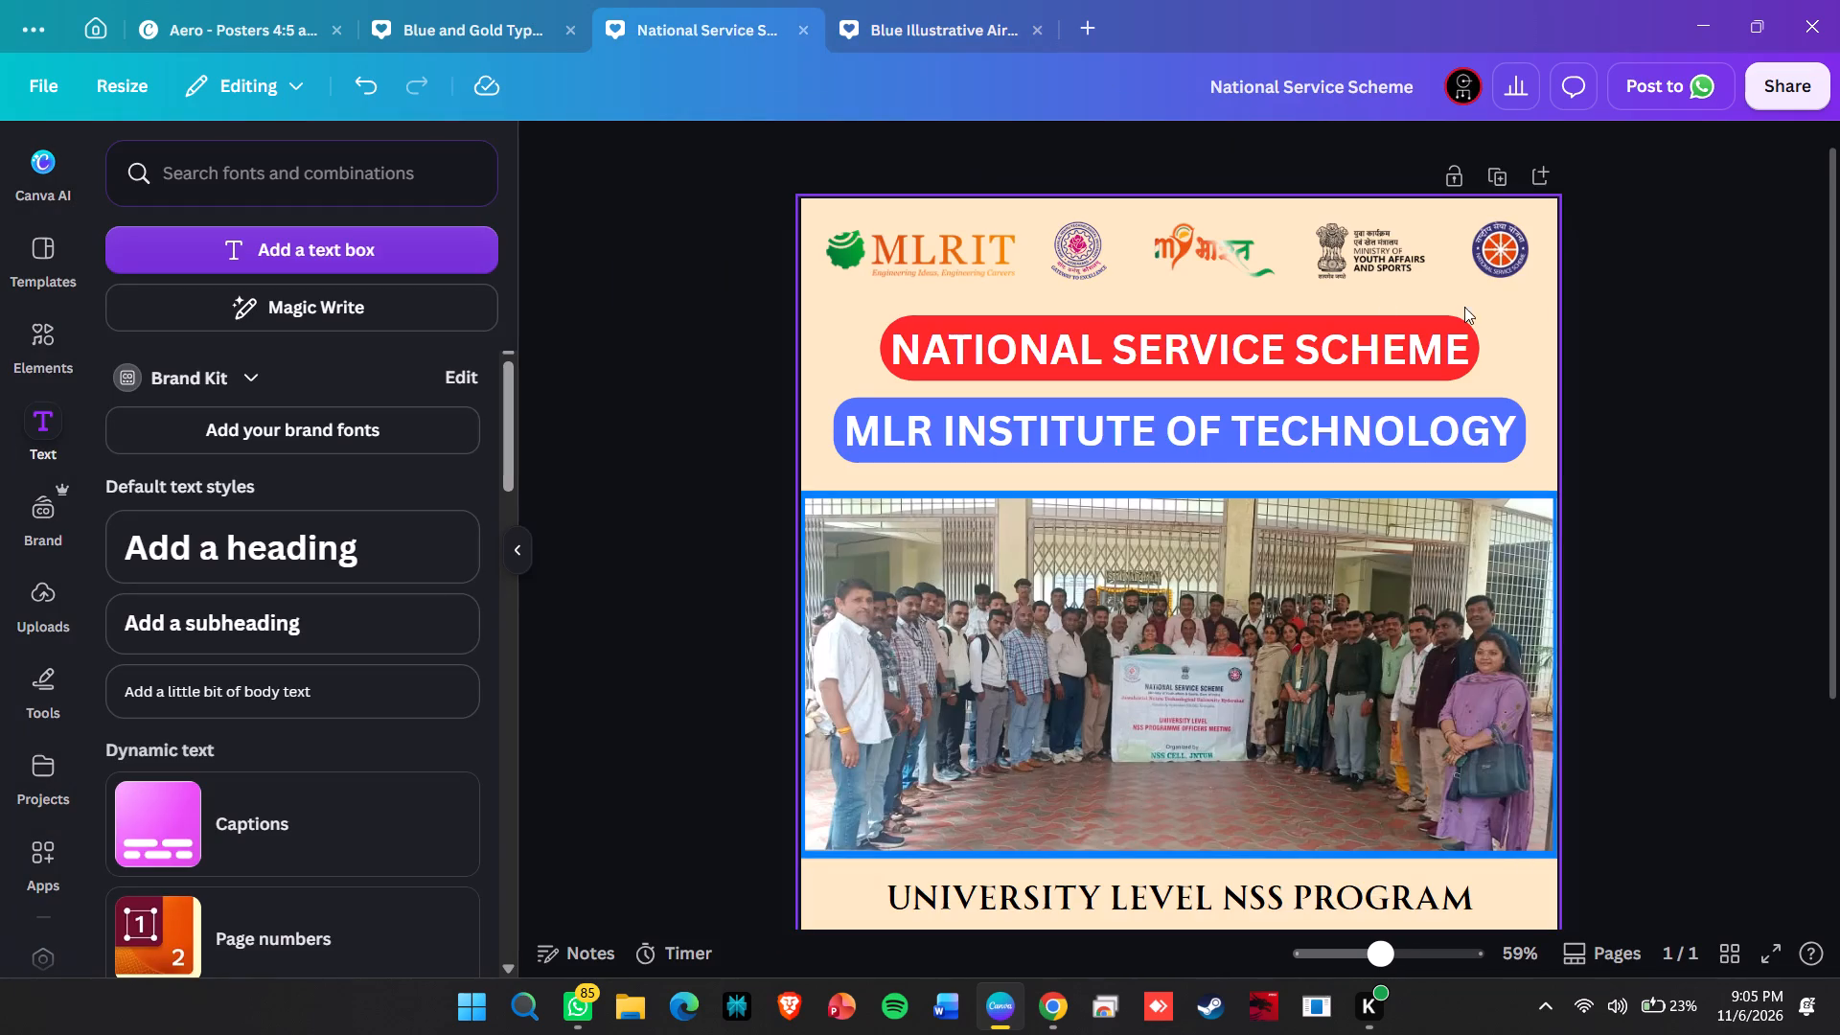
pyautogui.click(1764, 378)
# Move the University Level NSS Program Officer's Meeting caption lower in the space beneath the group photo, keeping it horizontally centred.
pyautogui.scroll(-2, 1636, 543)
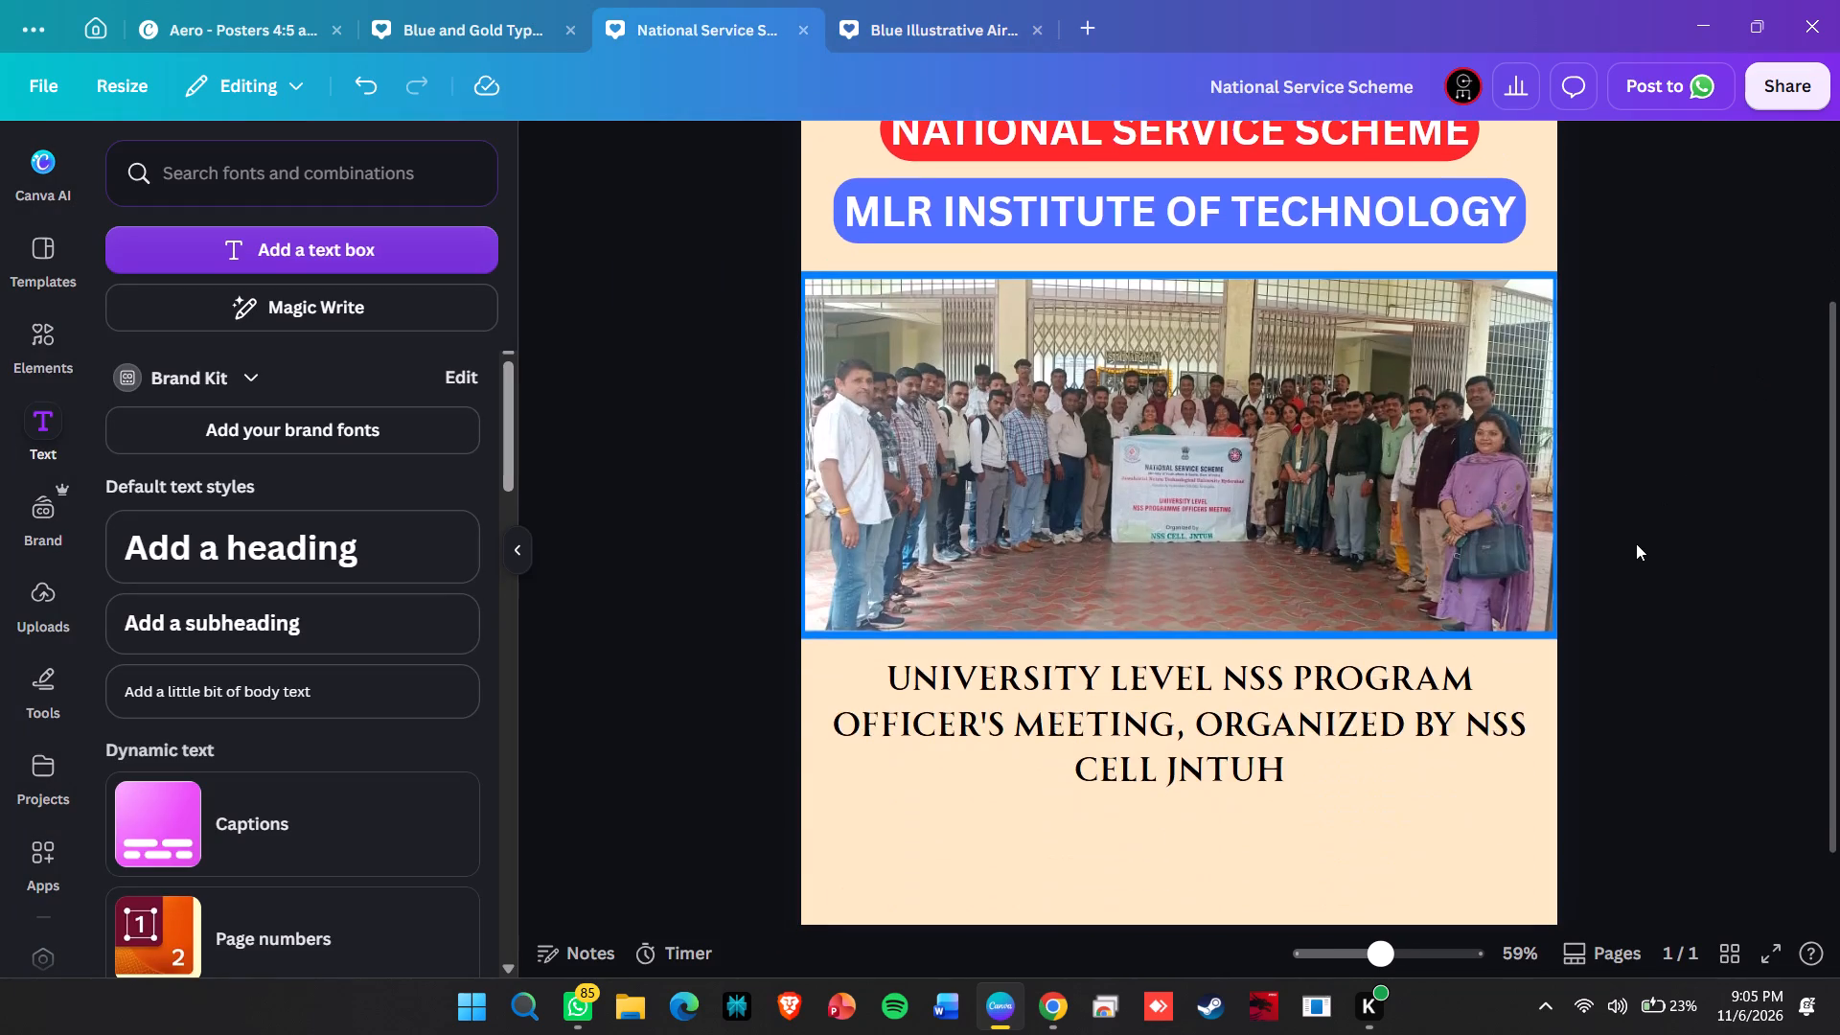
pyautogui.moveTo(1397, 691); pyautogui.dragTo(1395, 713)
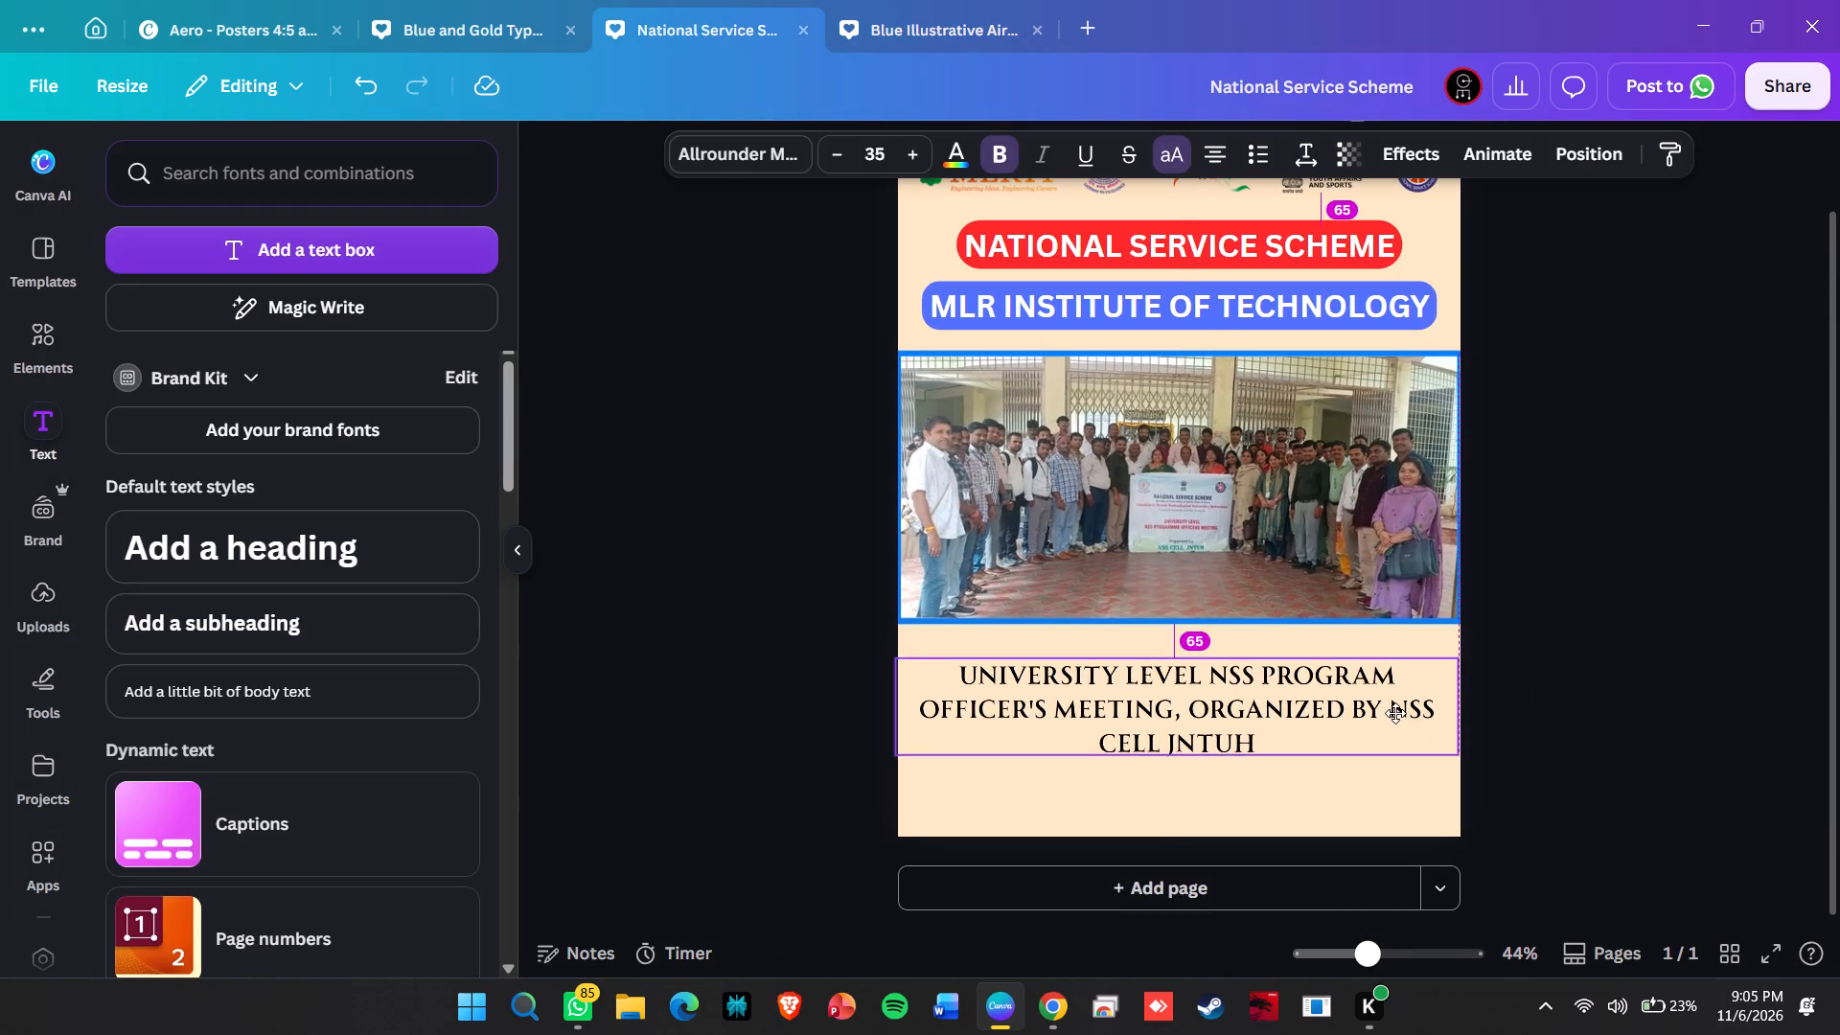
pyautogui.moveTo(1395, 713); pyautogui.dragTo(1397, 701)
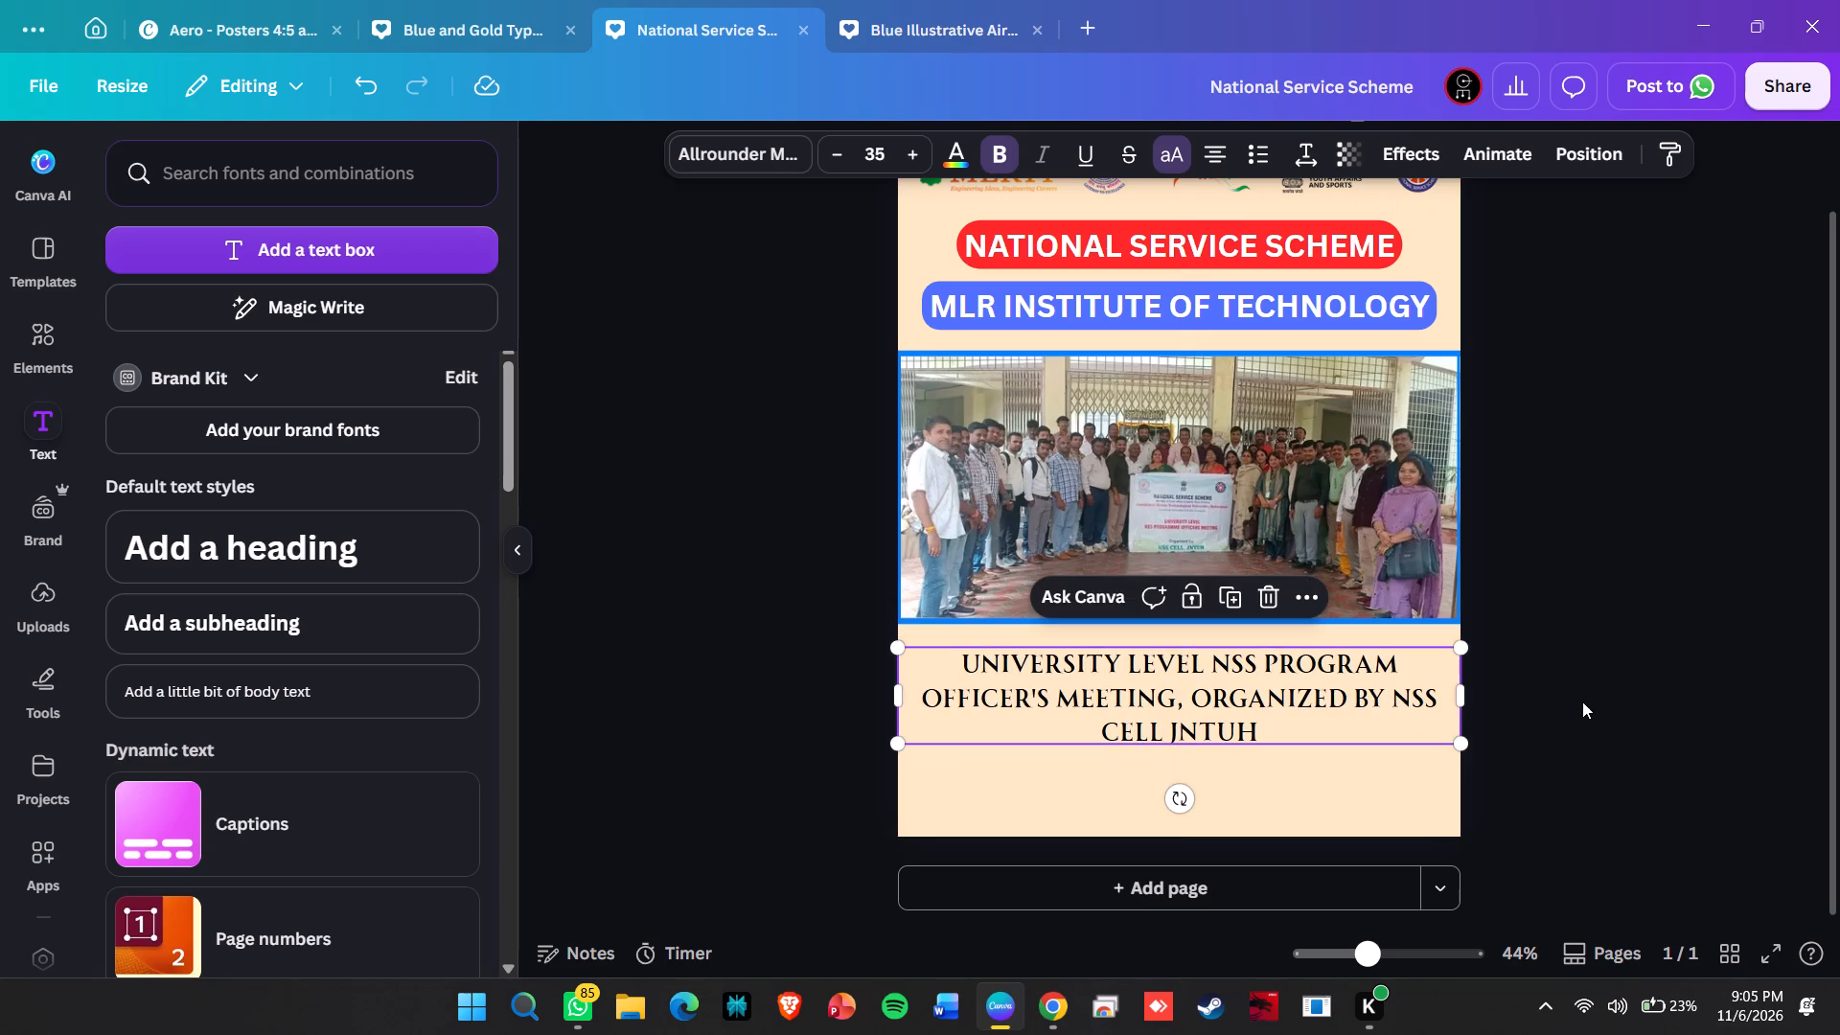
pyautogui.click(1585, 702)
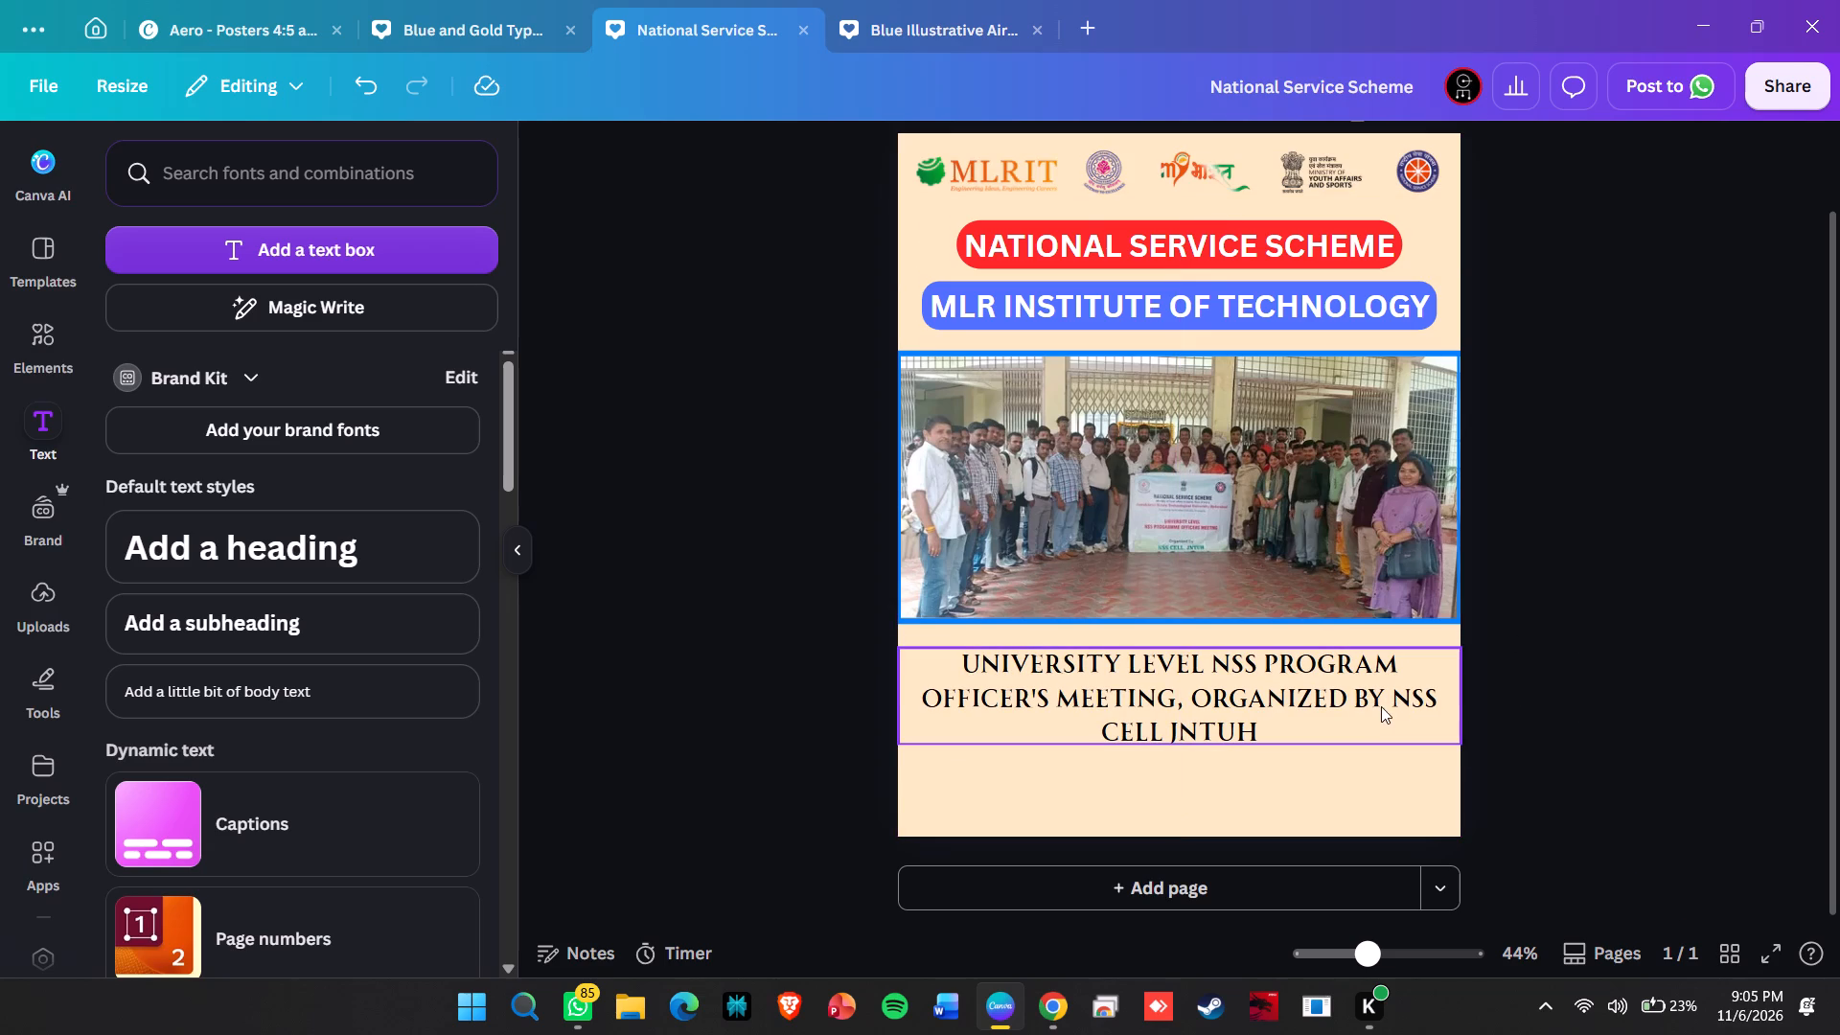
pyautogui.moveTo(1369, 707); pyautogui.dragTo(1369, 742)
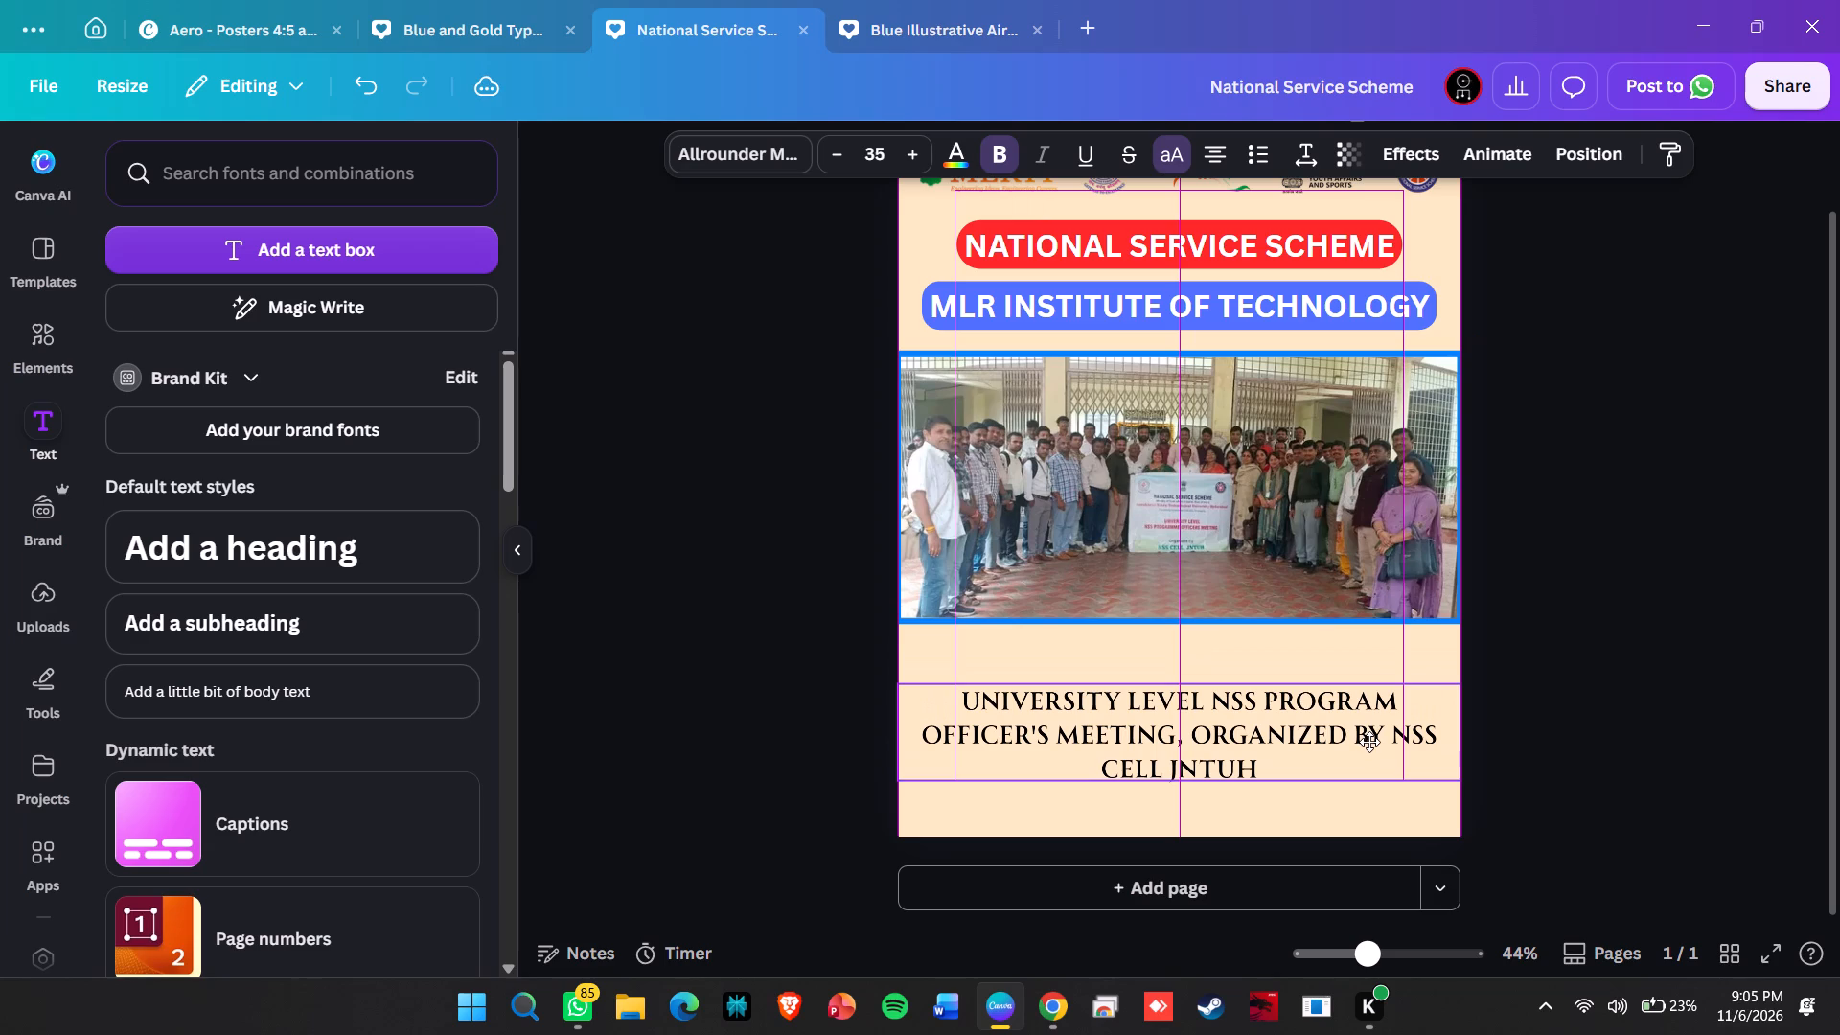
pyautogui.moveTo(1369, 742); pyautogui.dragTo(1369, 748)
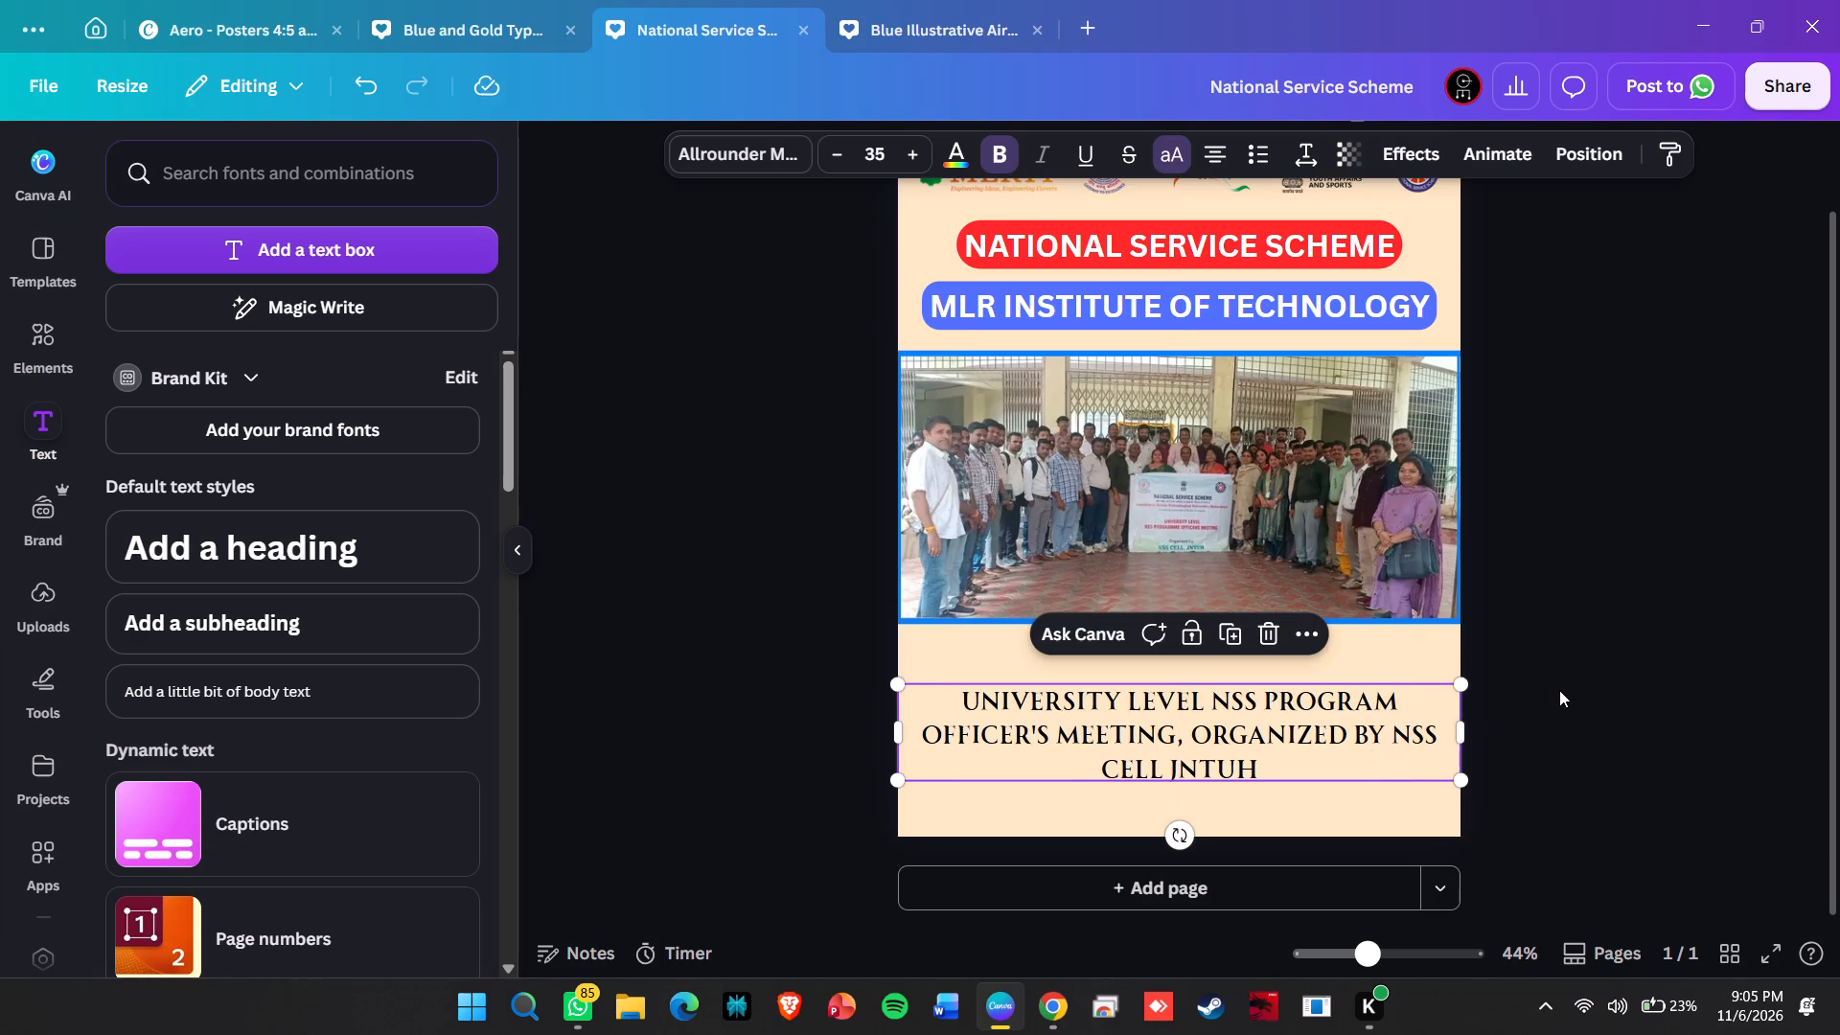
pyautogui.click(1559, 690)
# Group the group photo with its four blue border lines along the top, bottom and both sides.
pyautogui.click(1322, 568)
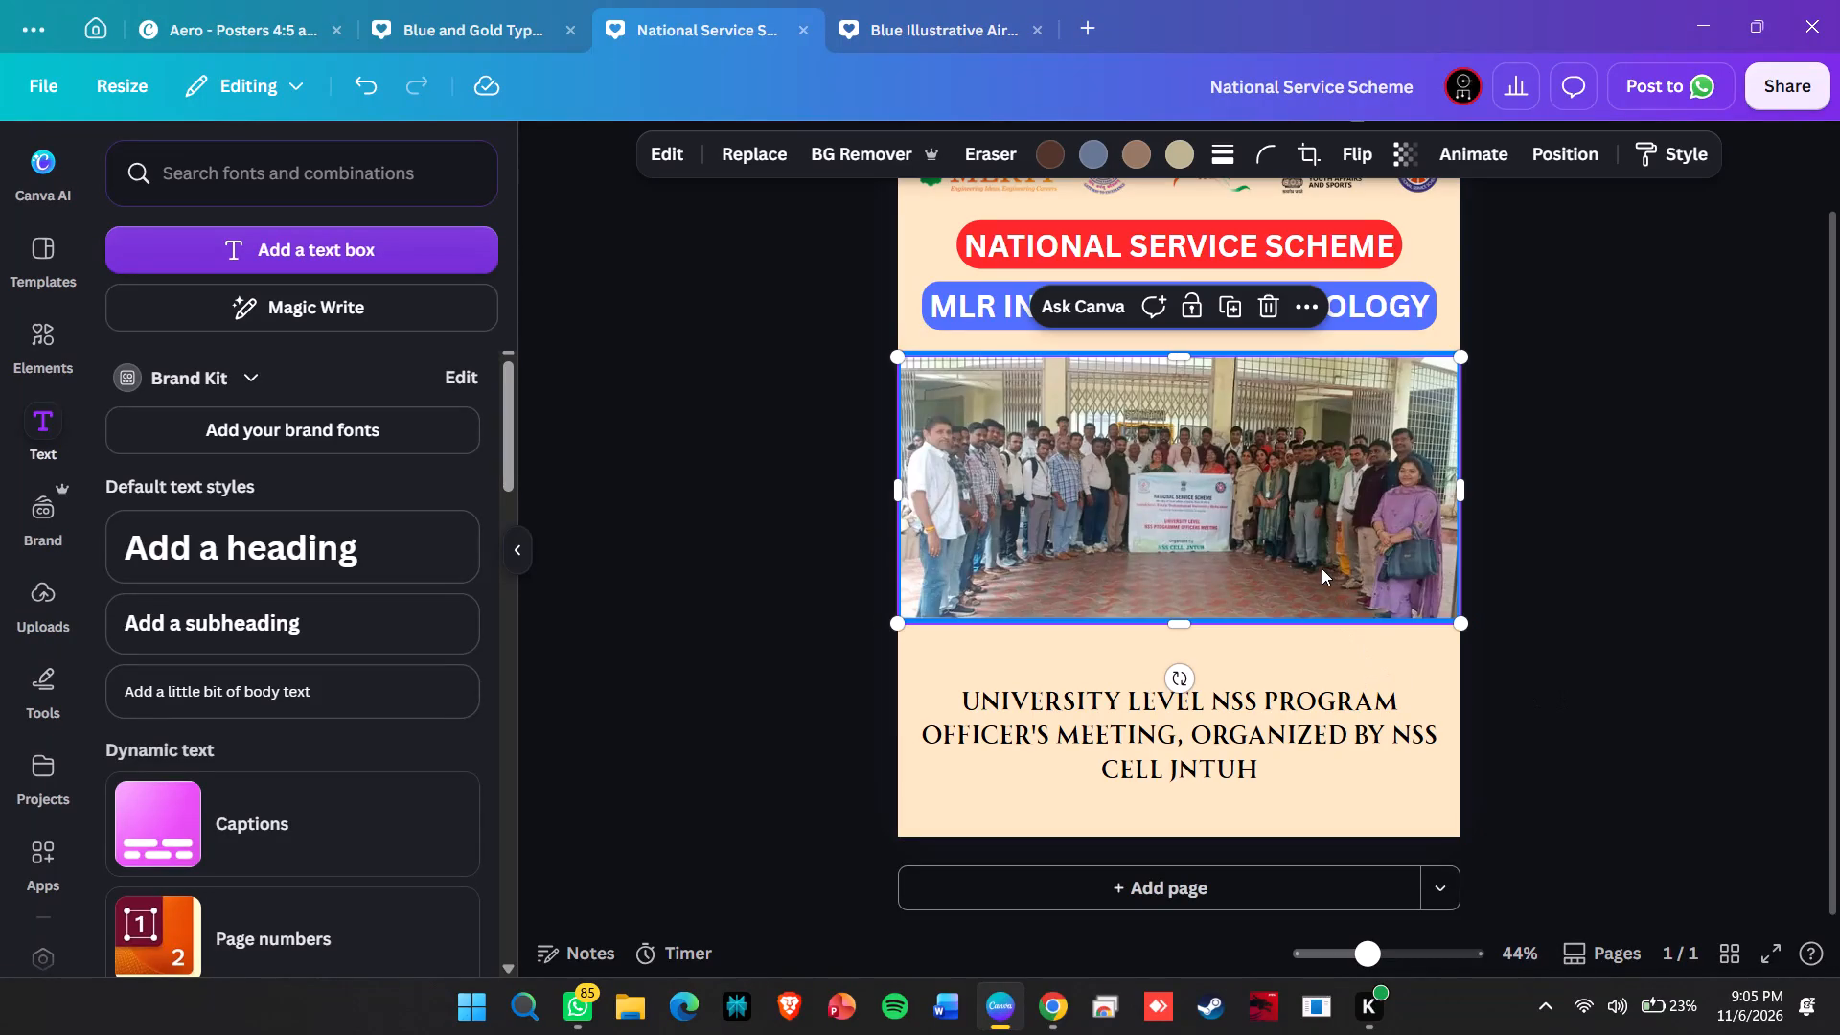
pyautogui.keyDown('shift'); pyautogui.click(1460, 571); pyautogui.keyUp('shift')
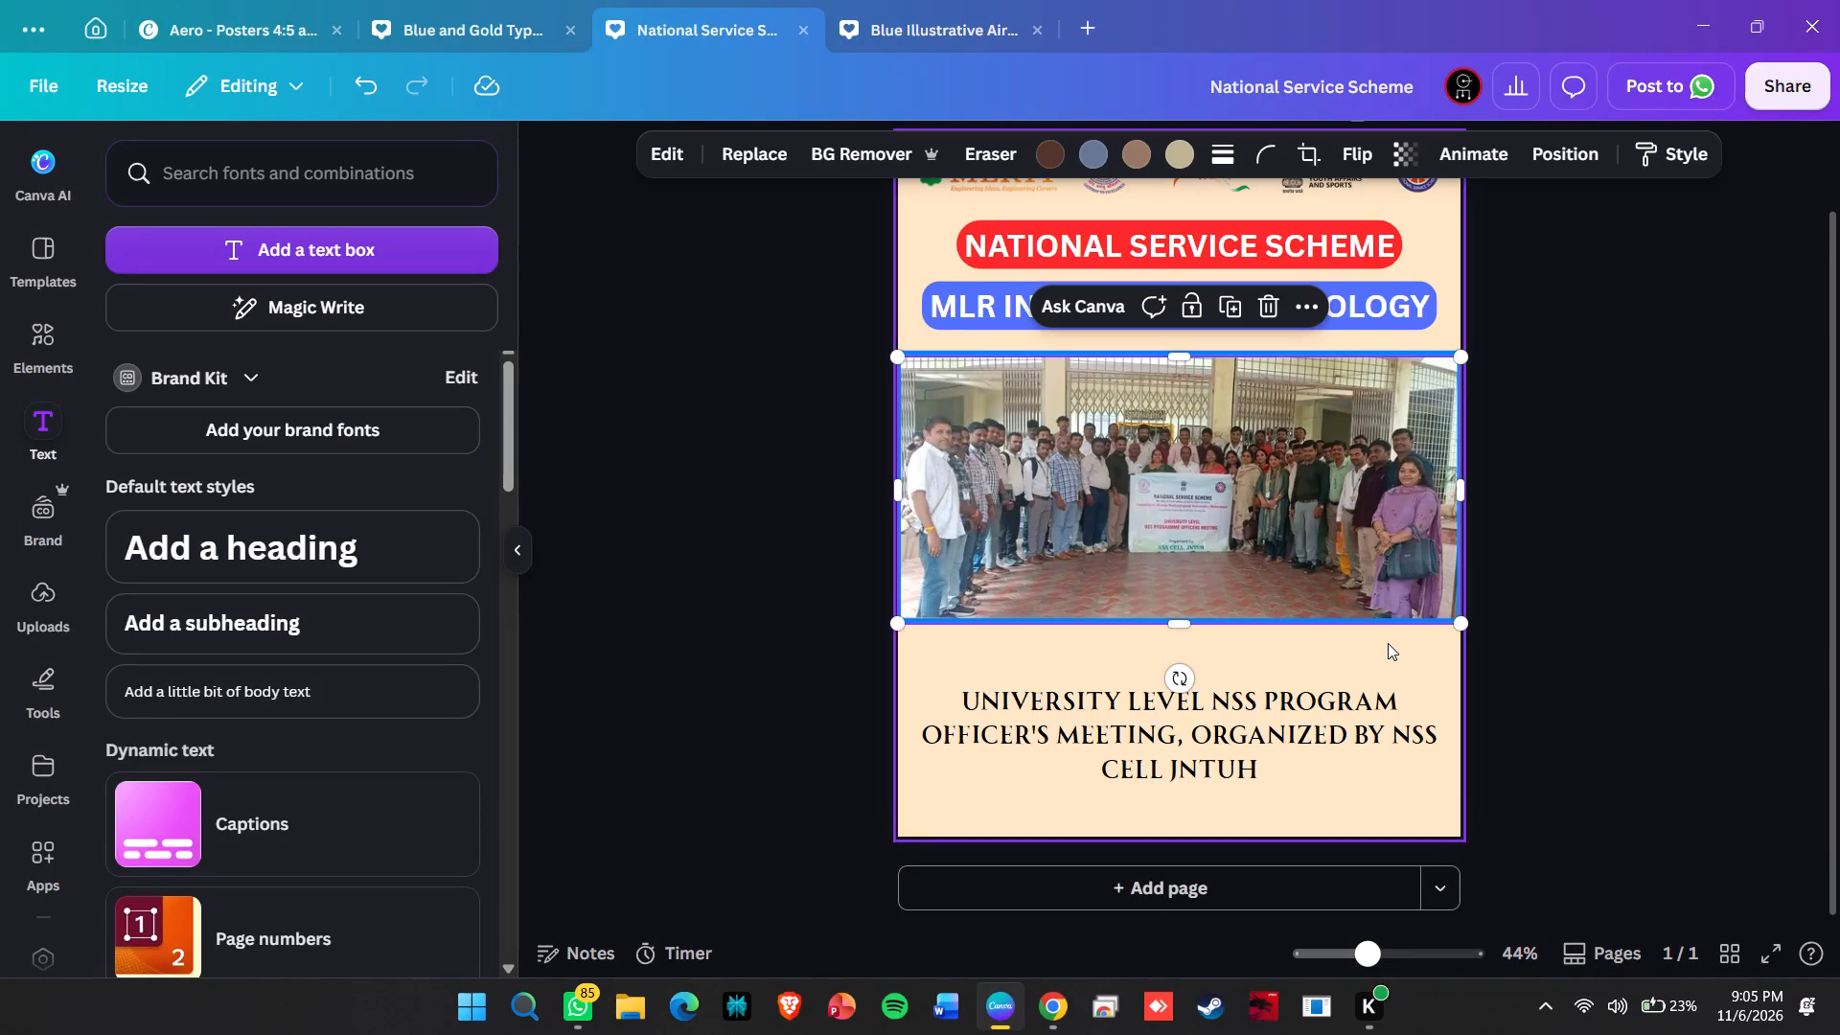
pyautogui.keyDown('shift'); pyautogui.hscroll(-1, 1327, 642); pyautogui.keyUp('shift')
pyautogui.hscroll(-2, 1327, 642)
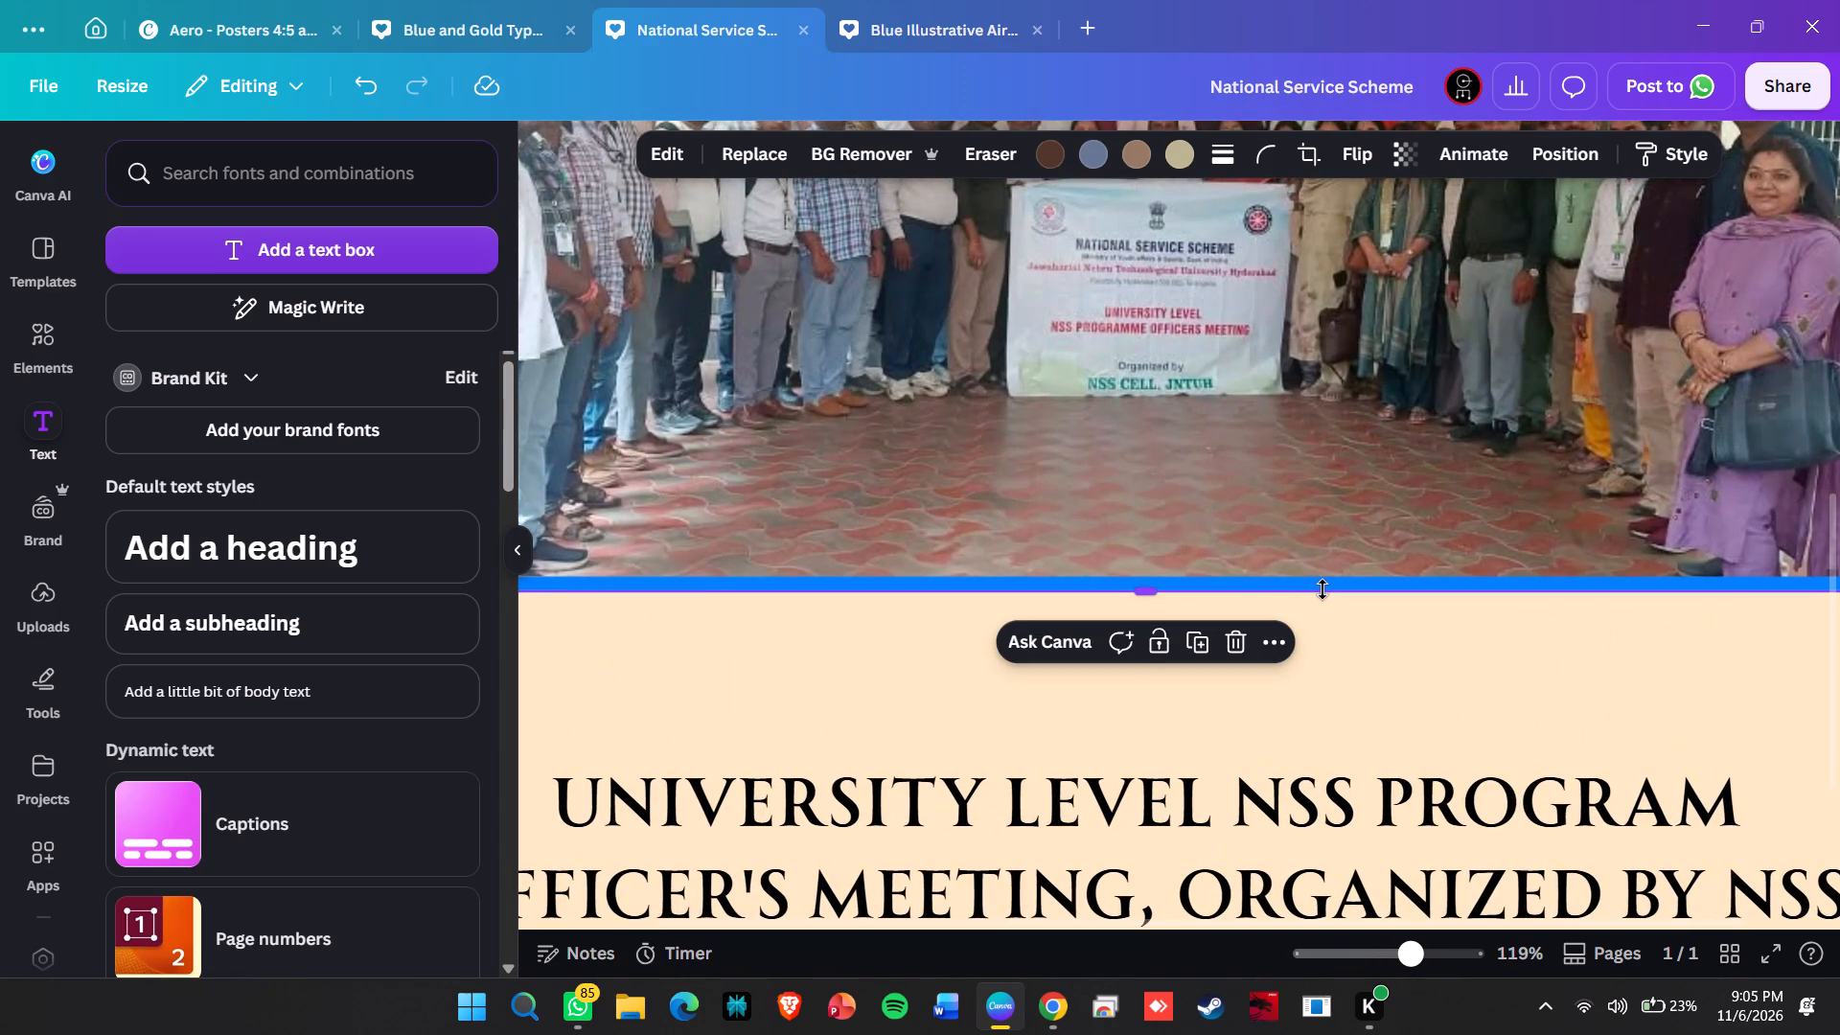
pyautogui.keyDown('shift'); pyautogui.click(1329, 579); pyautogui.keyUp('shift')
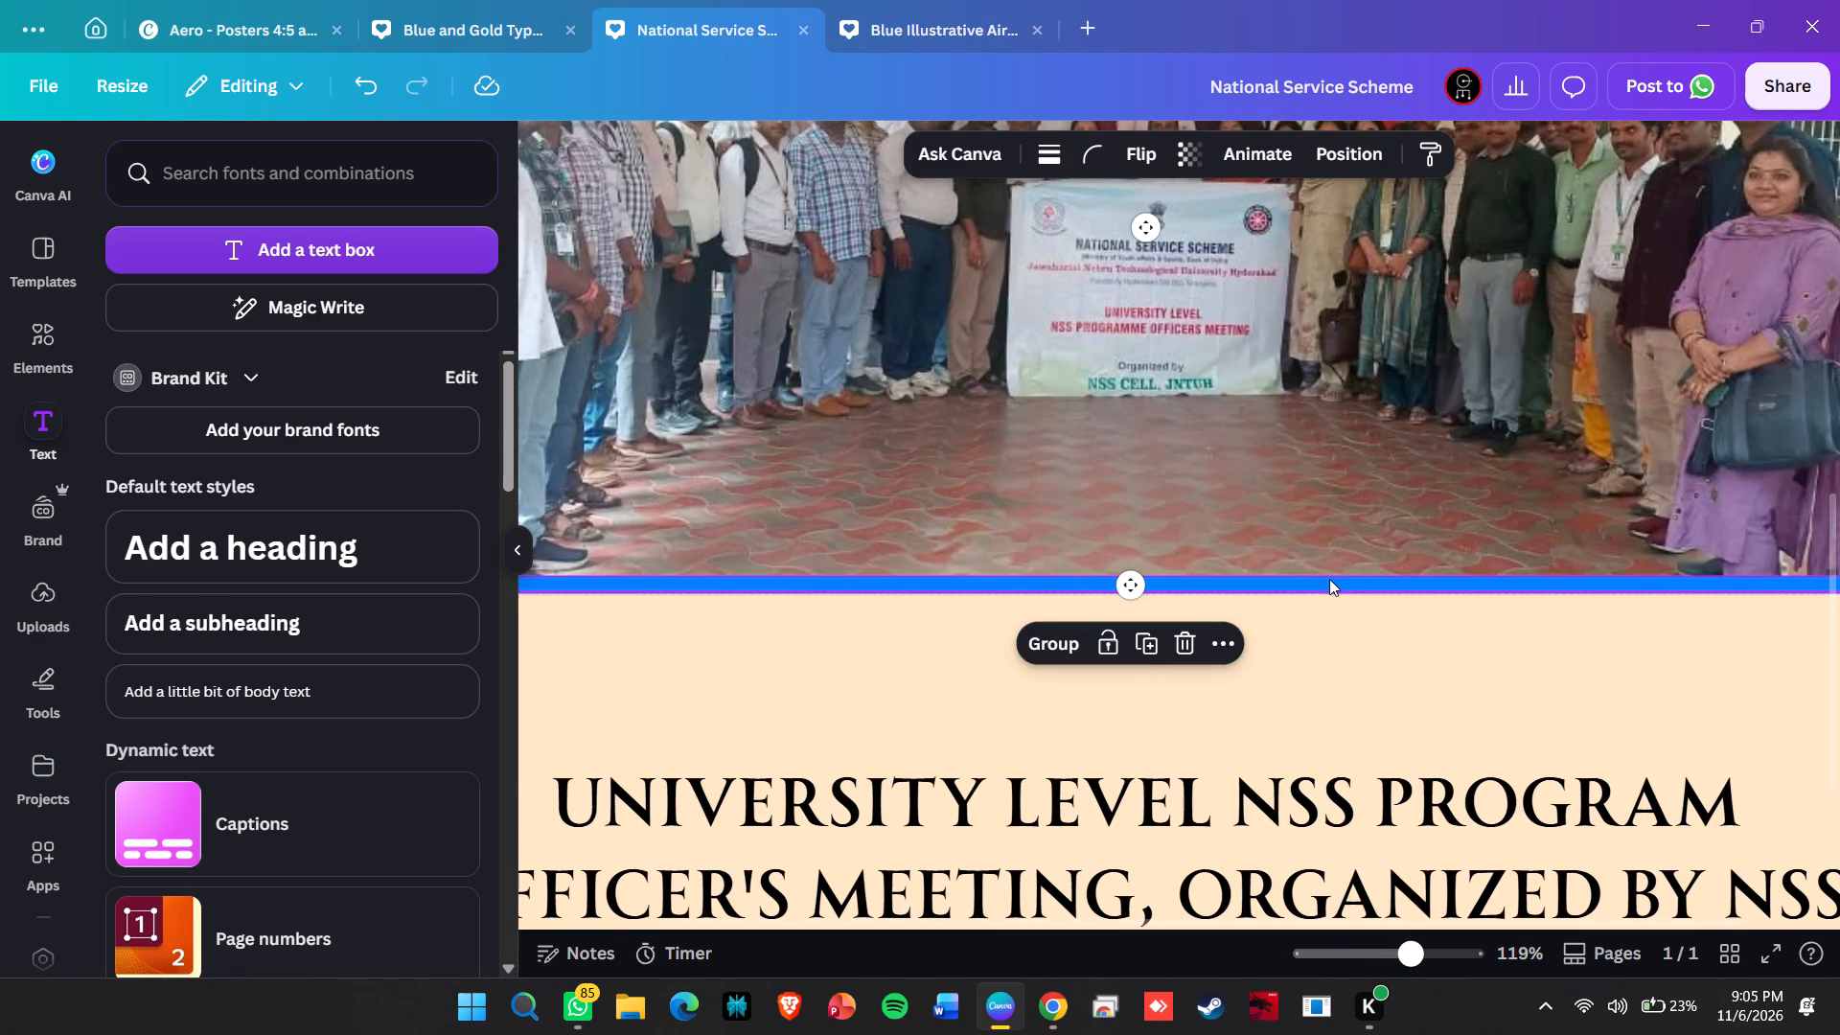
pyautogui.keyDown('shift'); pyautogui.hscroll(-3, 1329, 579); pyautogui.keyUp('shift')
pyautogui.keyDown('shift'); pyautogui.hscroll(-4, 1167, 592); pyautogui.keyUp('shift')
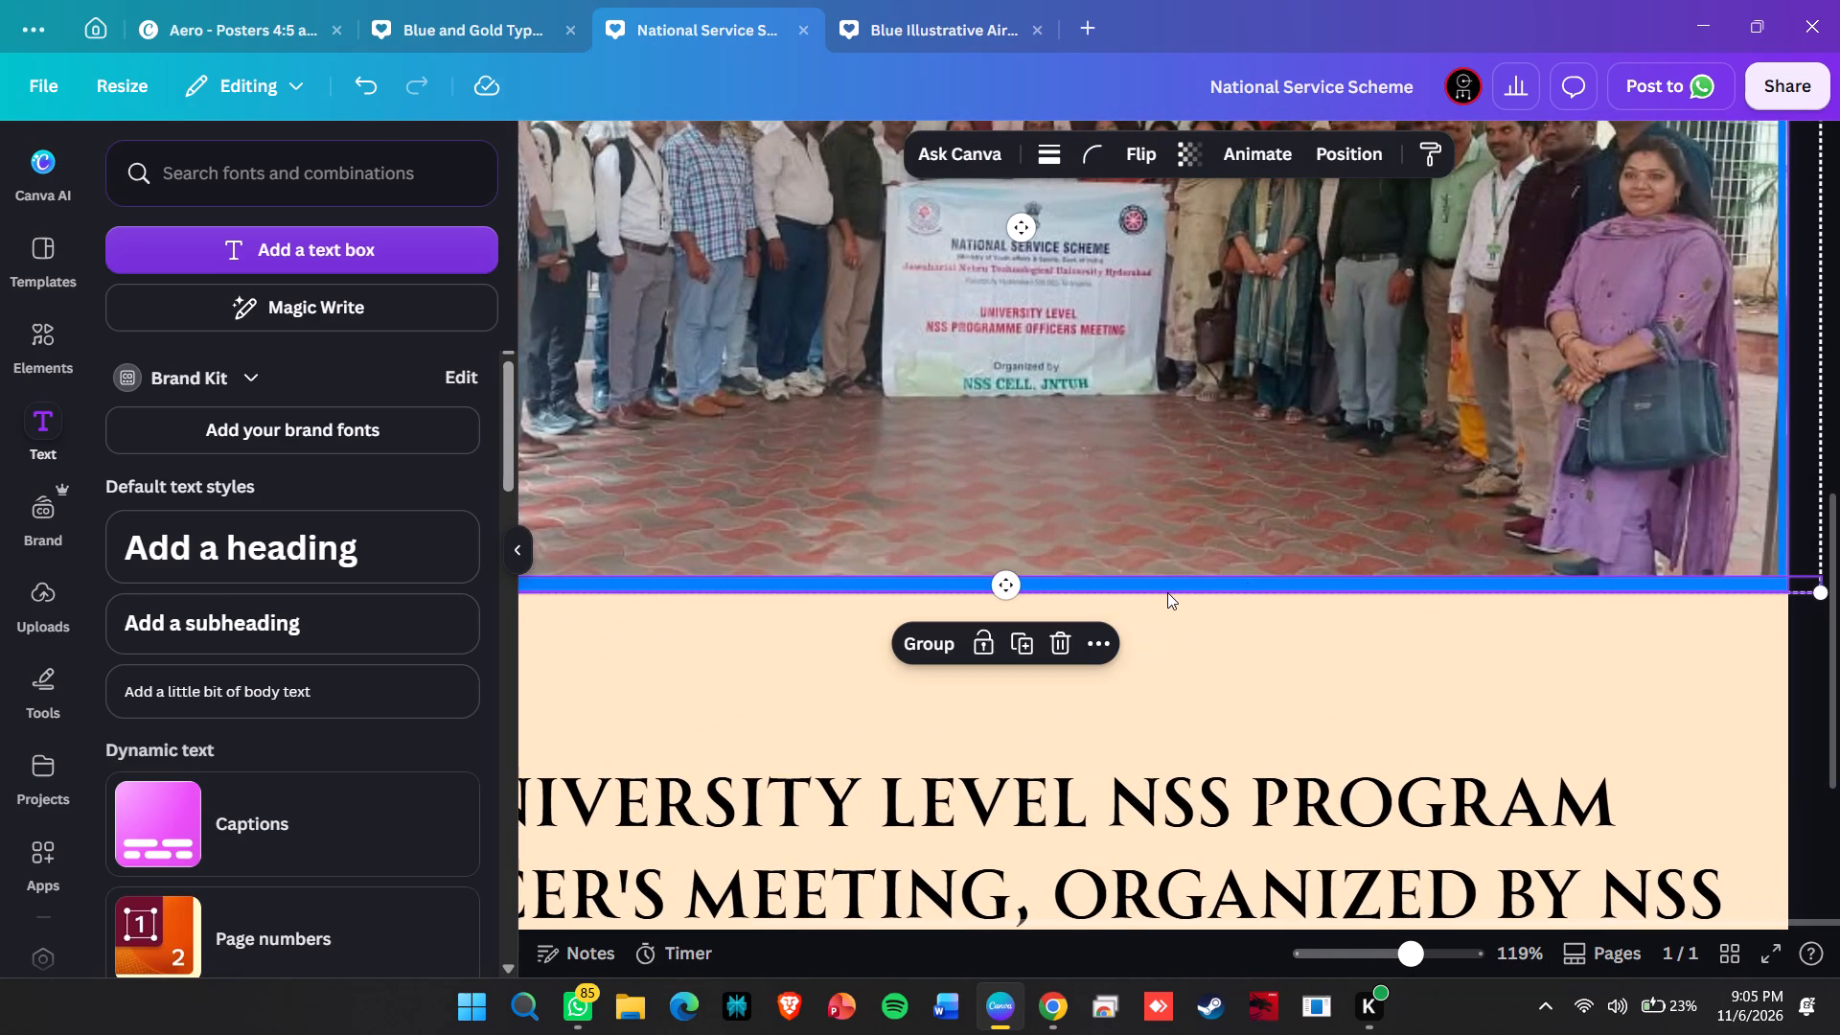
pyautogui.keyDown('shift'); pyautogui.click(1782, 482); pyautogui.keyUp('shift')
pyautogui.hscroll(1, 1782, 482)
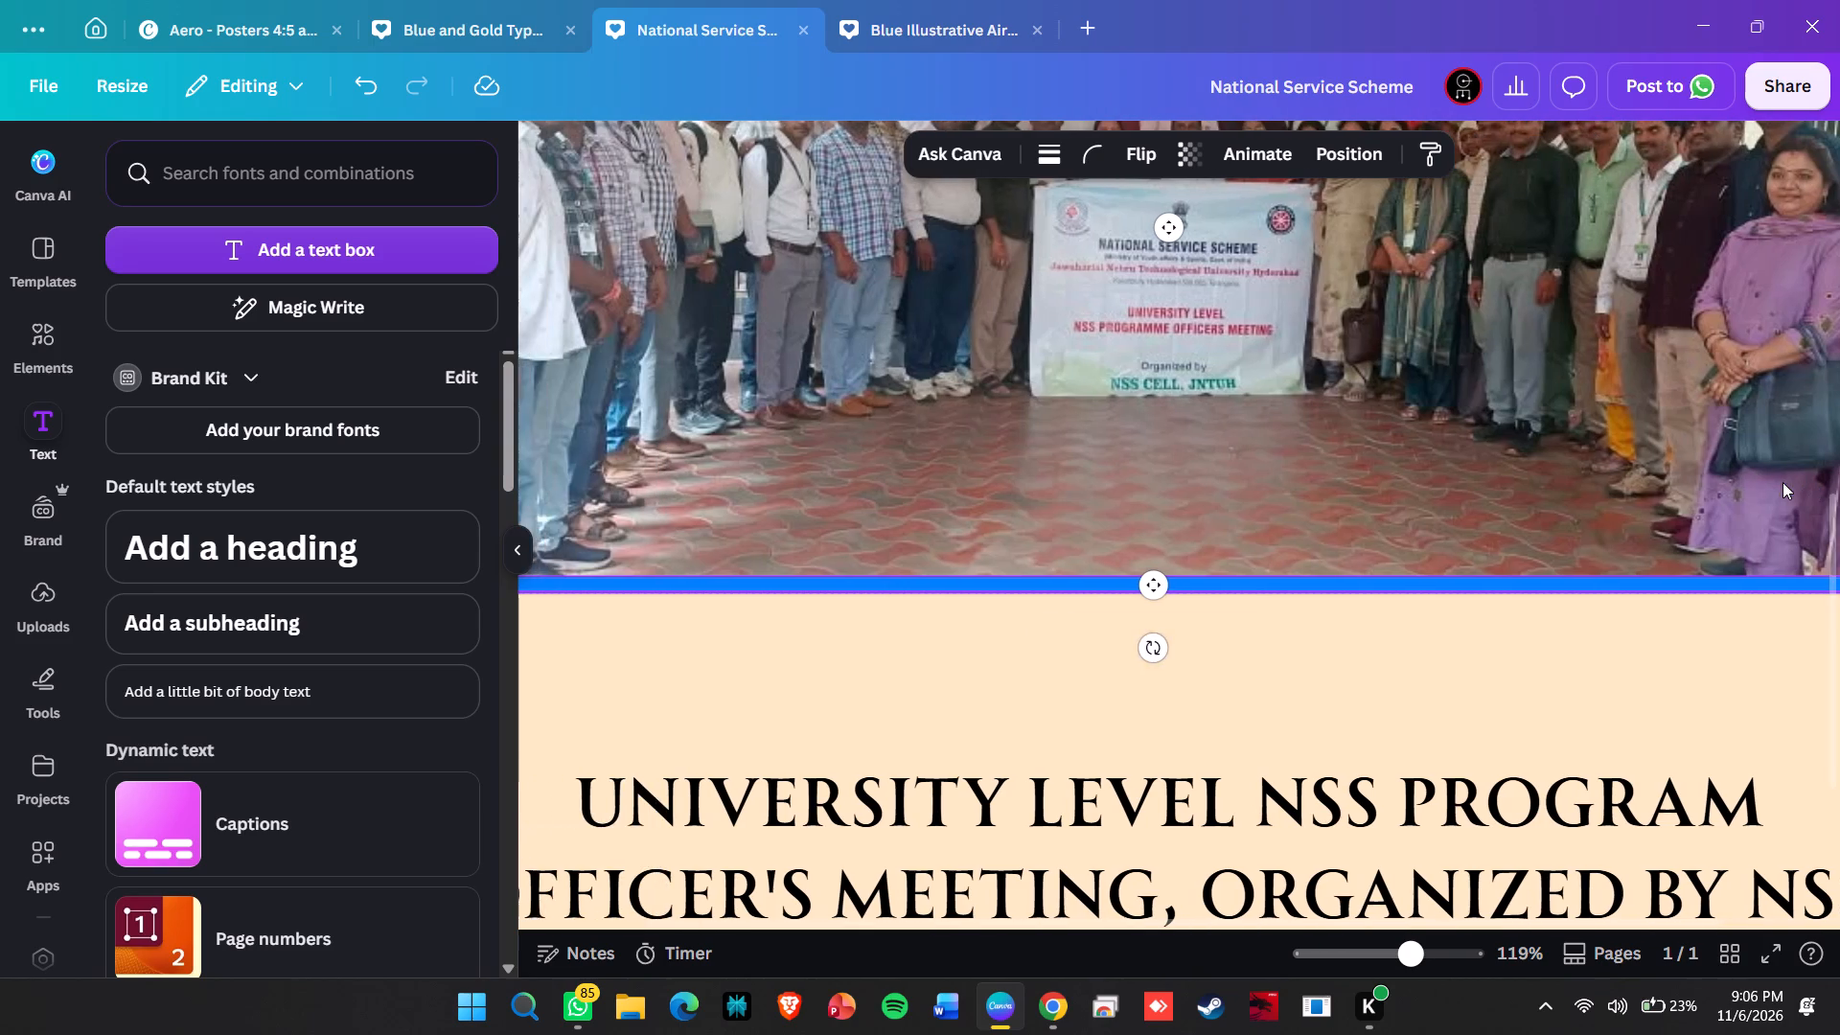
pyautogui.scroll(2, 1782, 482)
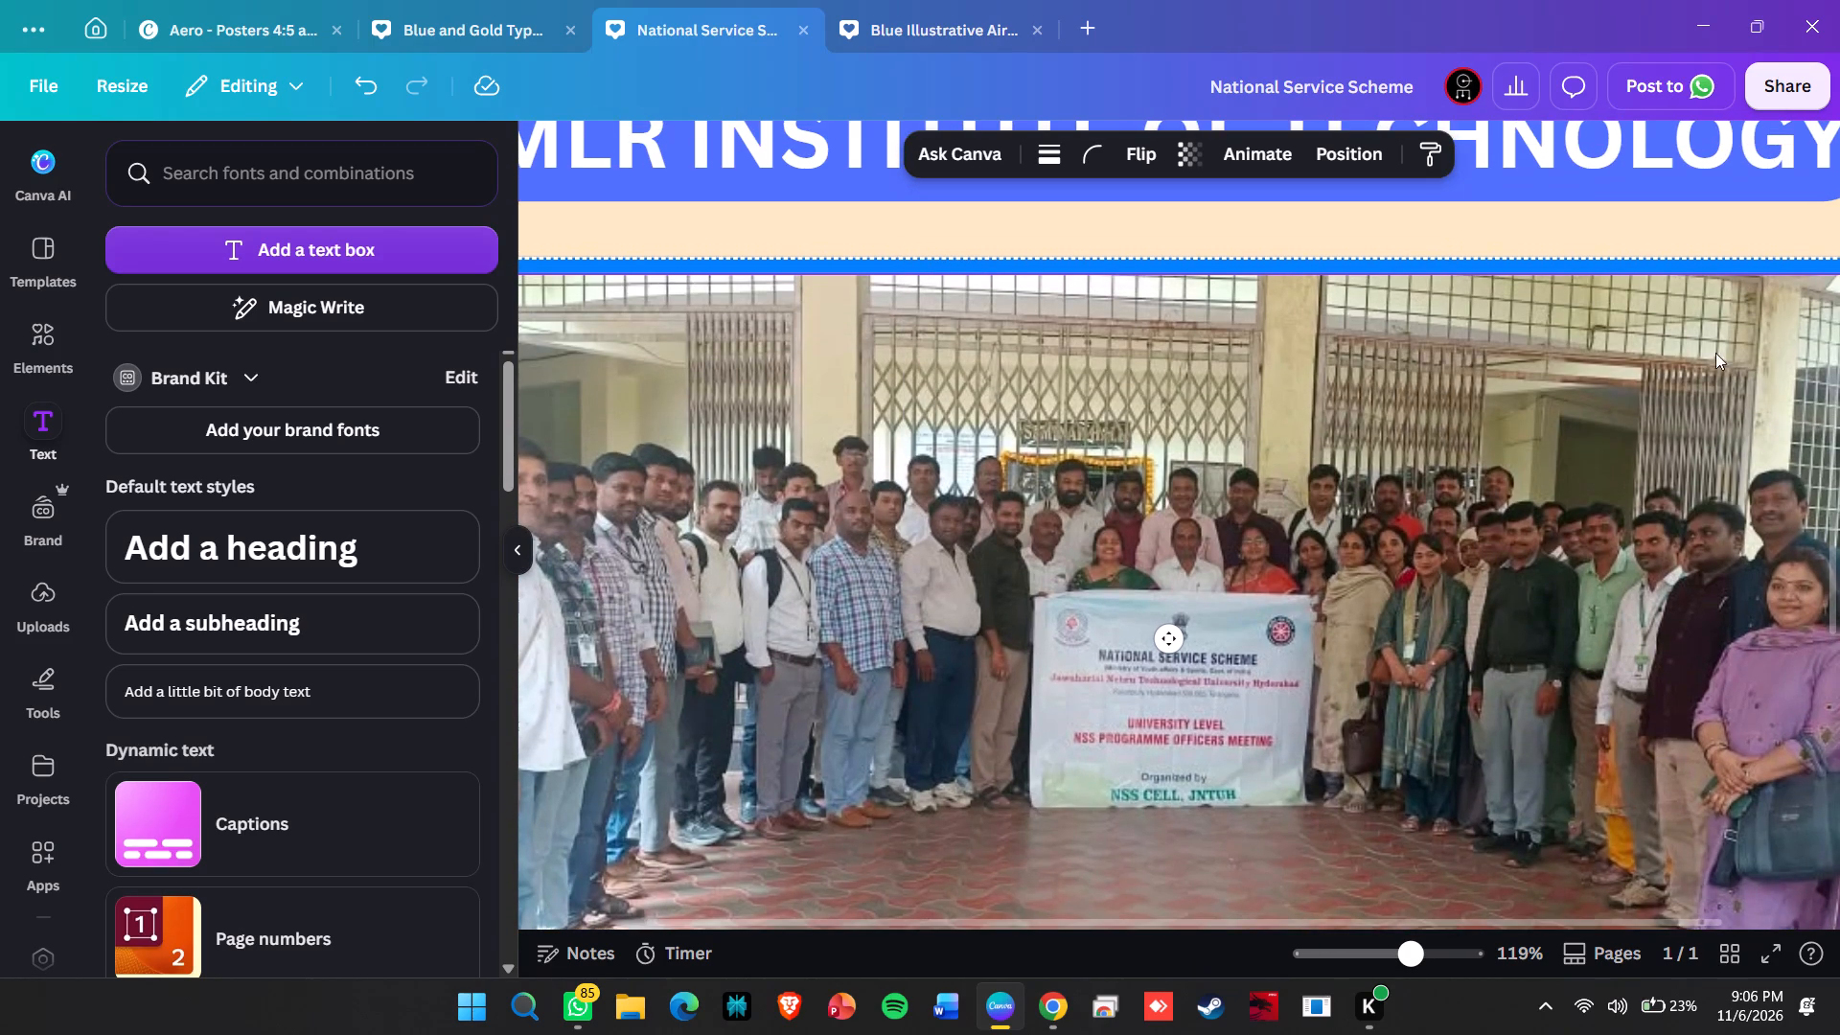
pyautogui.keyDown('shift'); pyautogui.click(1553, 266); pyautogui.keyUp('shift')
pyautogui.hscroll(3, 1553, 266)
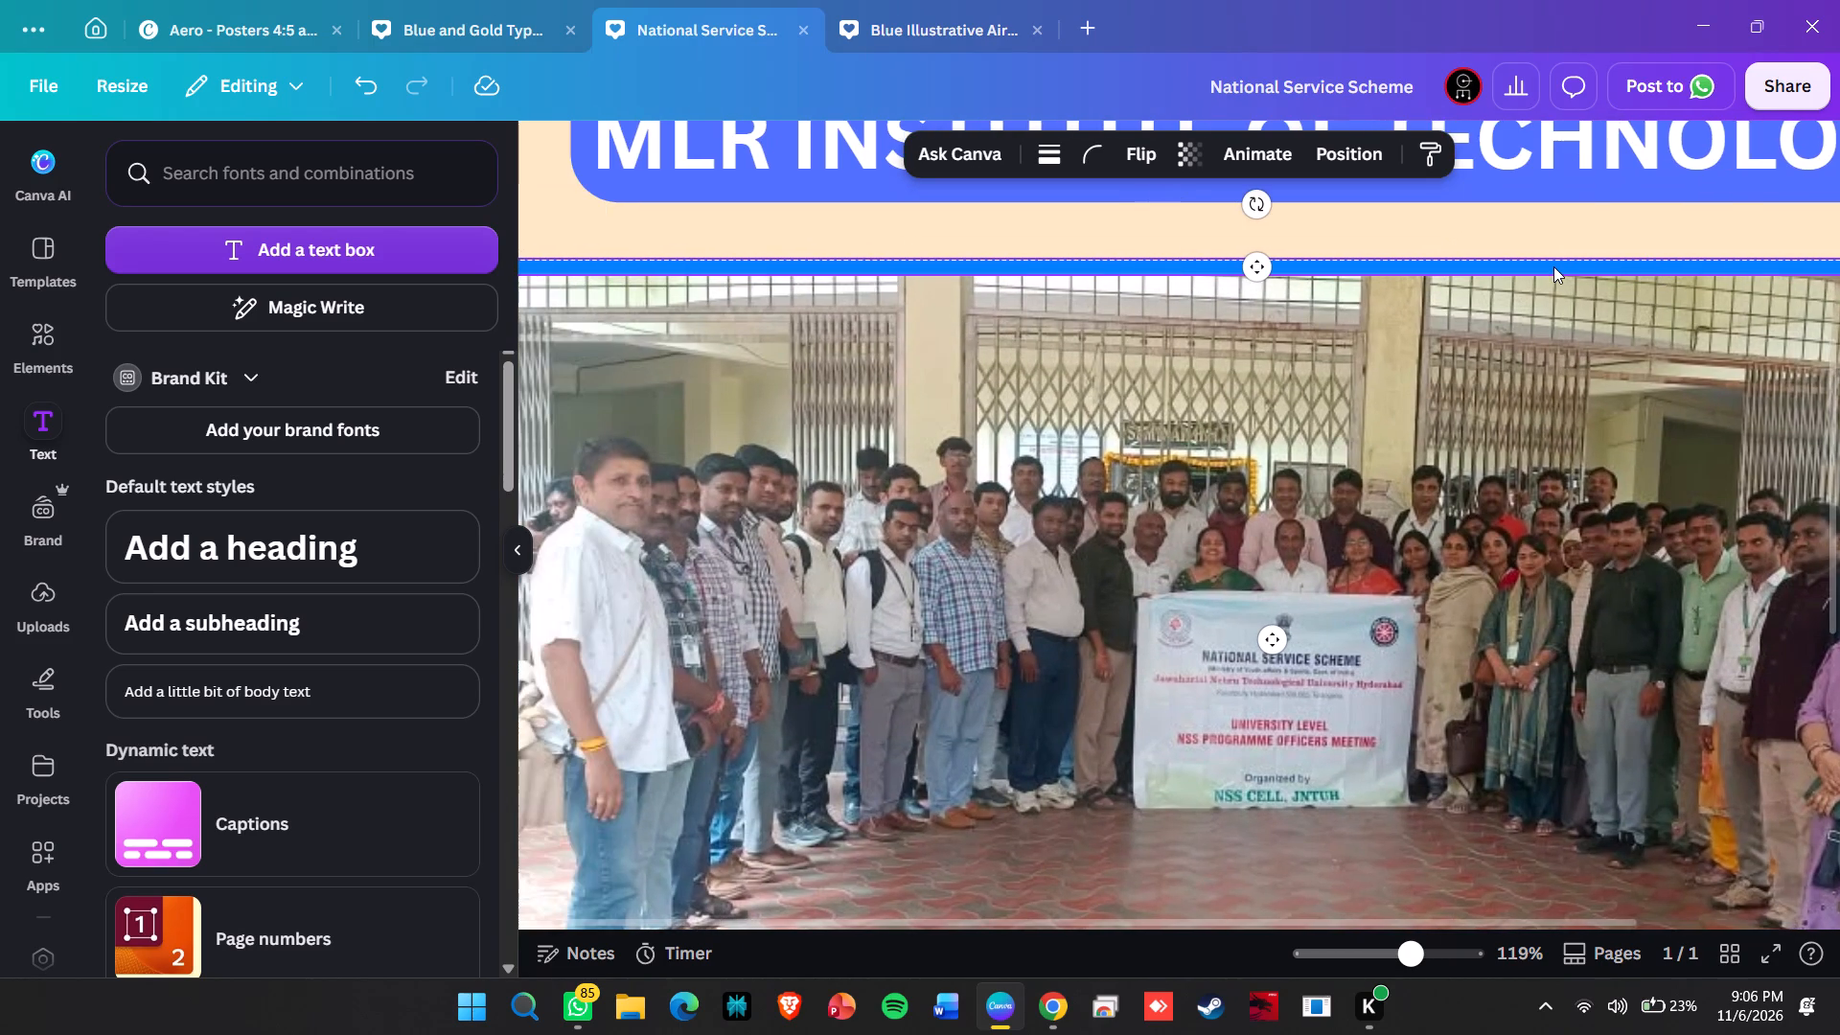
pyautogui.hscroll(2, 1553, 266)
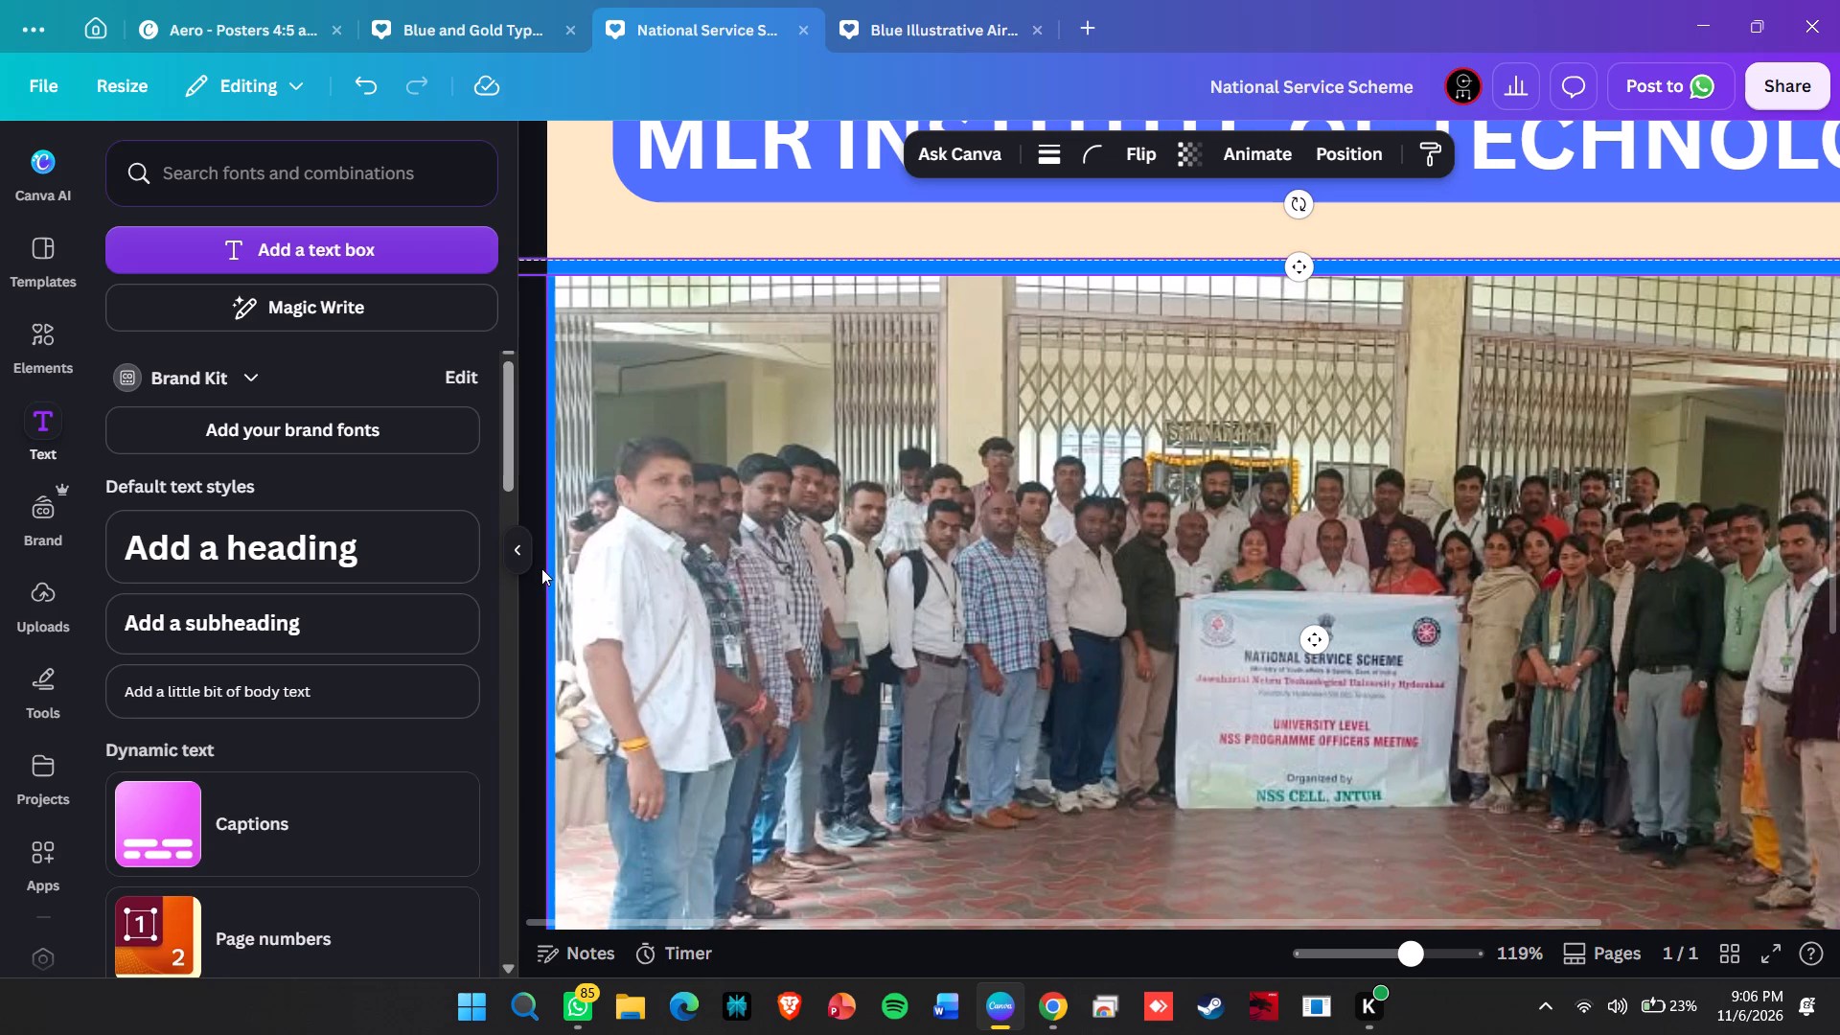
pyautogui.keyDown('shift'); pyautogui.click(554, 576); pyautogui.keyUp('shift')
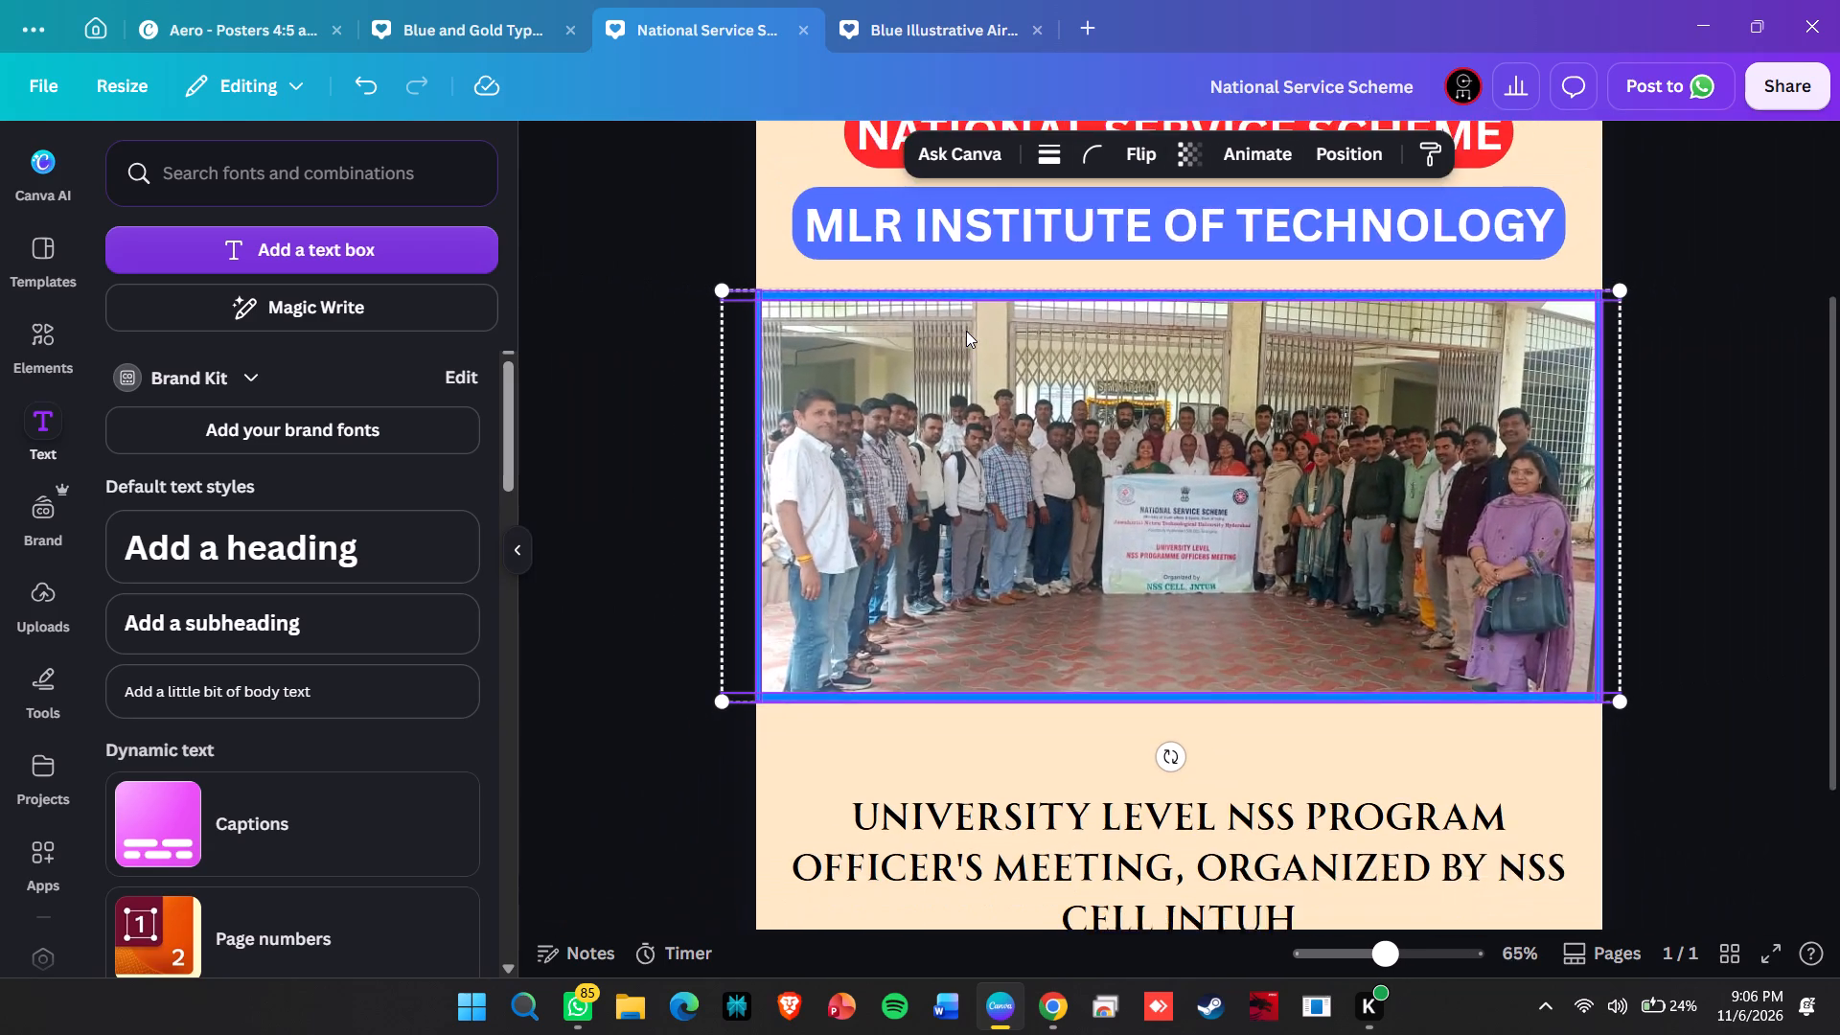
pyautogui.click(1095, 231)
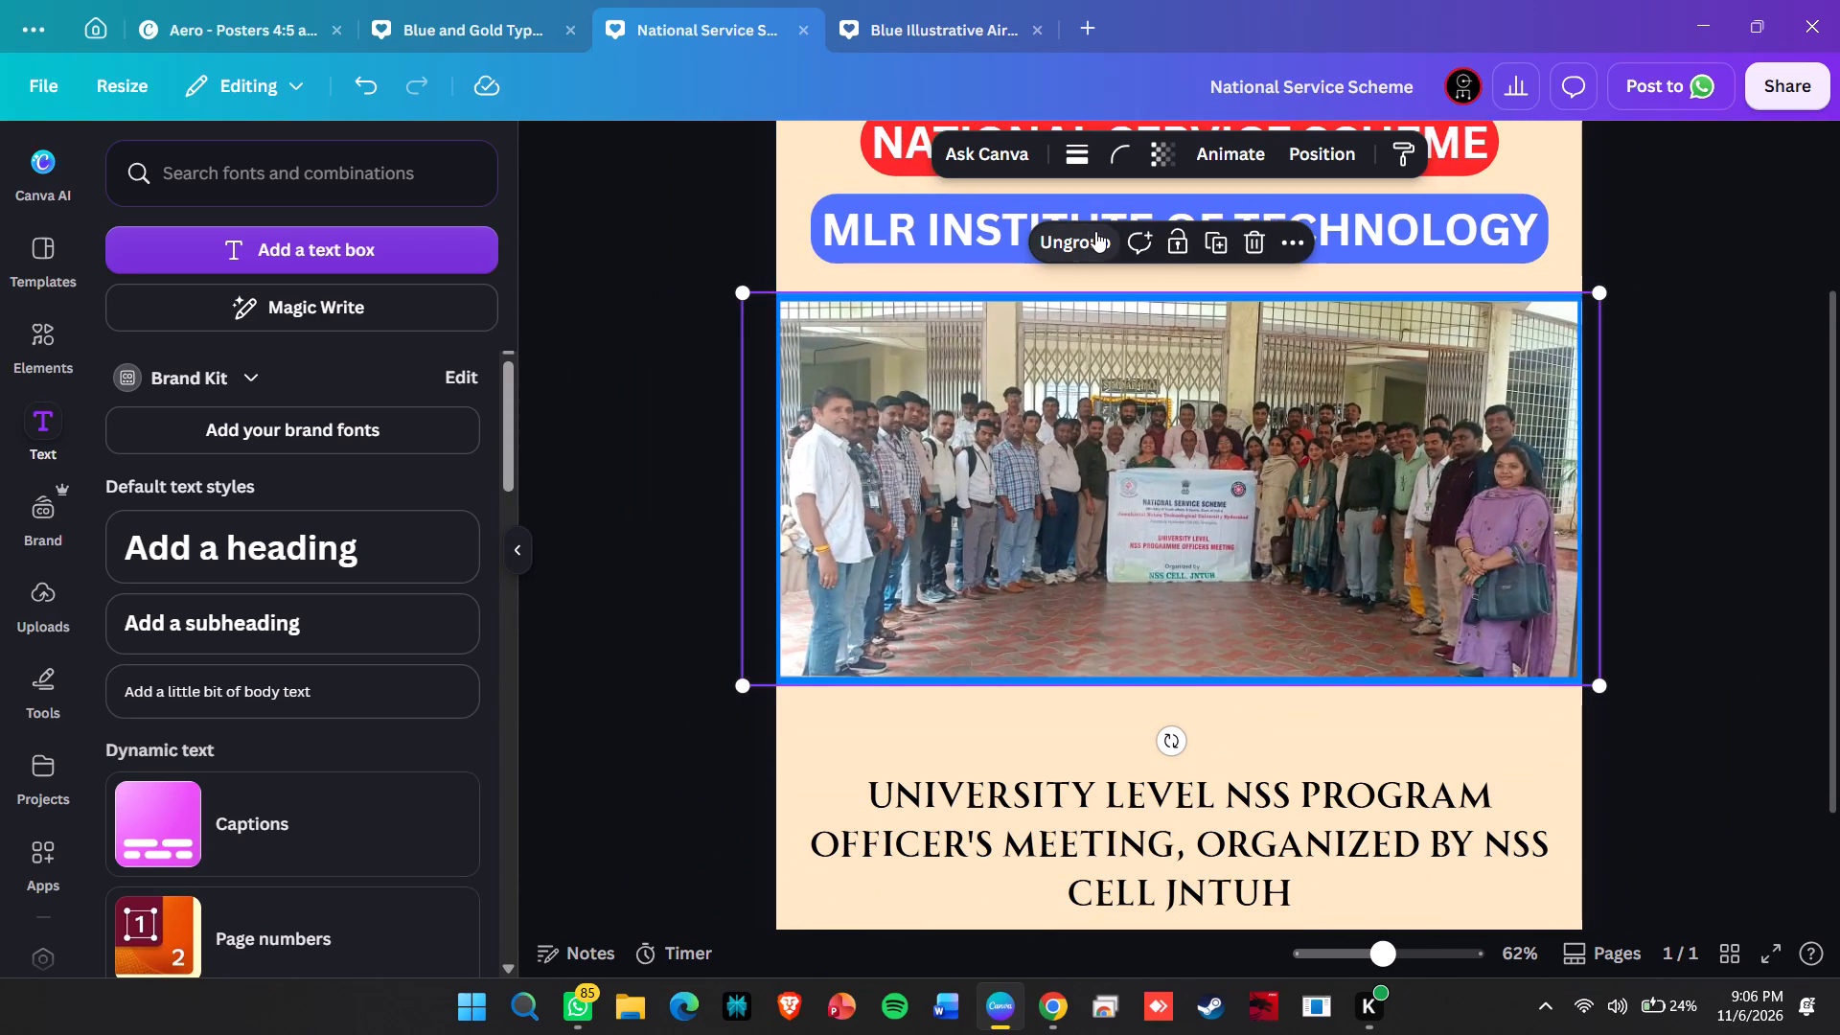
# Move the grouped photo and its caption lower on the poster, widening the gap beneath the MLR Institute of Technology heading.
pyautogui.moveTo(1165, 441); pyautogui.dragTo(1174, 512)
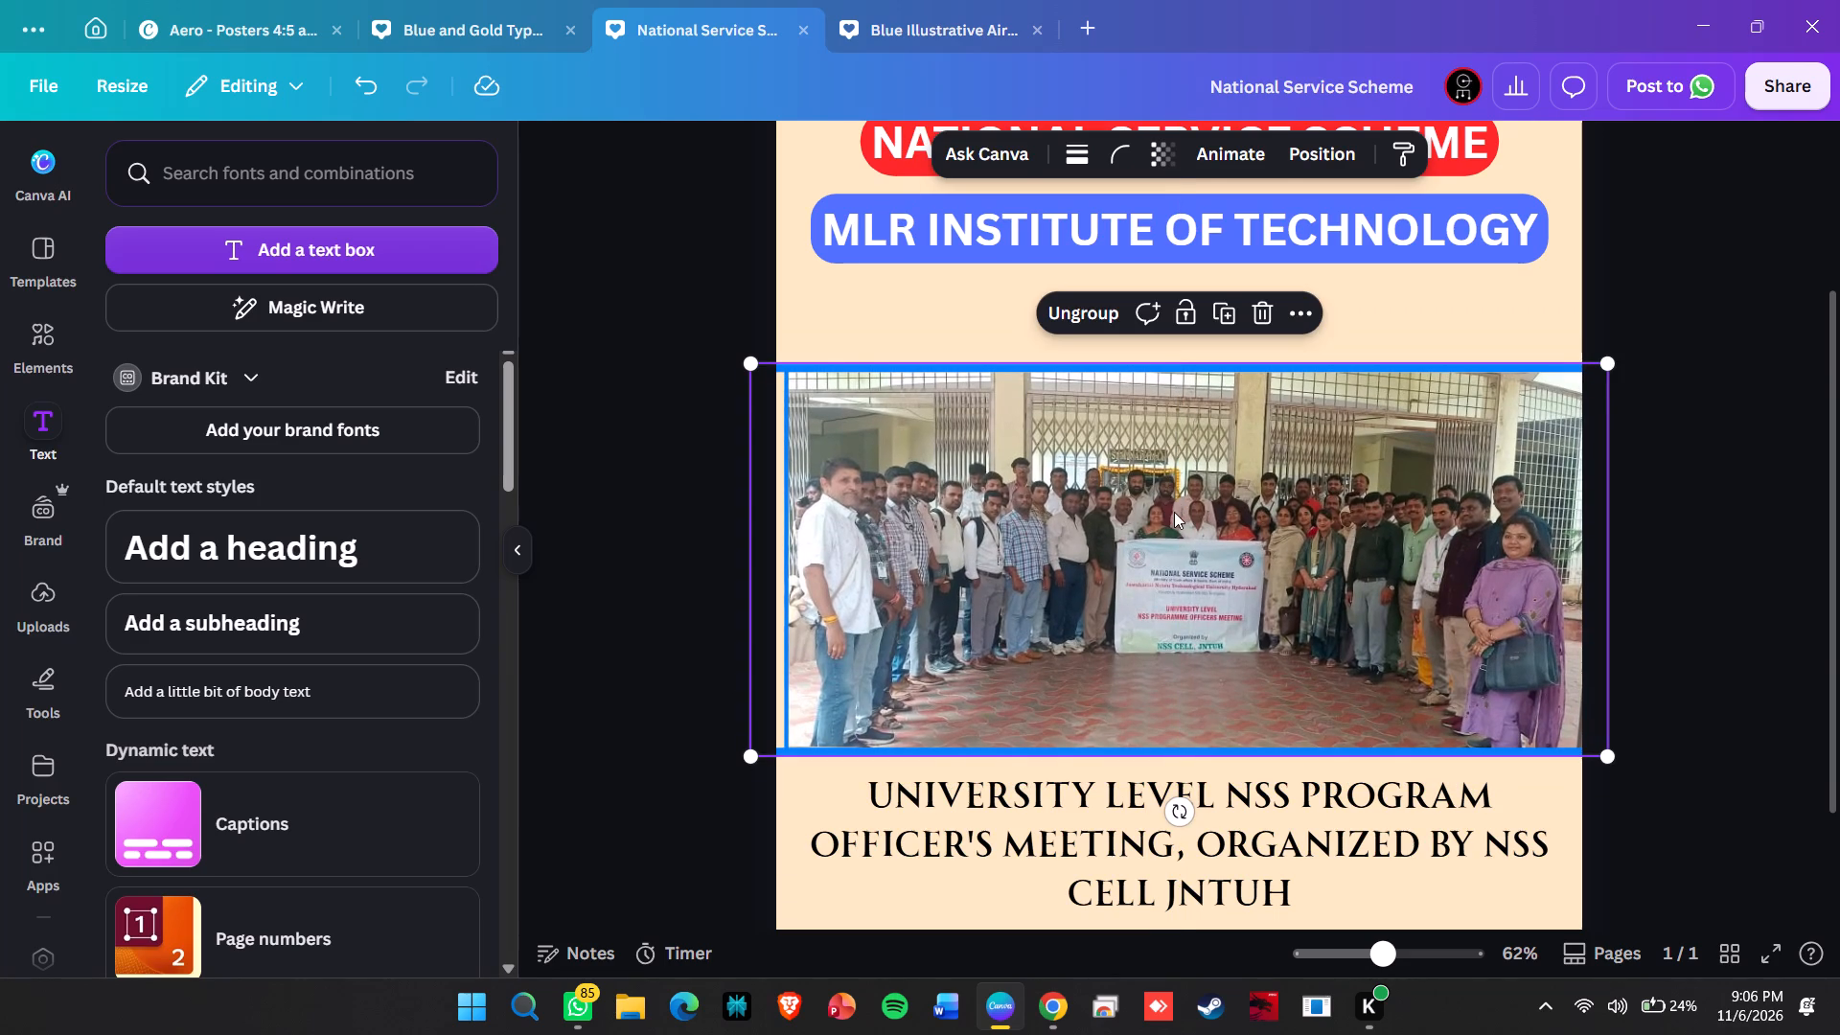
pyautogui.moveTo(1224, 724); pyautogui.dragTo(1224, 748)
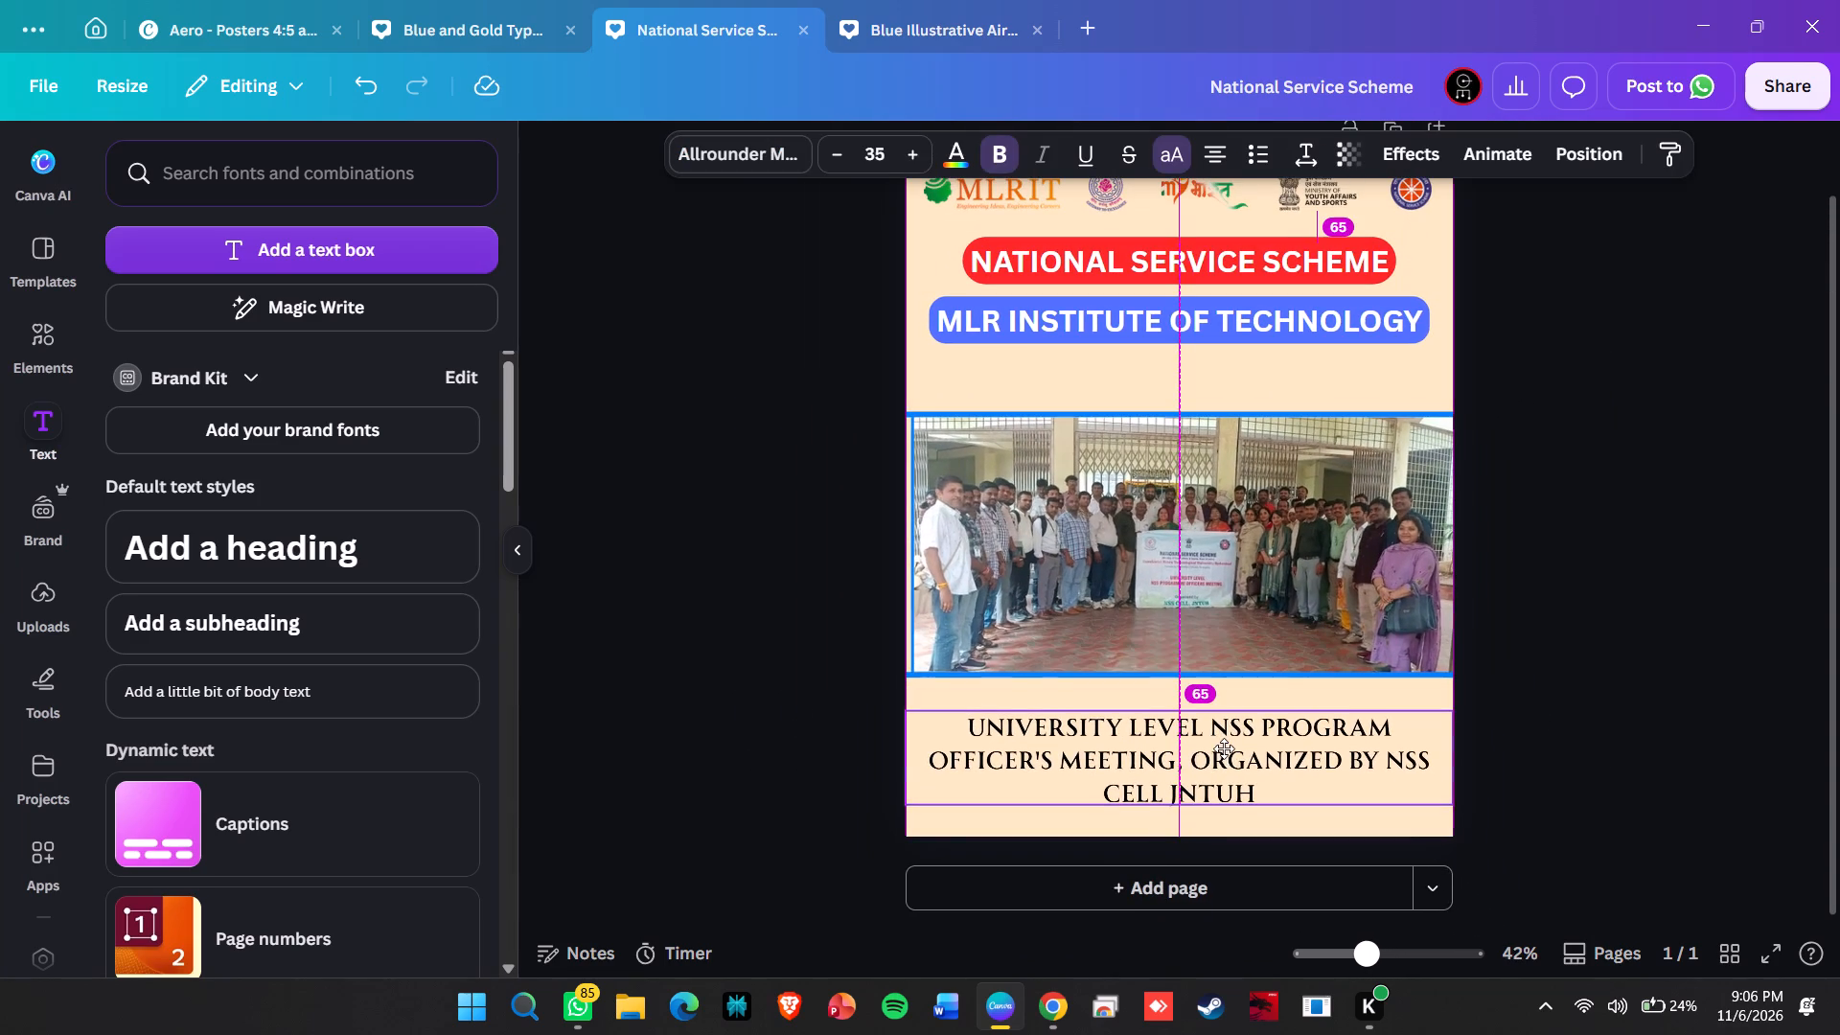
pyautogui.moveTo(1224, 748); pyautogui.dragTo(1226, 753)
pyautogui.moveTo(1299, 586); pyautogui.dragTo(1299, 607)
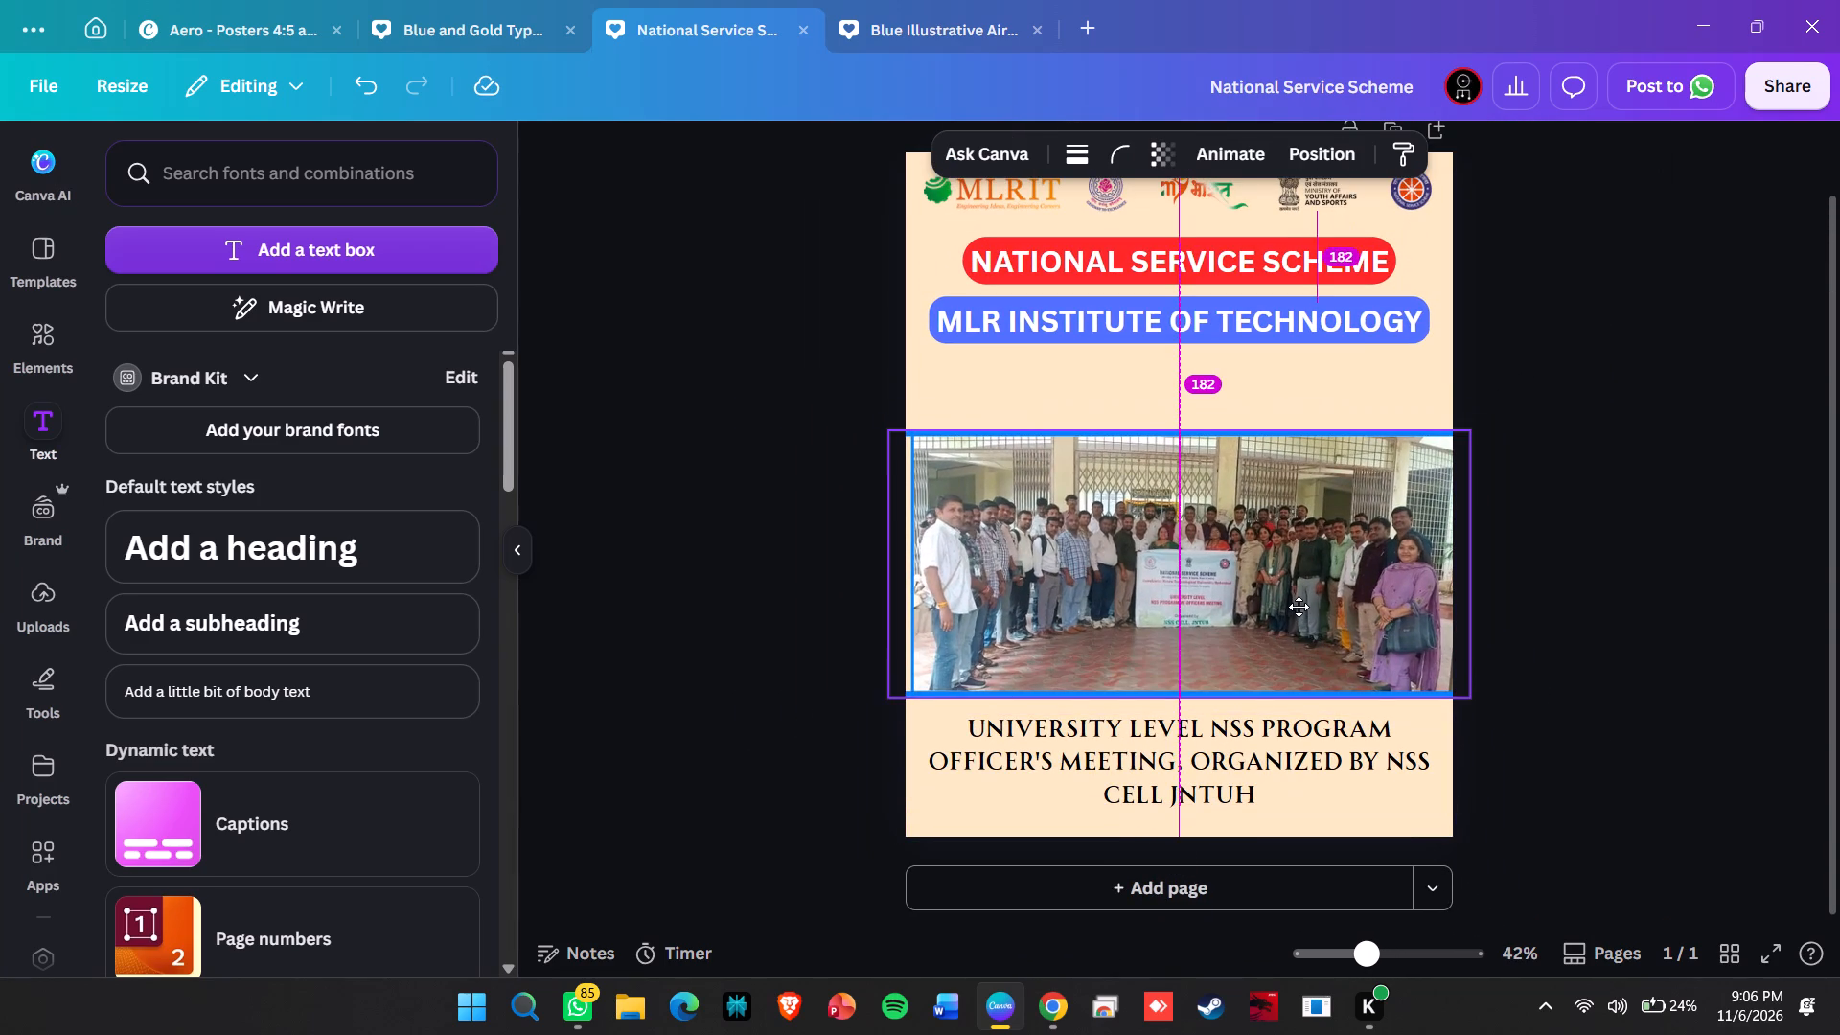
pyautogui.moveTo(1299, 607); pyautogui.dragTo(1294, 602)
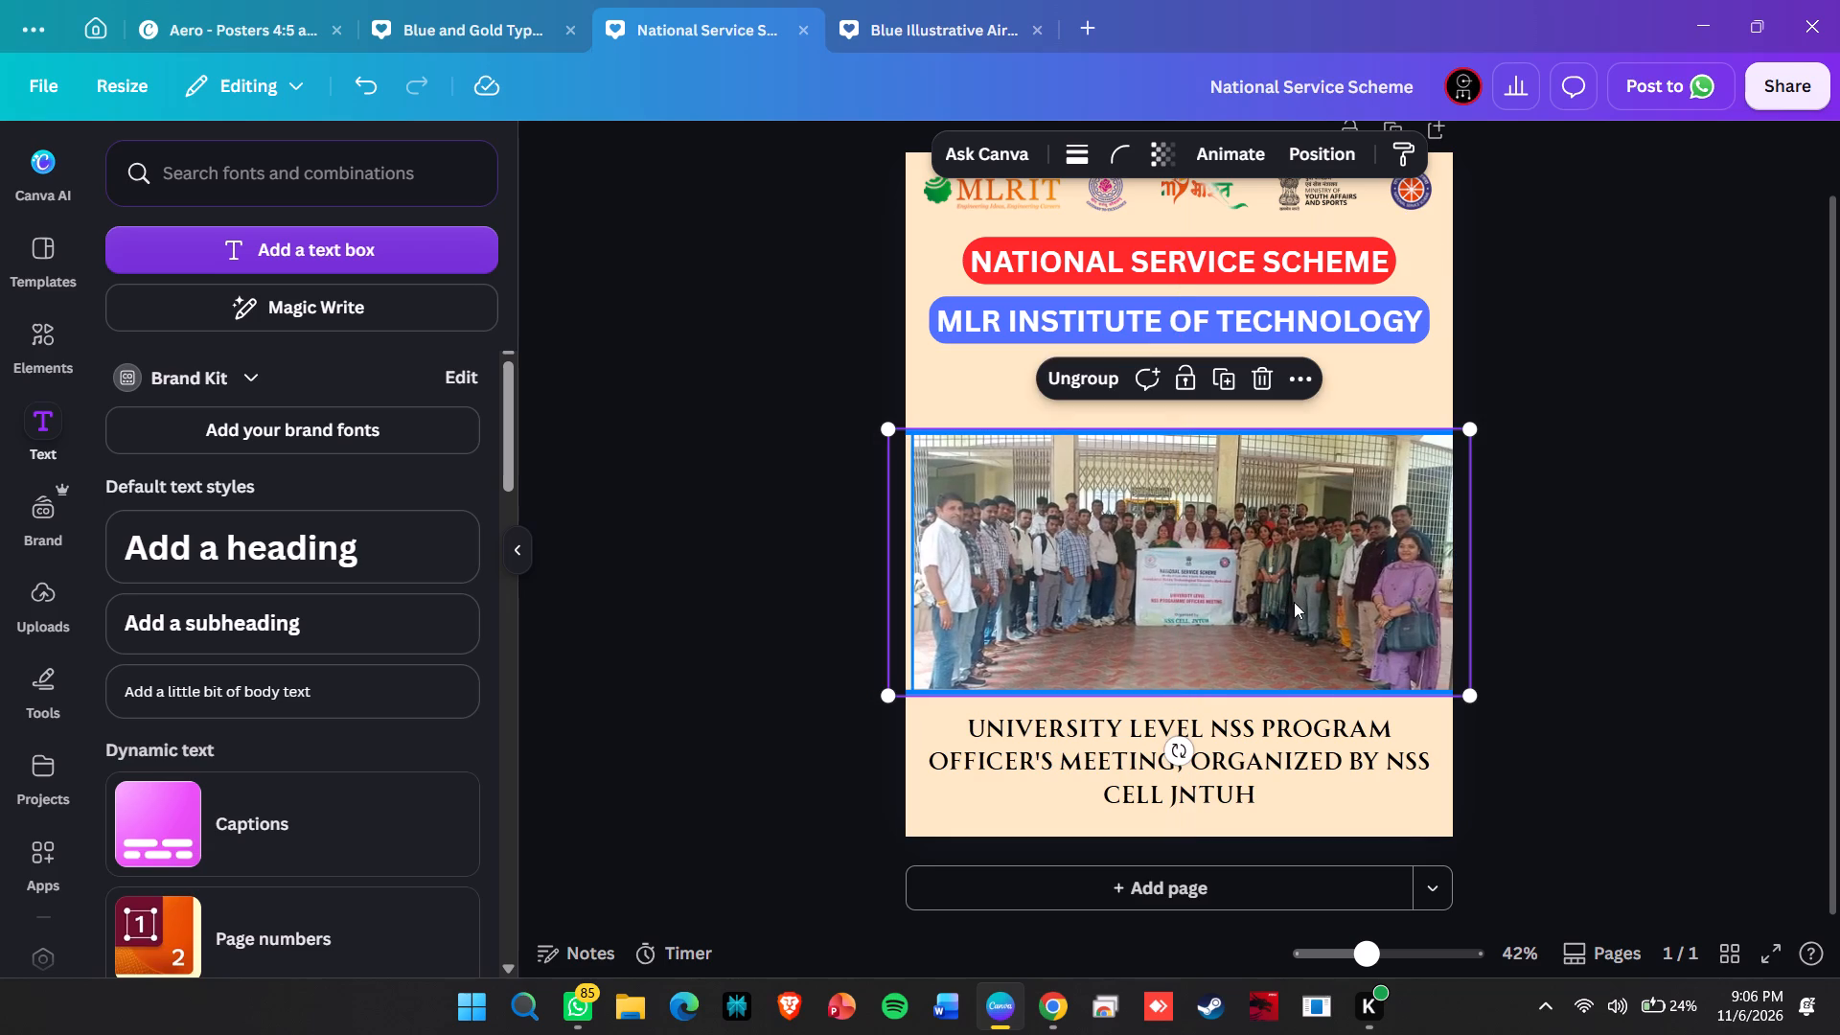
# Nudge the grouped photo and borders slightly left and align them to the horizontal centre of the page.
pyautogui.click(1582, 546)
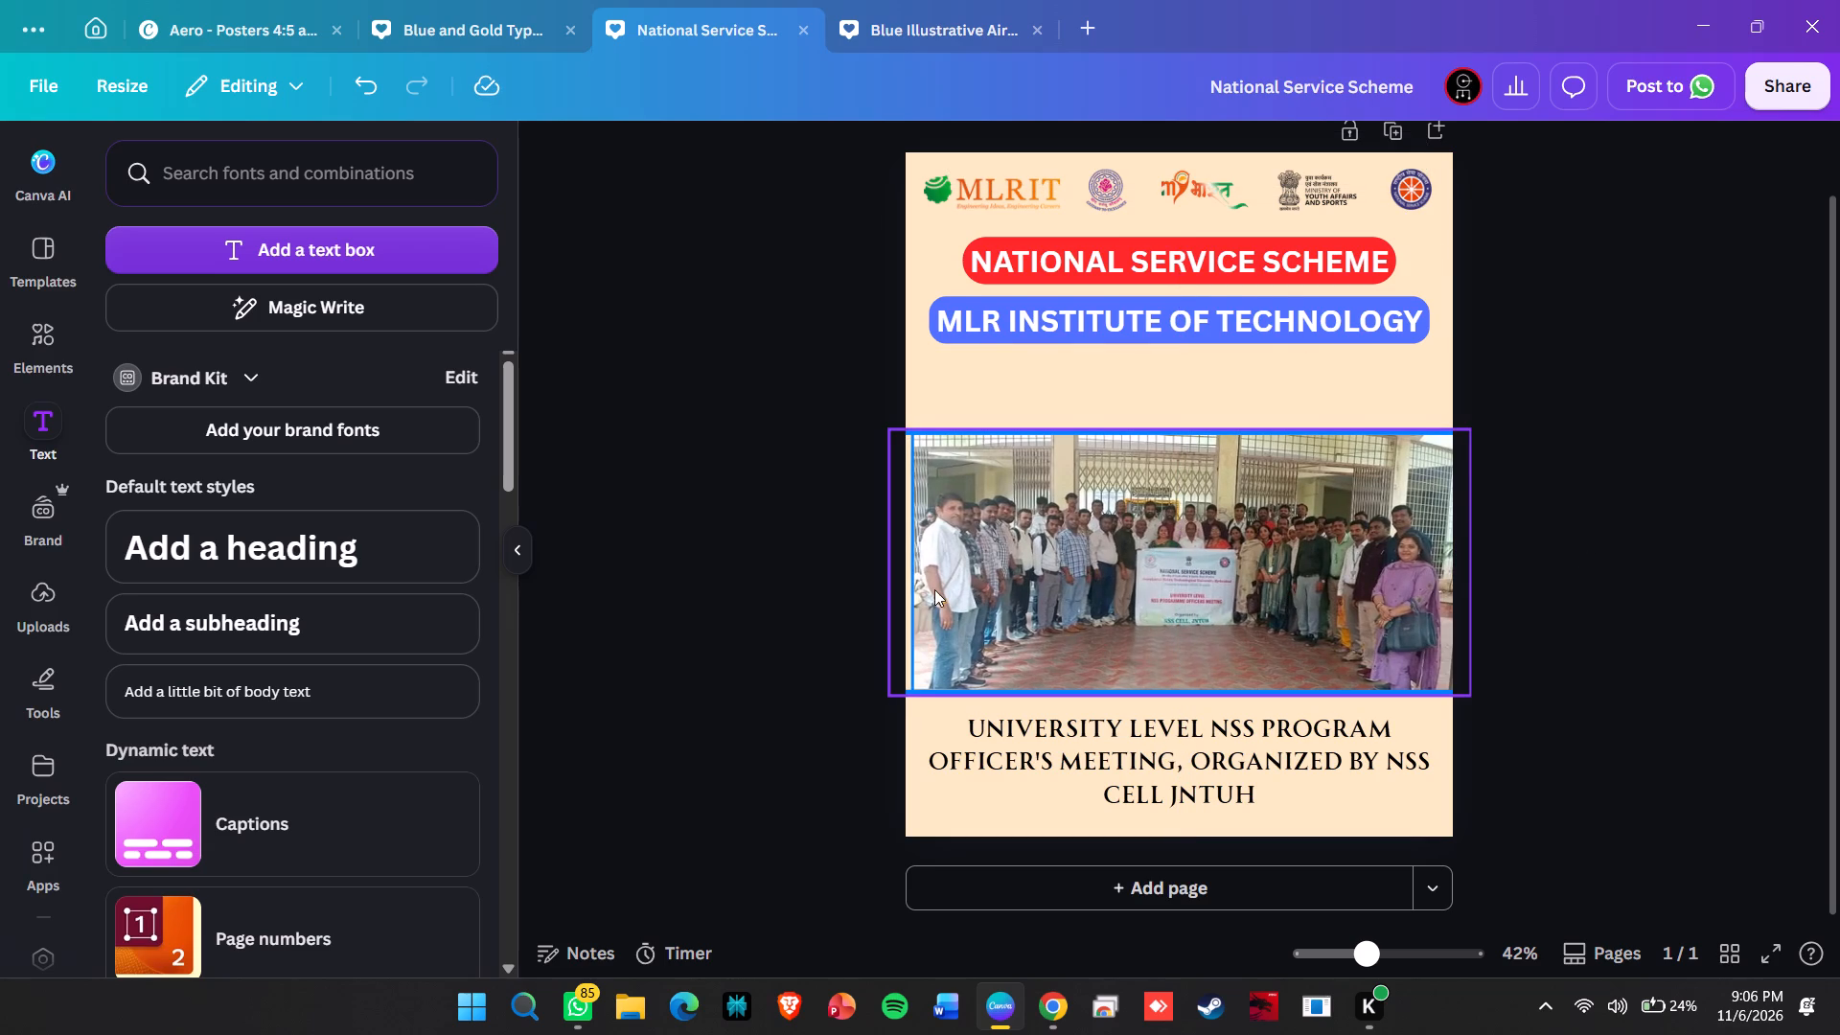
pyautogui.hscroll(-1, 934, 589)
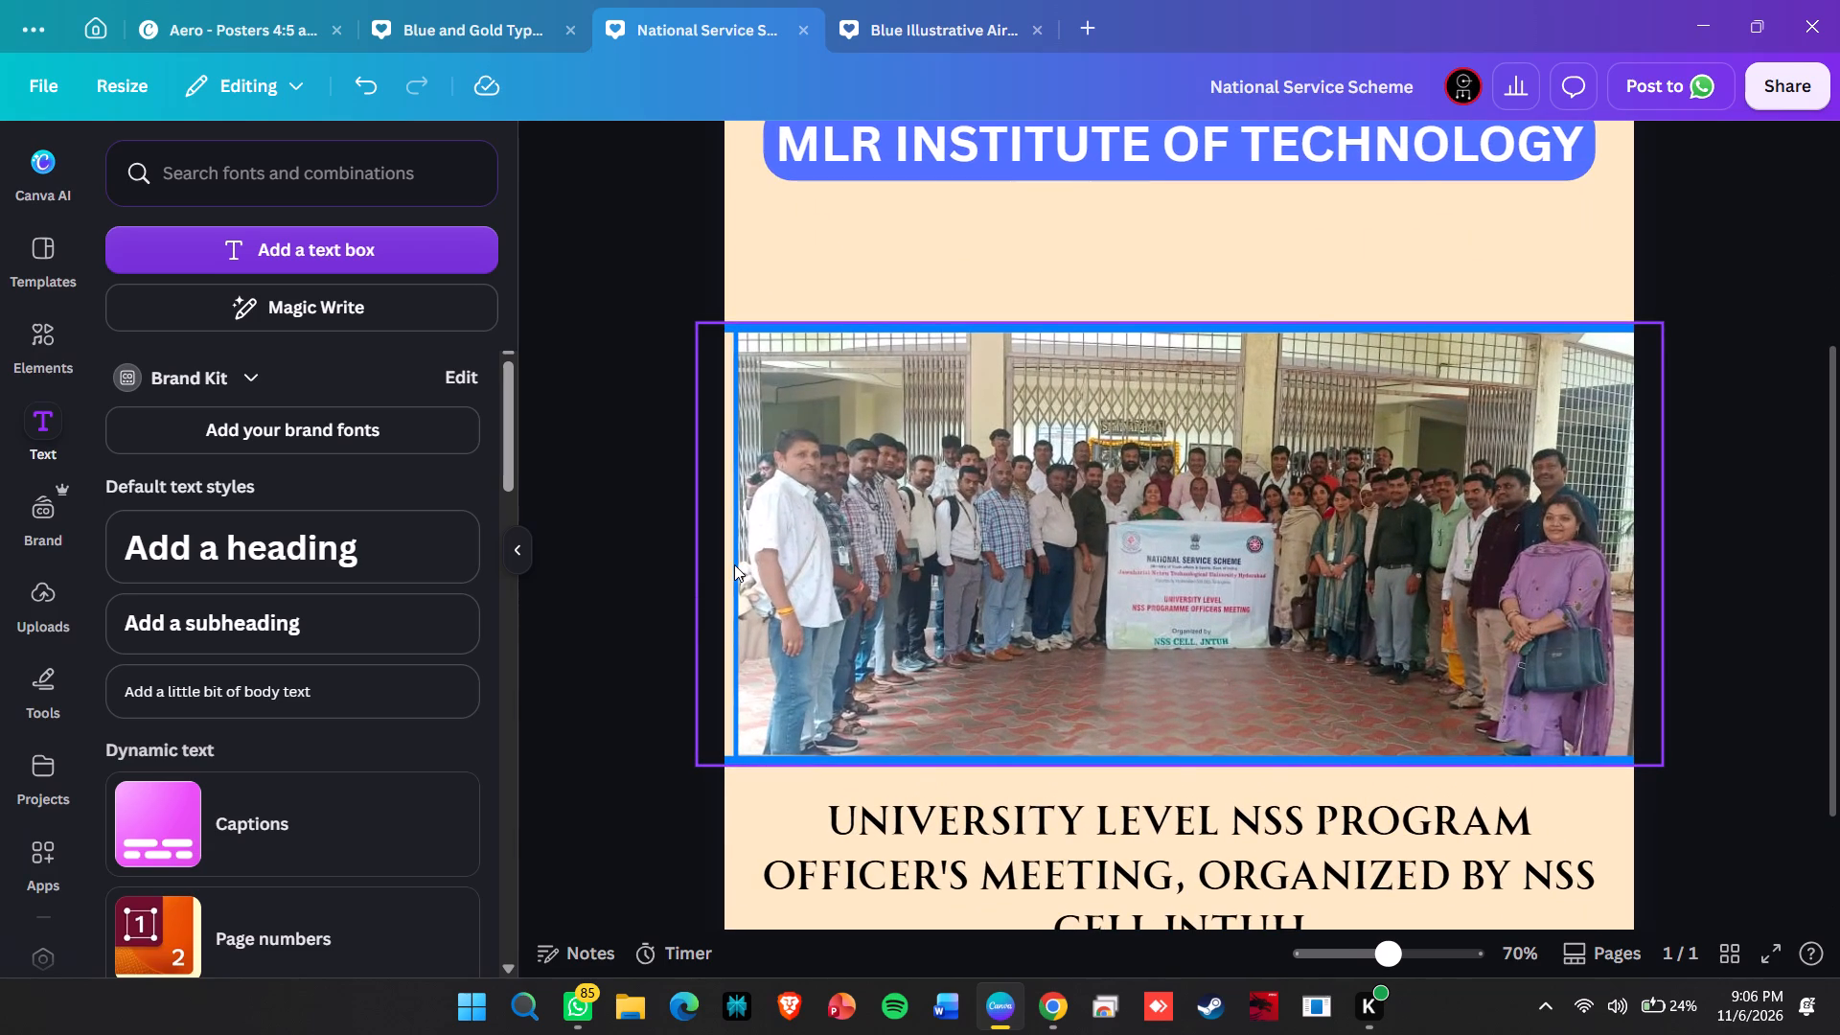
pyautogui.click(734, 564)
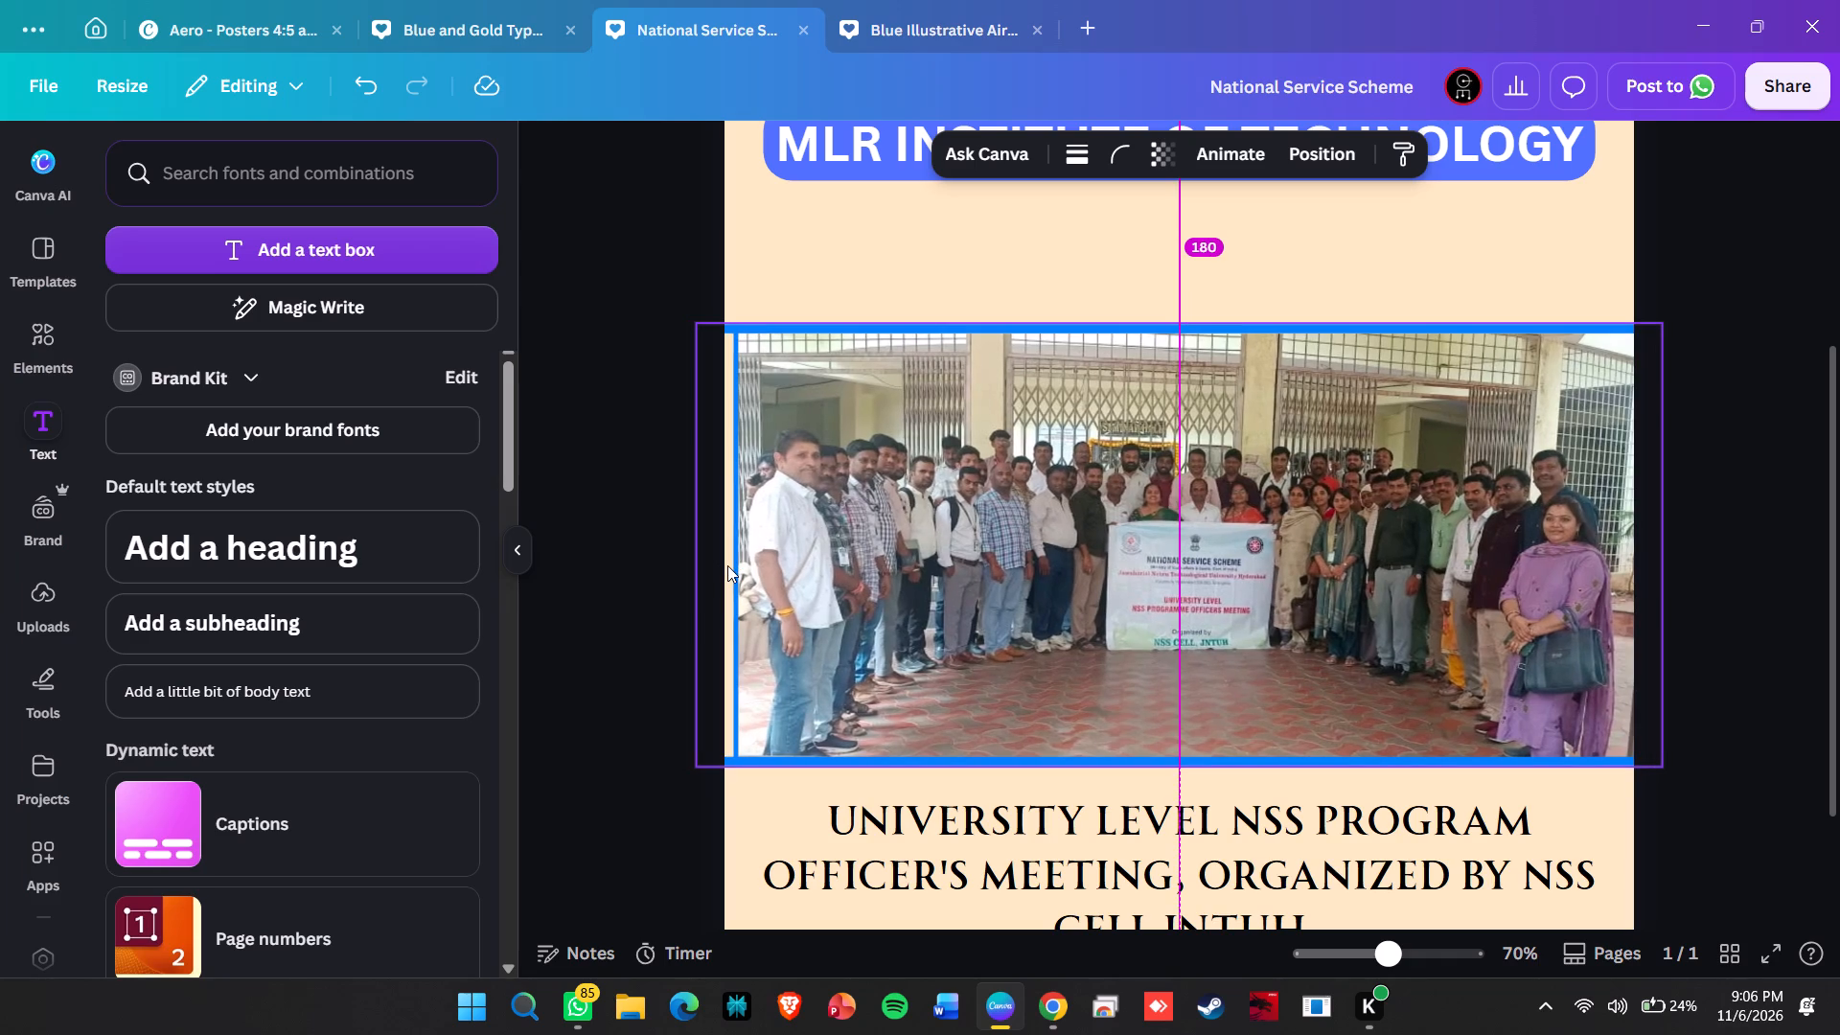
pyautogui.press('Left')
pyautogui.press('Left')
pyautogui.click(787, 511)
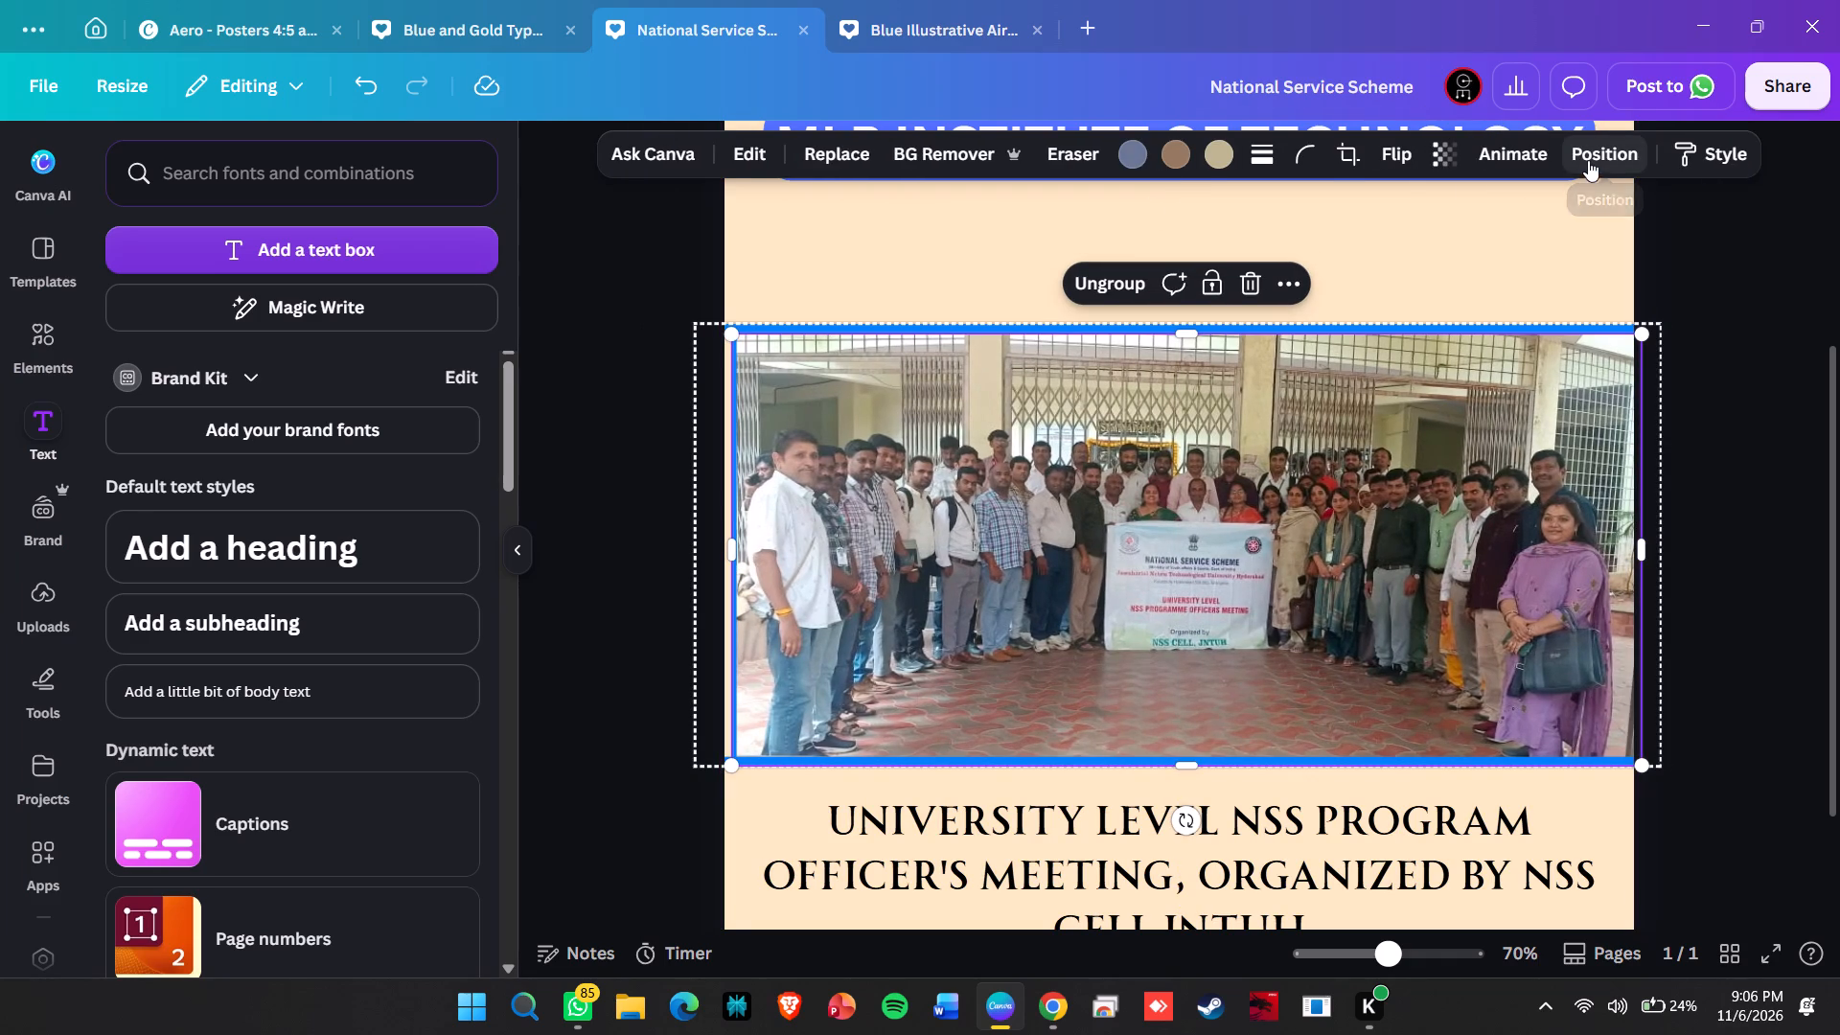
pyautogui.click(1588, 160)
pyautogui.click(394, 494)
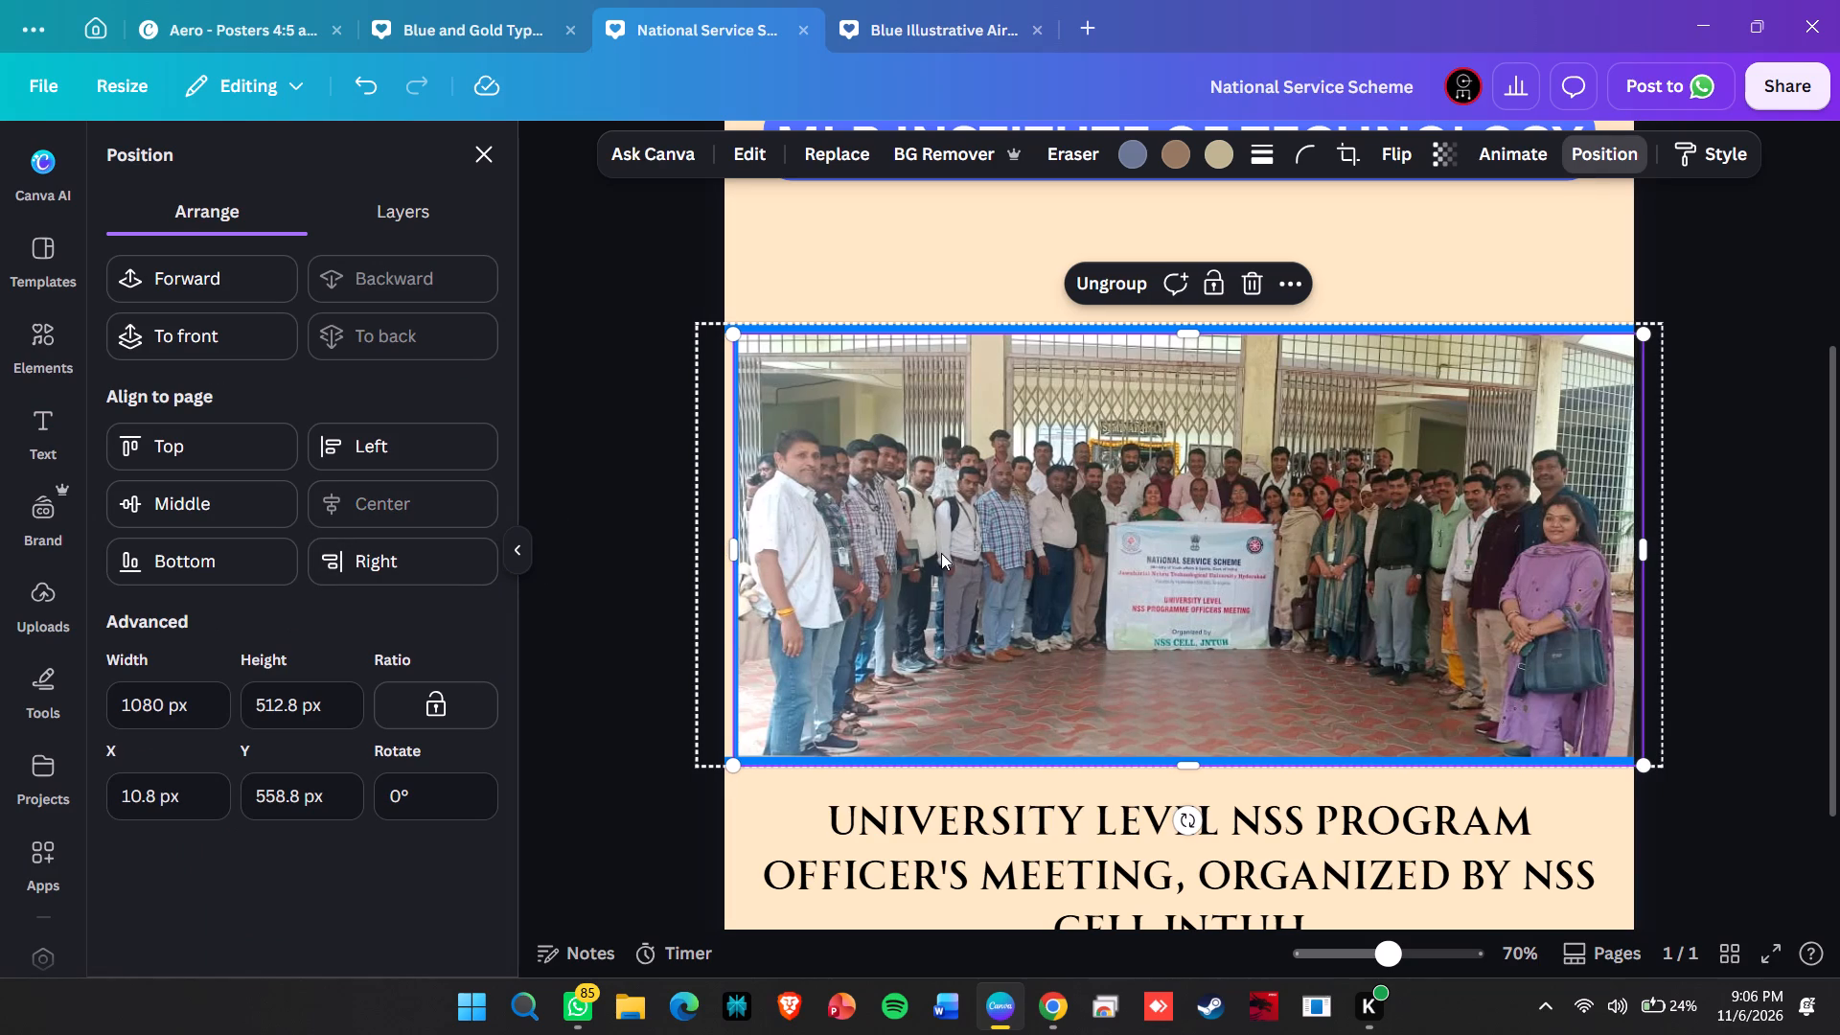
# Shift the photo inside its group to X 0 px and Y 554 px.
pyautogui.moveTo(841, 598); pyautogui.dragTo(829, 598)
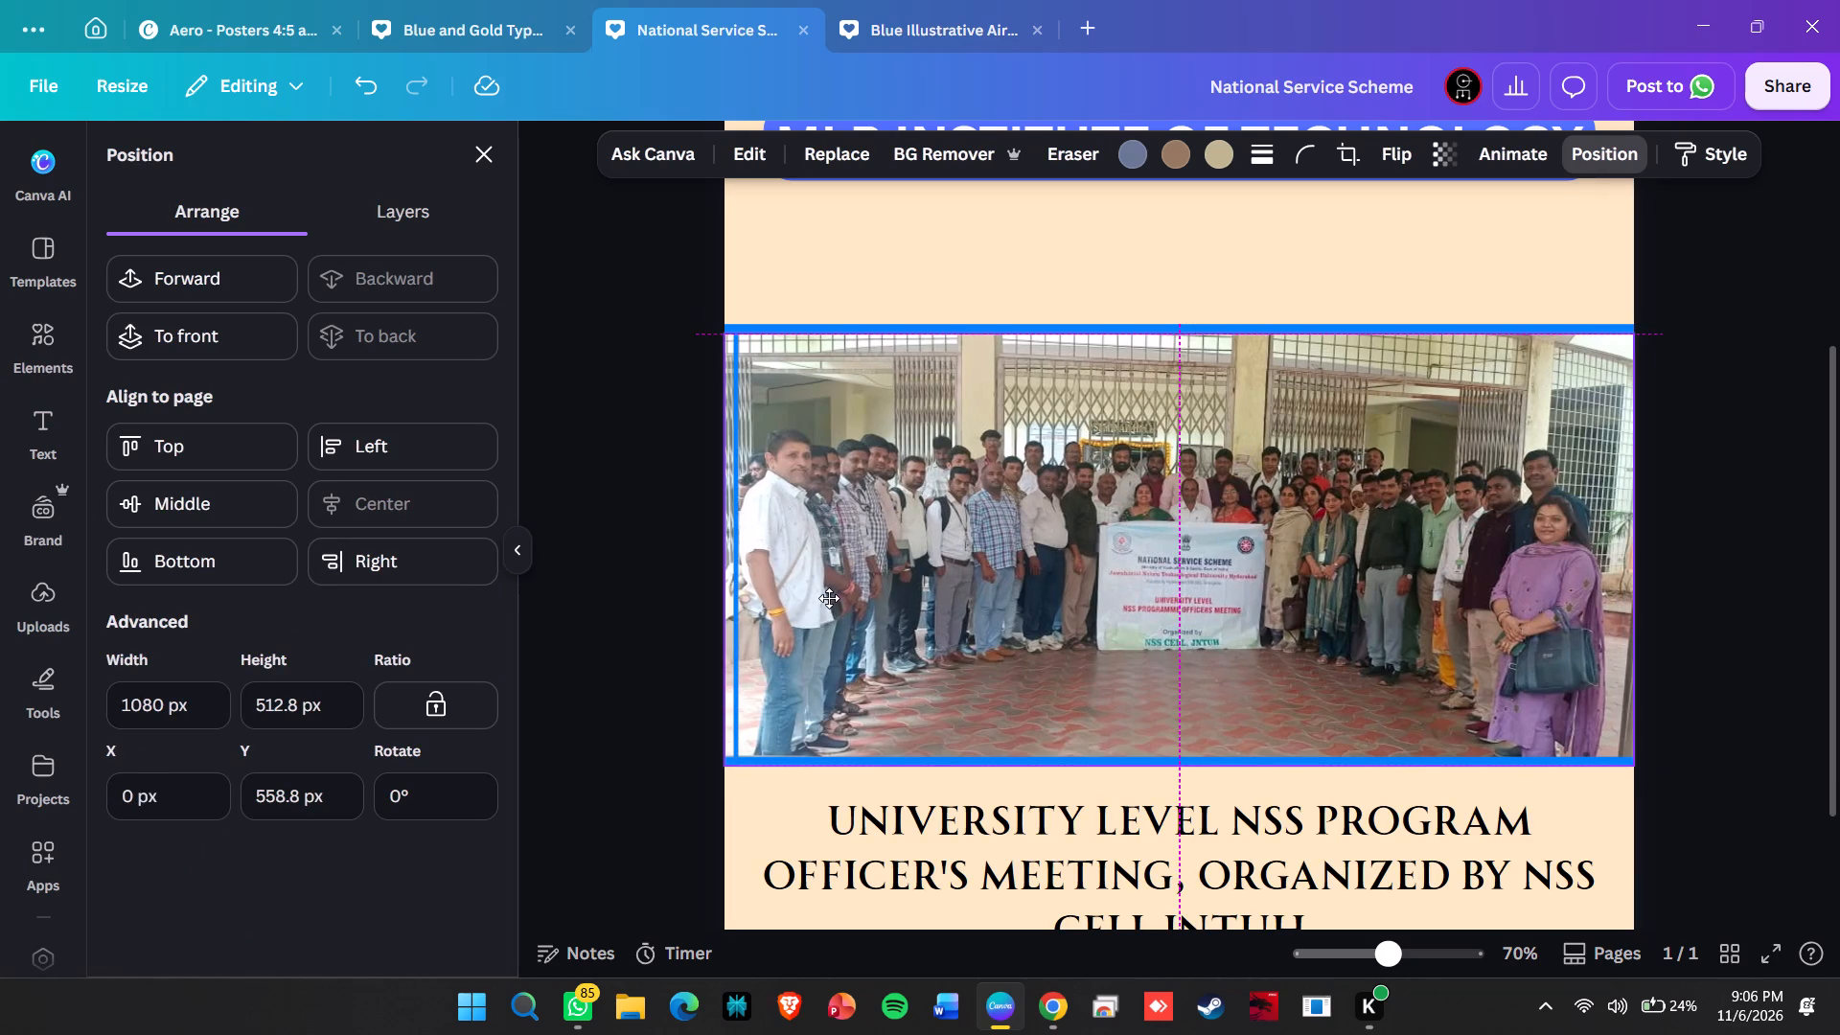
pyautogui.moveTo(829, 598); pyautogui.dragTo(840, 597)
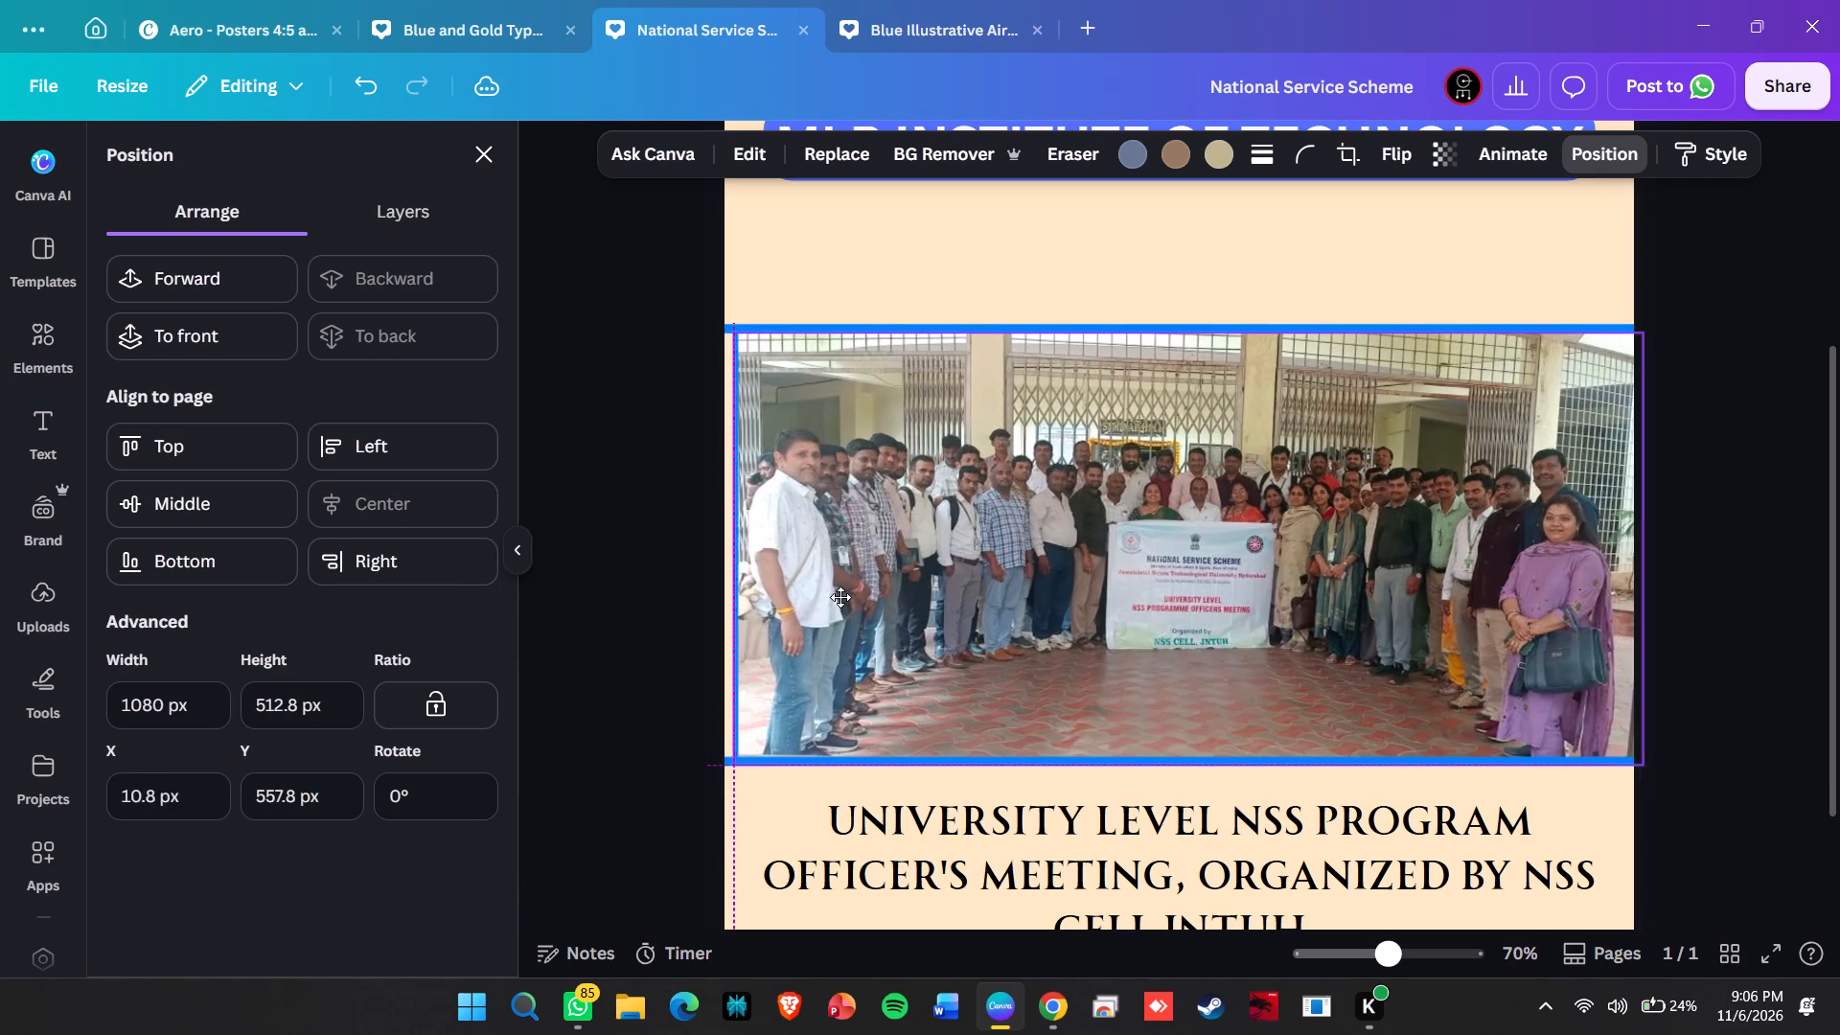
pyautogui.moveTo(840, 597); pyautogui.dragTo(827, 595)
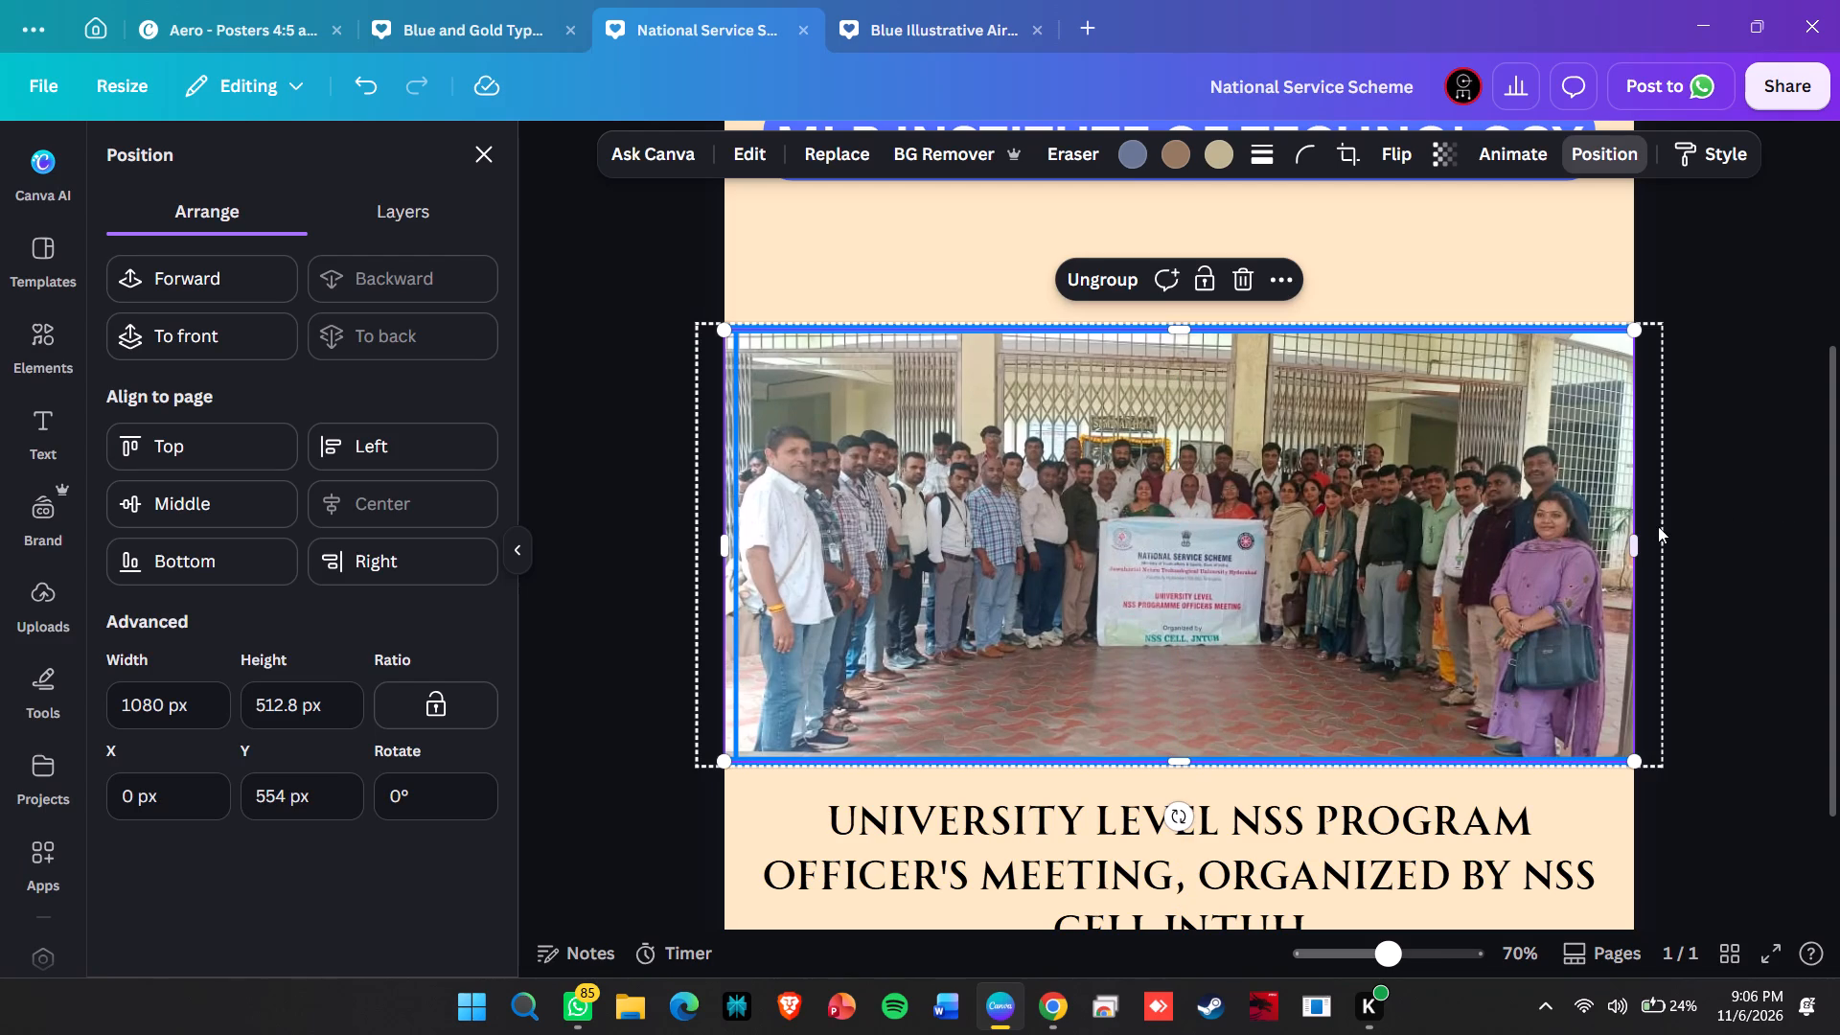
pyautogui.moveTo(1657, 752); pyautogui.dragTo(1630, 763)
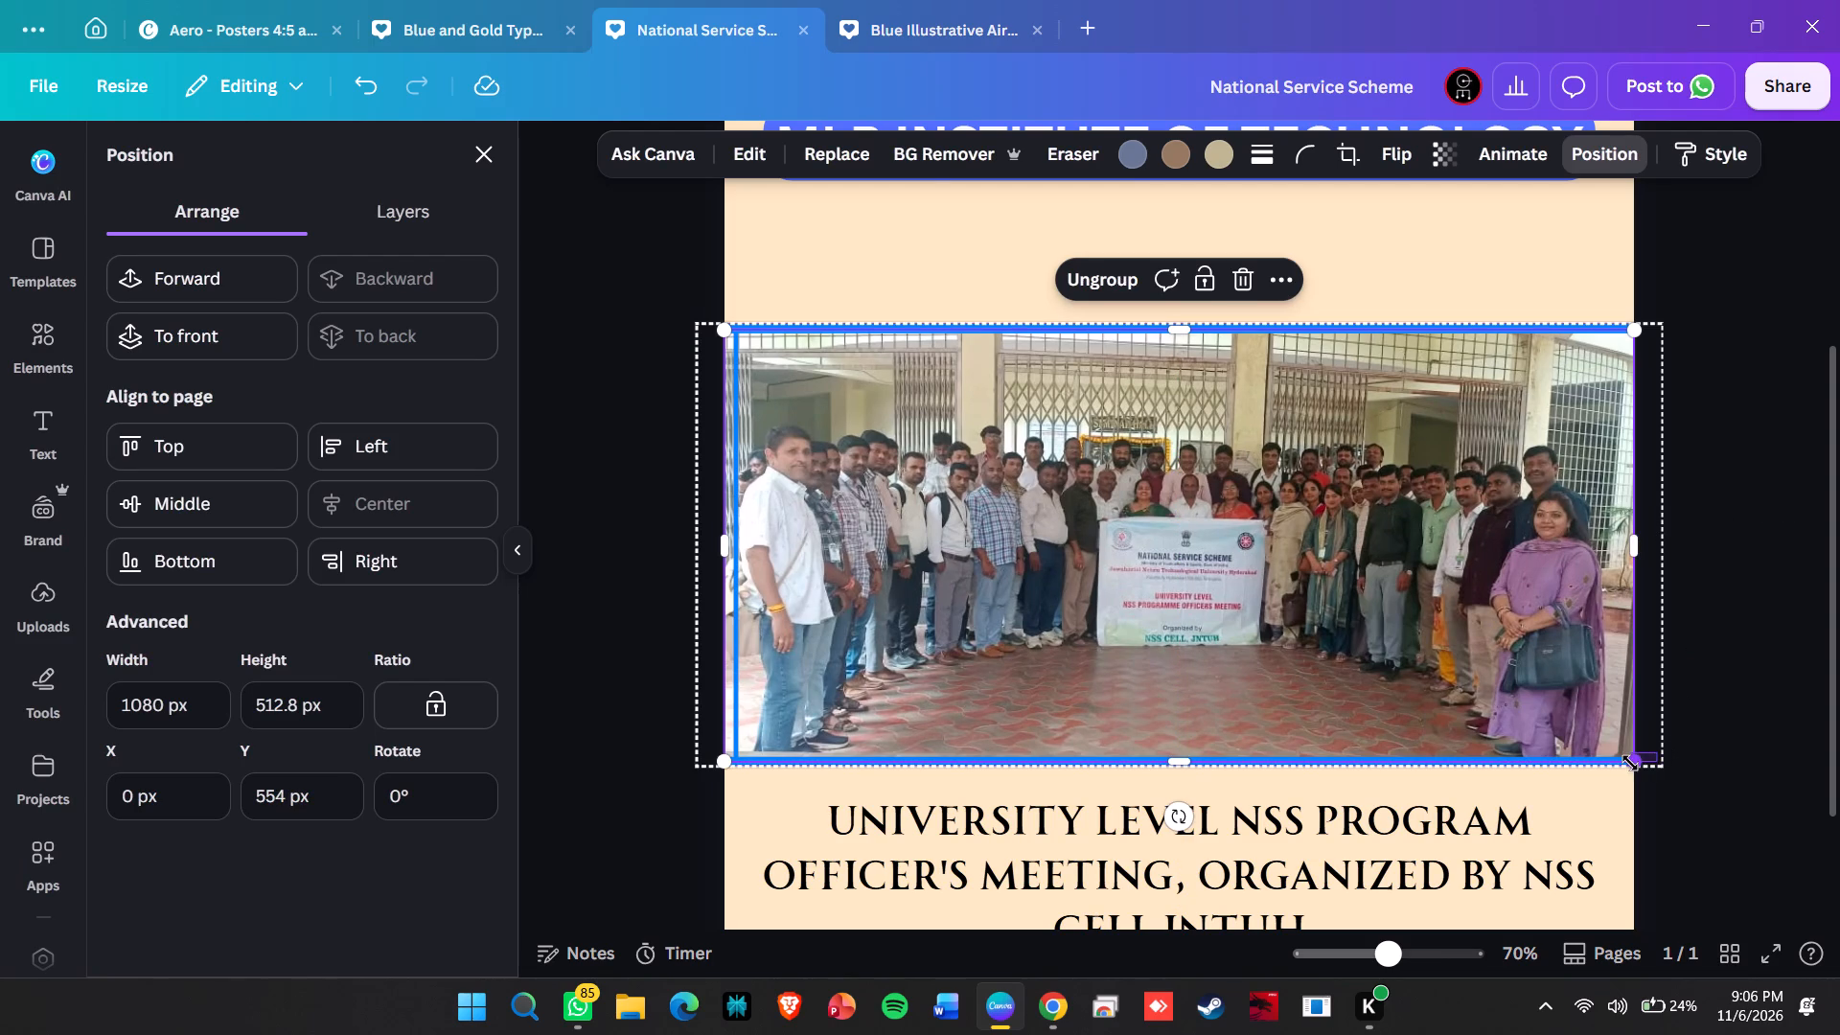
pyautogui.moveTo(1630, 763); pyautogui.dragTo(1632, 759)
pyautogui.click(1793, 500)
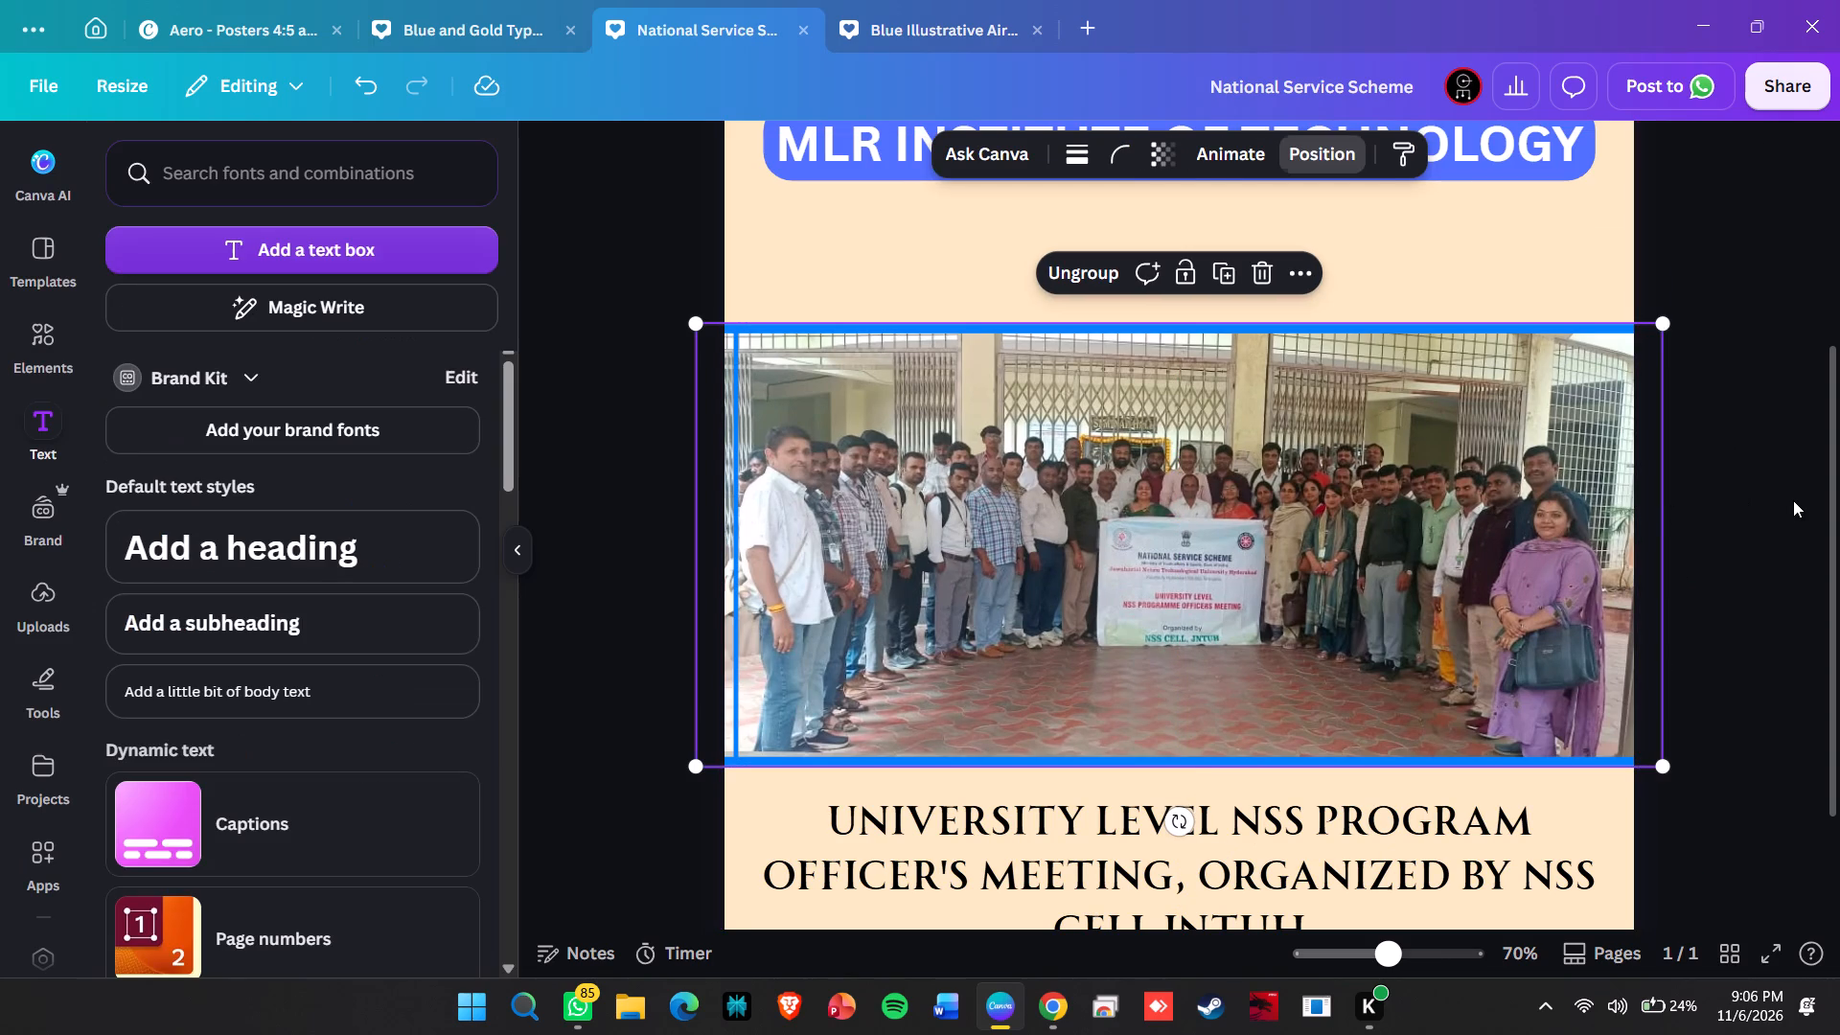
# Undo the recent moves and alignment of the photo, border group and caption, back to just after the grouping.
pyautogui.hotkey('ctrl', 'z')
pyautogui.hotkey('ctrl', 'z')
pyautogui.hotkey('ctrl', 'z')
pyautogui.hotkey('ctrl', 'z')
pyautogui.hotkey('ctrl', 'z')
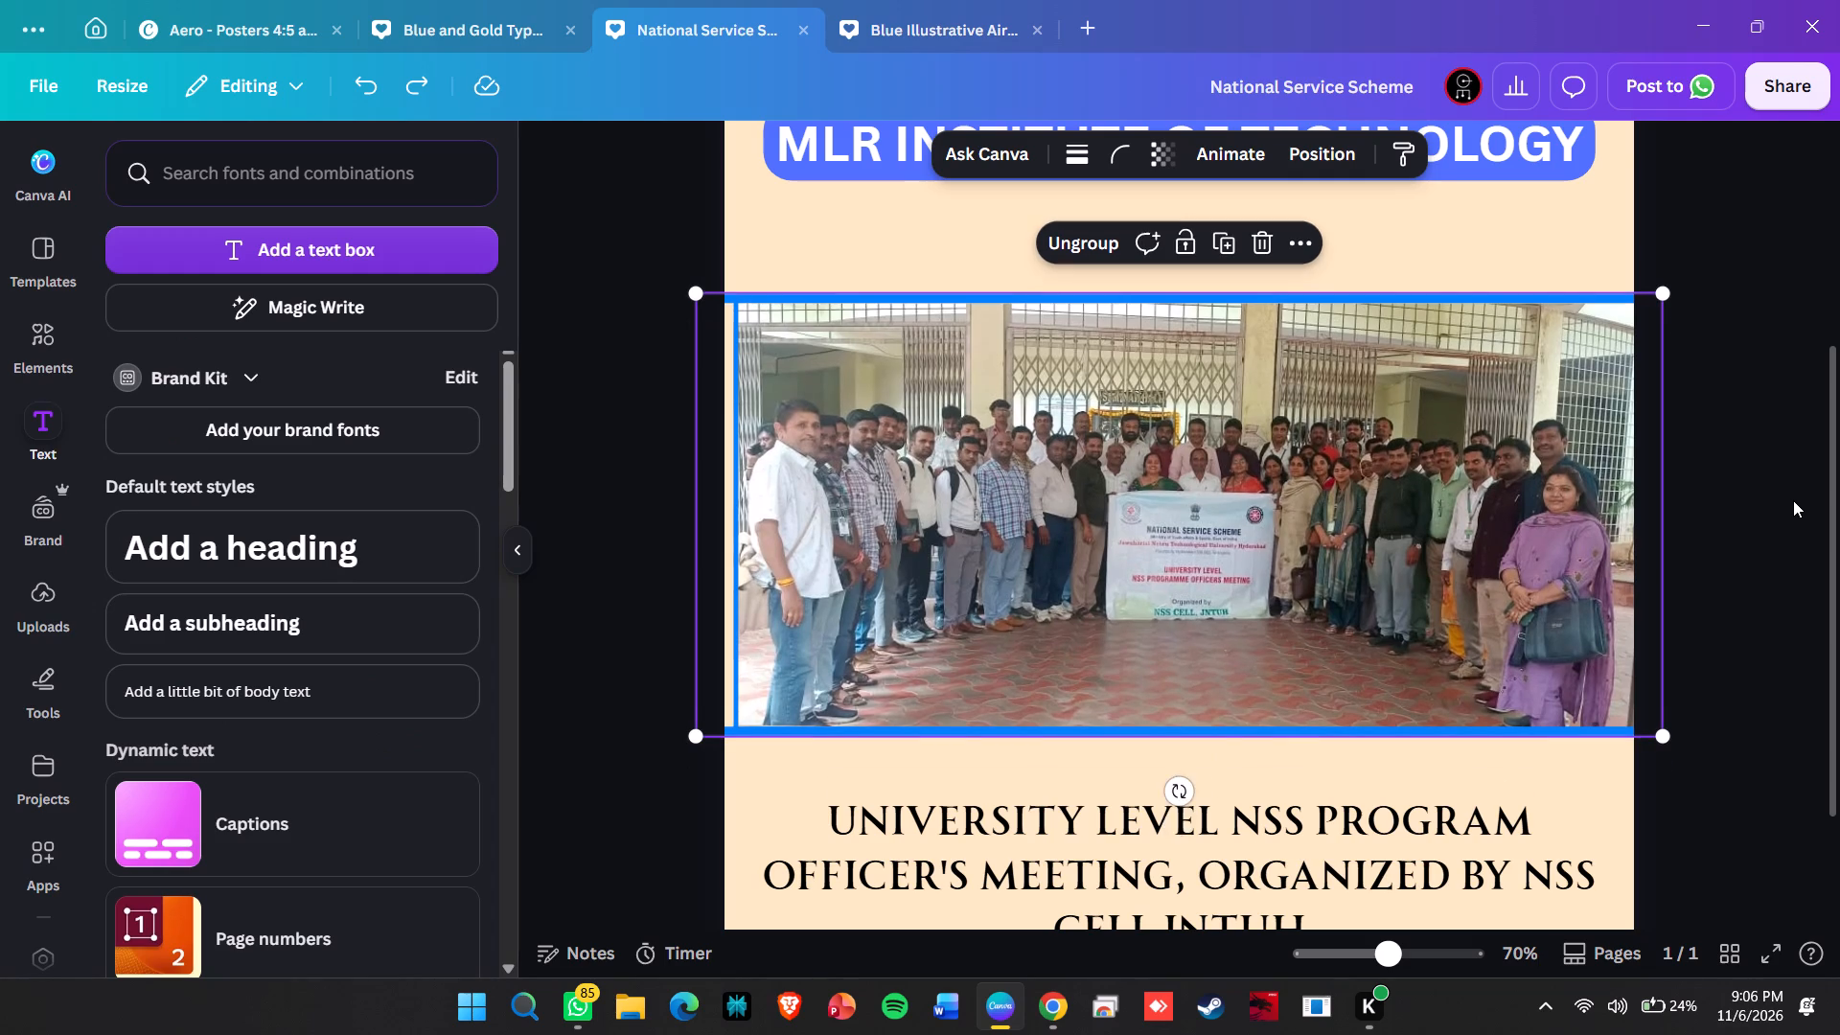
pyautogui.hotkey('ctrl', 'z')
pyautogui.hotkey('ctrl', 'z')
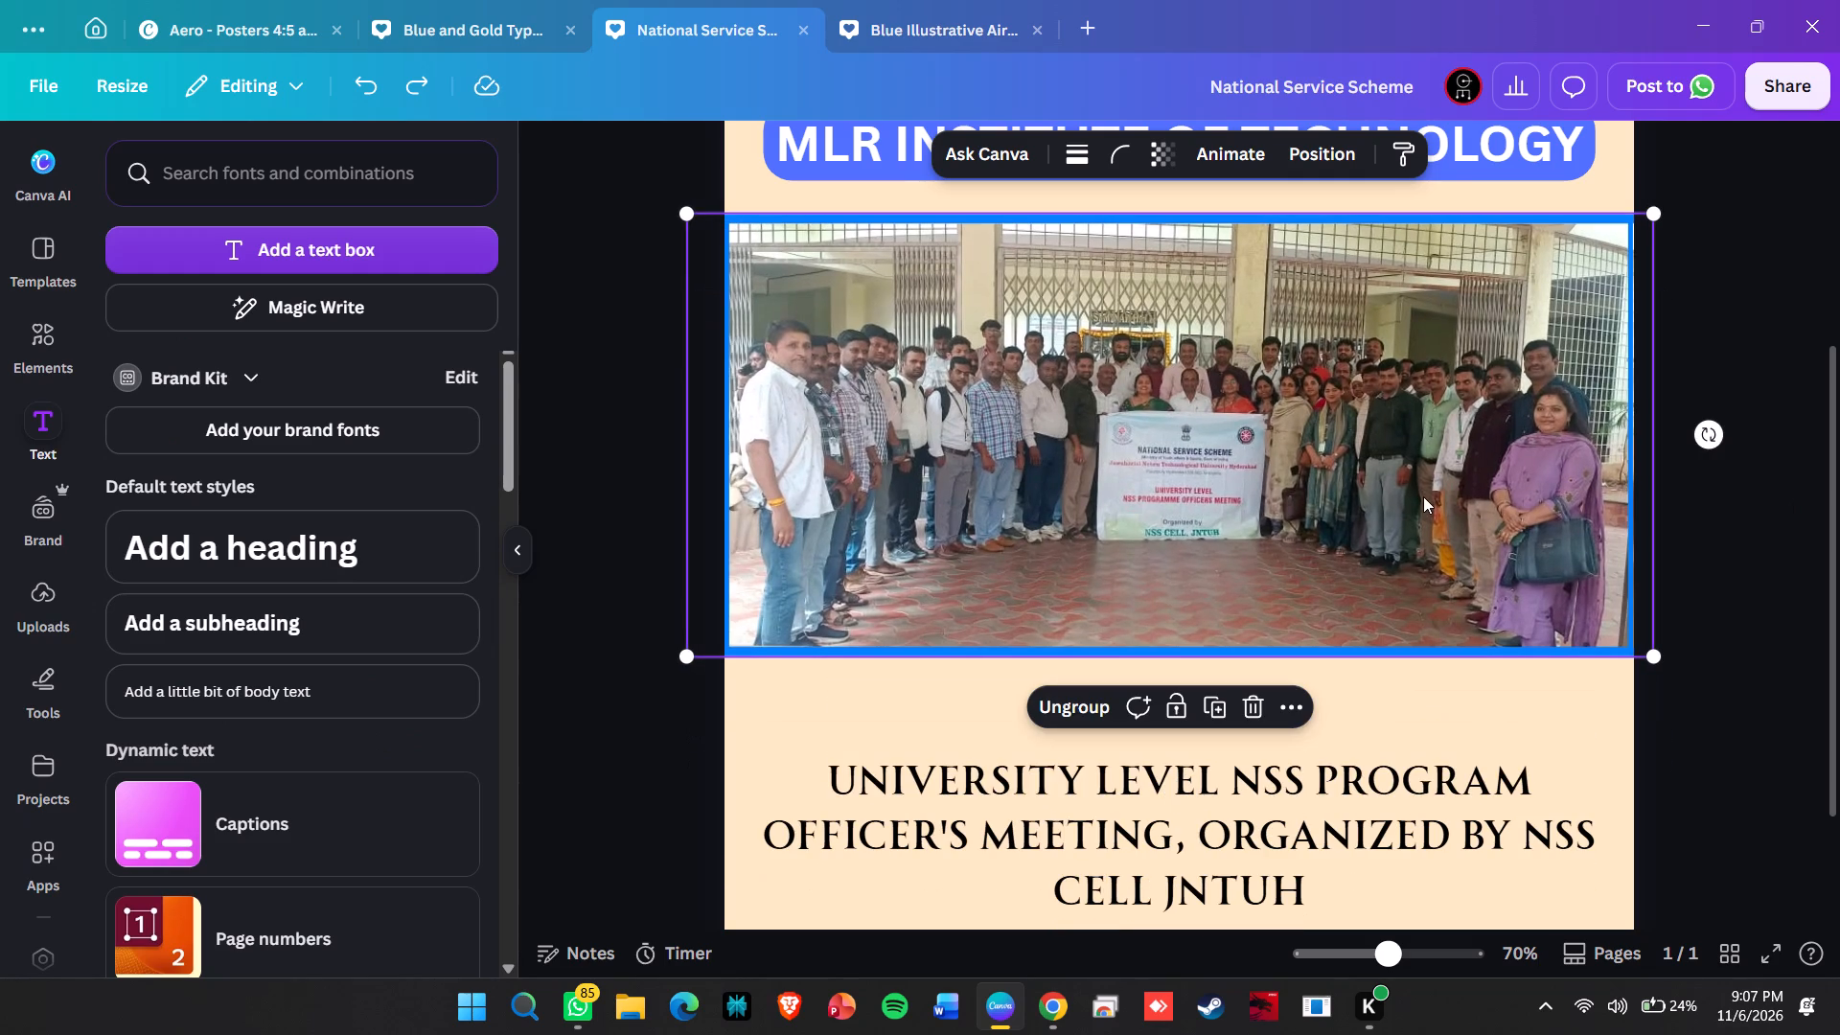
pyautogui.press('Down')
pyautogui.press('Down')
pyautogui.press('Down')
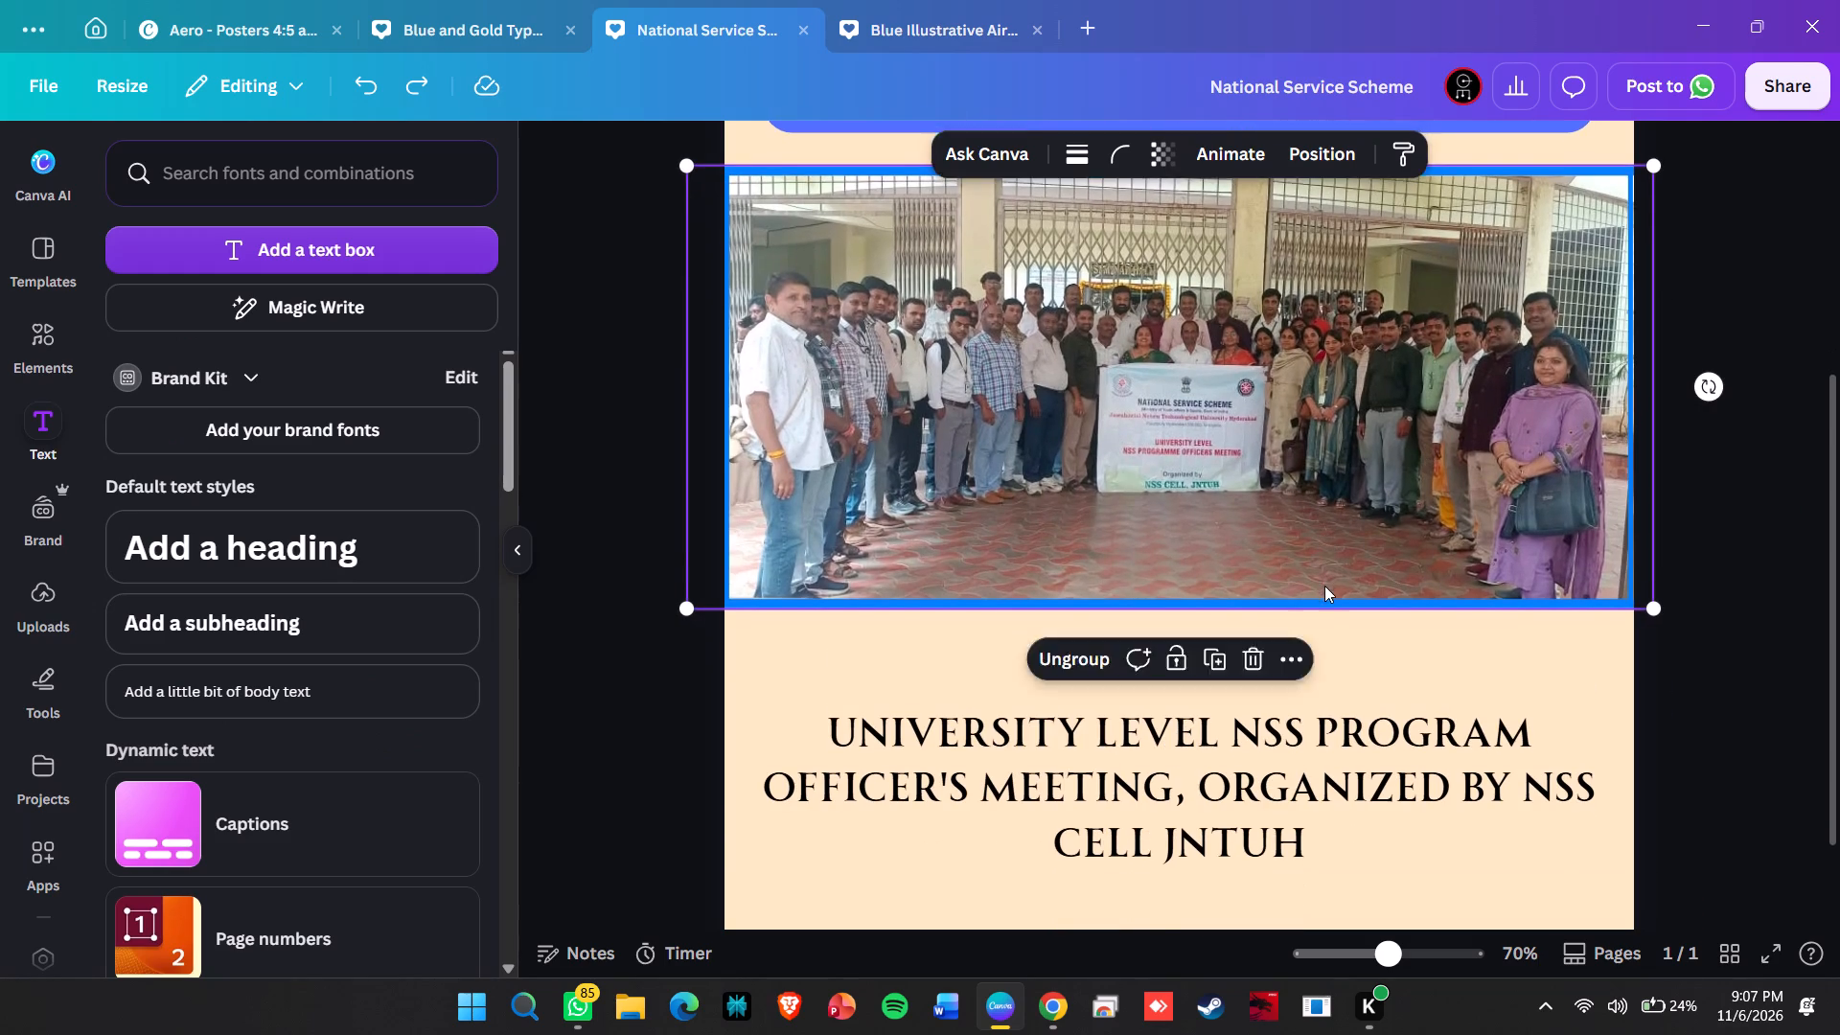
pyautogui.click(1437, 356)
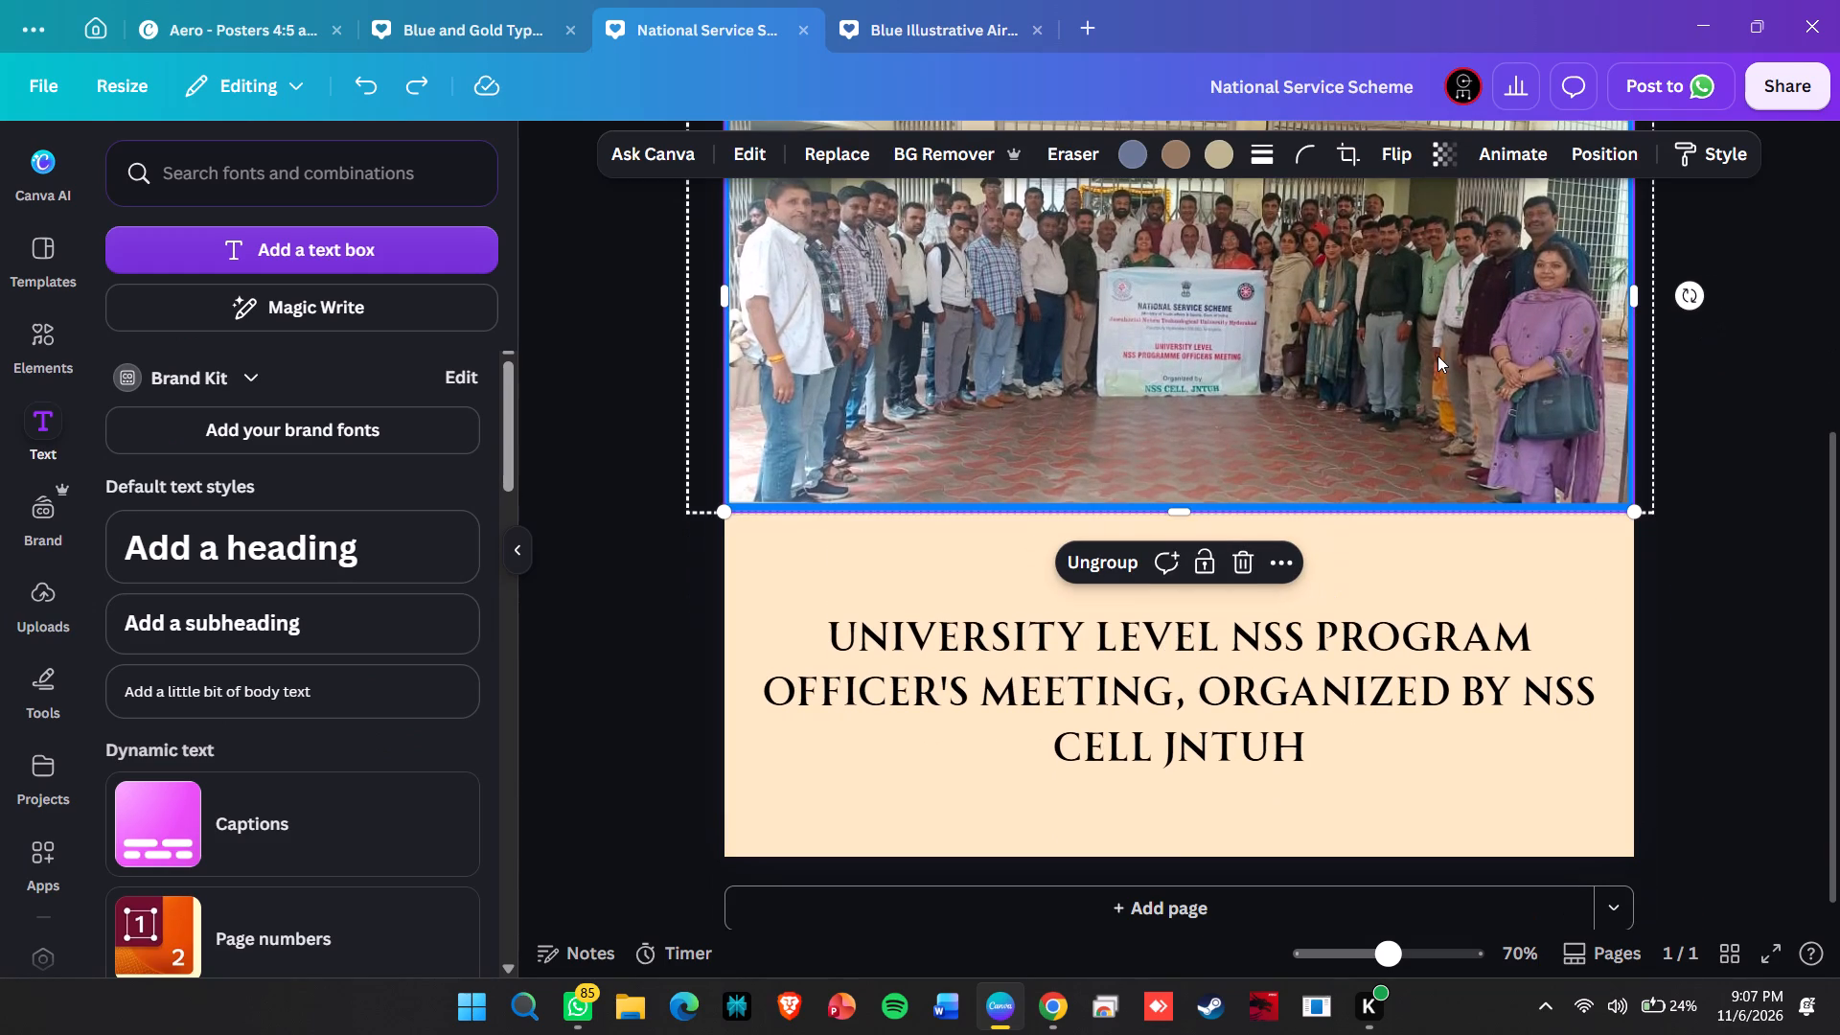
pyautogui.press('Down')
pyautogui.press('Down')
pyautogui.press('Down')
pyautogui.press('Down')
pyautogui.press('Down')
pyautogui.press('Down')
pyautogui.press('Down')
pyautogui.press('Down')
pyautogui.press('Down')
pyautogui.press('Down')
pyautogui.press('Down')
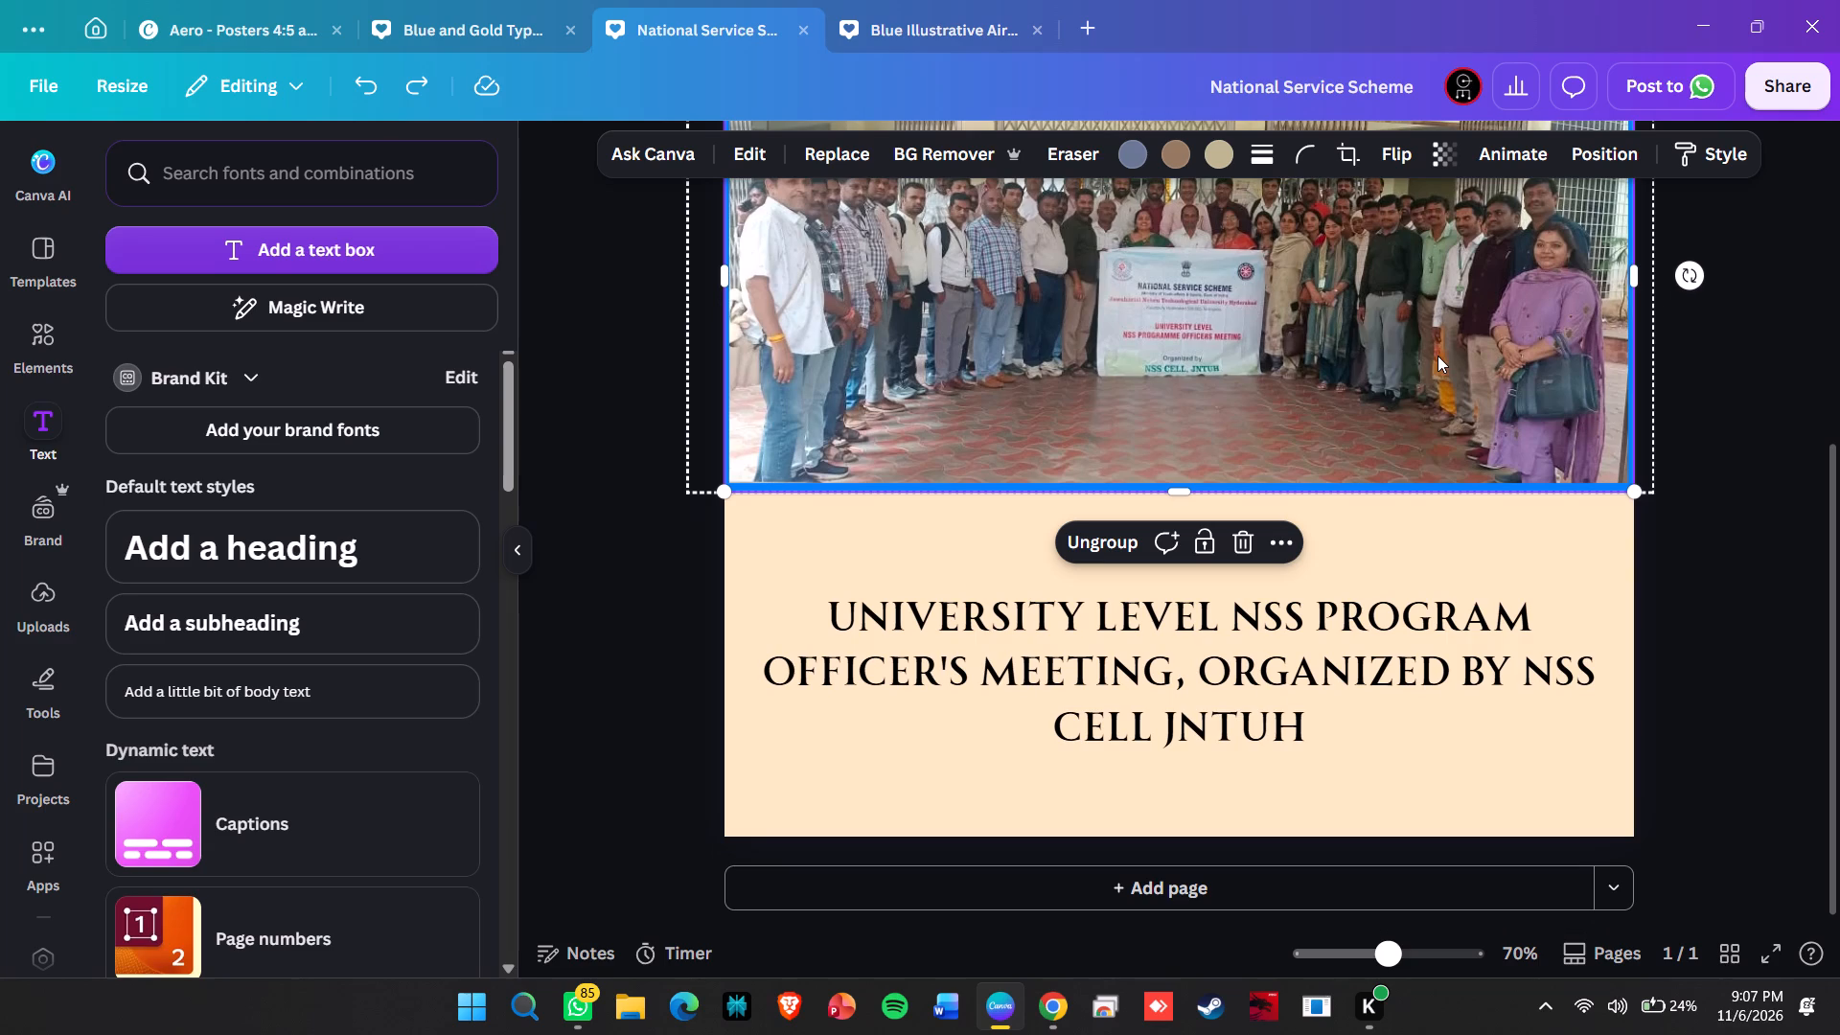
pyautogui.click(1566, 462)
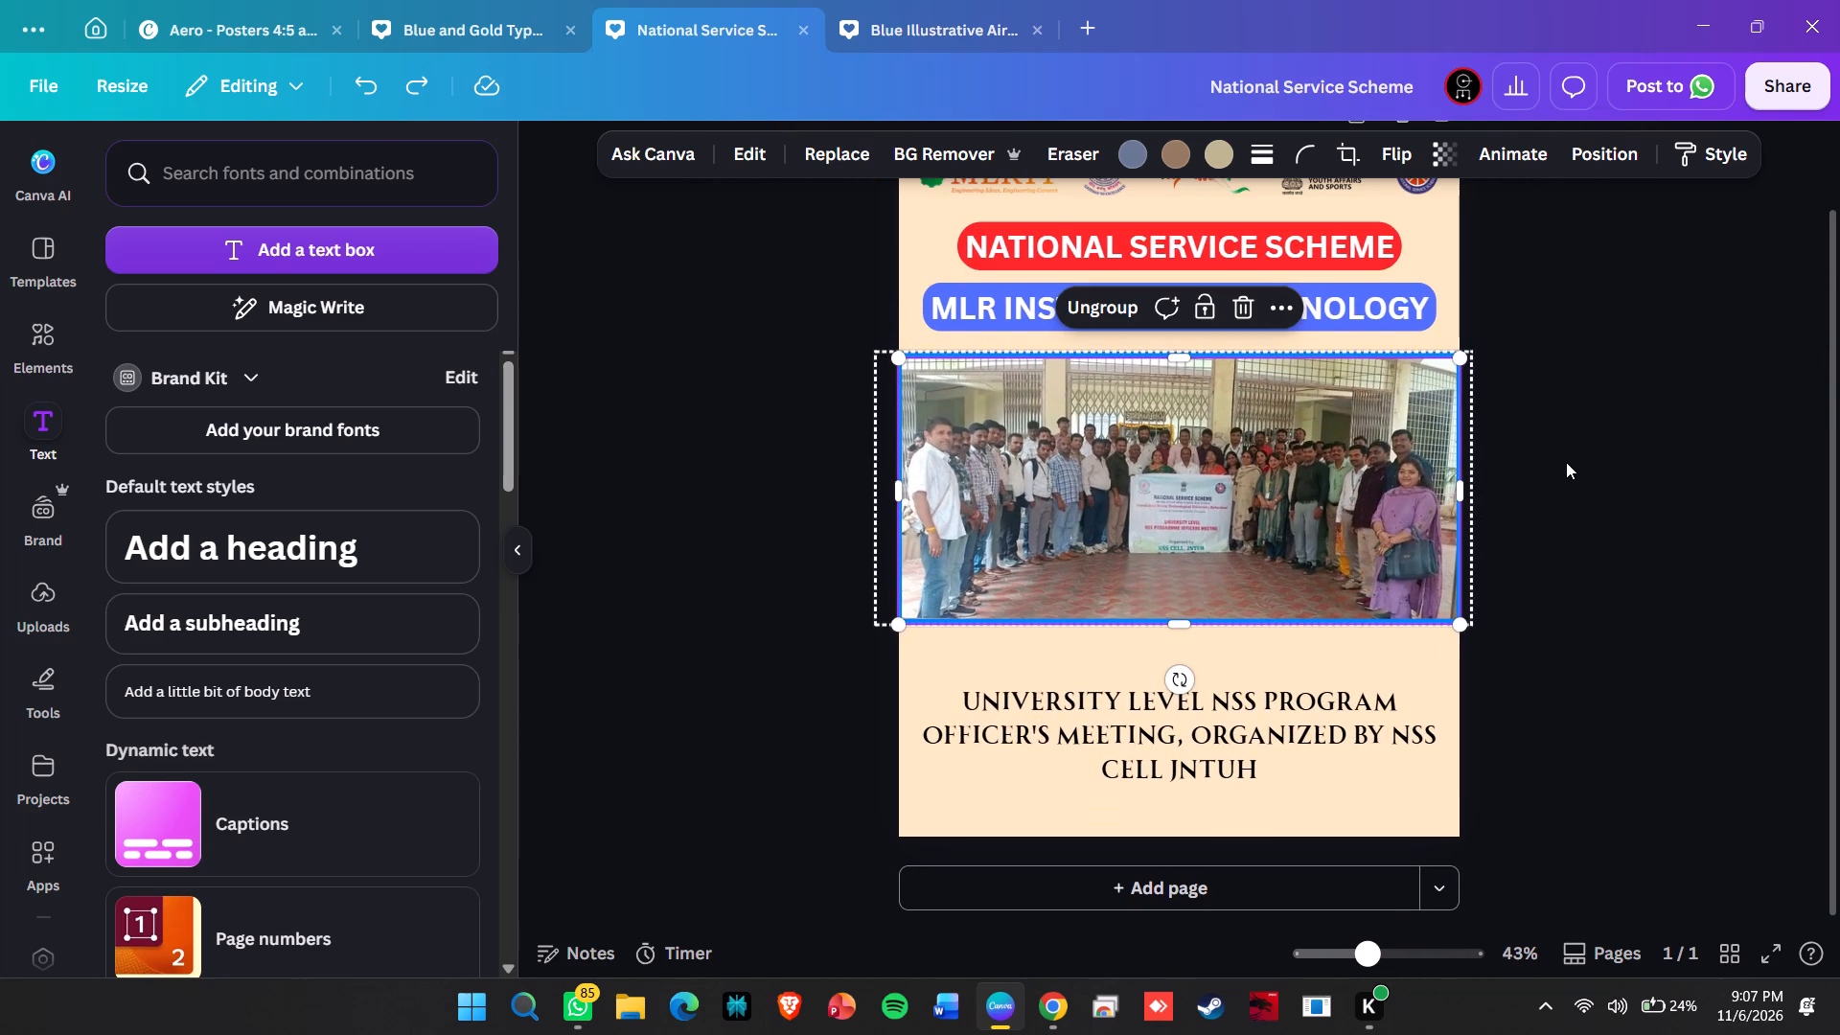
# Nudge the grouped photo and borders straight down toward the caption, widening the gap beneath the MLR Institute of Technology heading.
pyautogui.click(1180, 545)
pyautogui.press('Down')
pyautogui.press('Down')
pyautogui.press('Down')
pyautogui.press('Down')
pyautogui.press('Down')
pyautogui.press('Down')
pyautogui.press('Down')
pyautogui.press('Down')
pyautogui.press('Down')
pyautogui.press('Down')
pyautogui.press('Down')
pyautogui.press('Down')
pyautogui.press('Down')
pyautogui.press('Down')
pyautogui.press('Down')
pyautogui.press('Down')
pyautogui.press('Down')
pyautogui.press('Down')
pyautogui.press('Down')
pyautogui.press('Down')
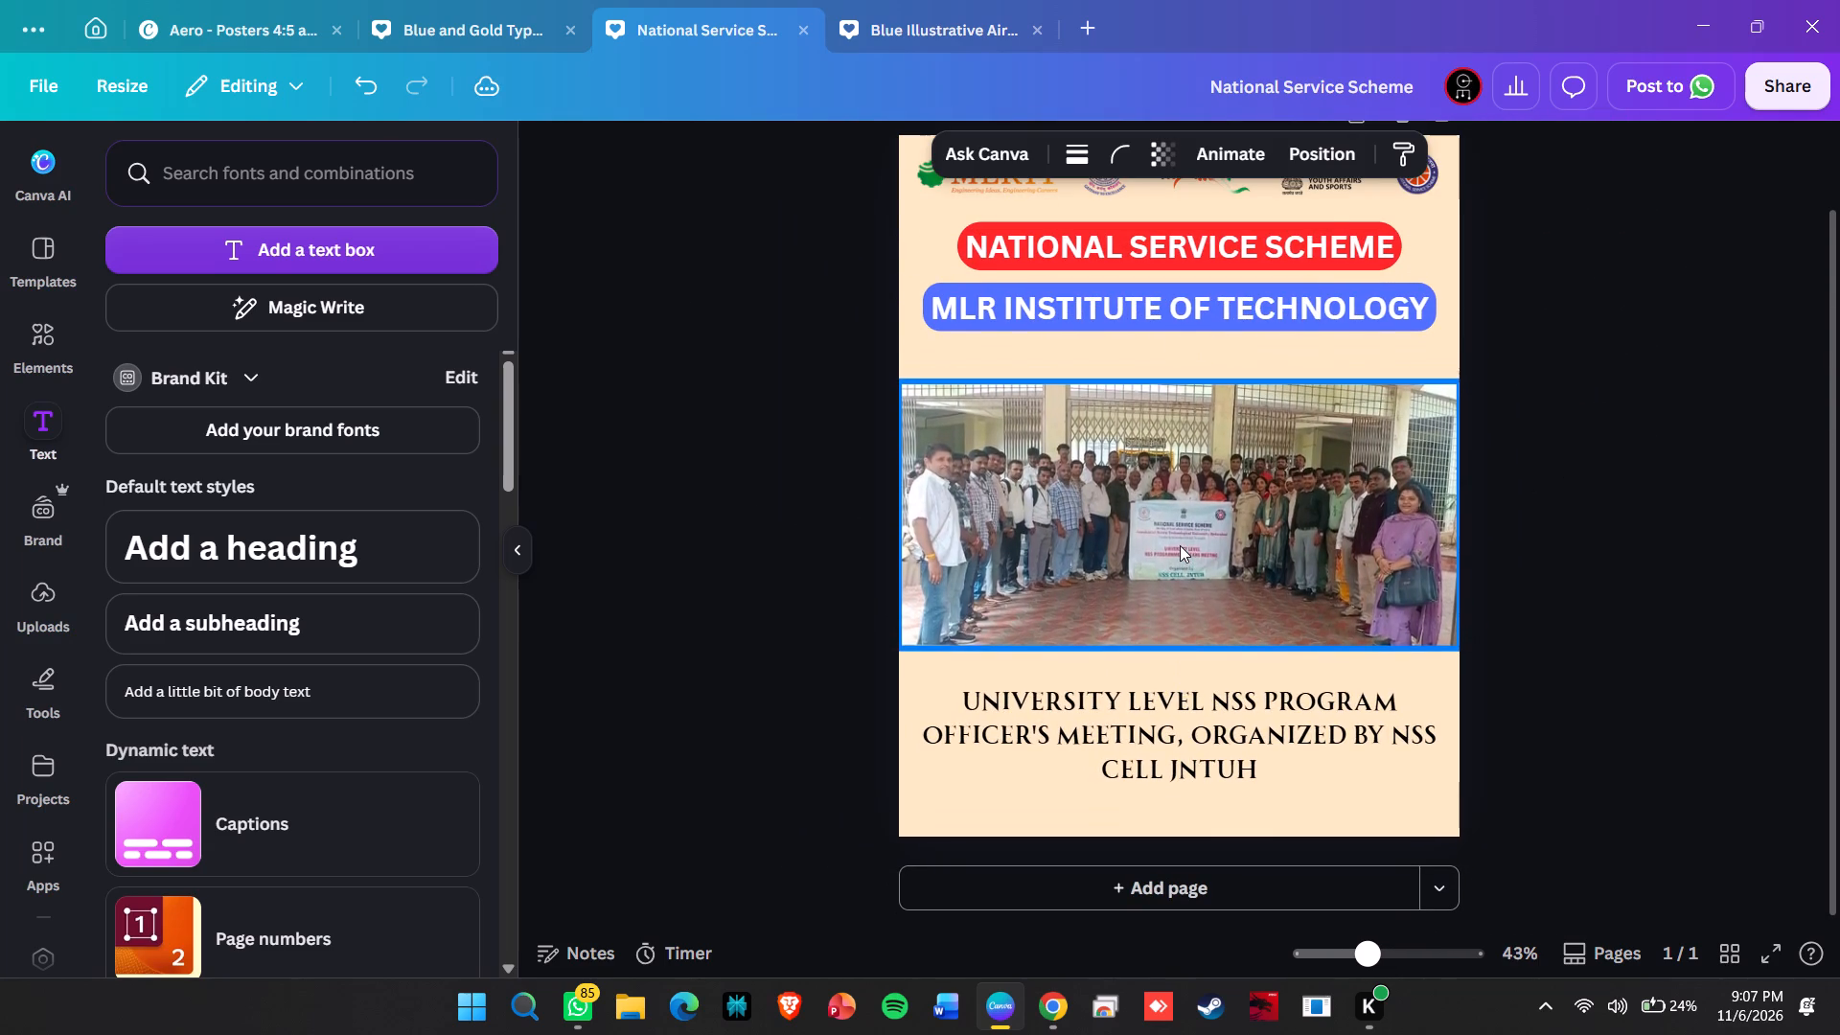
# Nudge the University Level NSS Program Officer's Meeting caption slightly down, away from the photo's lower border.
pyautogui.click(1204, 694)
pyautogui.press('Down')
pyautogui.press('Down')
pyautogui.press('Down')
pyautogui.press('Down')
pyautogui.press('Down')
pyautogui.press('Down')
pyautogui.press('Down')
pyautogui.press('Down')
pyautogui.press('Down')
pyautogui.press('Down')
pyautogui.press('Down')
pyautogui.press('Down')
pyautogui.press('Down')
pyautogui.press('Down')
pyautogui.press('Down')
pyautogui.press('Down')
pyautogui.press('Down')
pyautogui.press('Down')
pyautogui.press('Down')
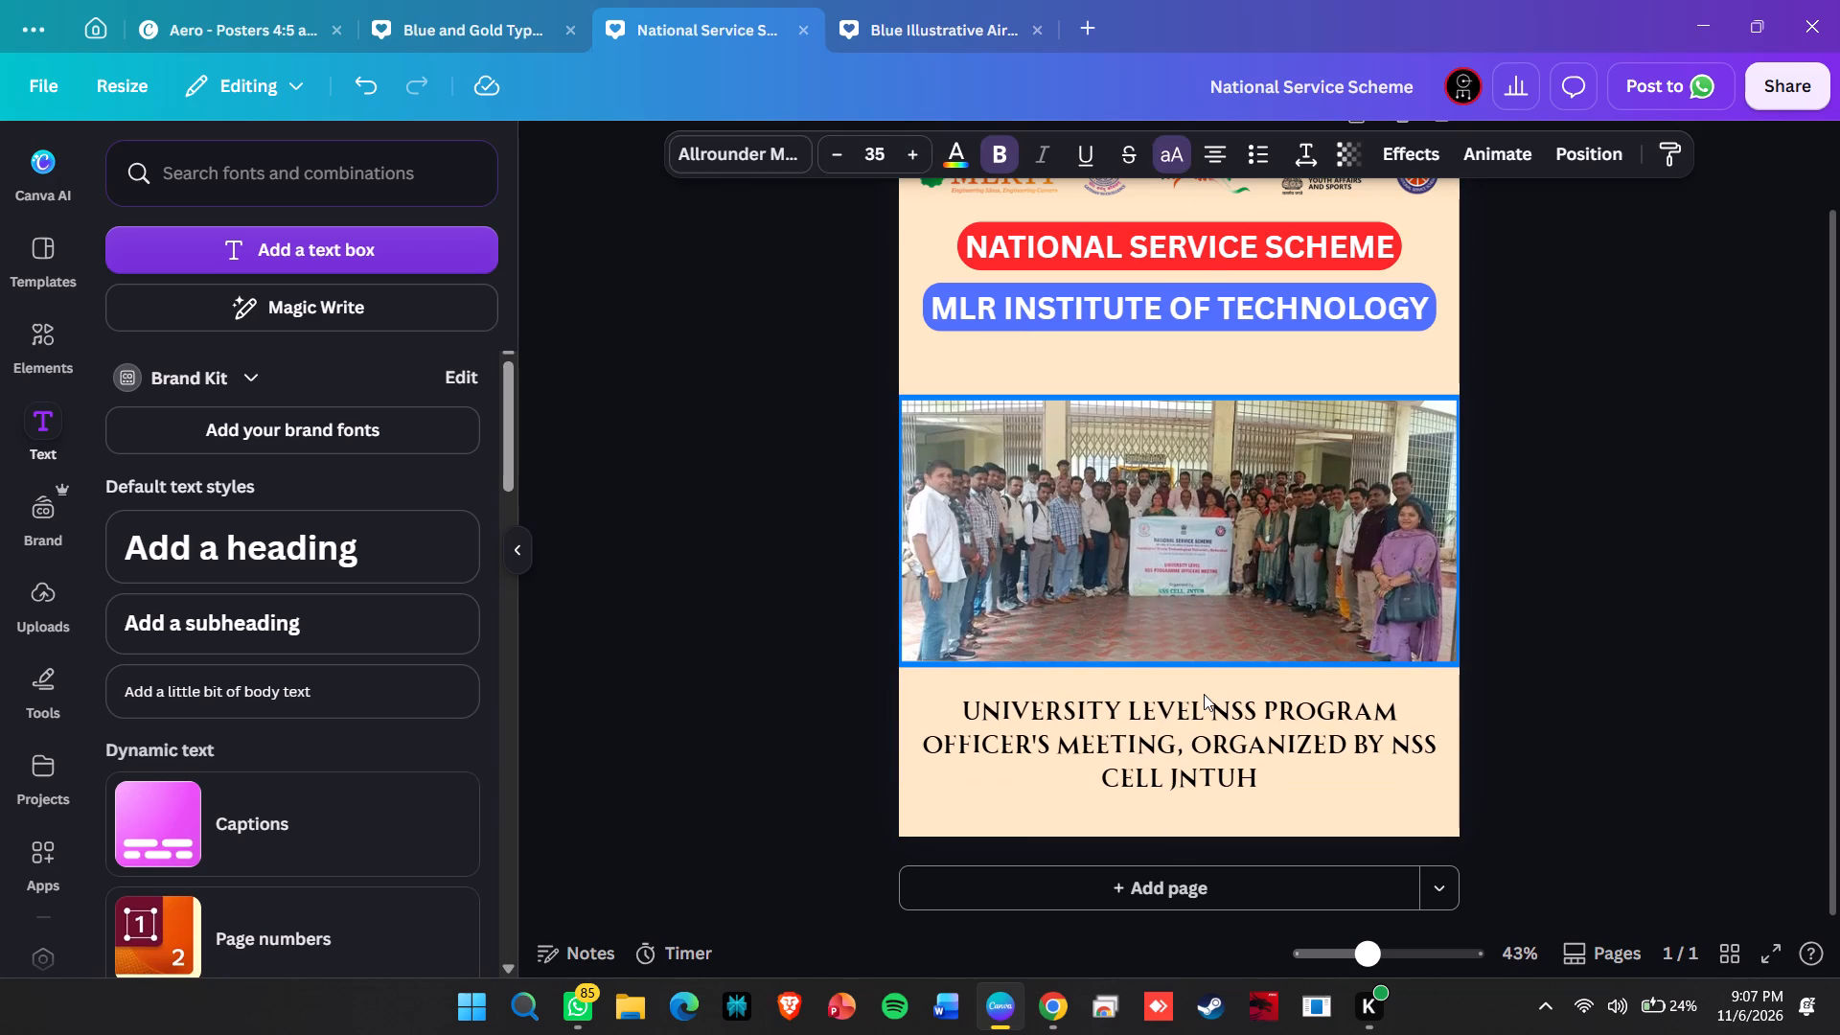
# Nudge the grouped photo and borders slightly further down between the headings and the caption.
pyautogui.click(1176, 569)
pyautogui.press('Down')
pyautogui.press('Down')
pyautogui.press('Down')
pyautogui.press('Down')
pyautogui.press('Down')
pyautogui.press('Down')
pyautogui.press('Down')
pyautogui.press('Down')
pyautogui.press('Down')
pyautogui.press('Down')
pyautogui.press('Down')
pyautogui.press('Down')
pyautogui.press('Down')
pyautogui.press('Down')
pyautogui.press('Down')
pyautogui.press('Down')
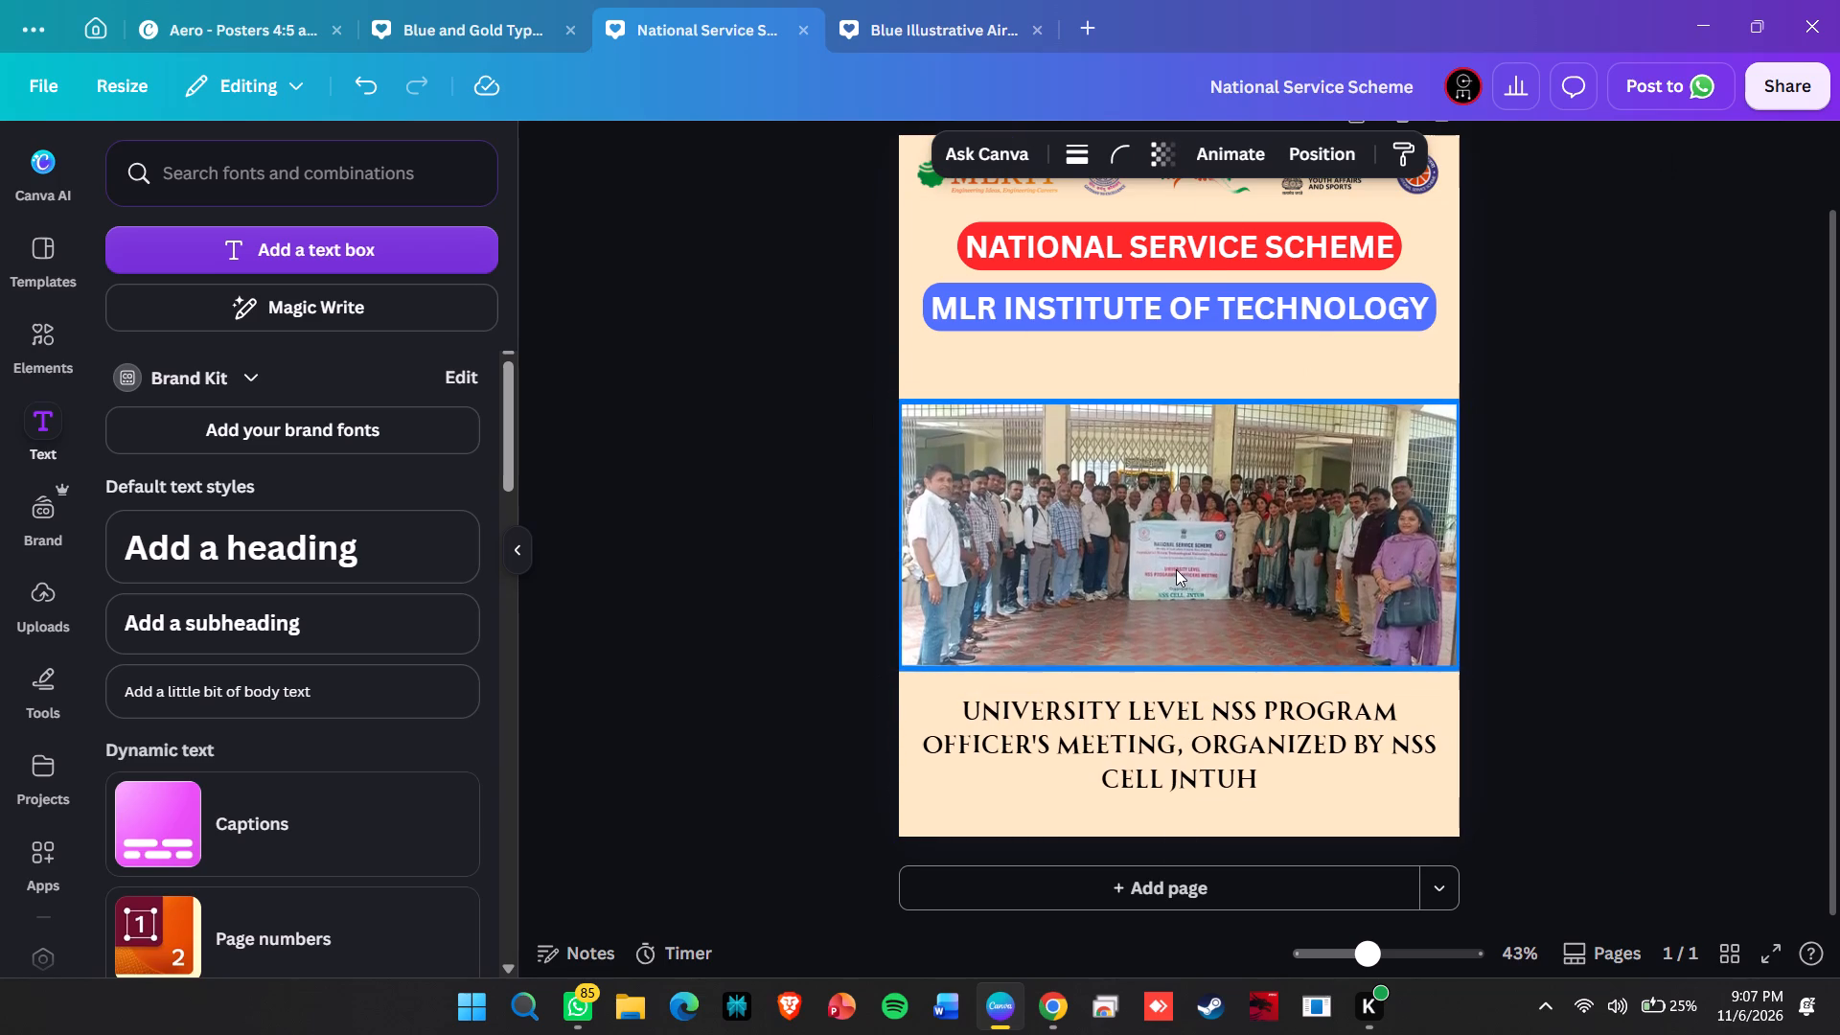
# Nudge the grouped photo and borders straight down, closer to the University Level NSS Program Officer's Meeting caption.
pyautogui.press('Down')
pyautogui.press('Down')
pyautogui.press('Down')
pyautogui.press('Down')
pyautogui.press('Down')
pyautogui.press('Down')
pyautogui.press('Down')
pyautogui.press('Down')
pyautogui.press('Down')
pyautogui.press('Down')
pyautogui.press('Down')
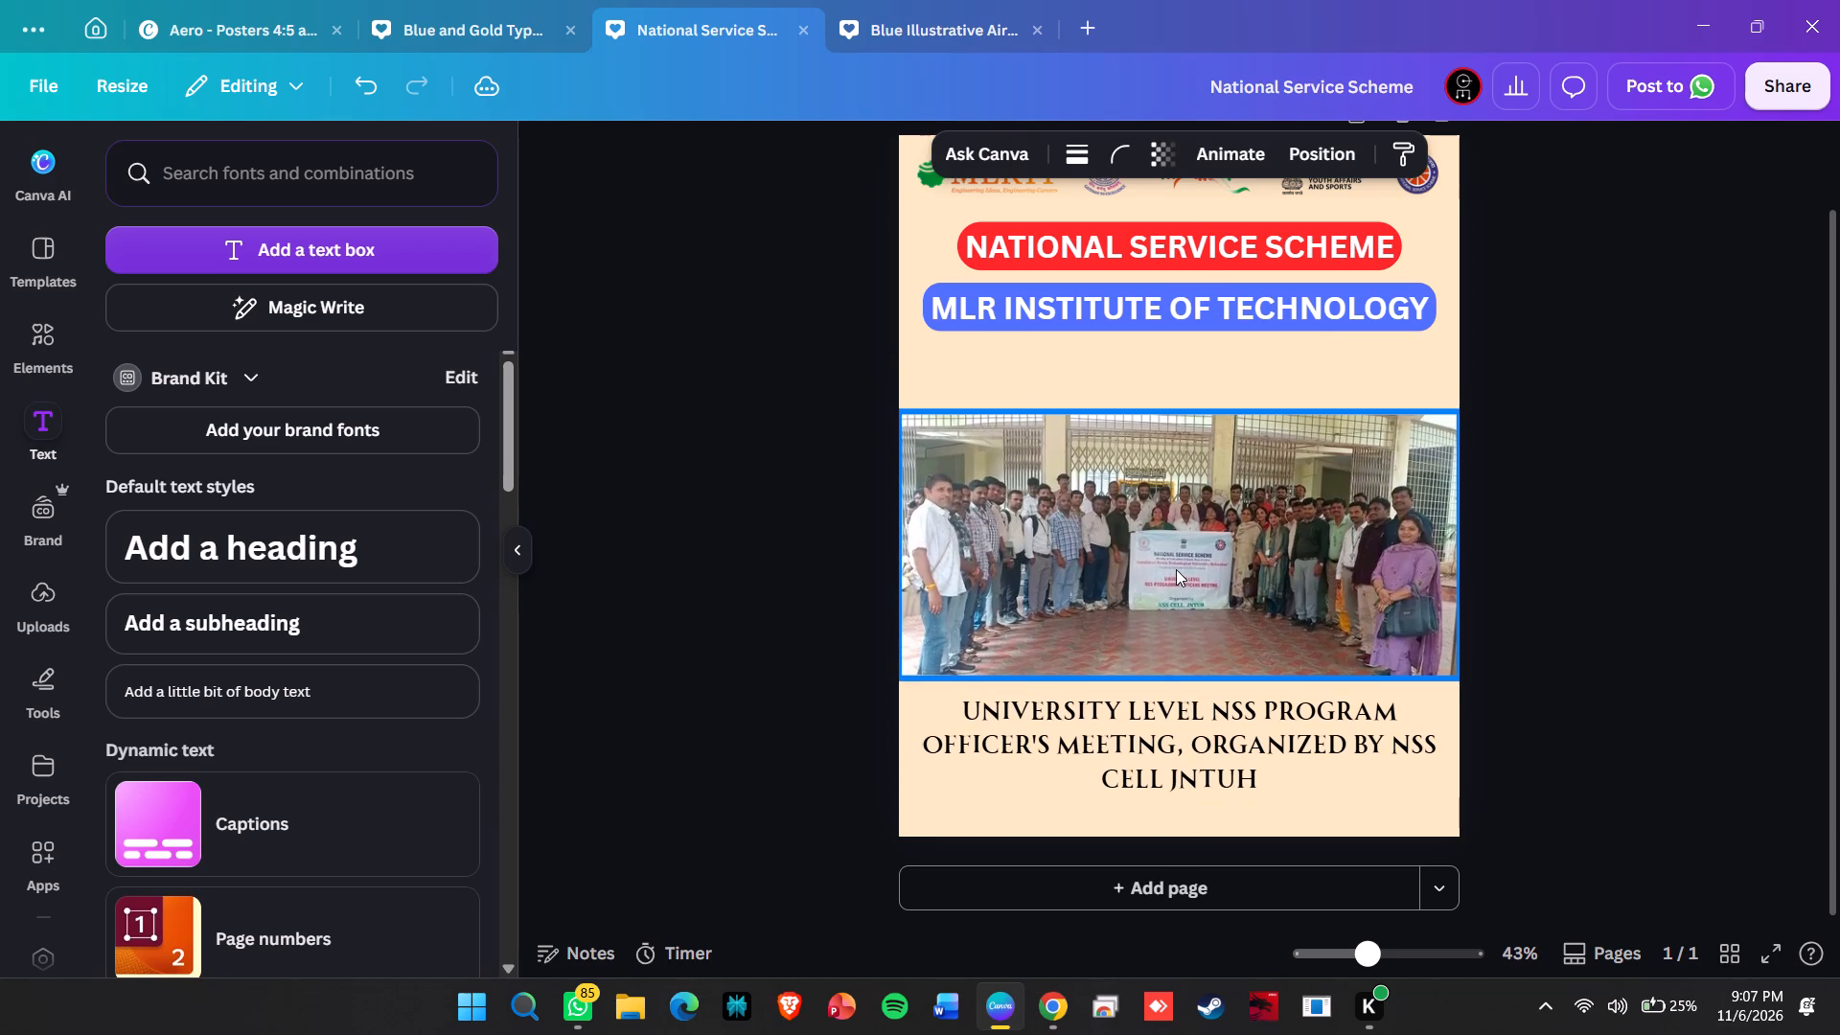
# Nudge the grouped photo and borders straight up toward the MLR Institute of Technology heading, widening the gap above the caption.
pyautogui.scroll(-1, 1176, 569)
pyautogui.press('Up')
pyautogui.press('Up')
pyautogui.press('Up')
pyautogui.press('Up')
pyautogui.press('Up')
pyautogui.press('Up')
pyautogui.press('Up')
pyautogui.press('Up')
pyautogui.press('Up')
pyautogui.press('Up')
pyautogui.press('Up')
pyautogui.press('Up')
pyautogui.press('Up')
pyautogui.press('Up')
pyautogui.press('Up')
pyautogui.press('Up')
pyautogui.press('Up')
pyautogui.press('Up')
pyautogui.press('Up')
pyautogui.press('Up')
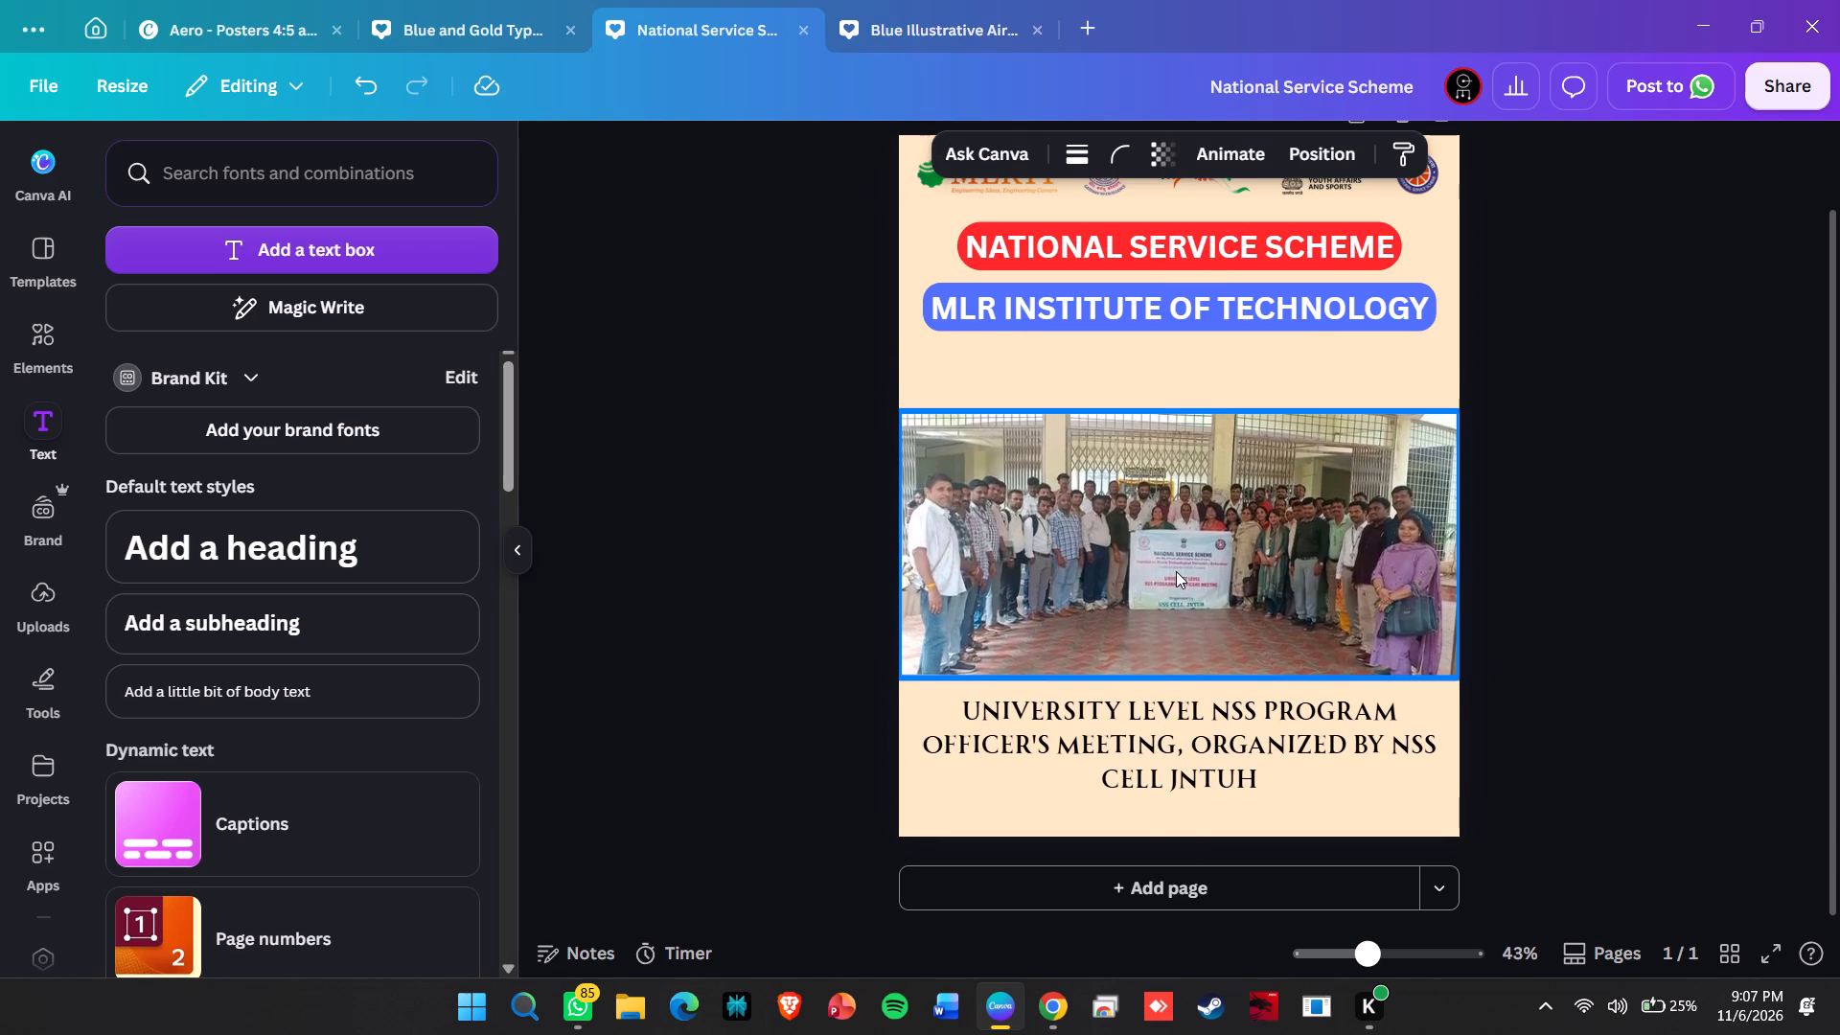
pyautogui.press('Up')
pyautogui.press('Up')
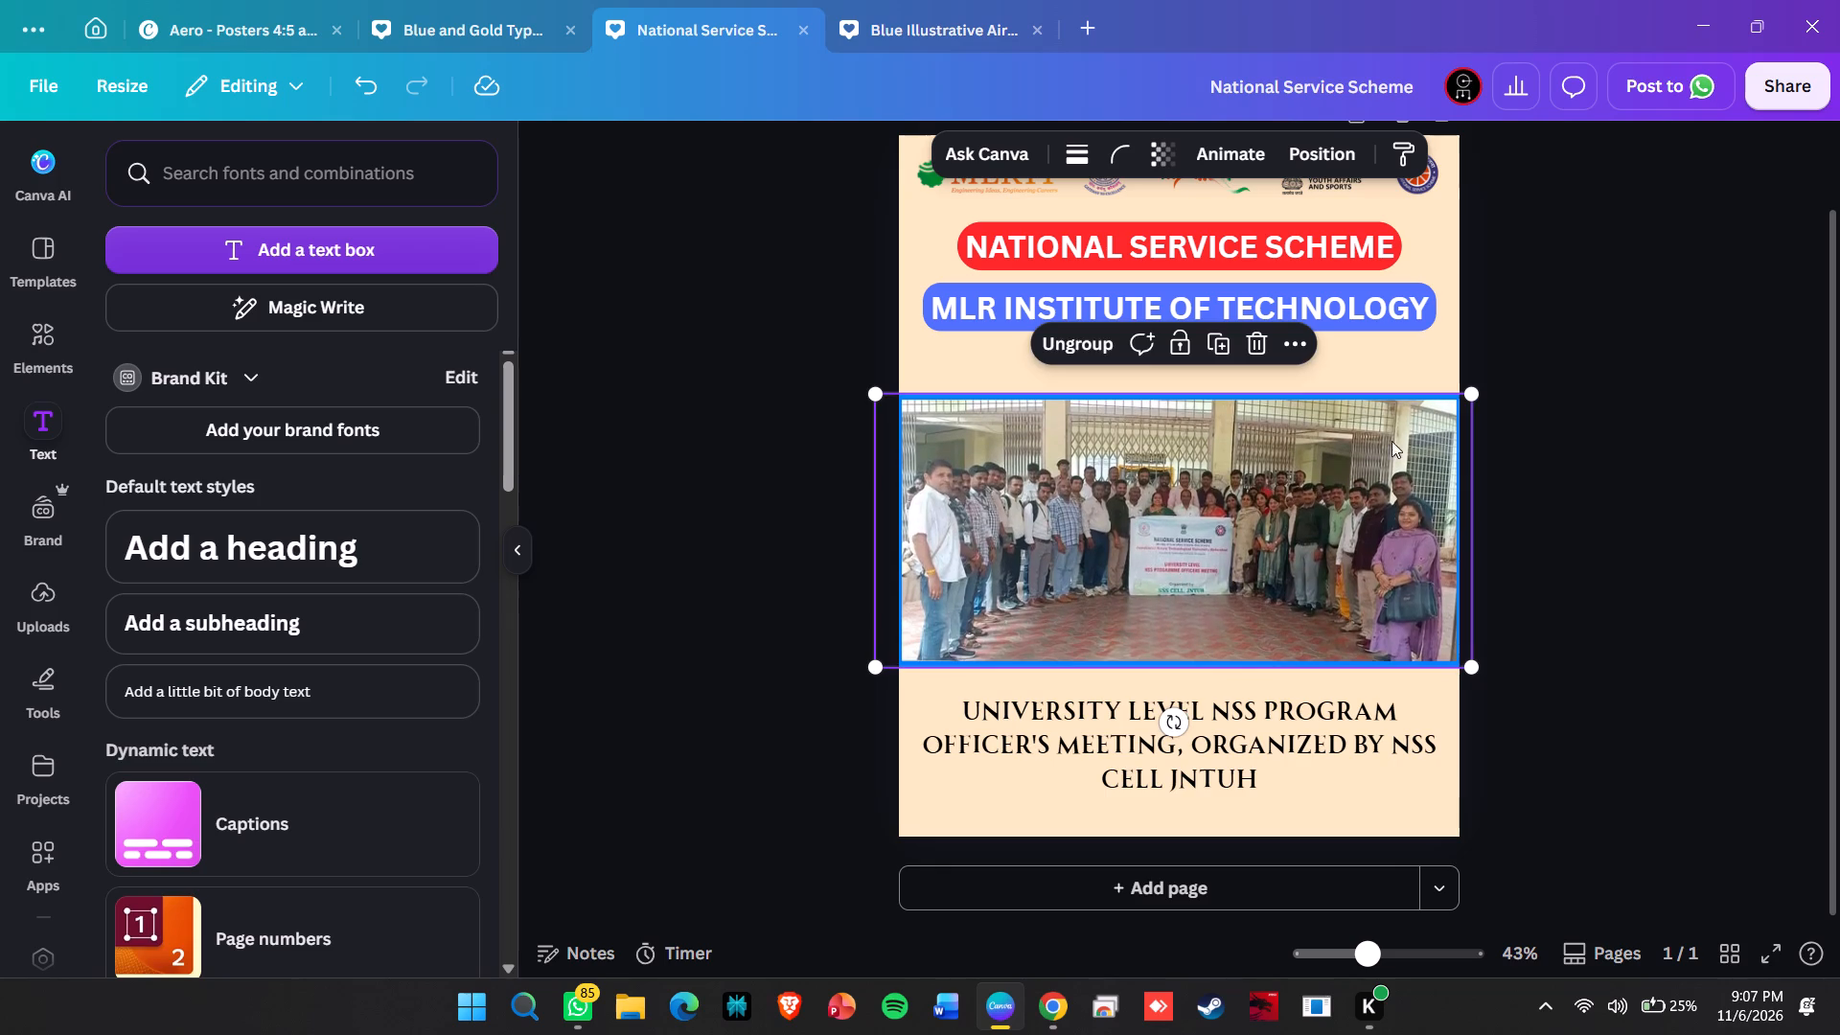
pyautogui.moveTo(1630, 295); pyautogui.dragTo(1630, 263)
pyautogui.click(1630, 263)
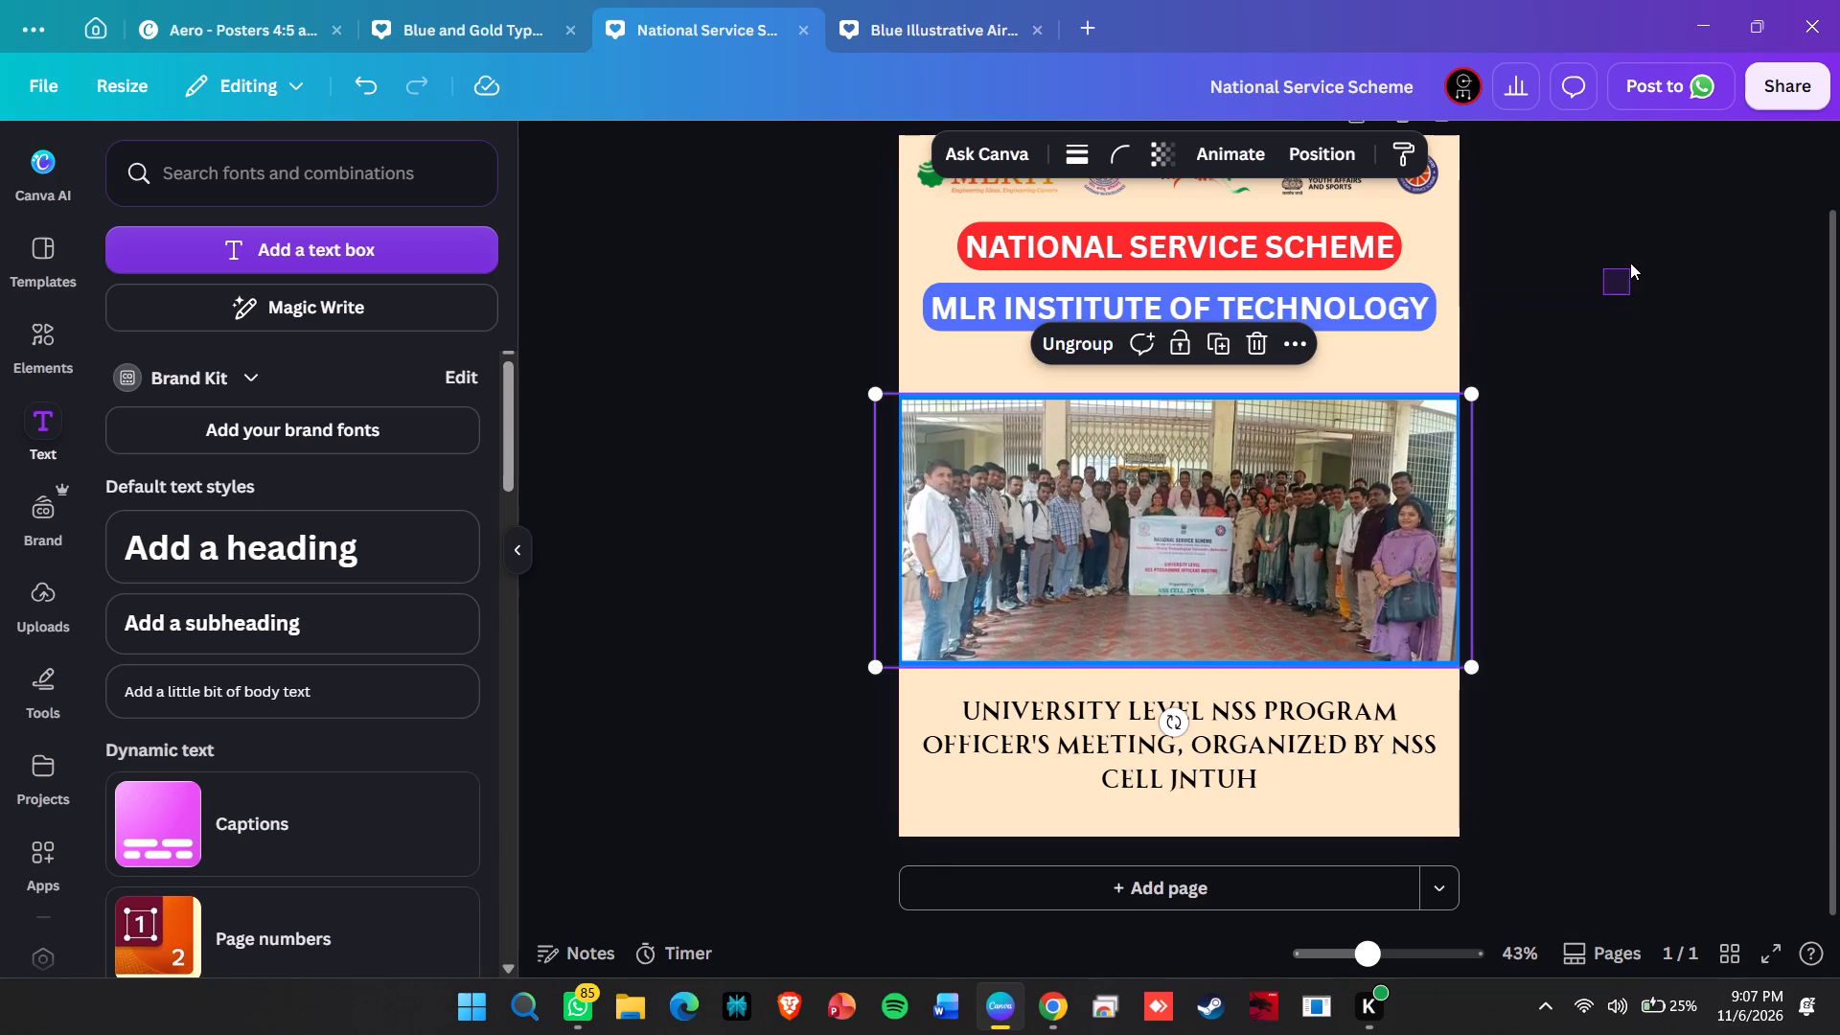
# Move the National Service Scheme and MLR Institute of Technology headings down, keeping them centred and evenly spaced above the photo.
pyautogui.moveTo(1179, 253); pyautogui.dragTo(1179, 272)
pyautogui.click(1375, 305)
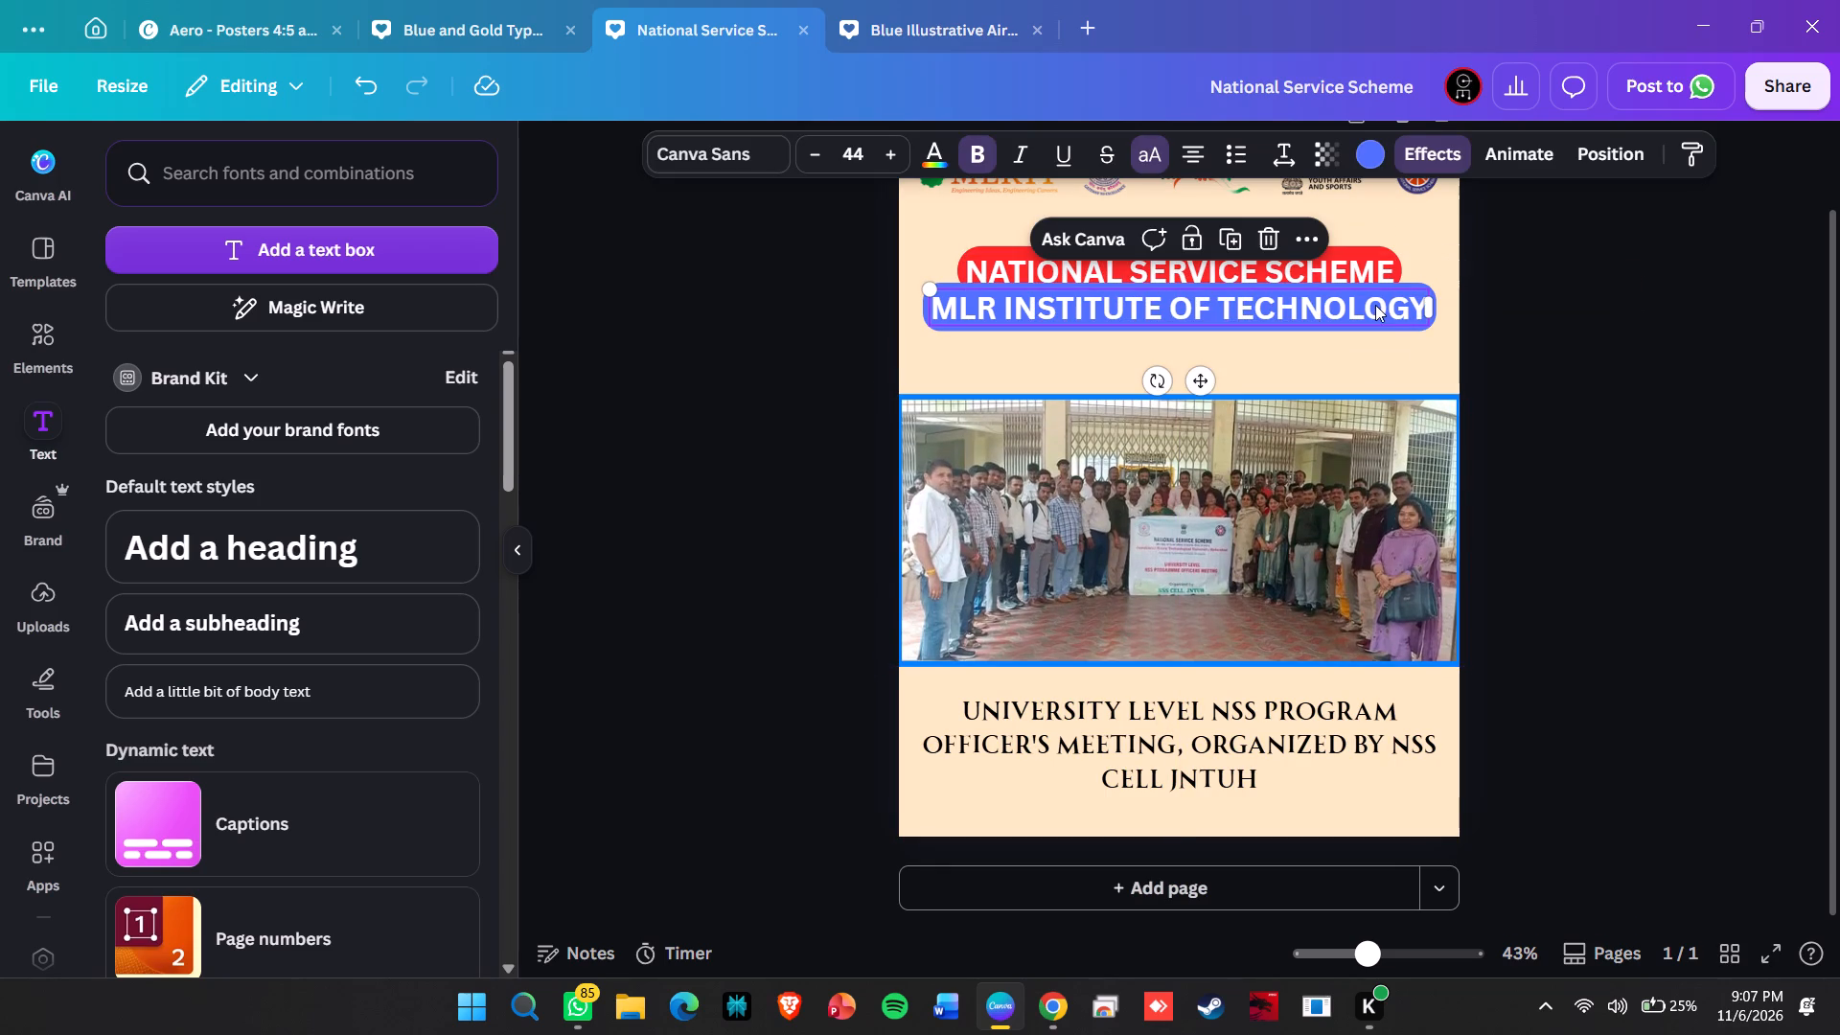
pyautogui.moveTo(1375, 305); pyautogui.dragTo(1379, 331)
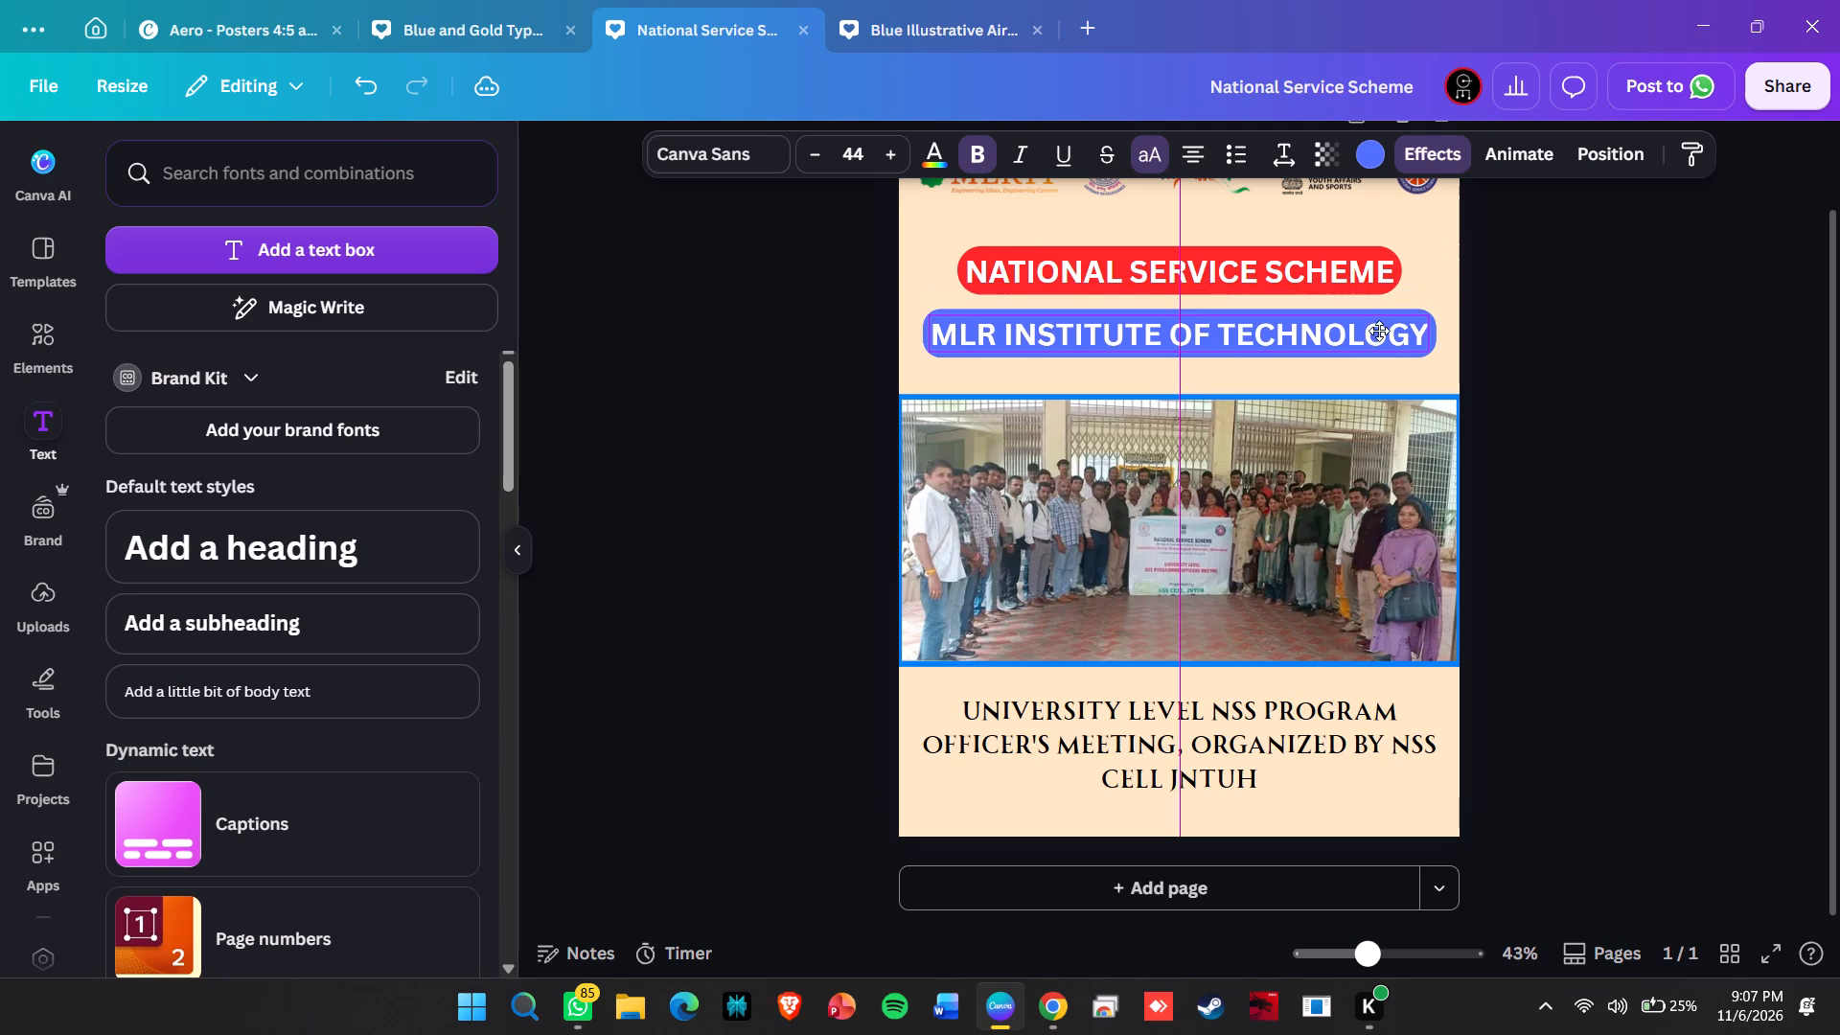
pyautogui.moveTo(1379, 331); pyautogui.dragTo(1379, 330)
pyautogui.click(1696, 304)
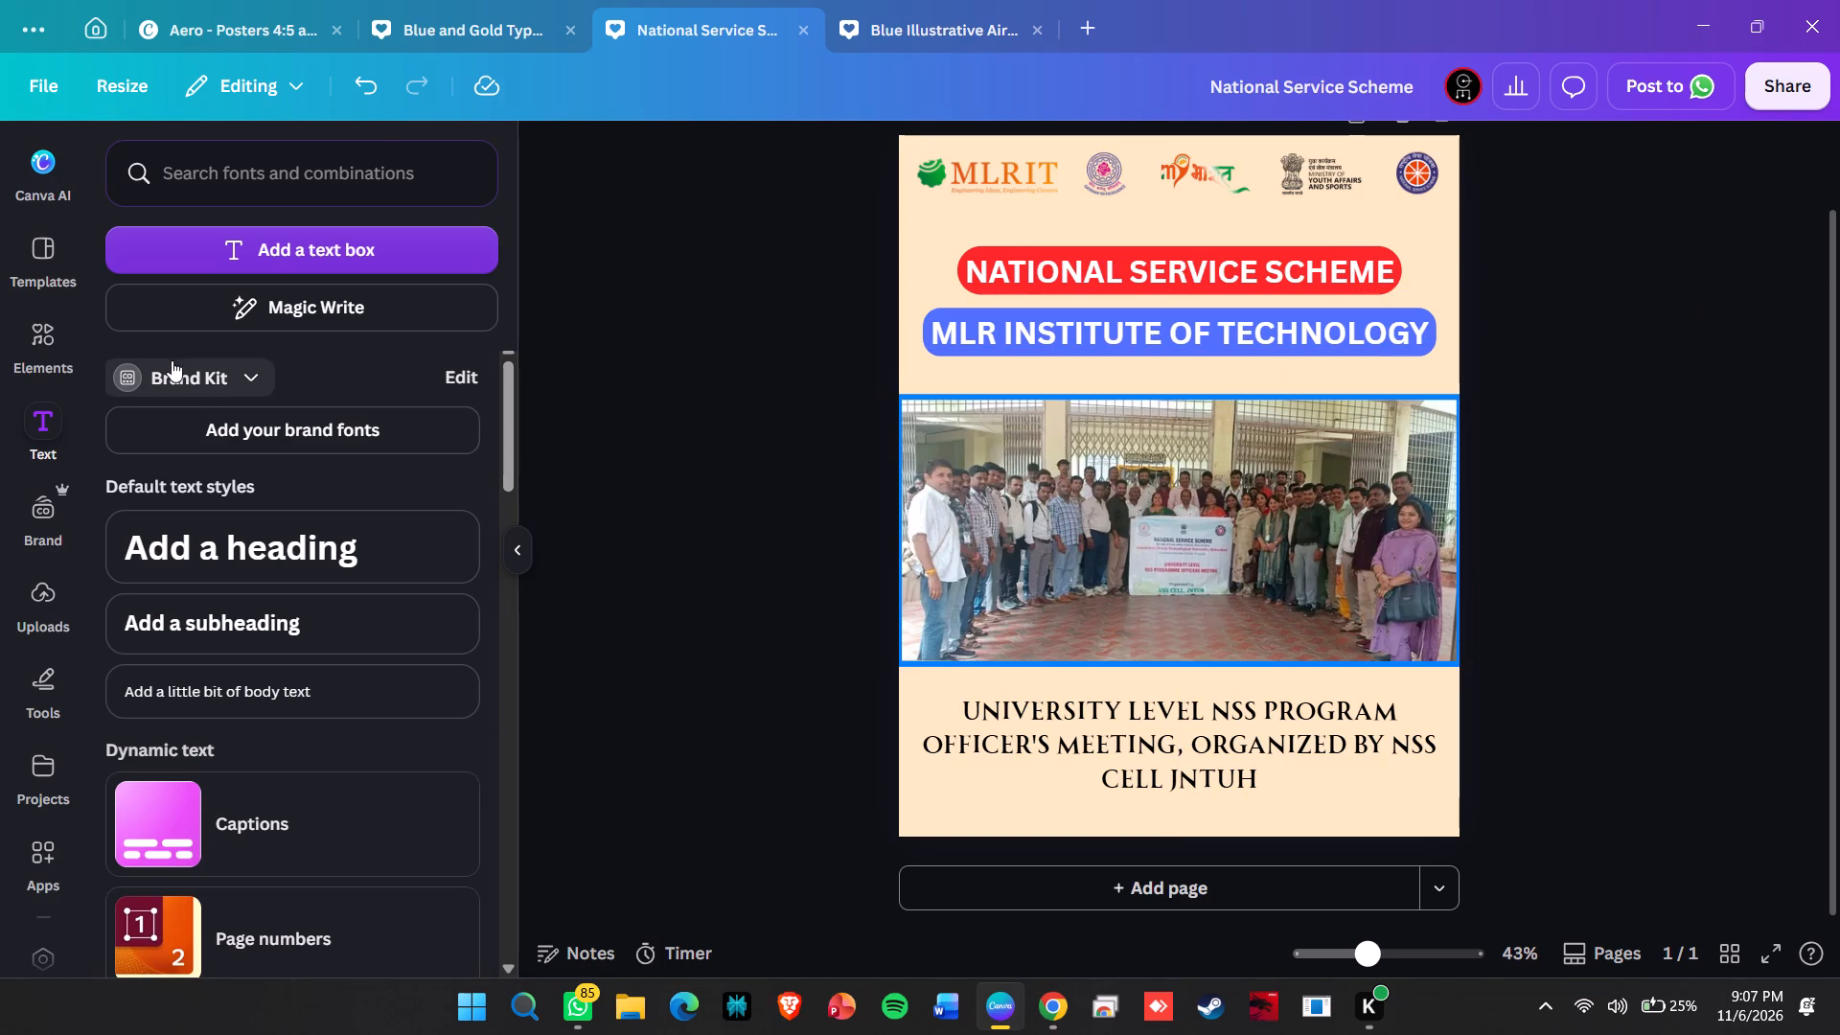
# Add the horizontal blue light-flare line from the blue line graphics and place it between the photo and the caption.
pyautogui.click(53, 355)
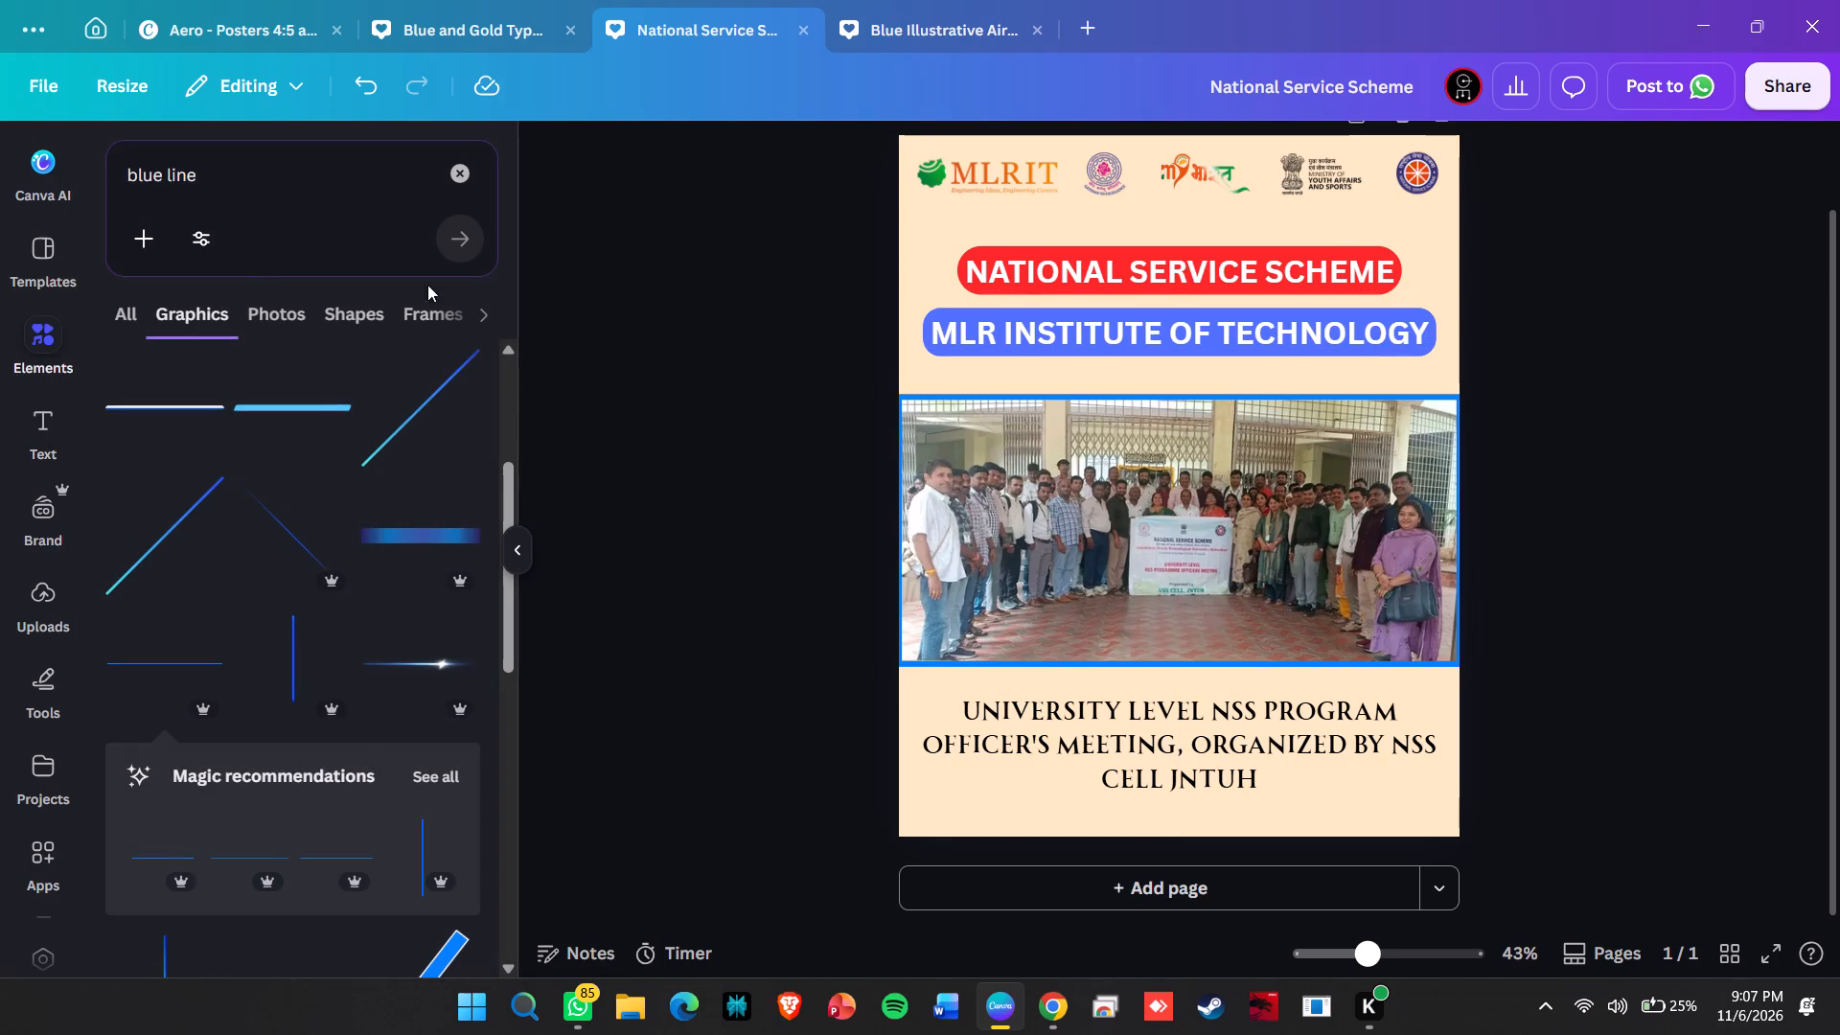
pyautogui.scroll(-1, 363, 655)
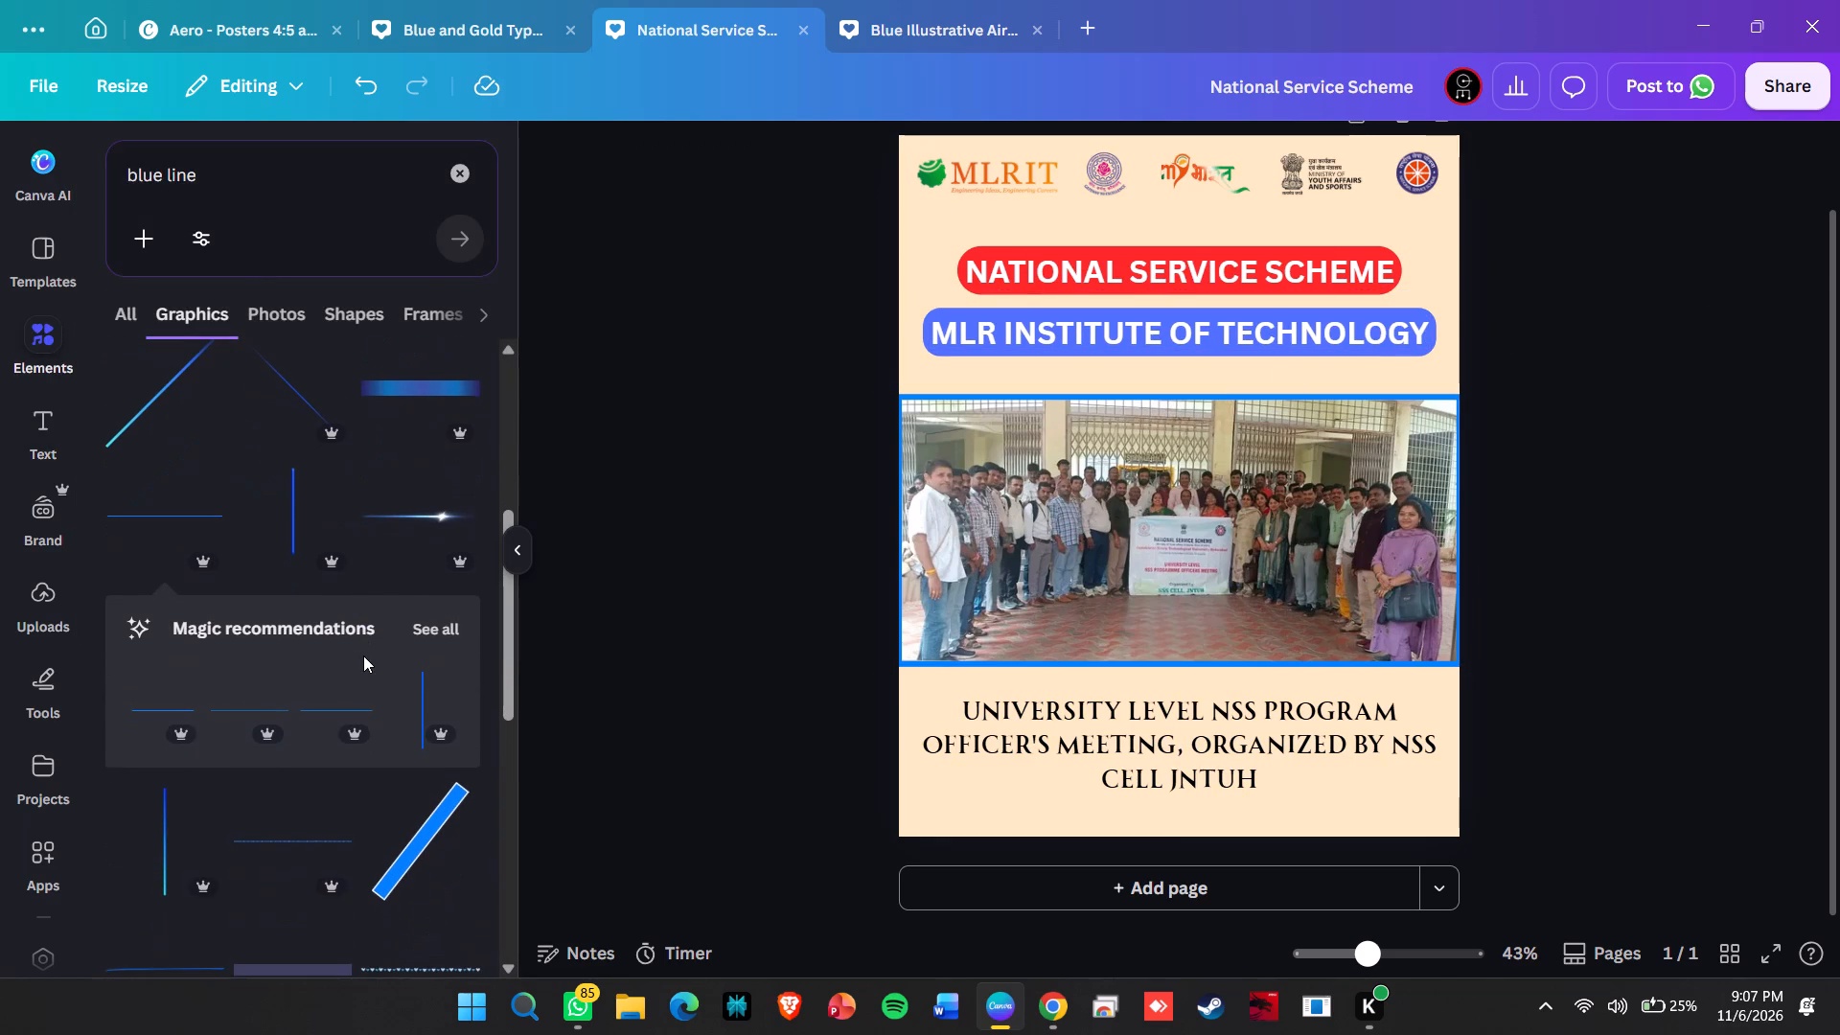
pyautogui.scroll(-1, 363, 655)
pyautogui.click(406, 500)
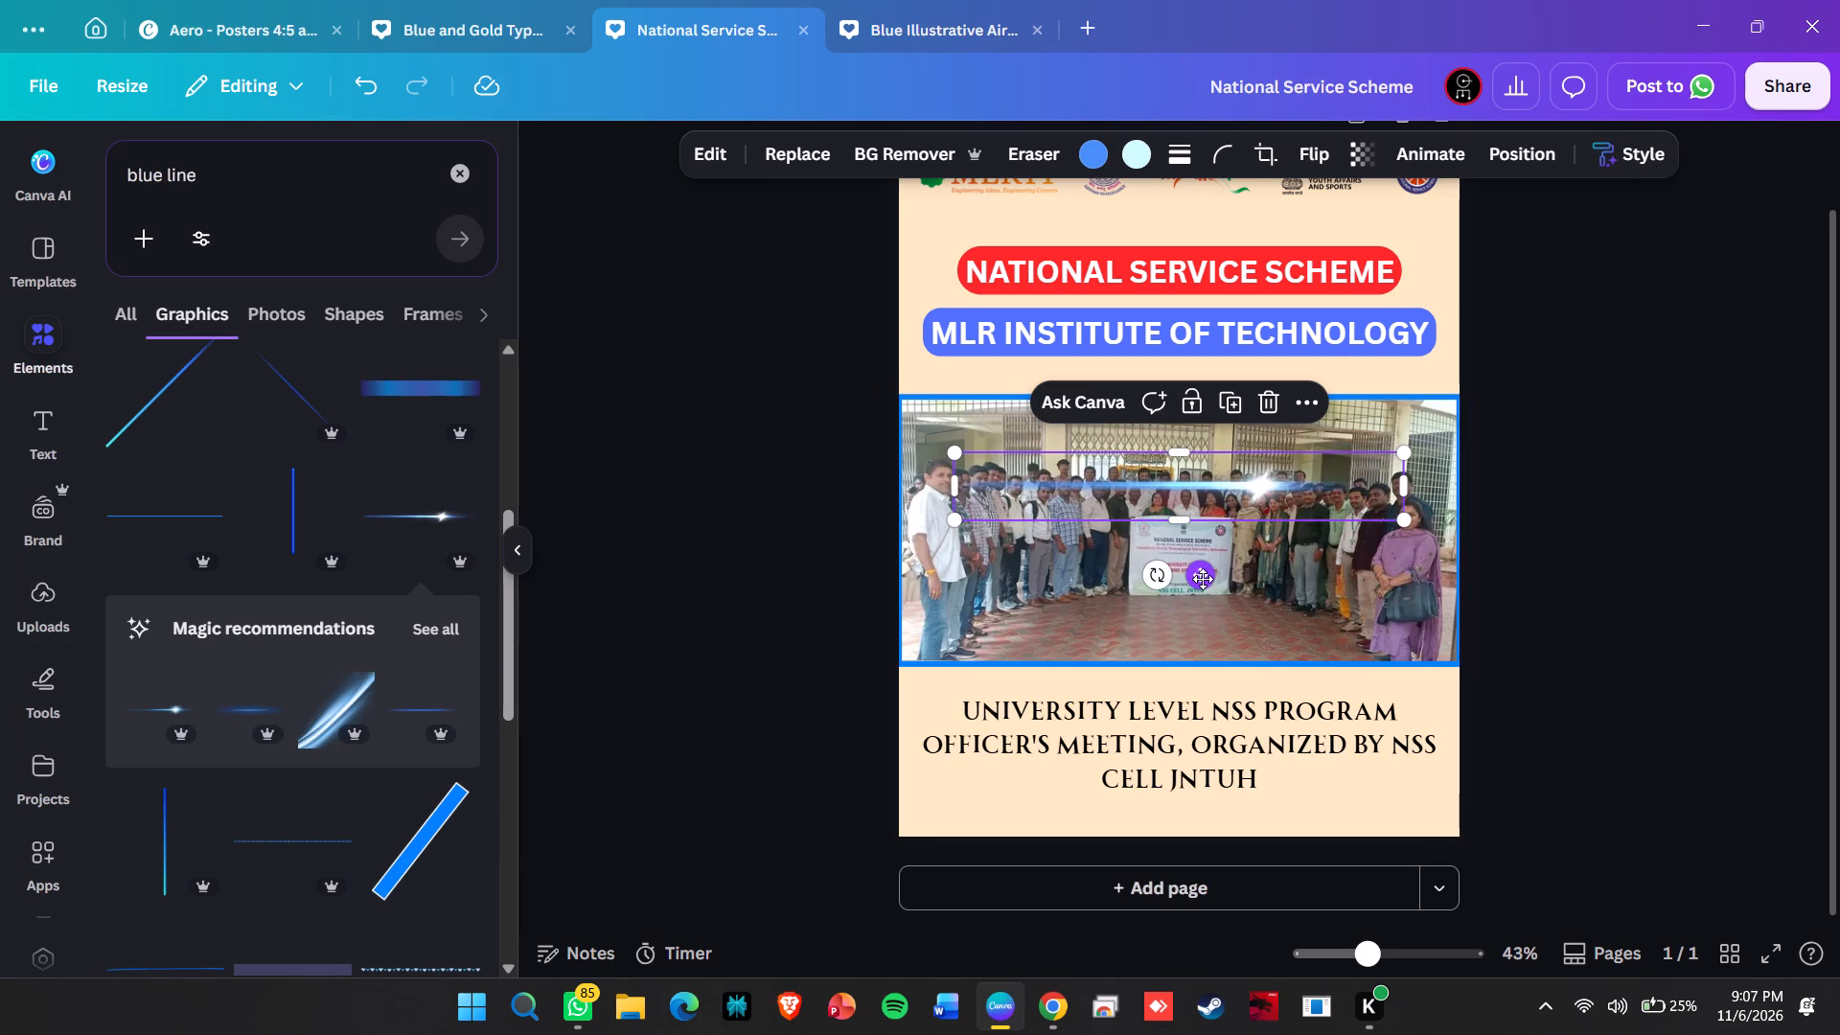
pyautogui.moveTo(1203, 579); pyautogui.dragTo(1205, 790)
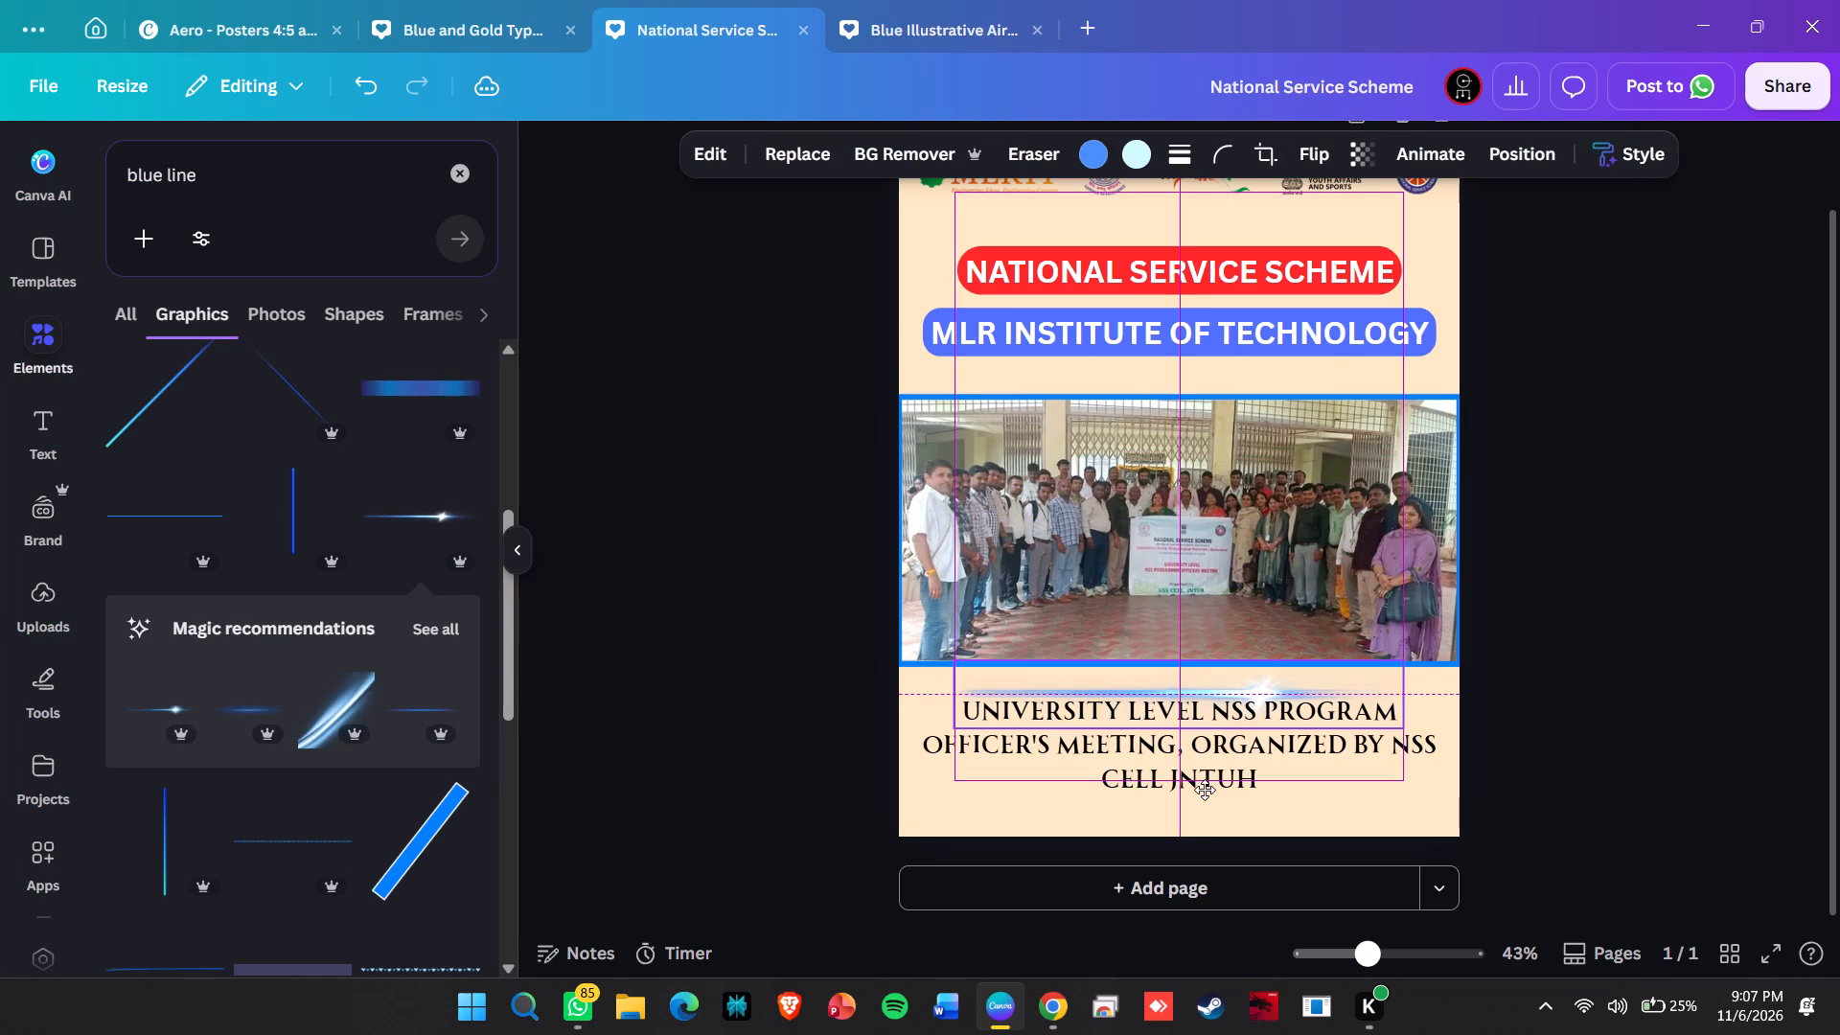
pyautogui.moveTo(1205, 790); pyautogui.dragTo(1210, 776)
pyautogui.click(1579, 781)
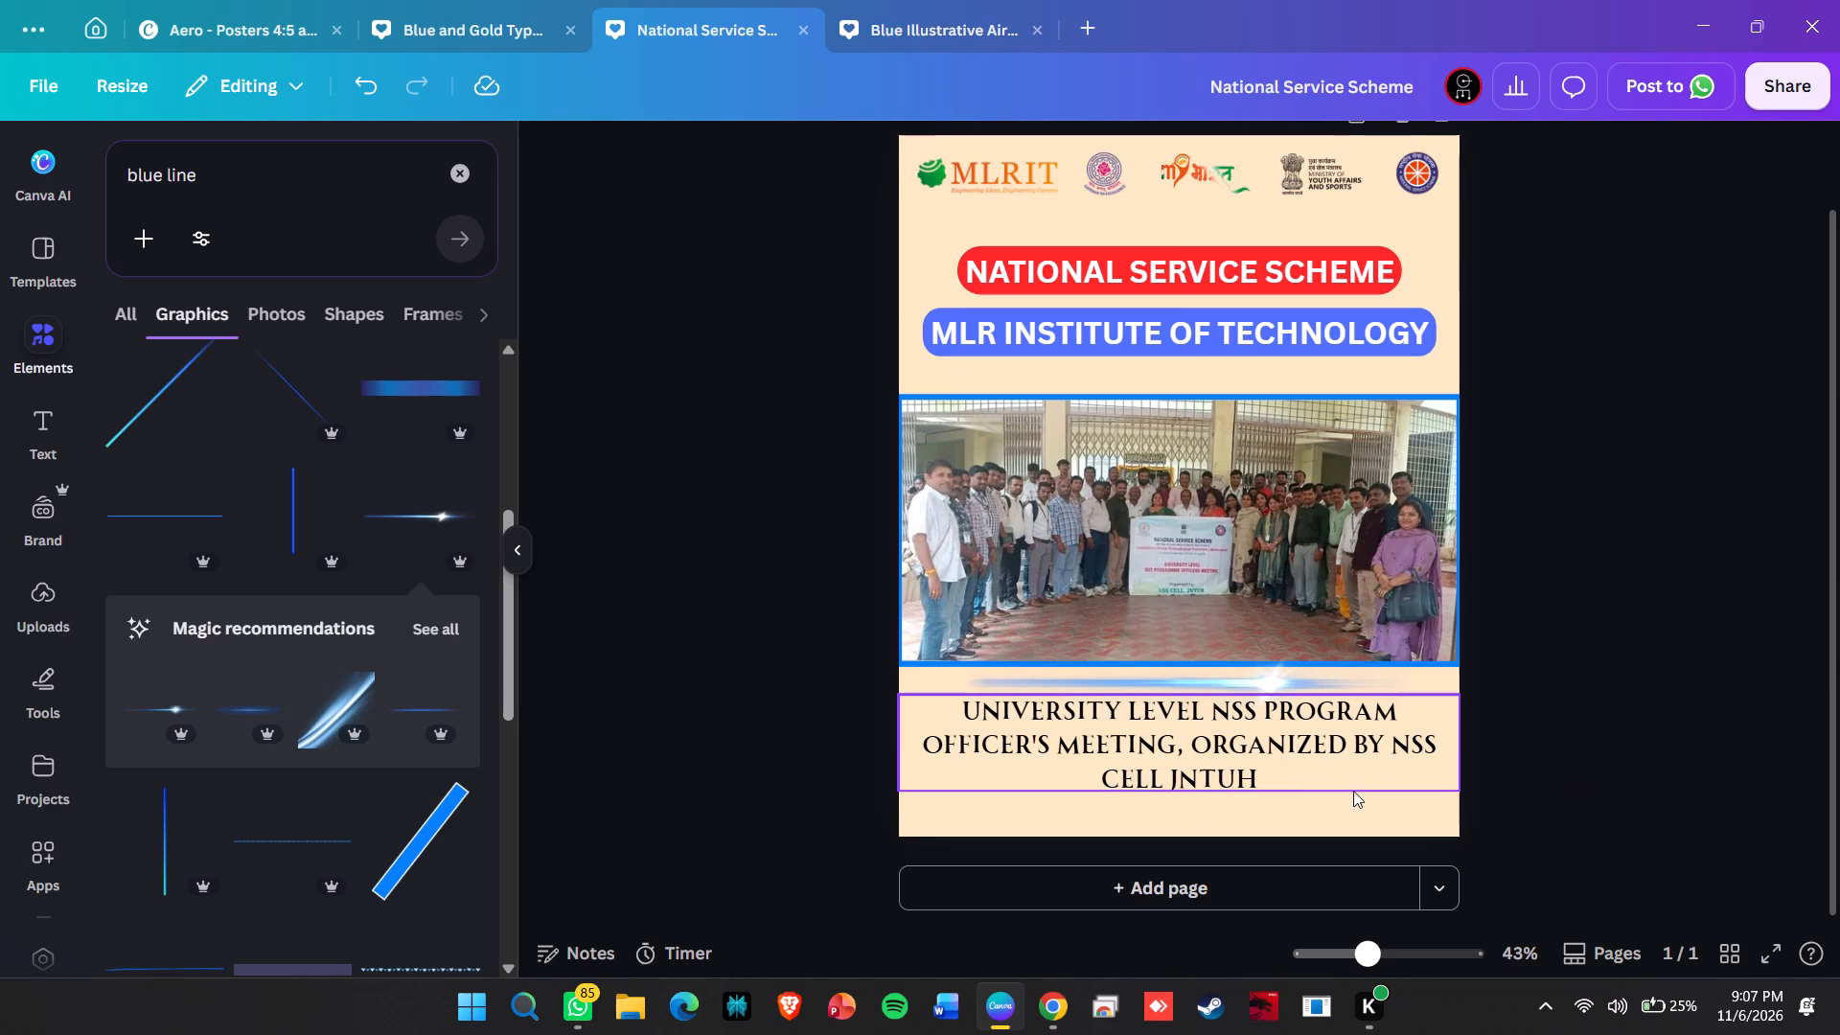
# Move the caption slightly down to clear the blue light-flare line beneath the photo.
pyautogui.moveTo(1319, 781); pyautogui.dragTo(1324, 796)
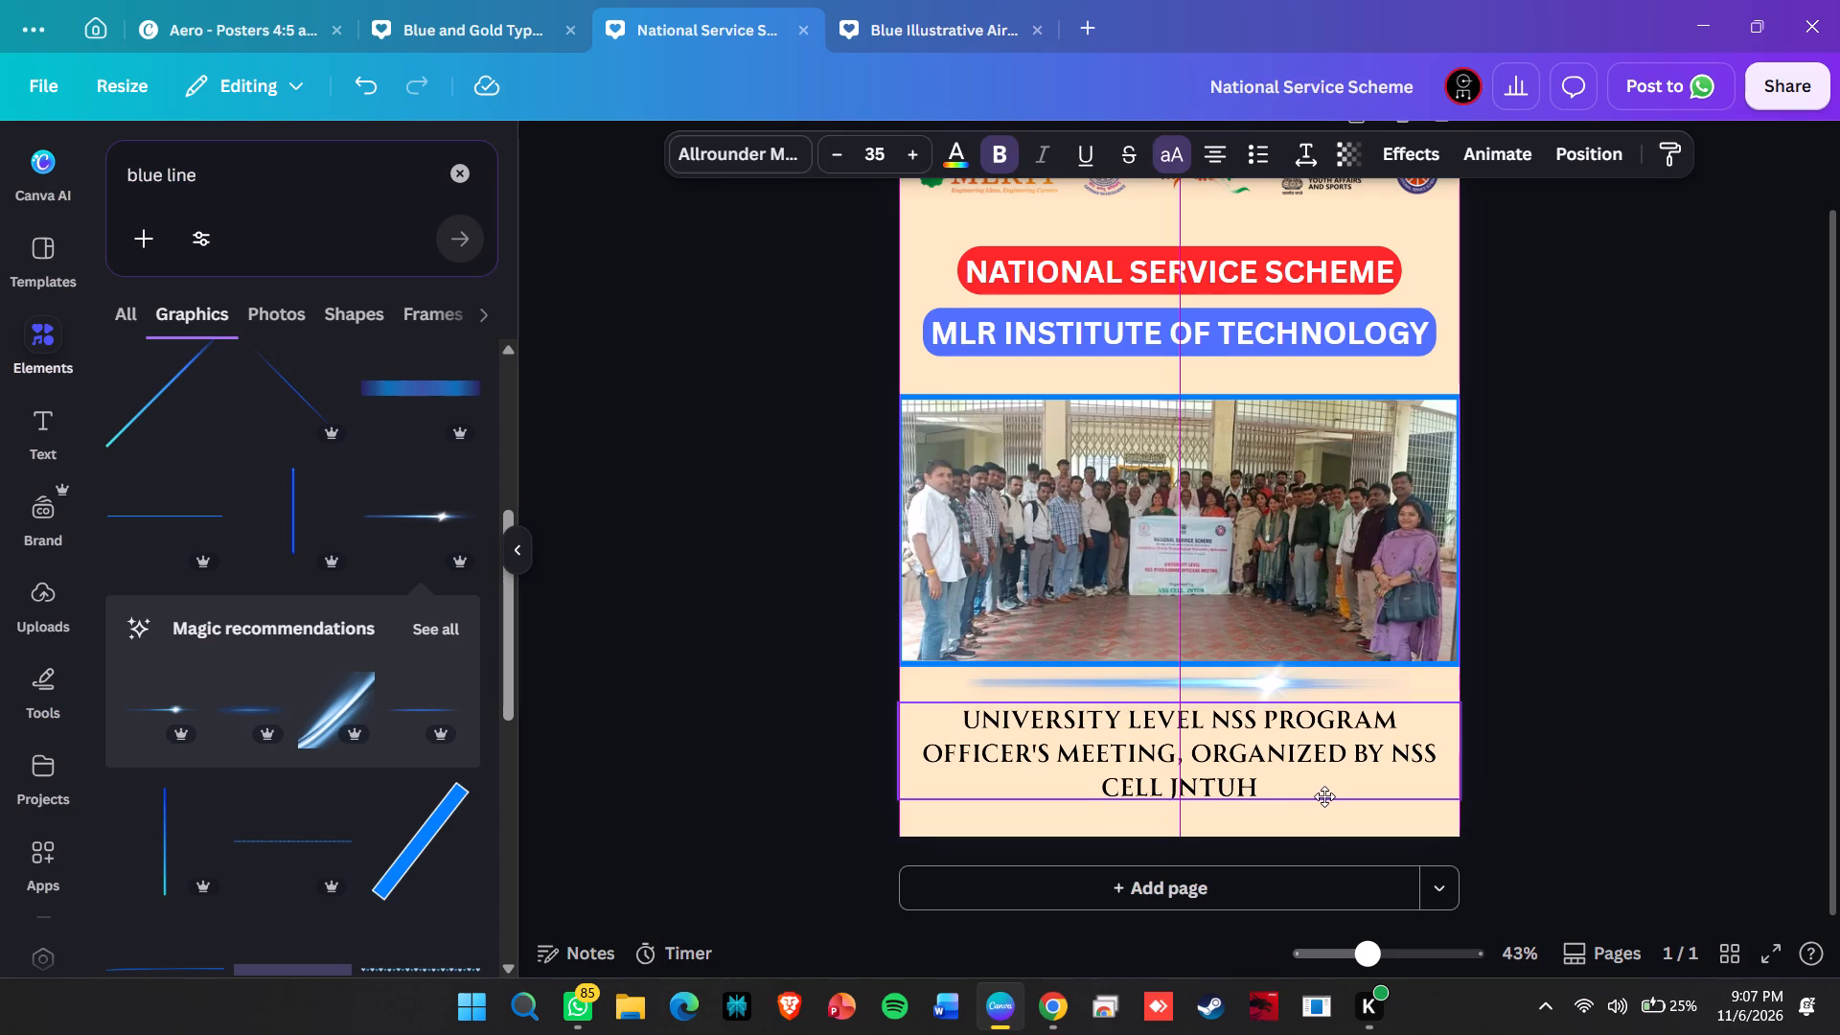
pyautogui.moveTo(1324, 796); pyautogui.dragTo(1326, 796)
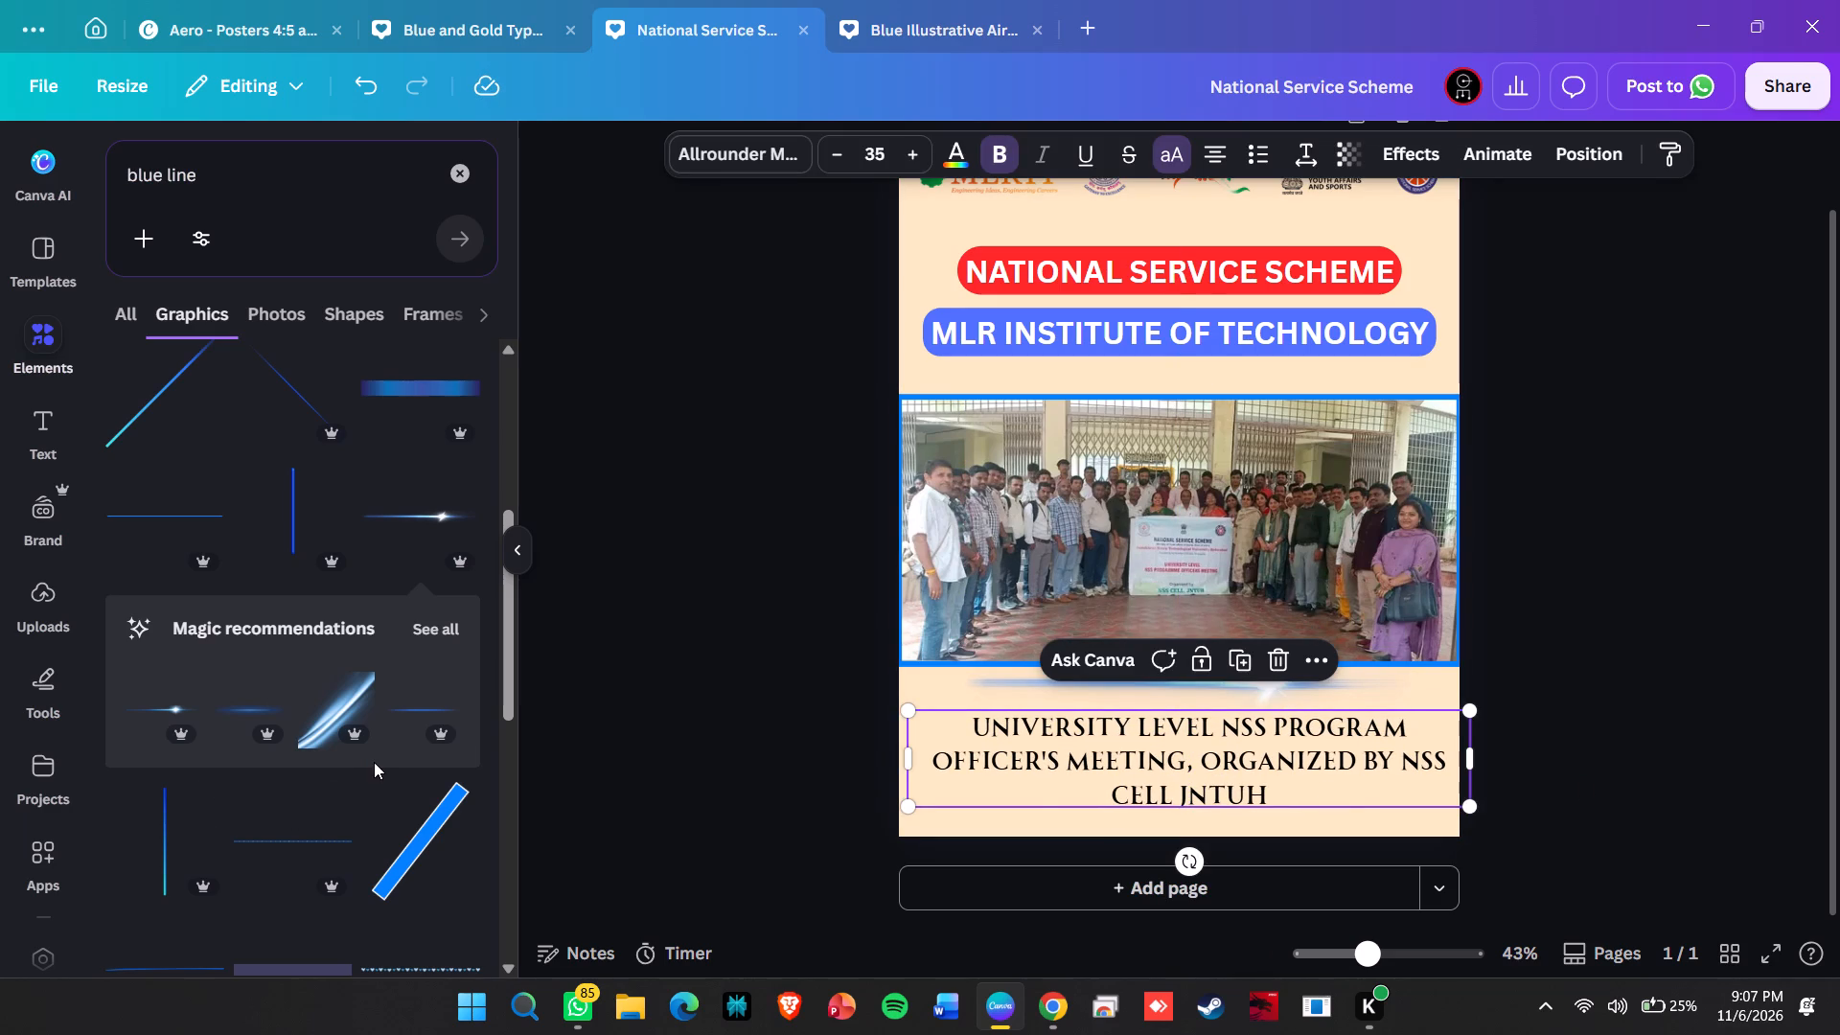
# Add the recommended thin blue glow line between the MLR Institute of Technology heading and the photo, widened to about 689 px.
pyautogui.click(408, 711)
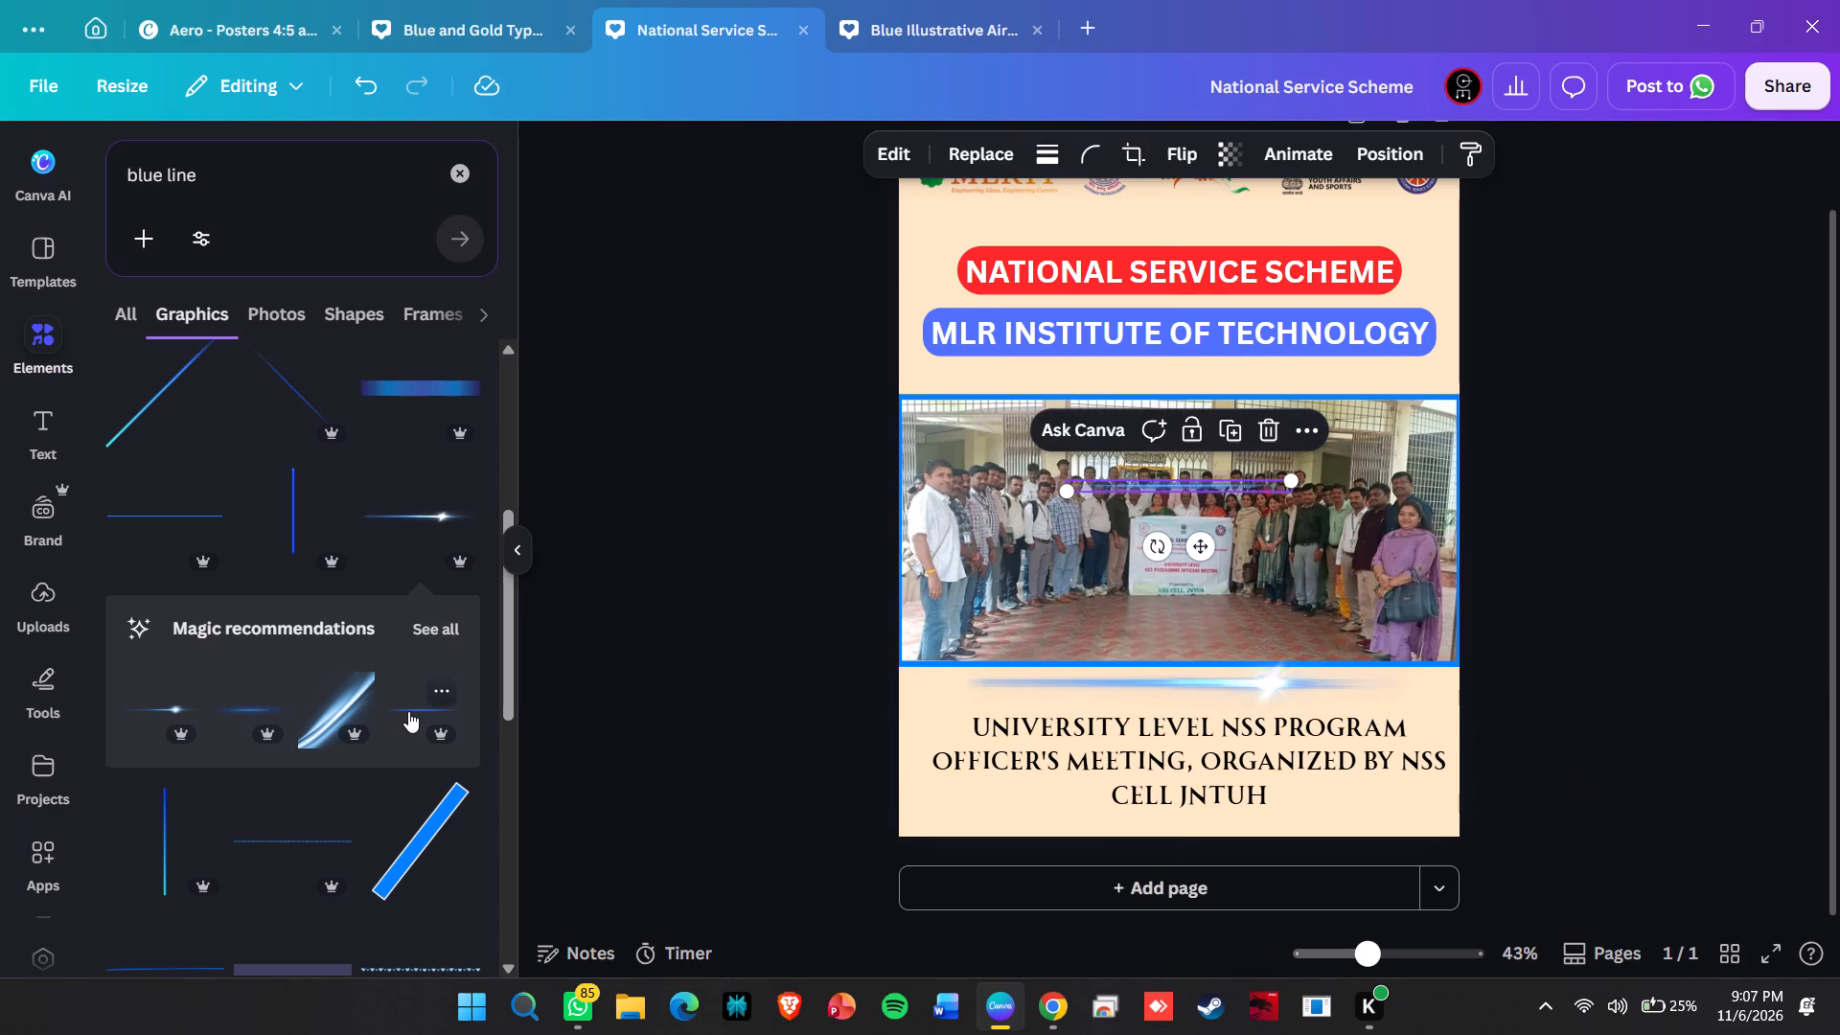
pyautogui.moveTo(1208, 556); pyautogui.dragTo(1209, 513)
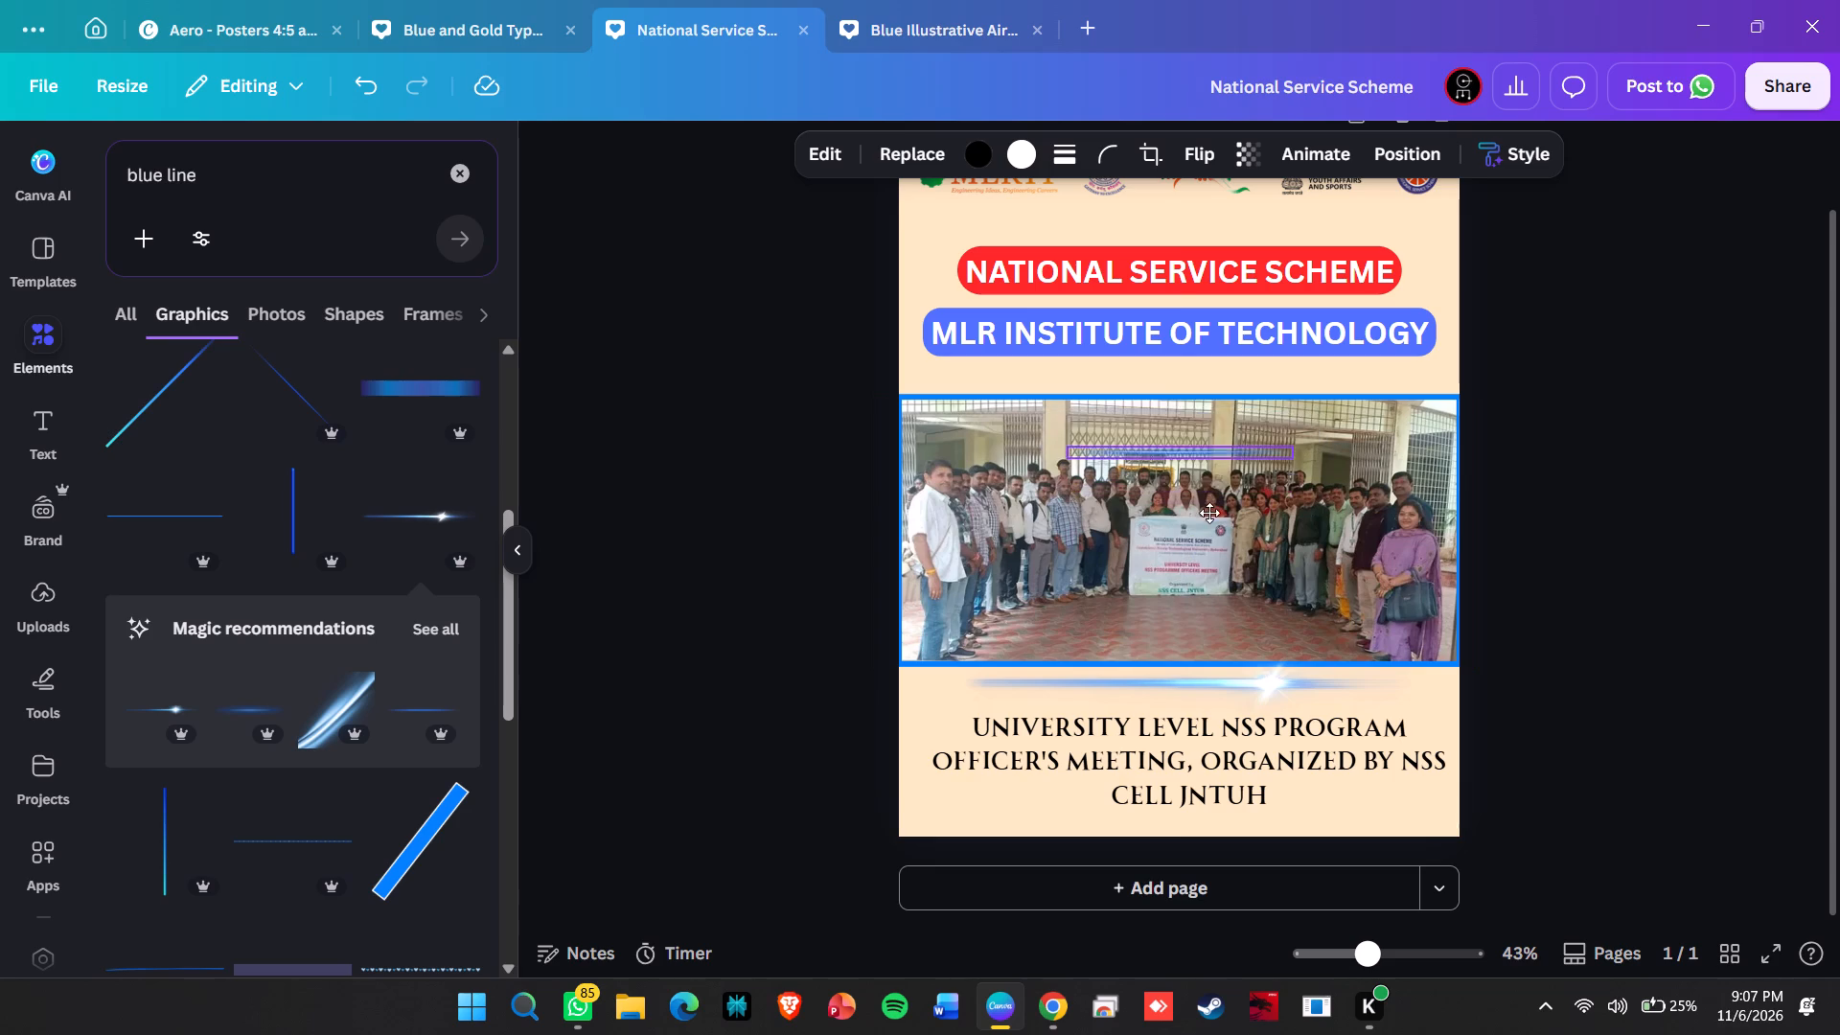
pyautogui.moveTo(1209, 513); pyautogui.dragTo(1205, 448)
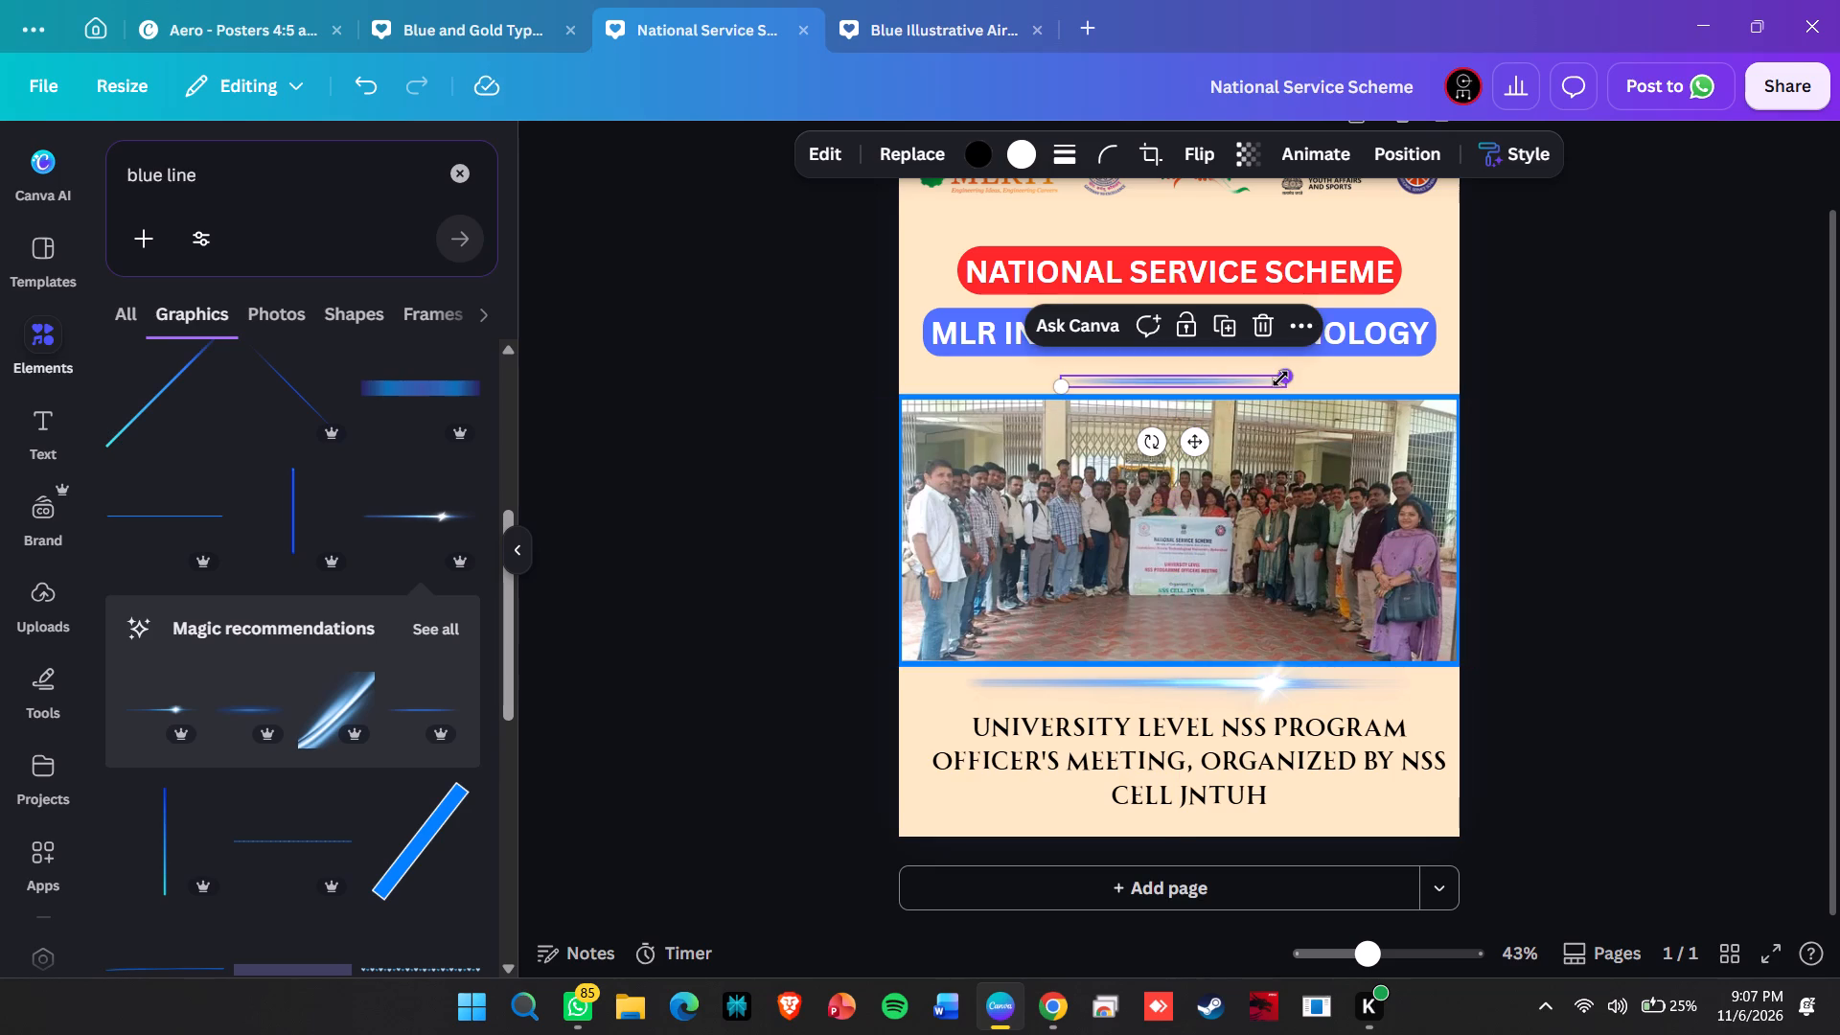
pyautogui.moveTo(1282, 379); pyautogui.dragTo(1371, 378)
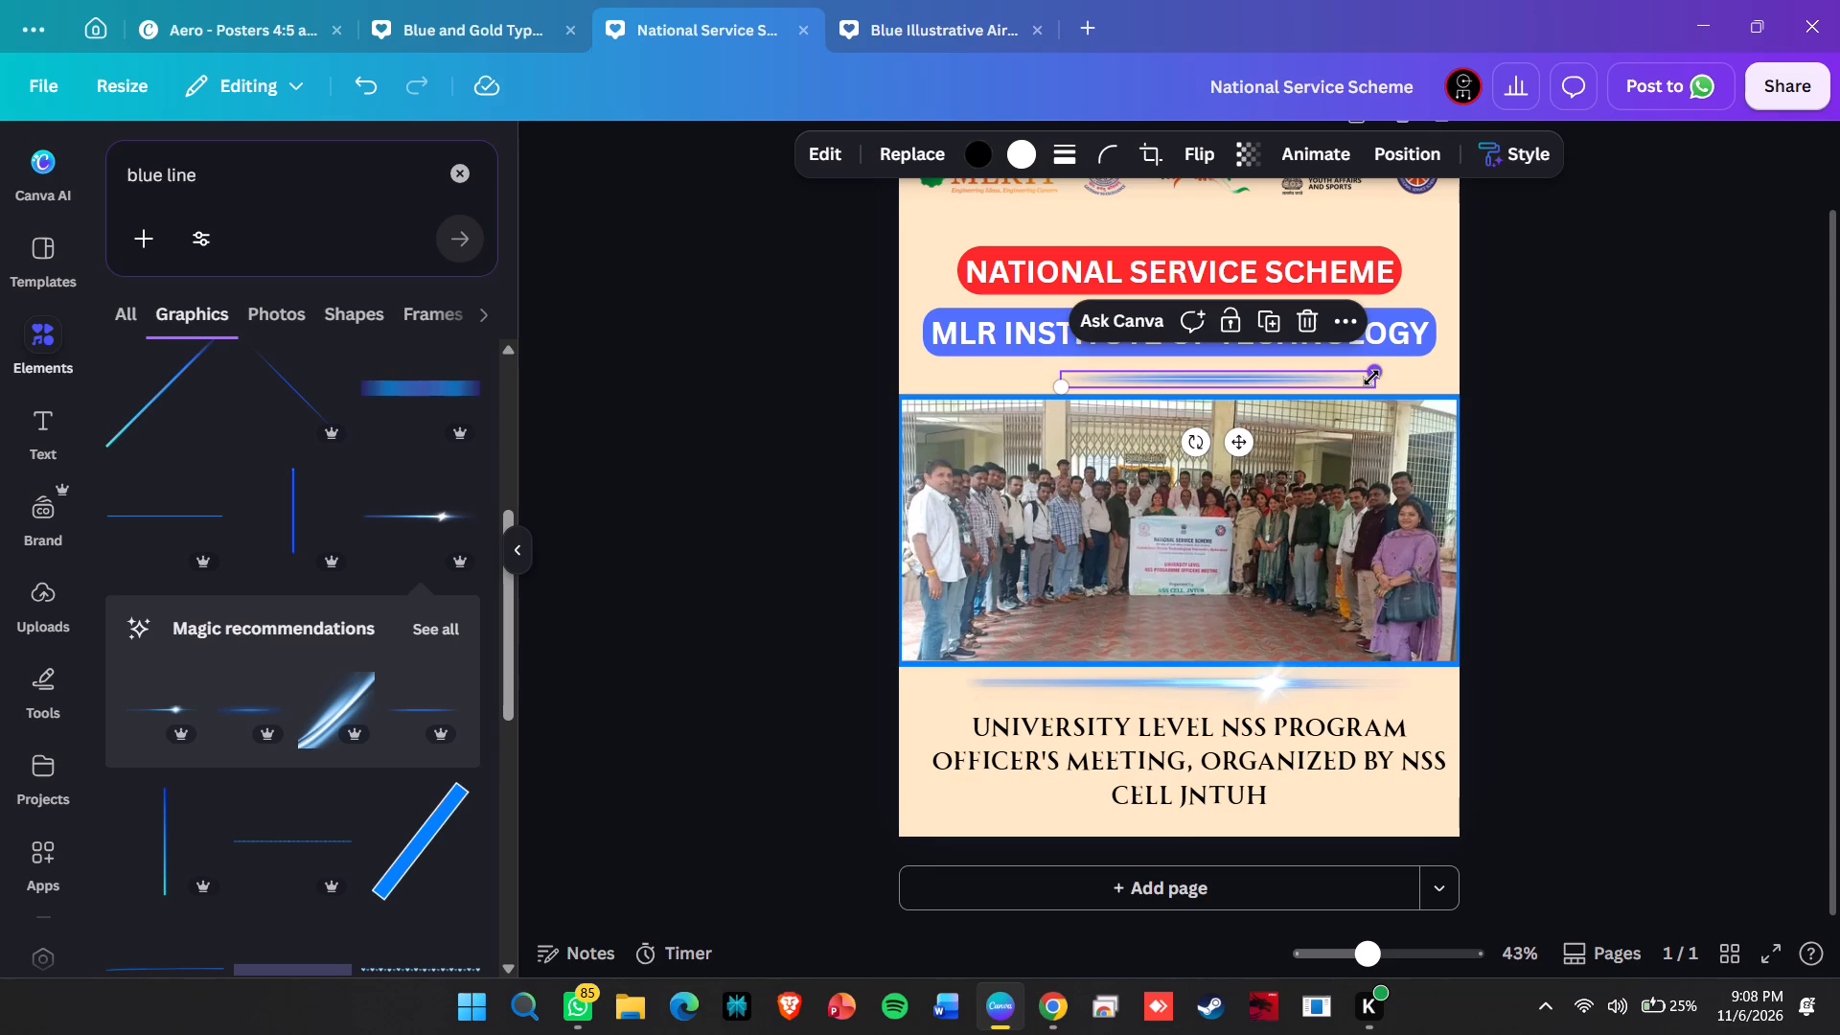
pyautogui.moveTo(1067, 385); pyautogui.dragTo(1021, 385)
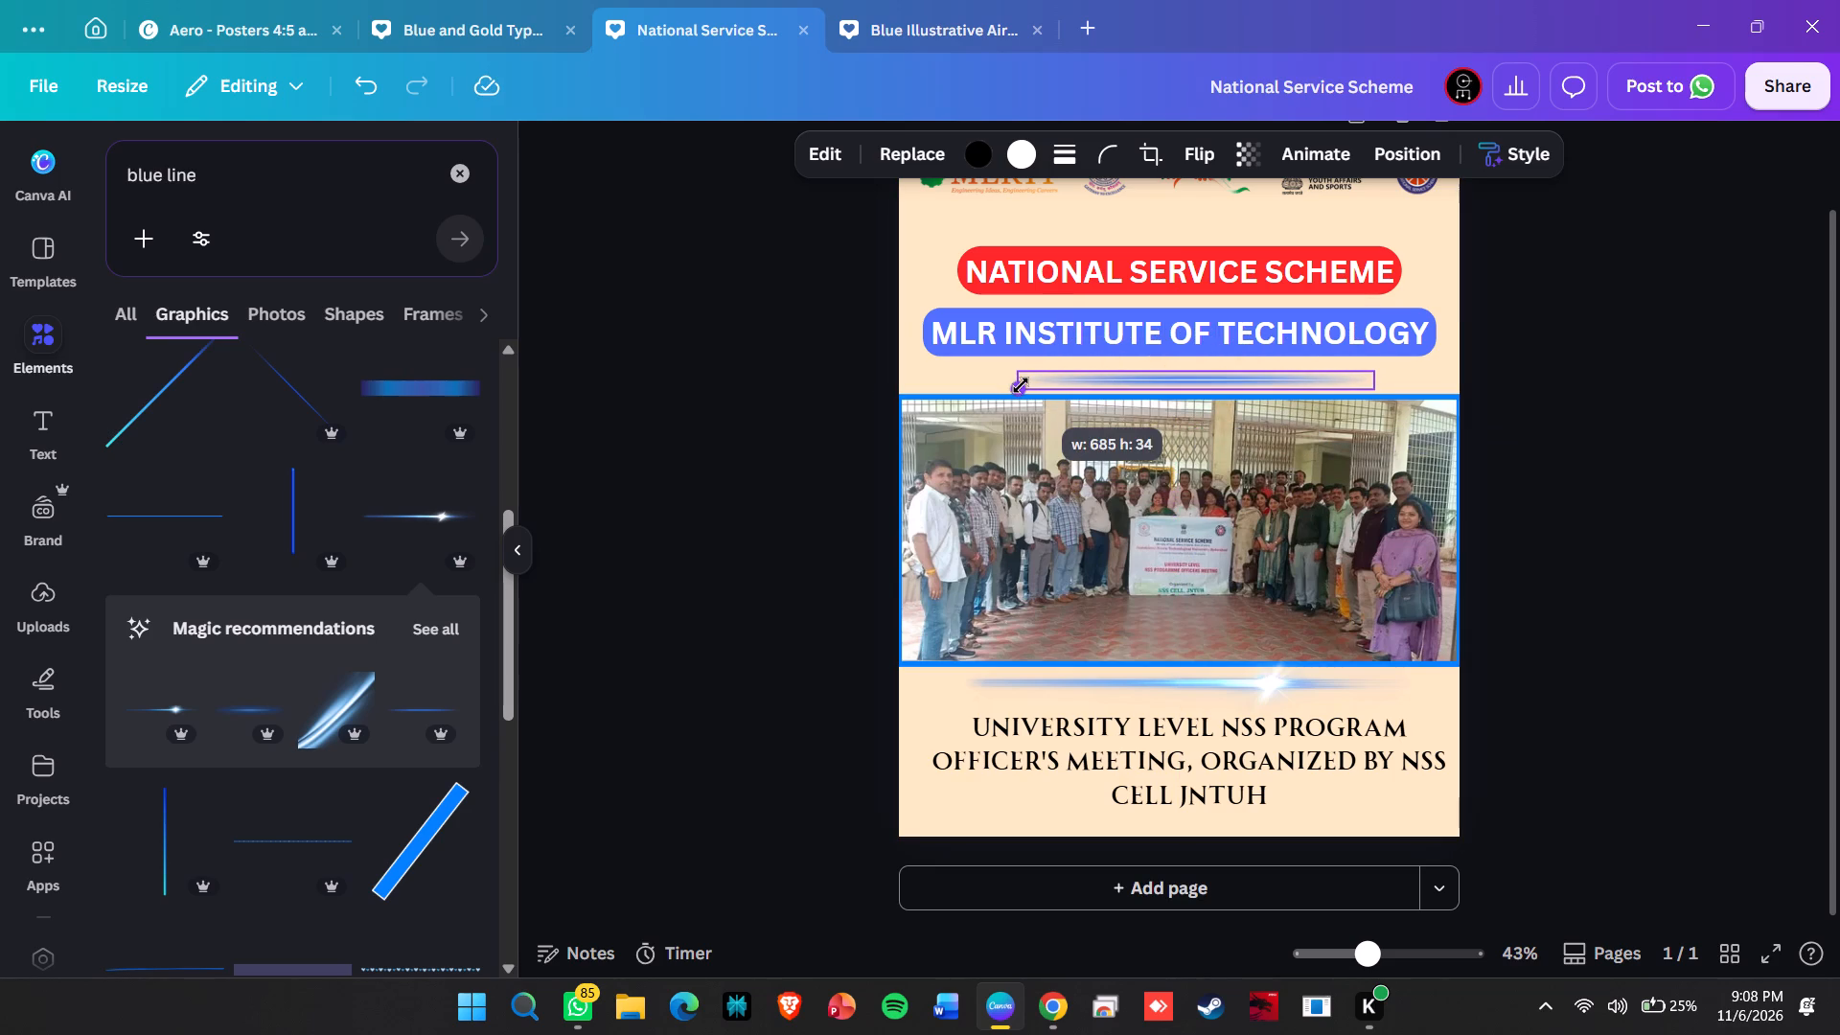
pyautogui.moveTo(1021, 385); pyautogui.dragTo(1022, 384)
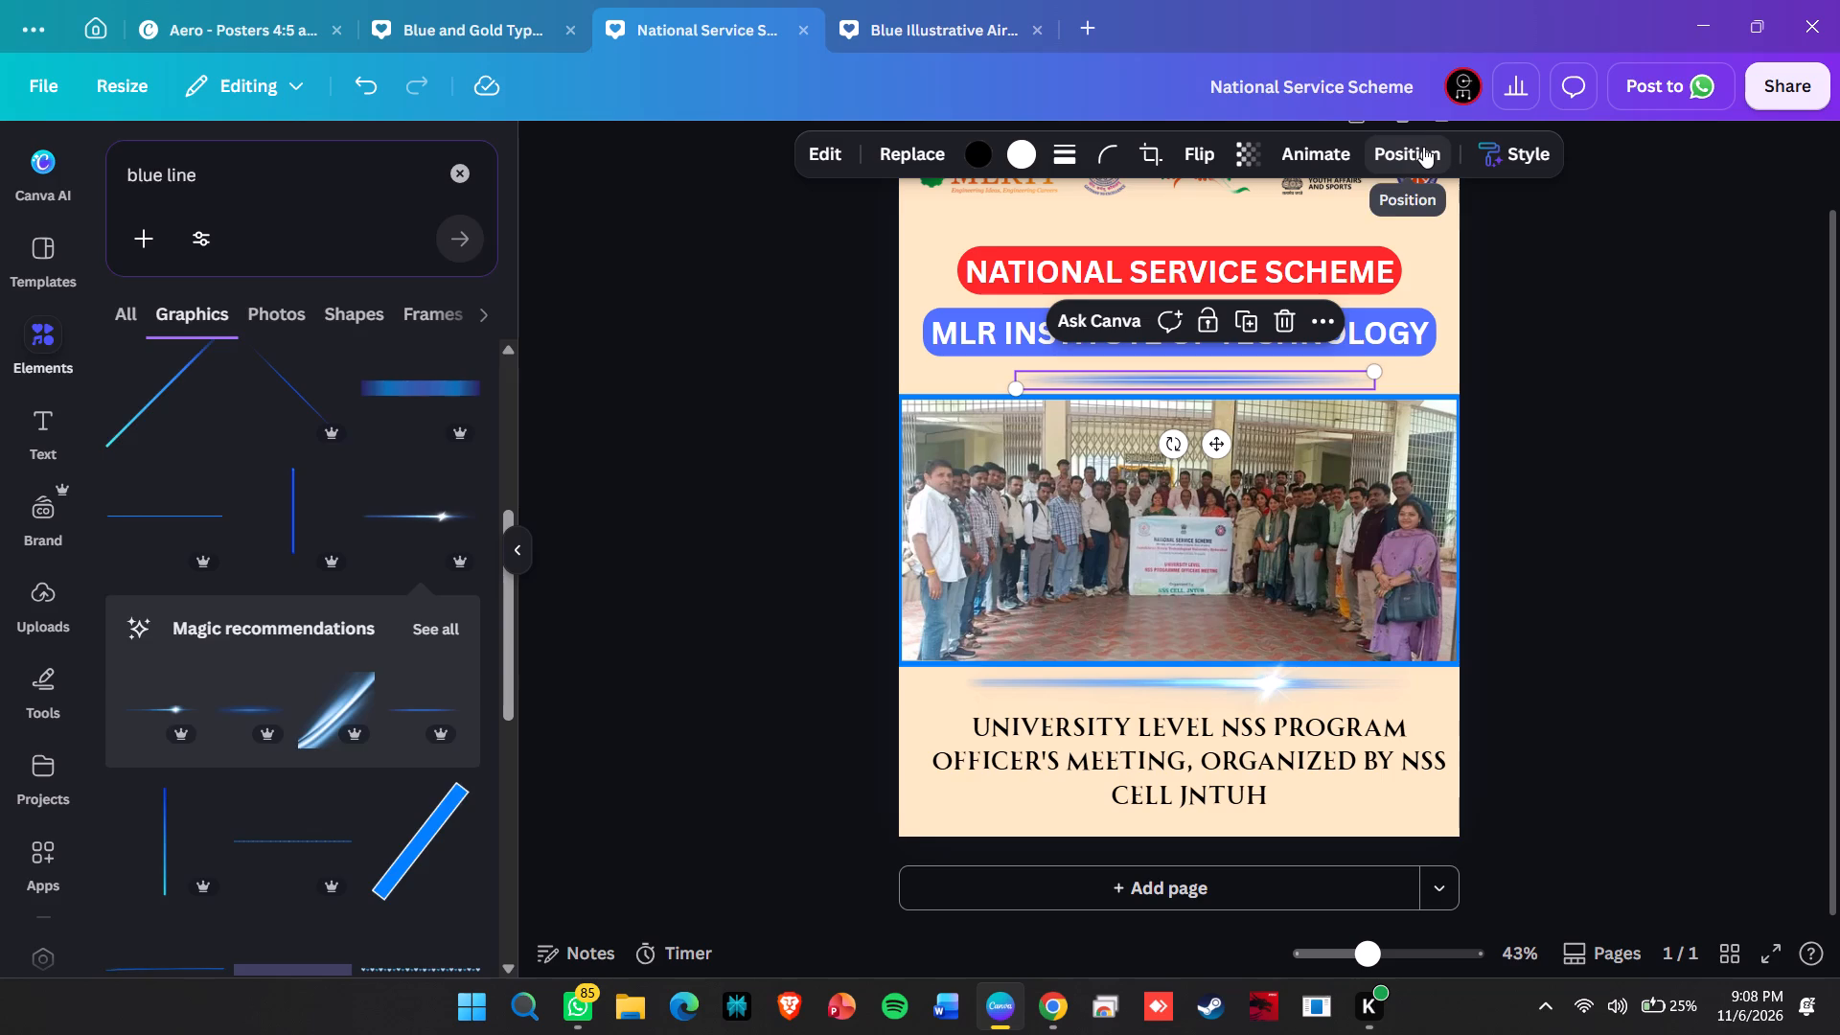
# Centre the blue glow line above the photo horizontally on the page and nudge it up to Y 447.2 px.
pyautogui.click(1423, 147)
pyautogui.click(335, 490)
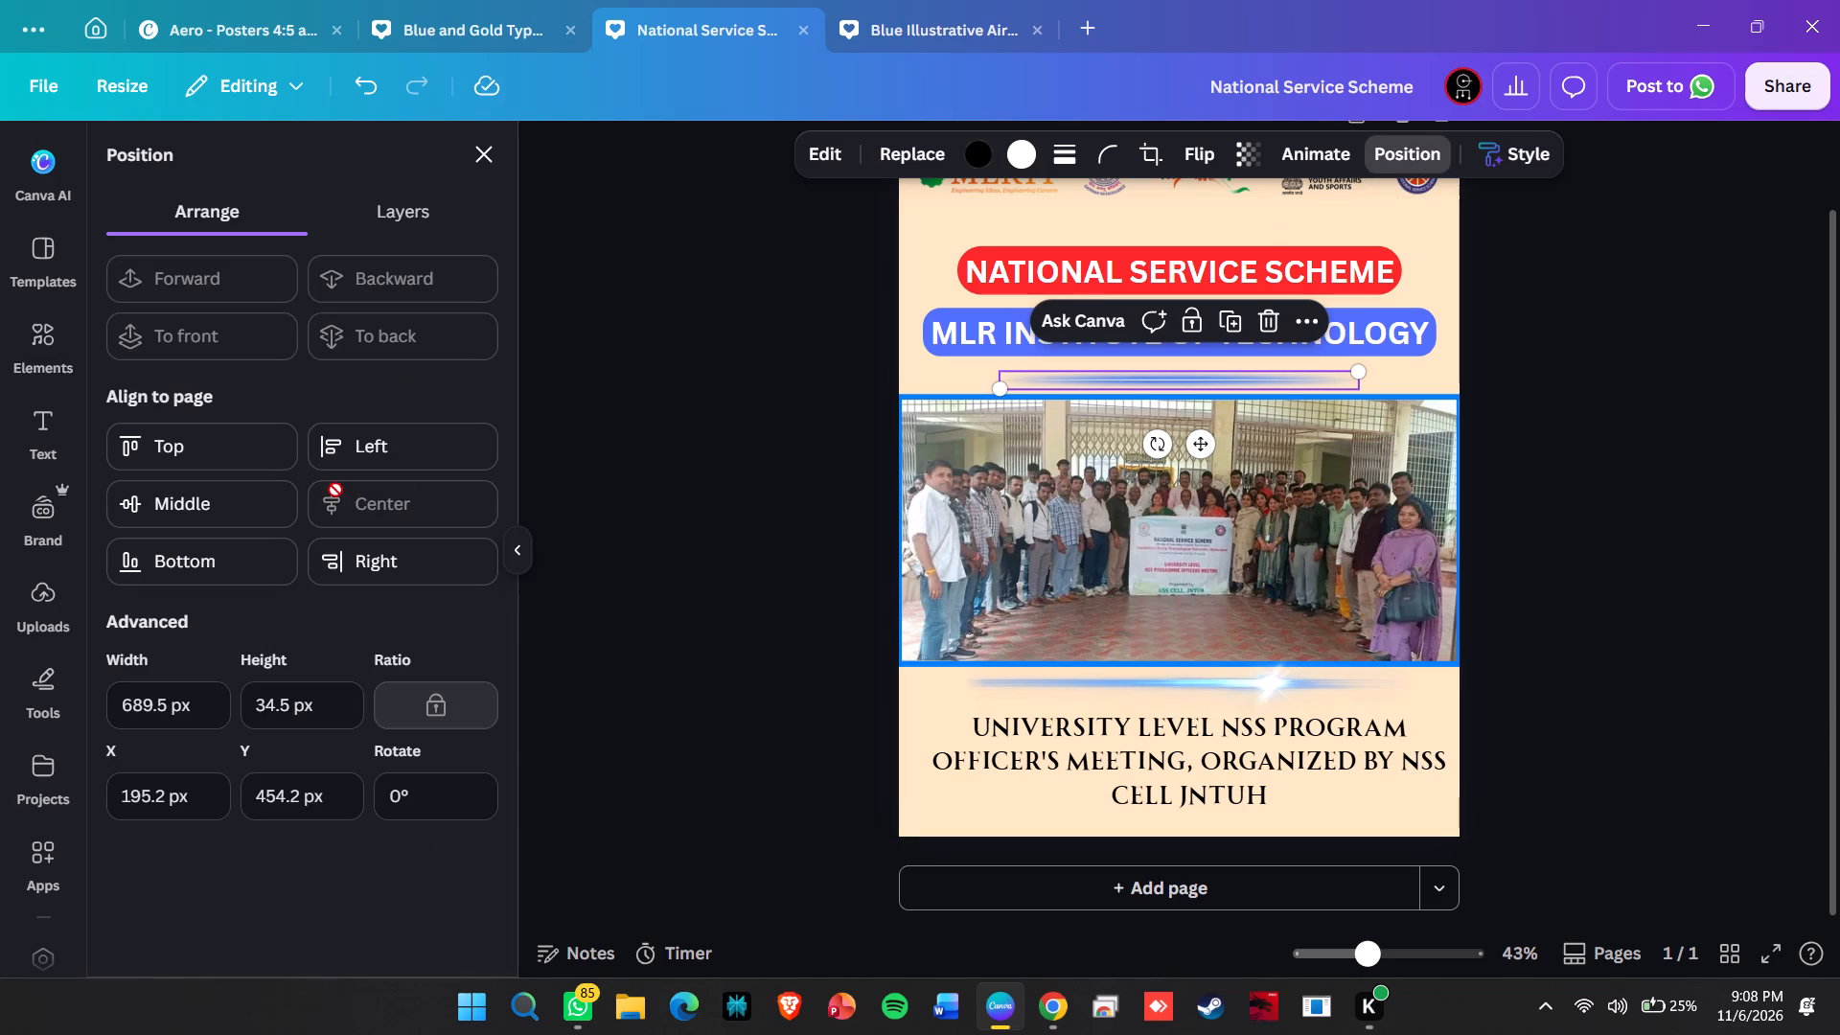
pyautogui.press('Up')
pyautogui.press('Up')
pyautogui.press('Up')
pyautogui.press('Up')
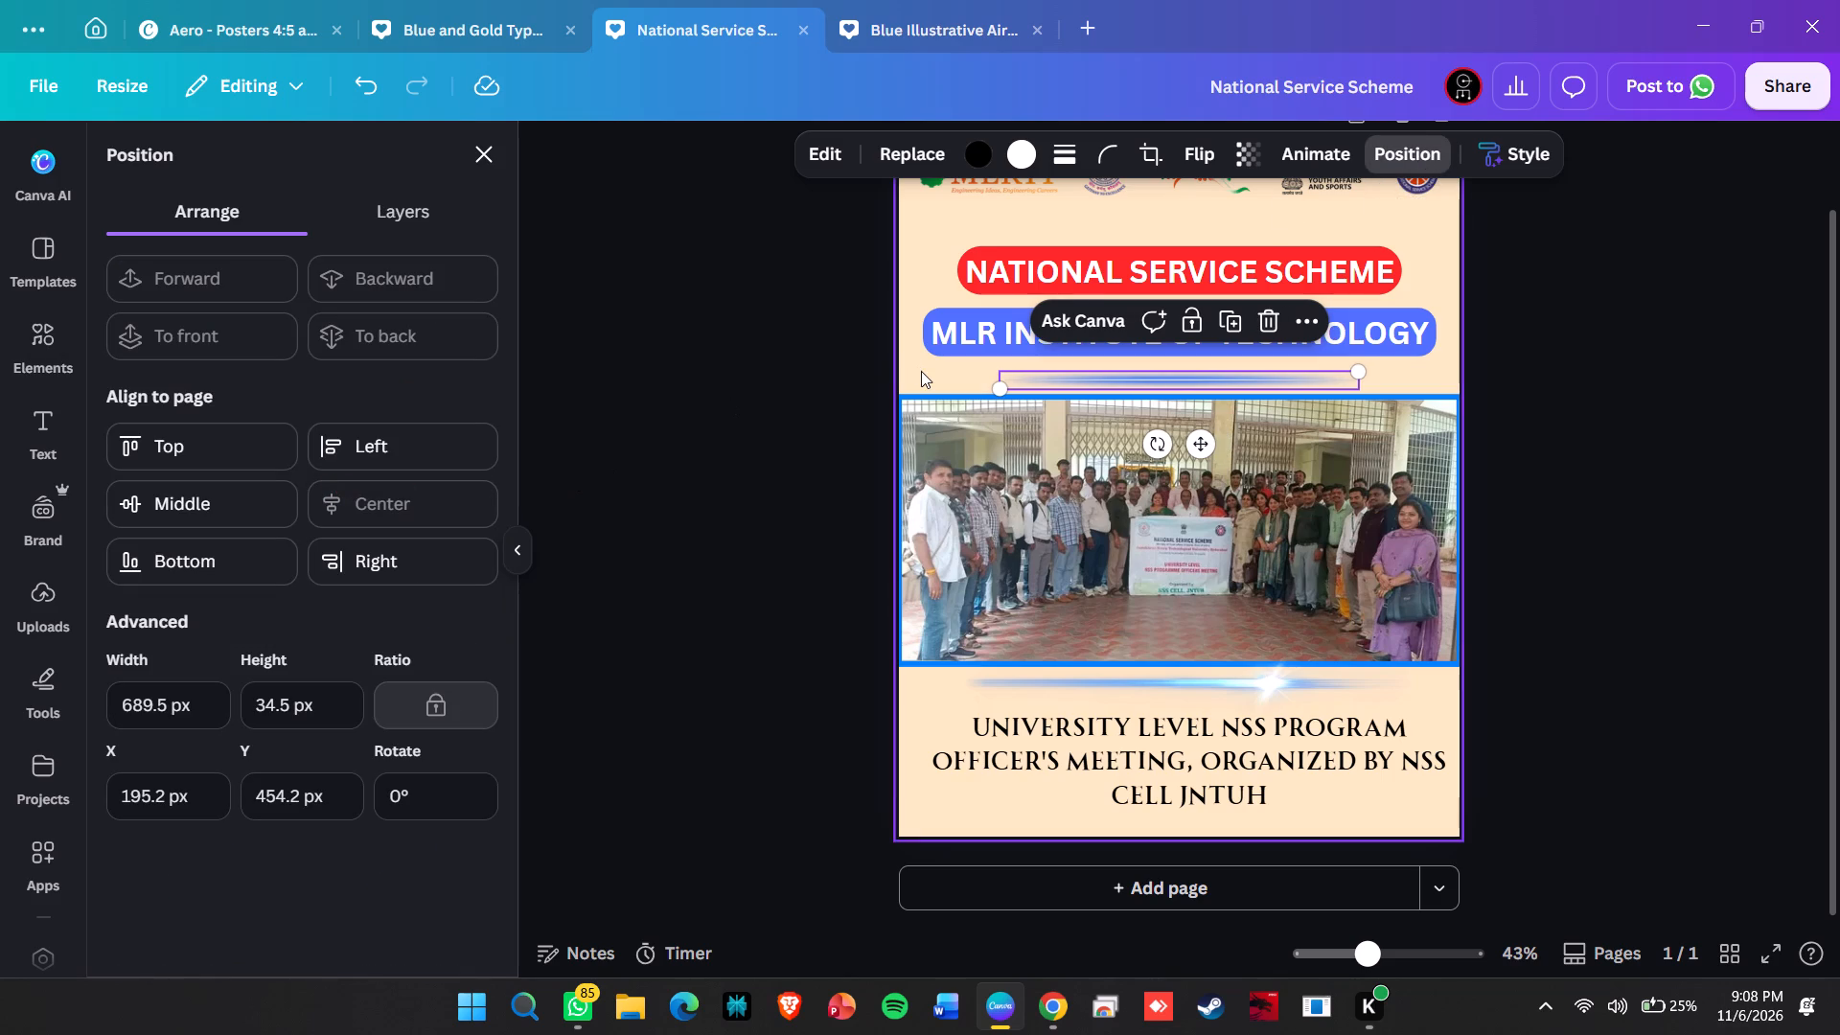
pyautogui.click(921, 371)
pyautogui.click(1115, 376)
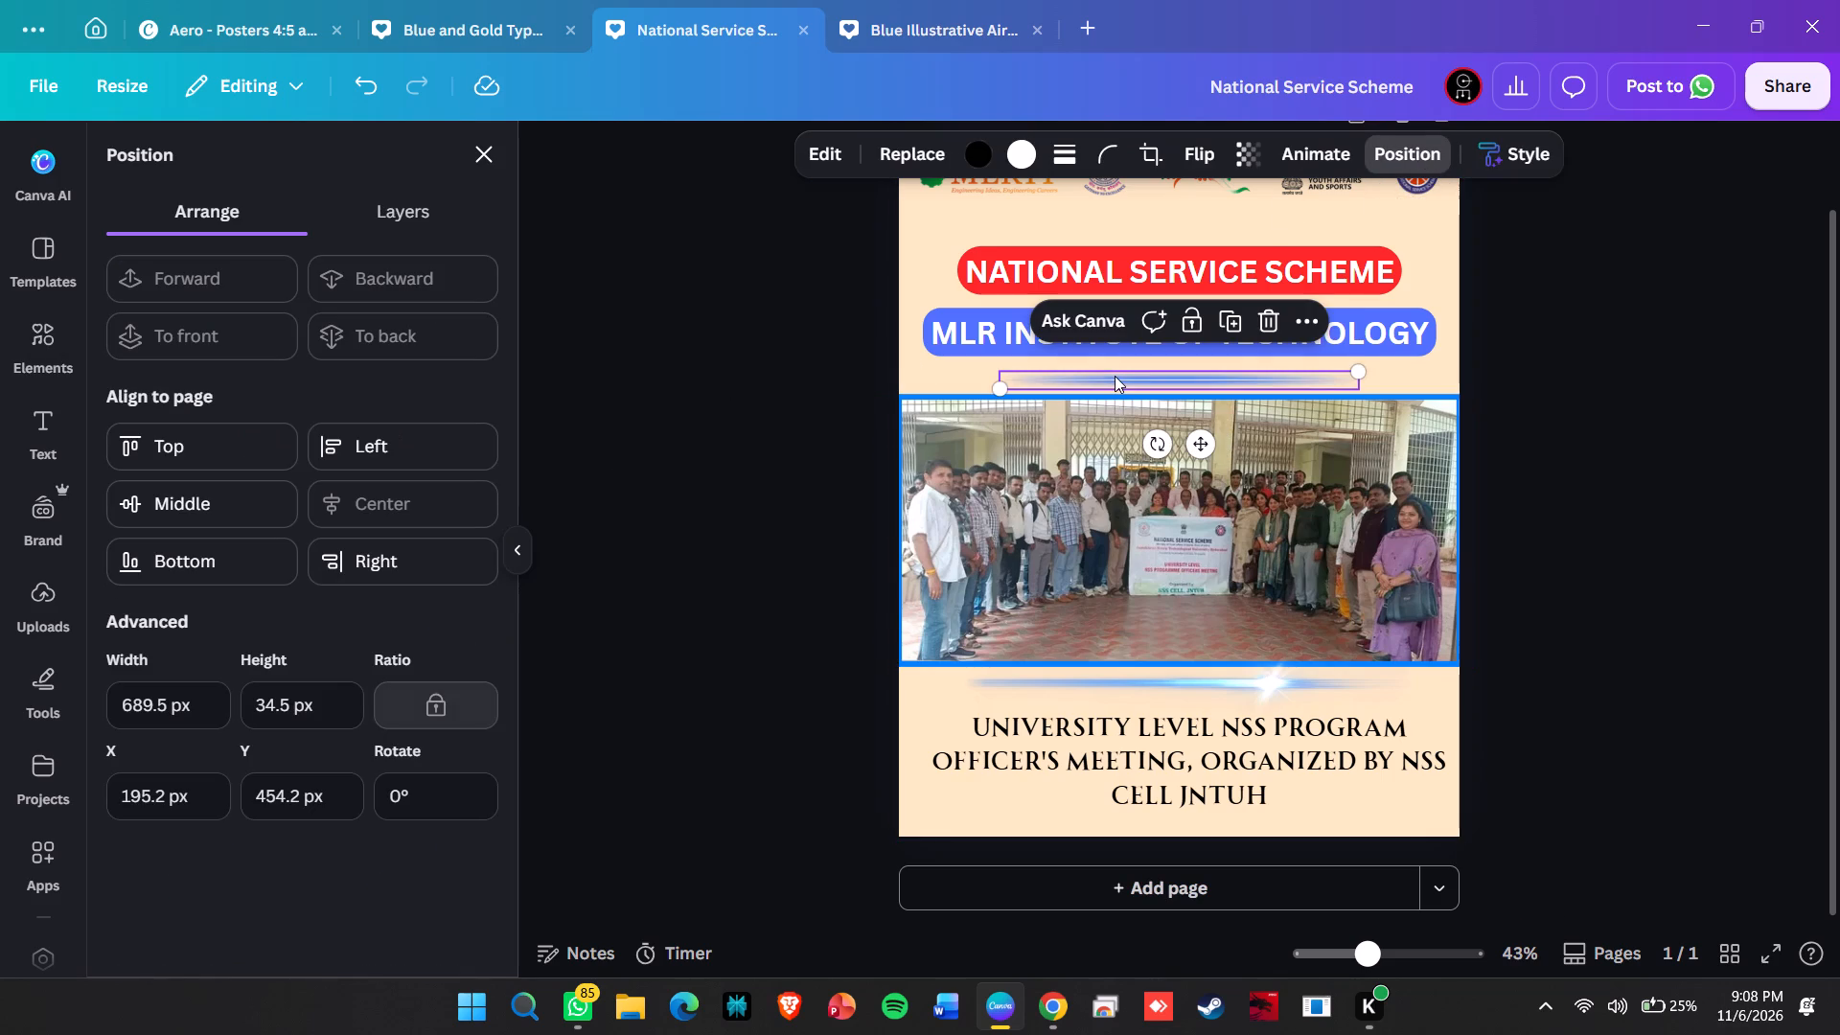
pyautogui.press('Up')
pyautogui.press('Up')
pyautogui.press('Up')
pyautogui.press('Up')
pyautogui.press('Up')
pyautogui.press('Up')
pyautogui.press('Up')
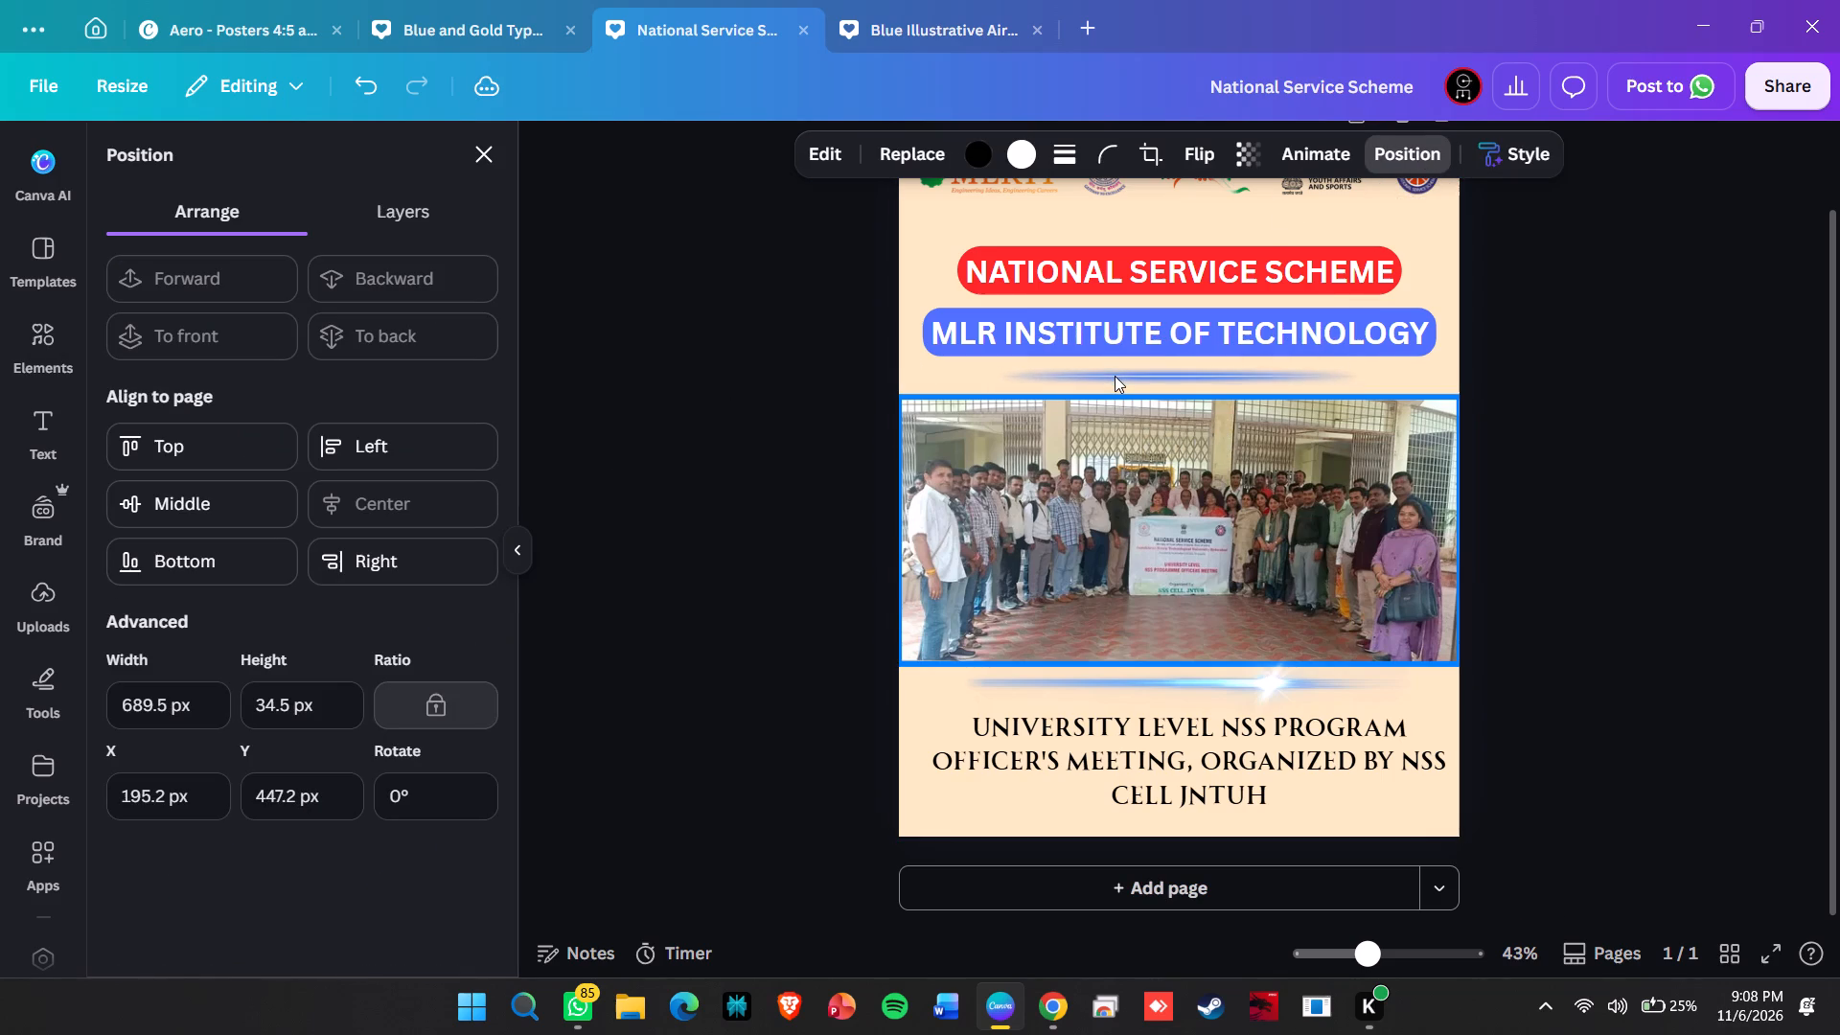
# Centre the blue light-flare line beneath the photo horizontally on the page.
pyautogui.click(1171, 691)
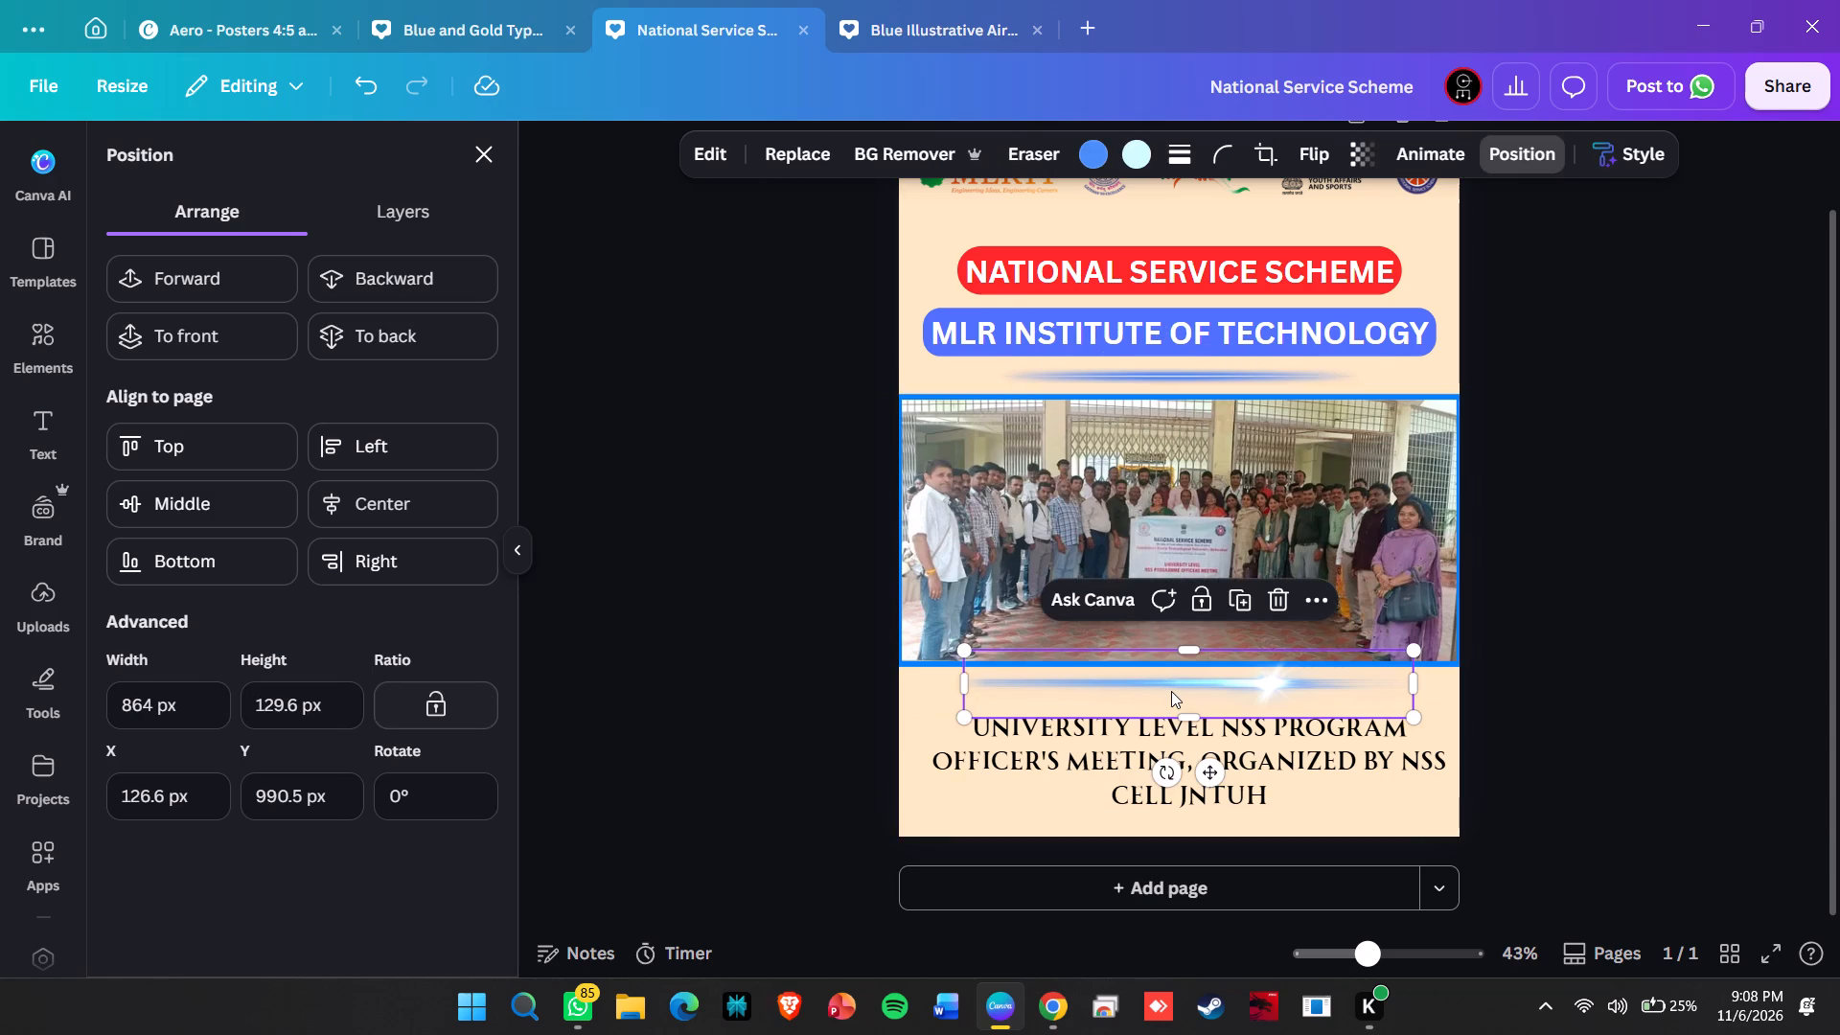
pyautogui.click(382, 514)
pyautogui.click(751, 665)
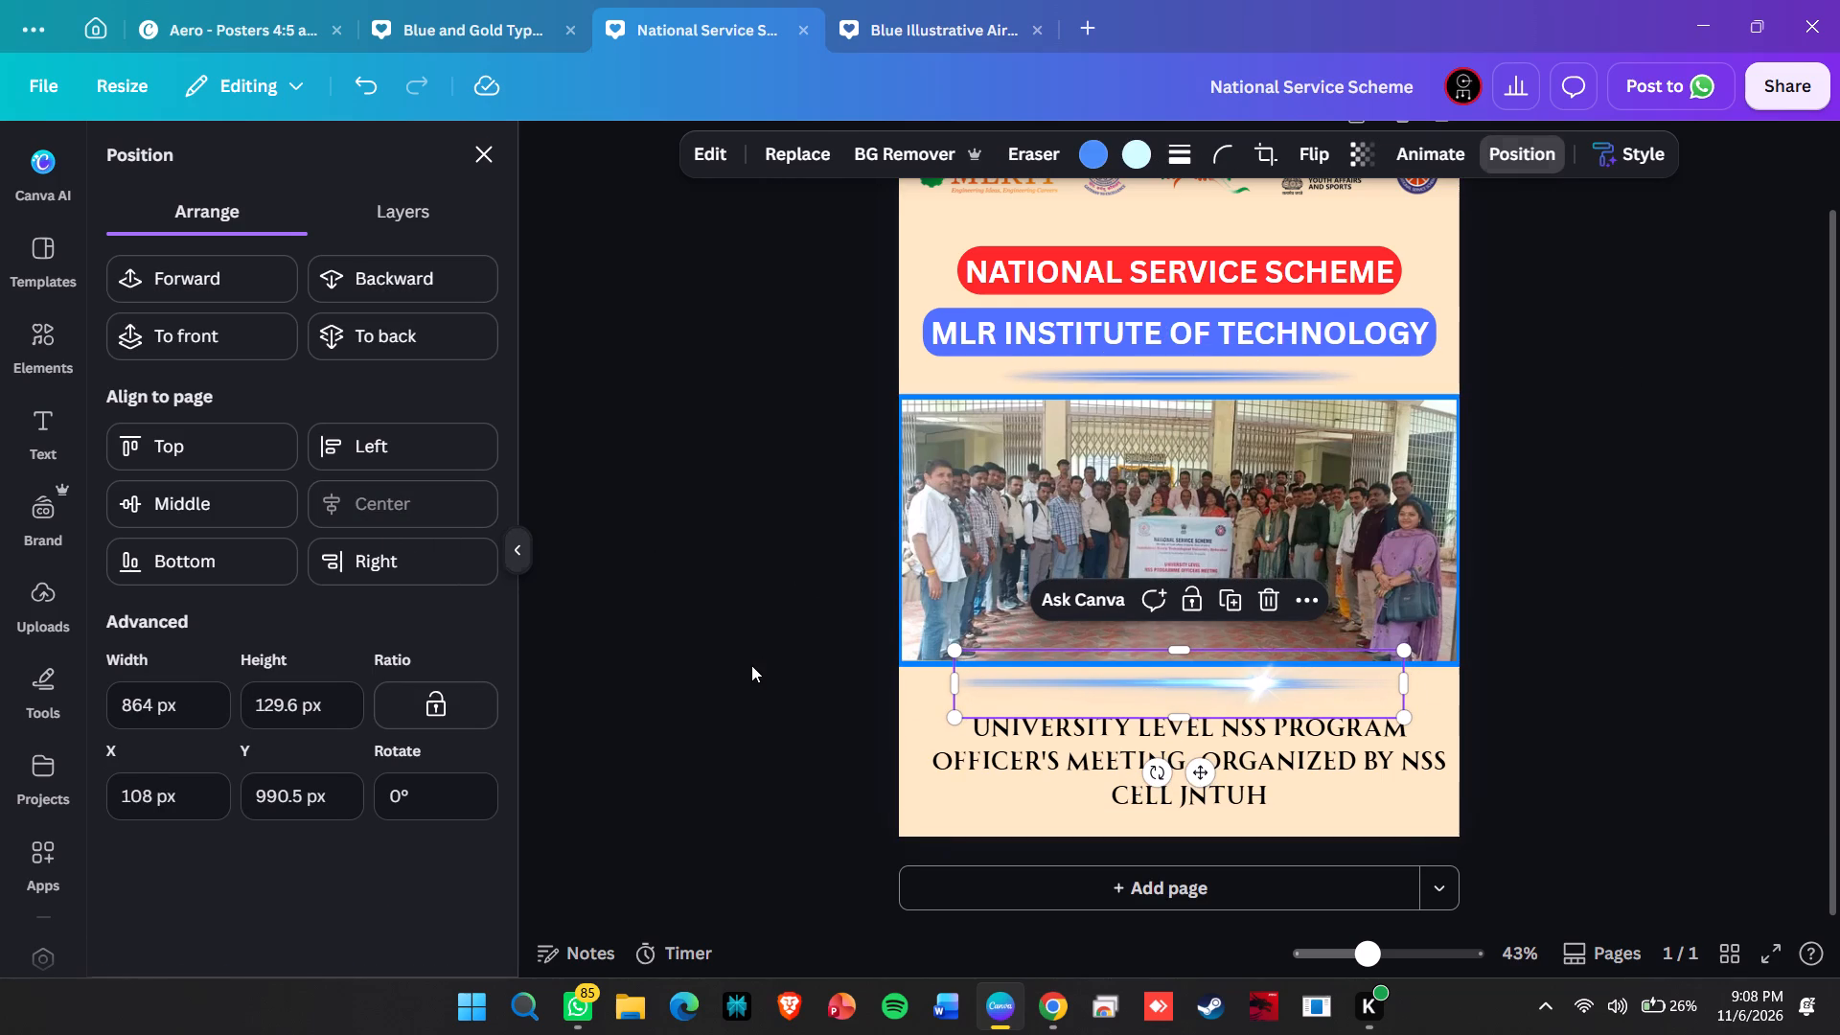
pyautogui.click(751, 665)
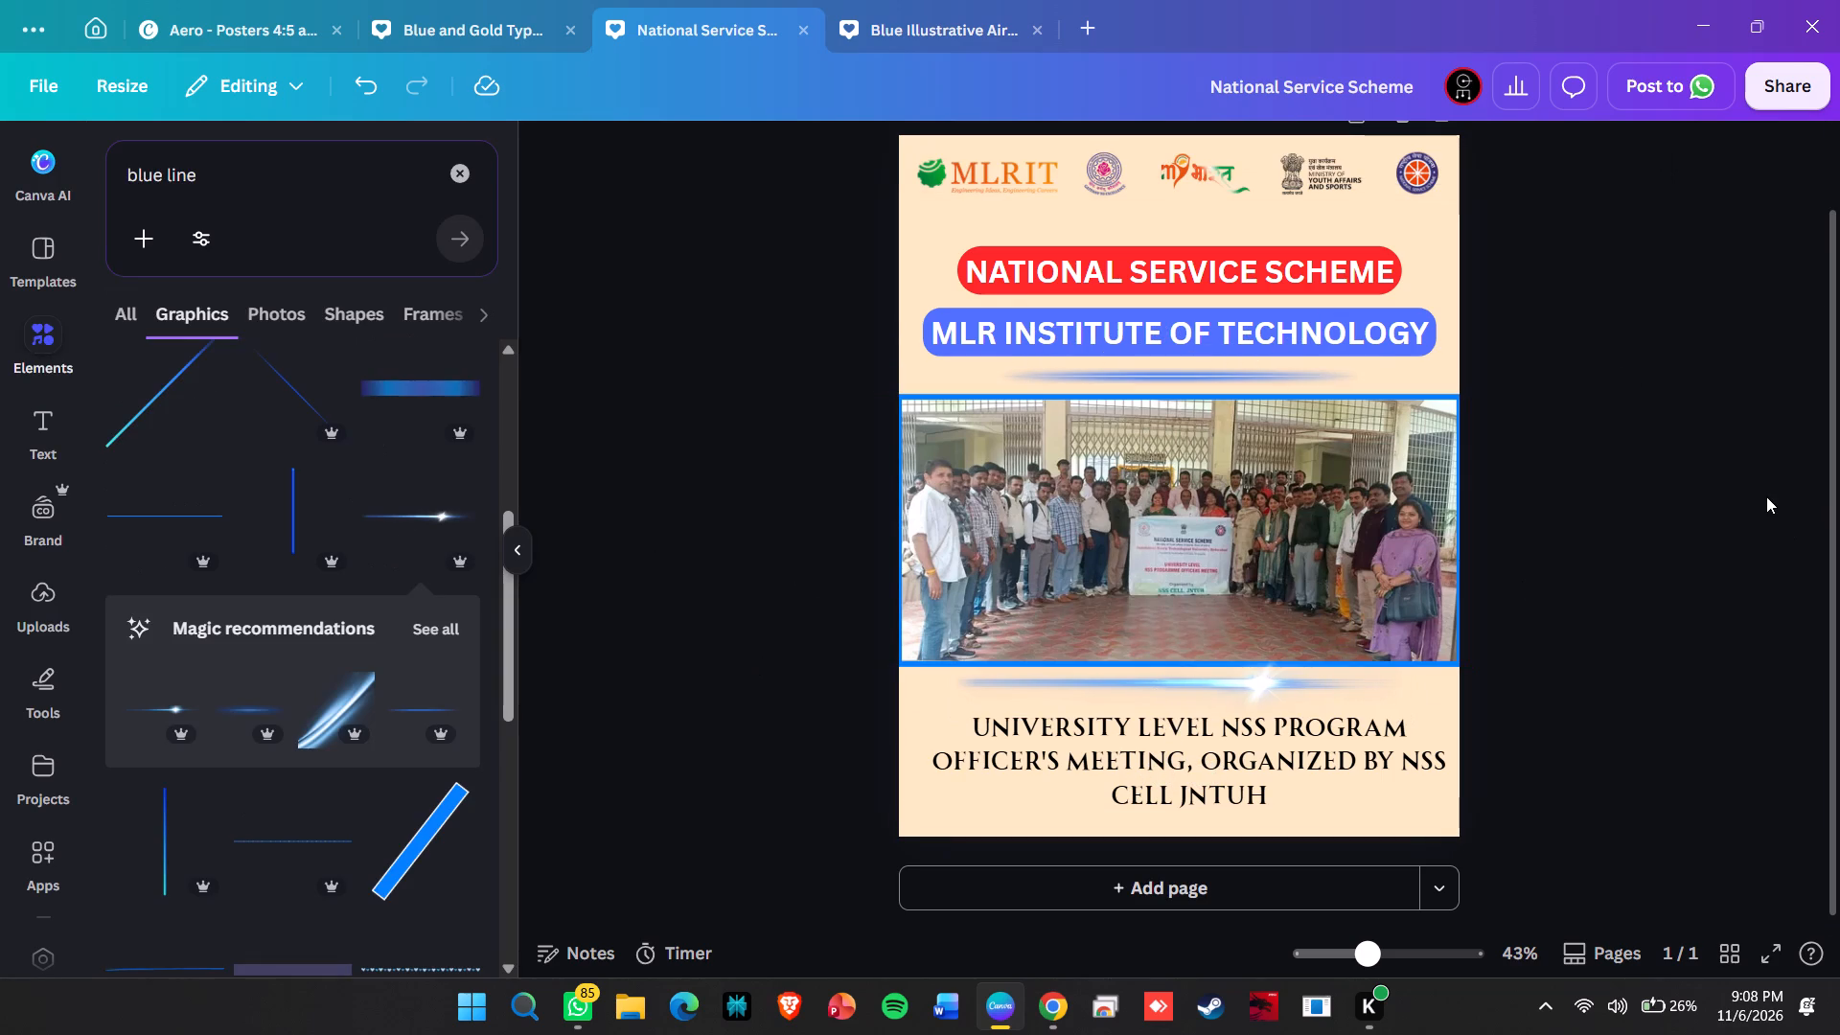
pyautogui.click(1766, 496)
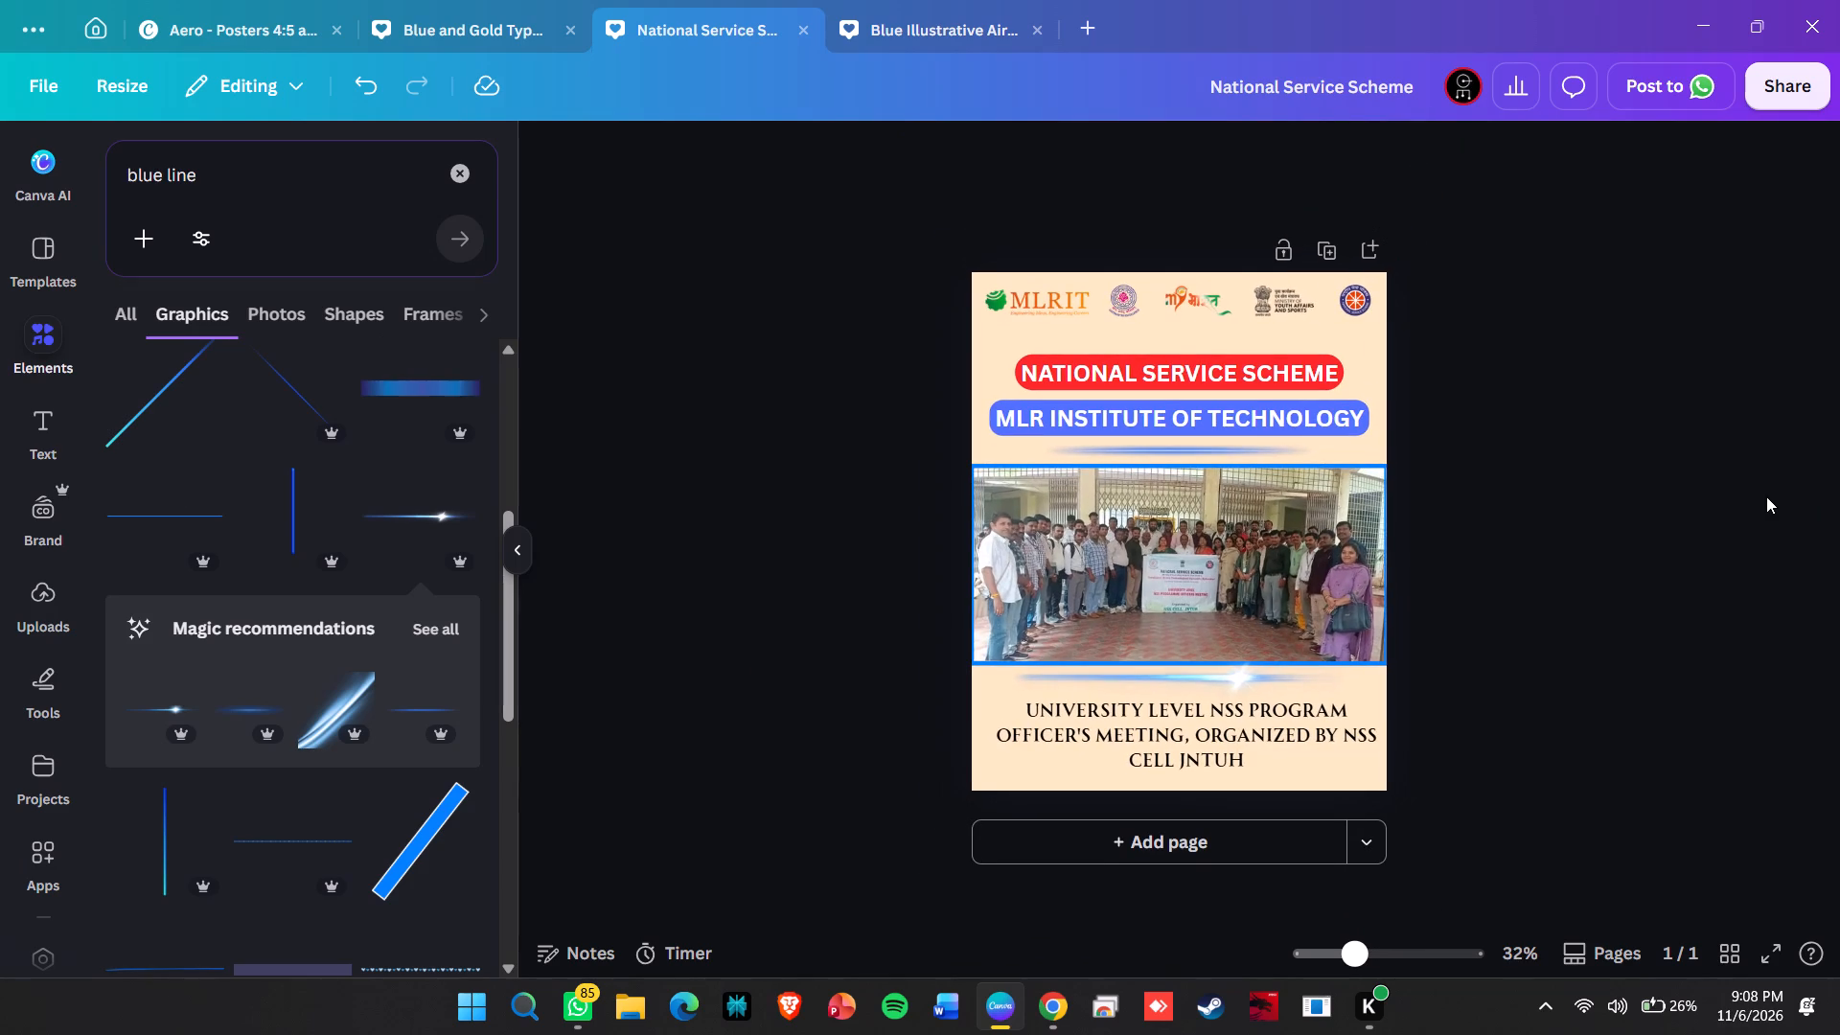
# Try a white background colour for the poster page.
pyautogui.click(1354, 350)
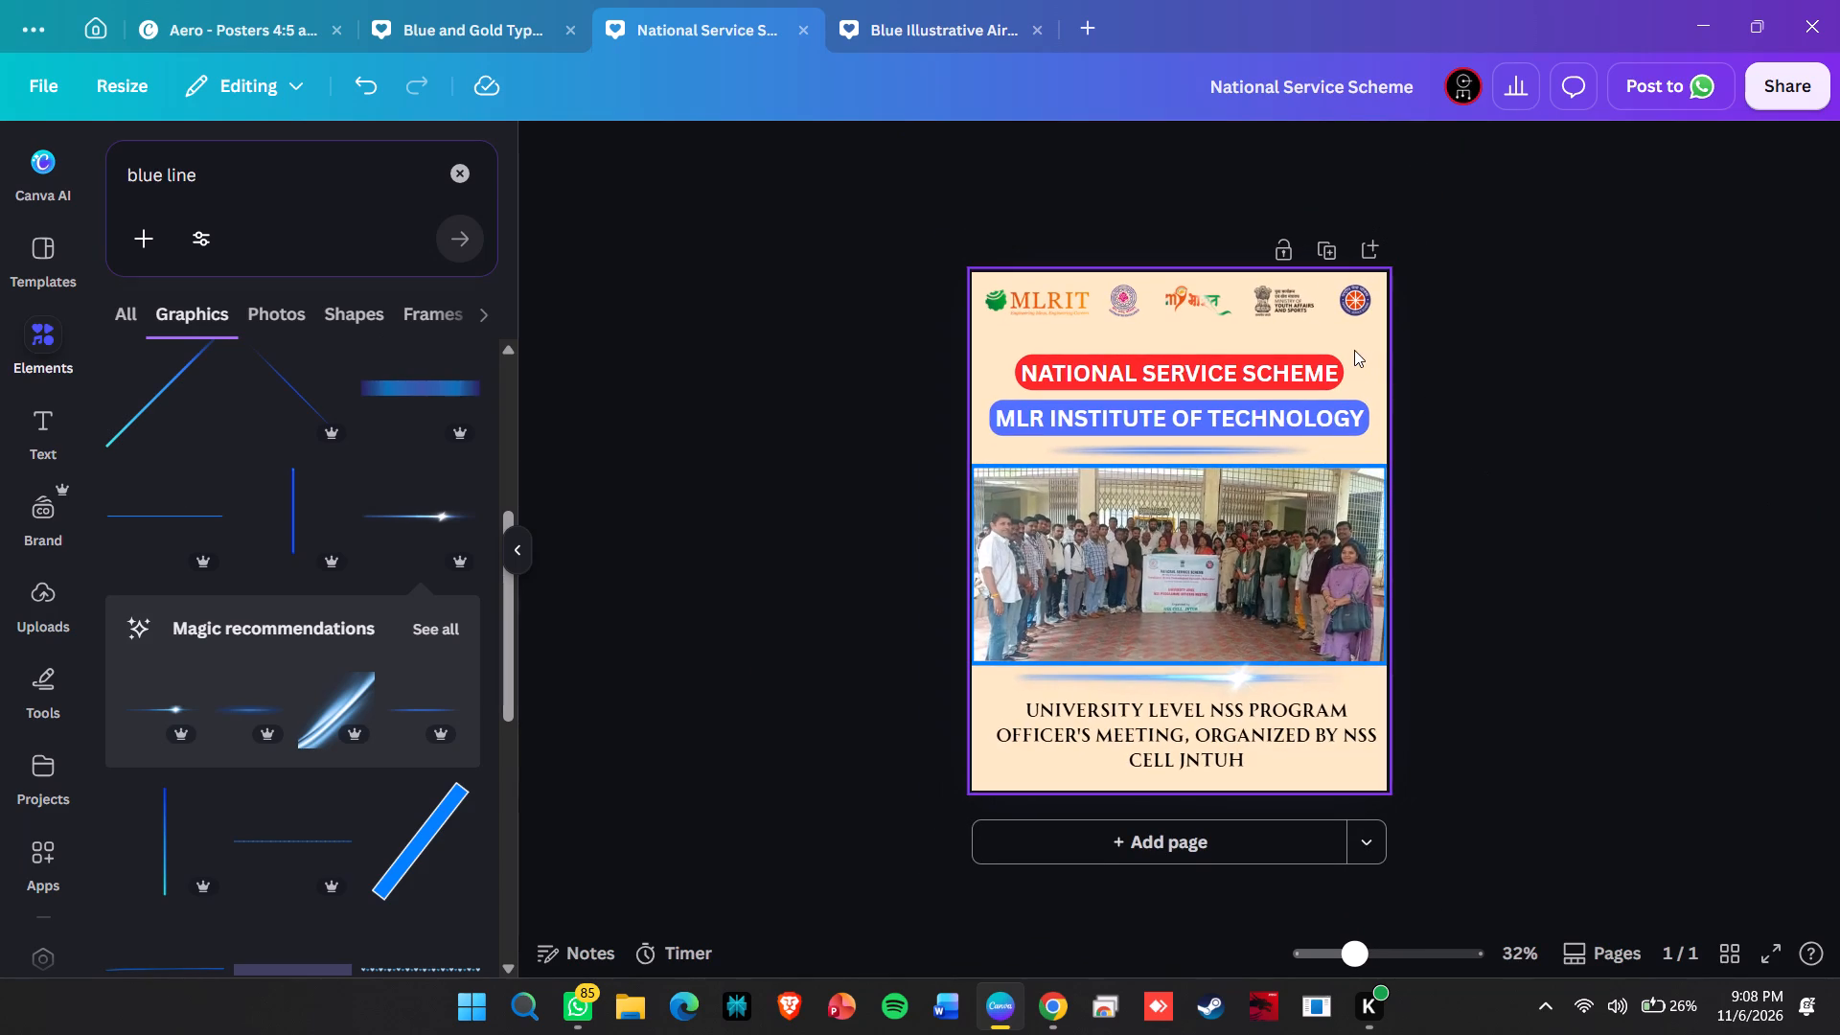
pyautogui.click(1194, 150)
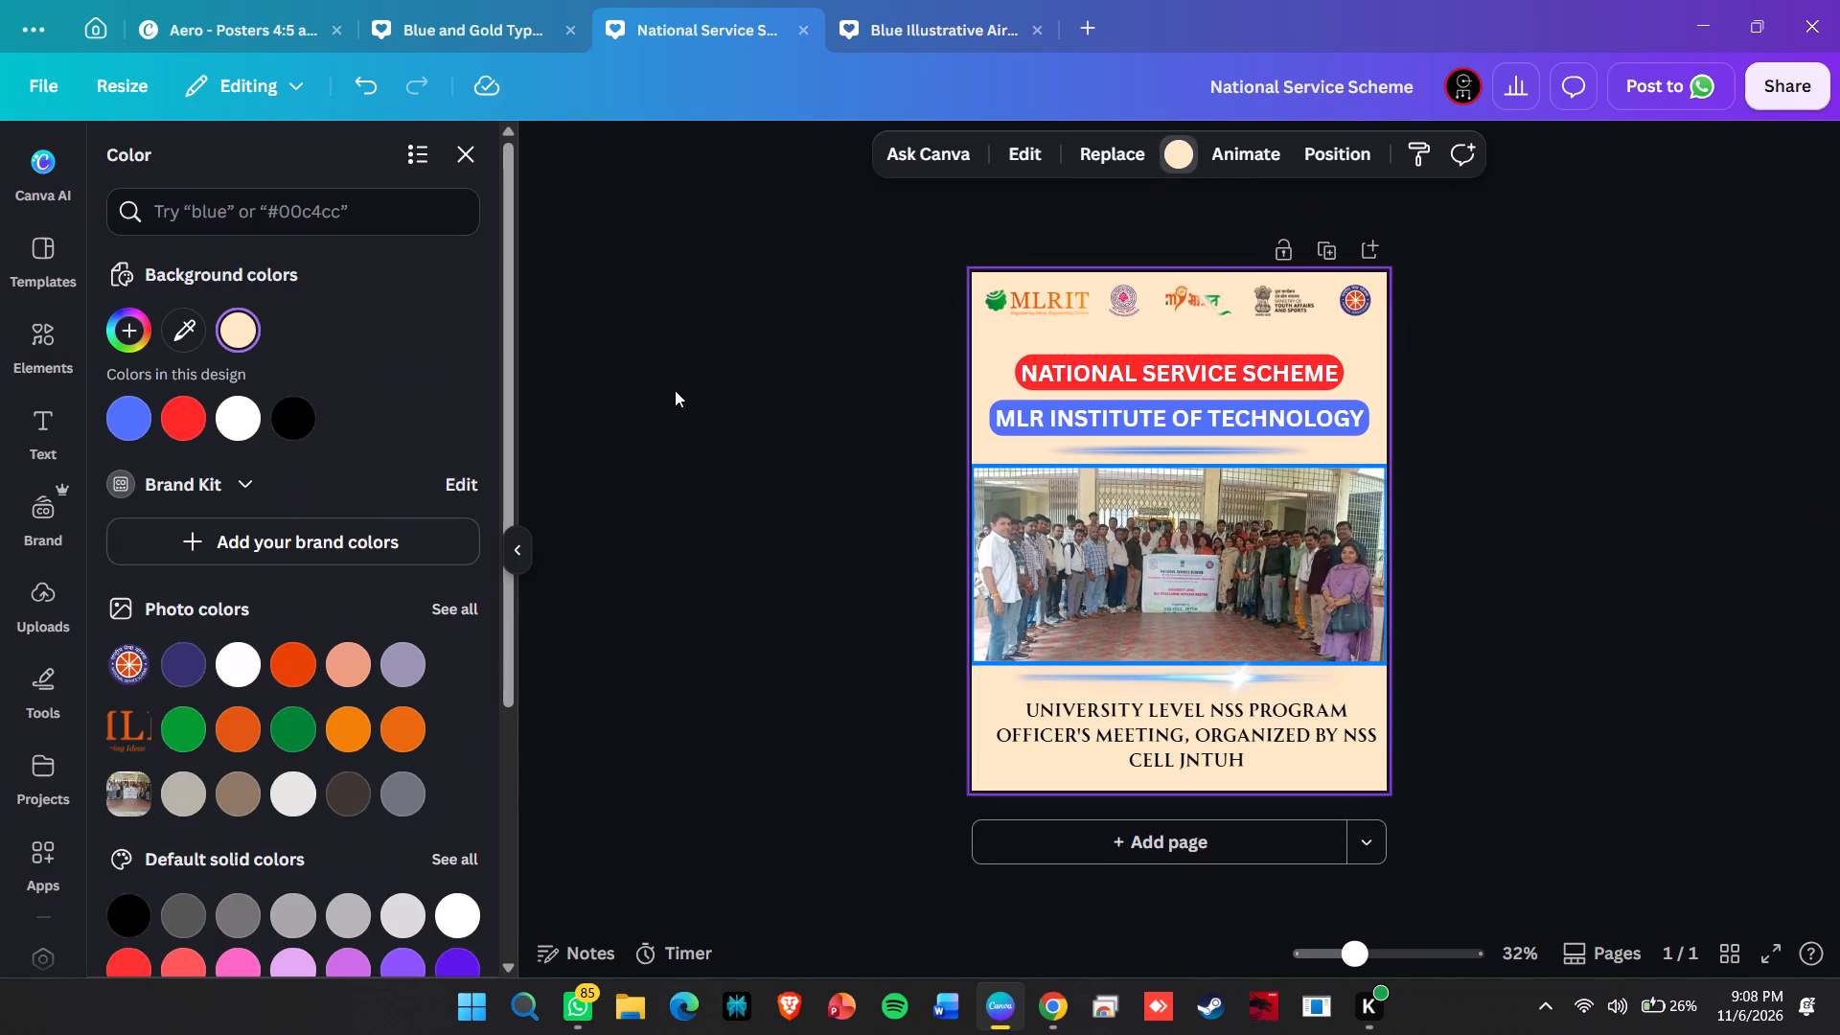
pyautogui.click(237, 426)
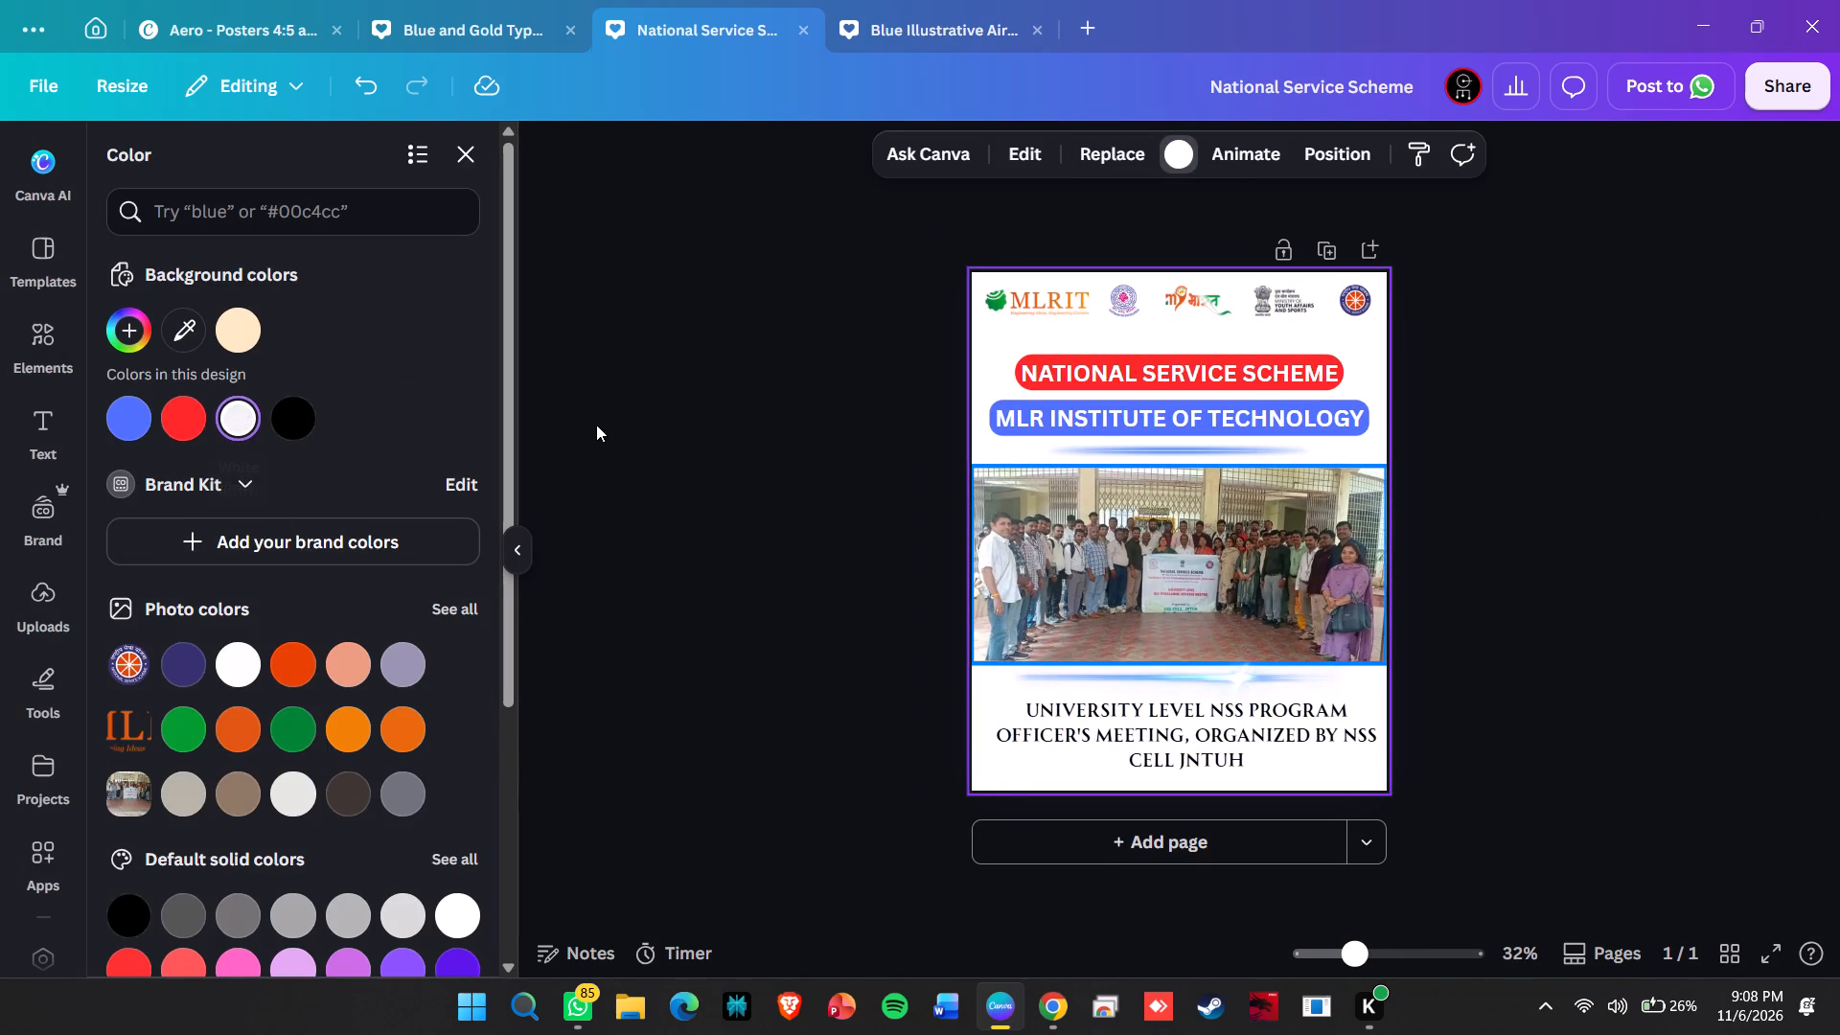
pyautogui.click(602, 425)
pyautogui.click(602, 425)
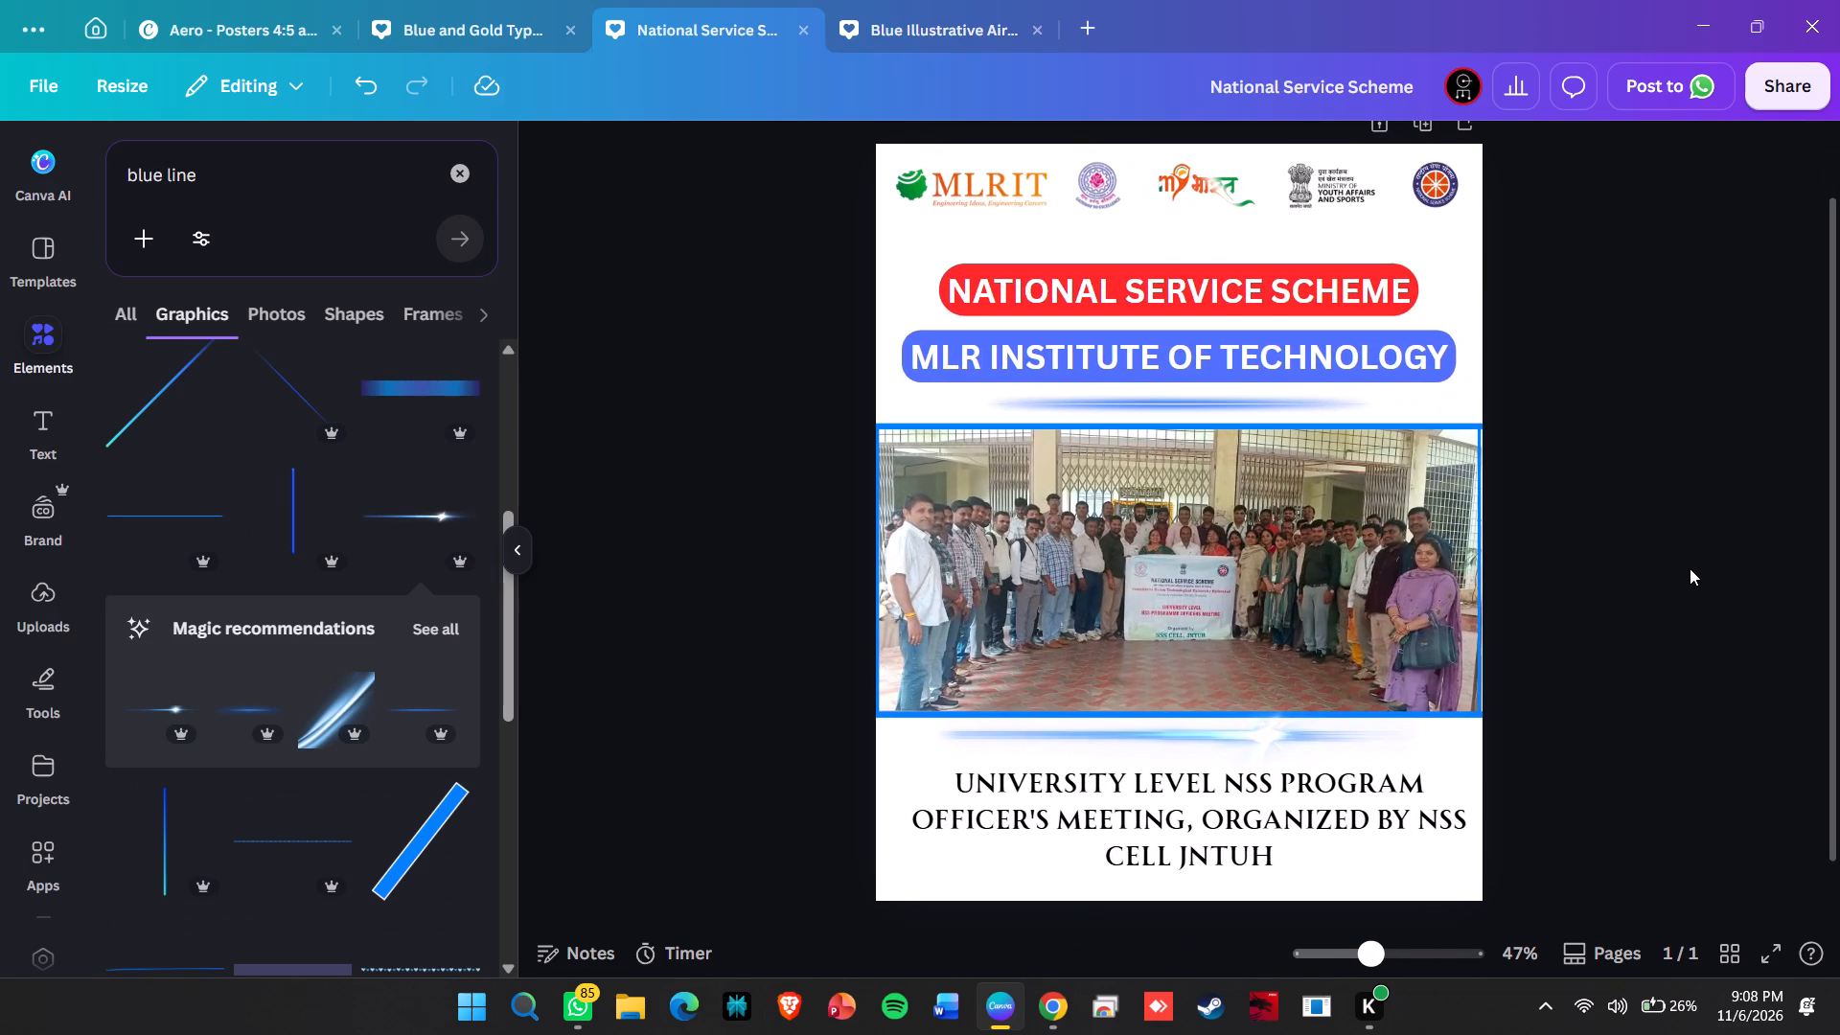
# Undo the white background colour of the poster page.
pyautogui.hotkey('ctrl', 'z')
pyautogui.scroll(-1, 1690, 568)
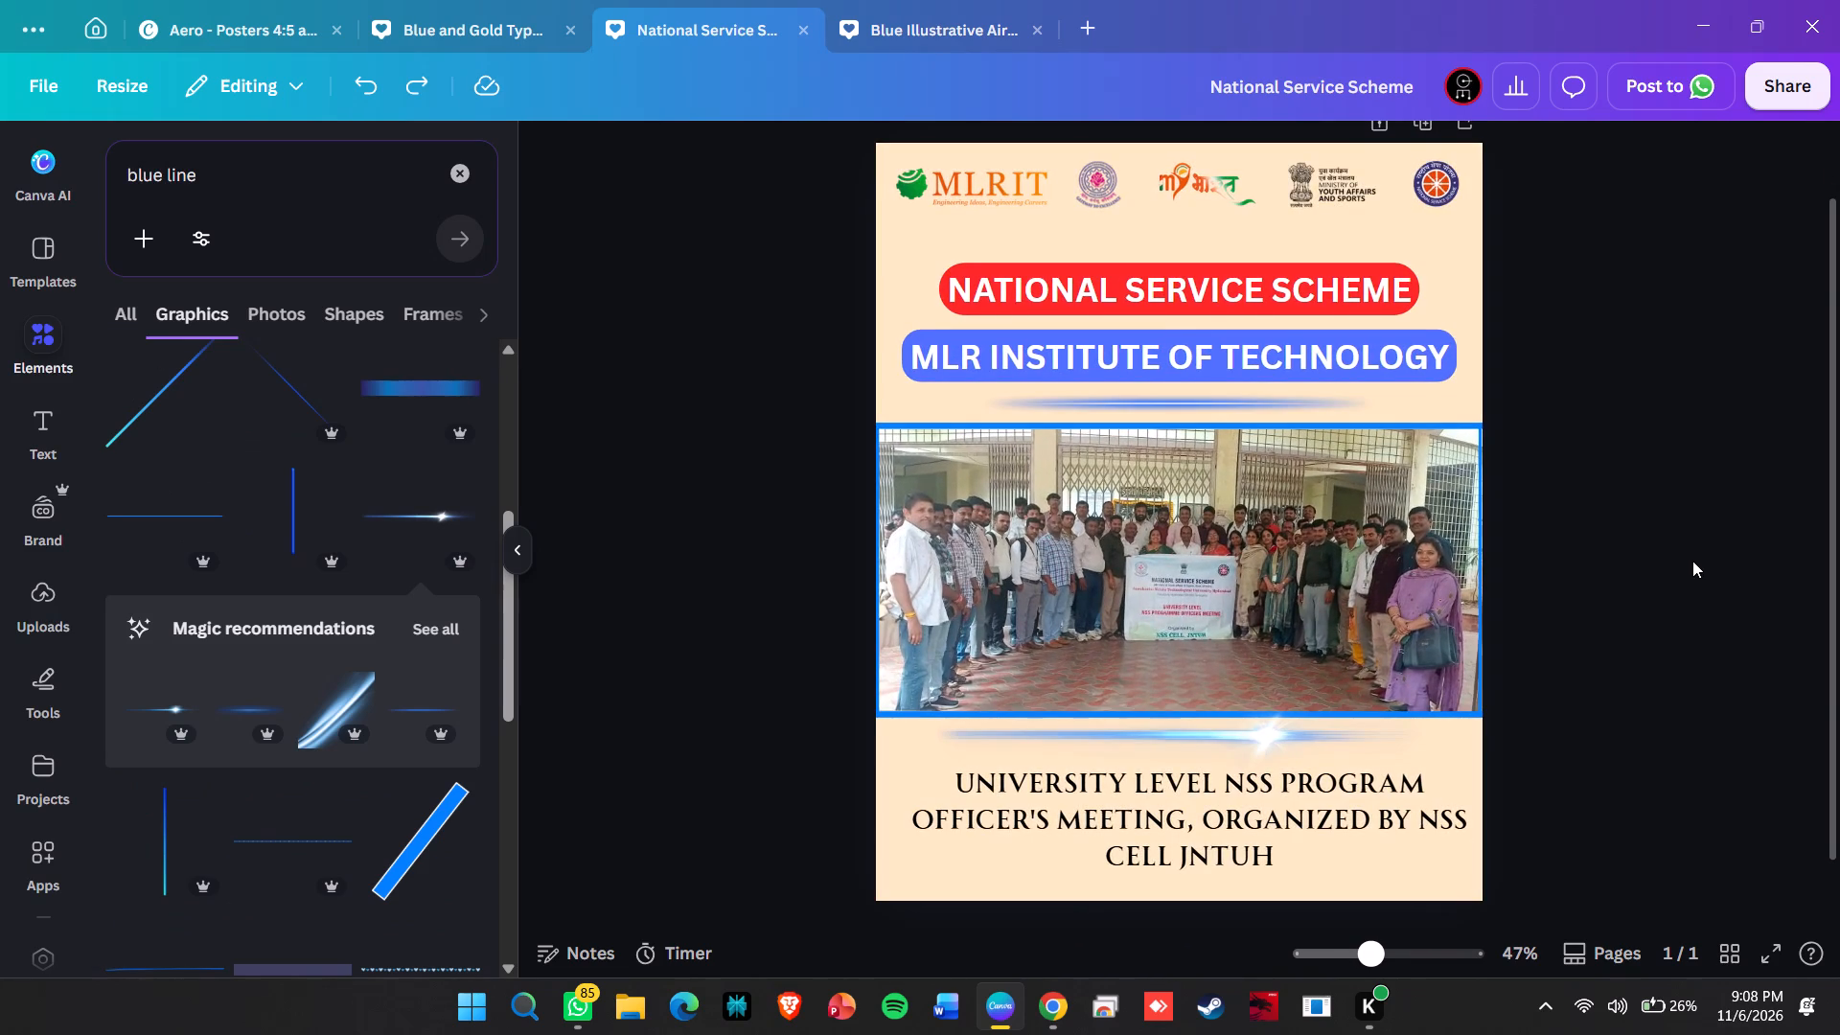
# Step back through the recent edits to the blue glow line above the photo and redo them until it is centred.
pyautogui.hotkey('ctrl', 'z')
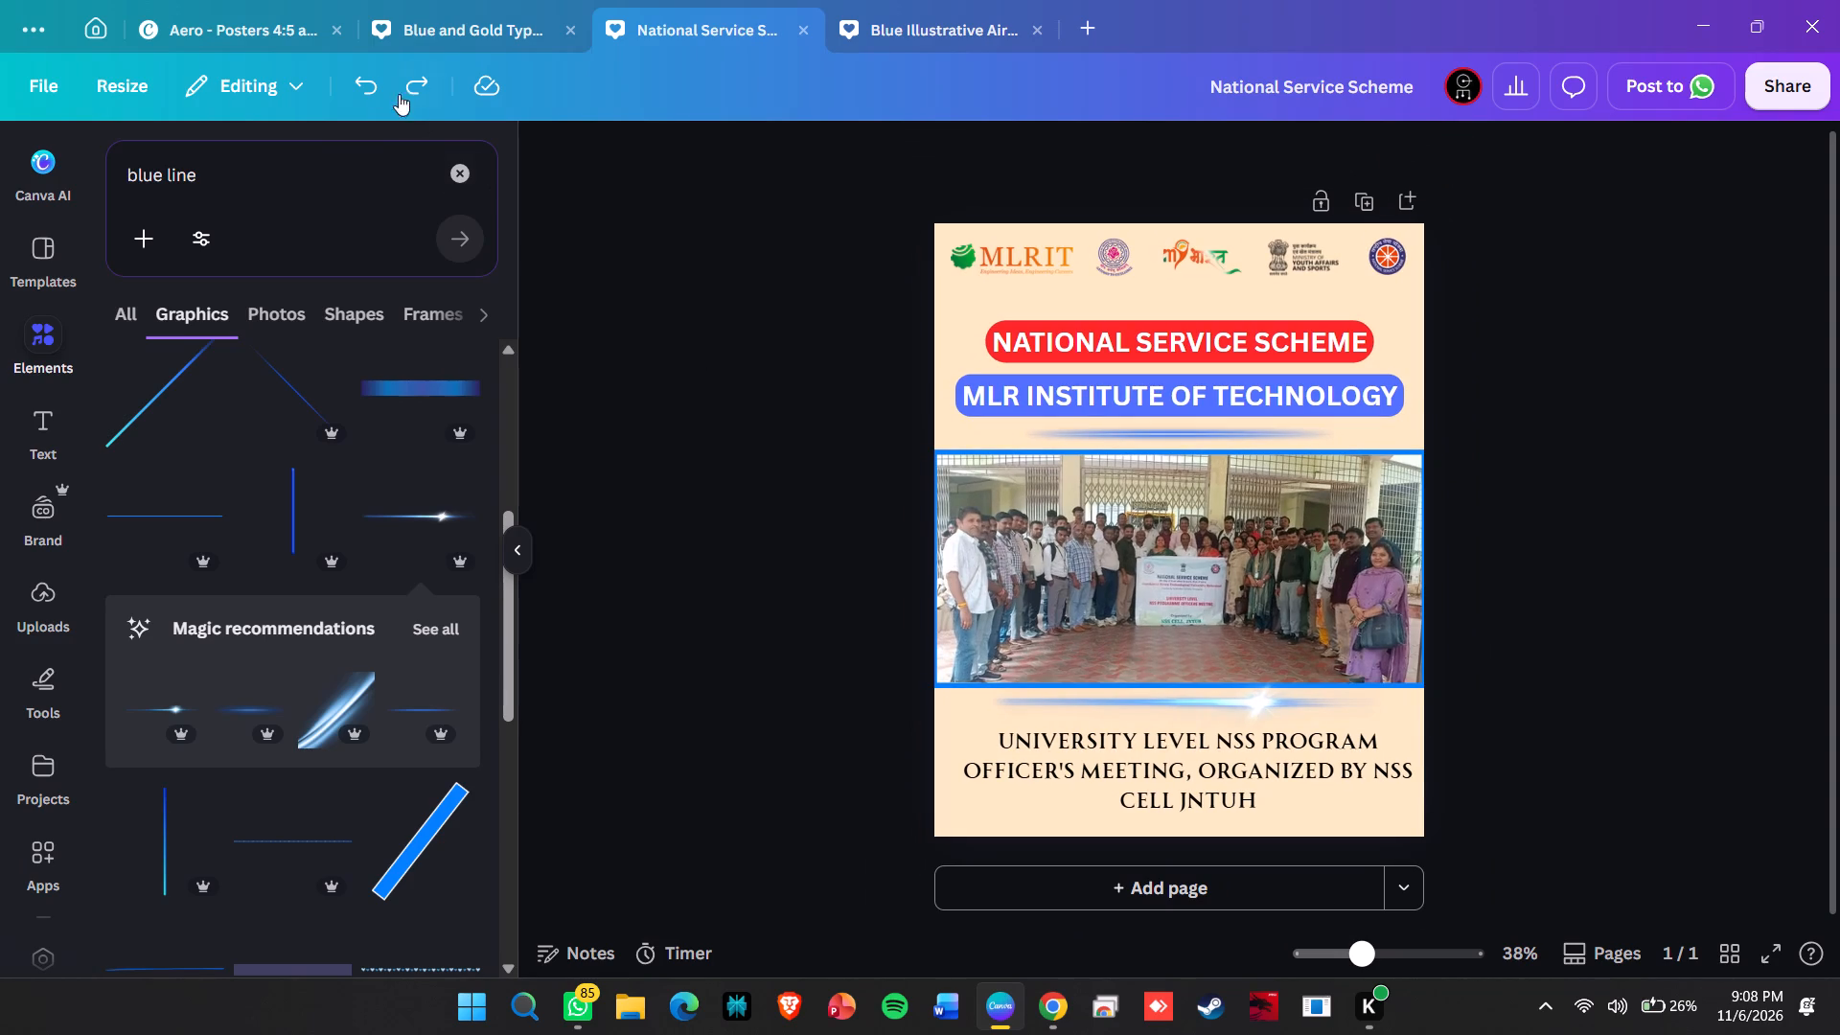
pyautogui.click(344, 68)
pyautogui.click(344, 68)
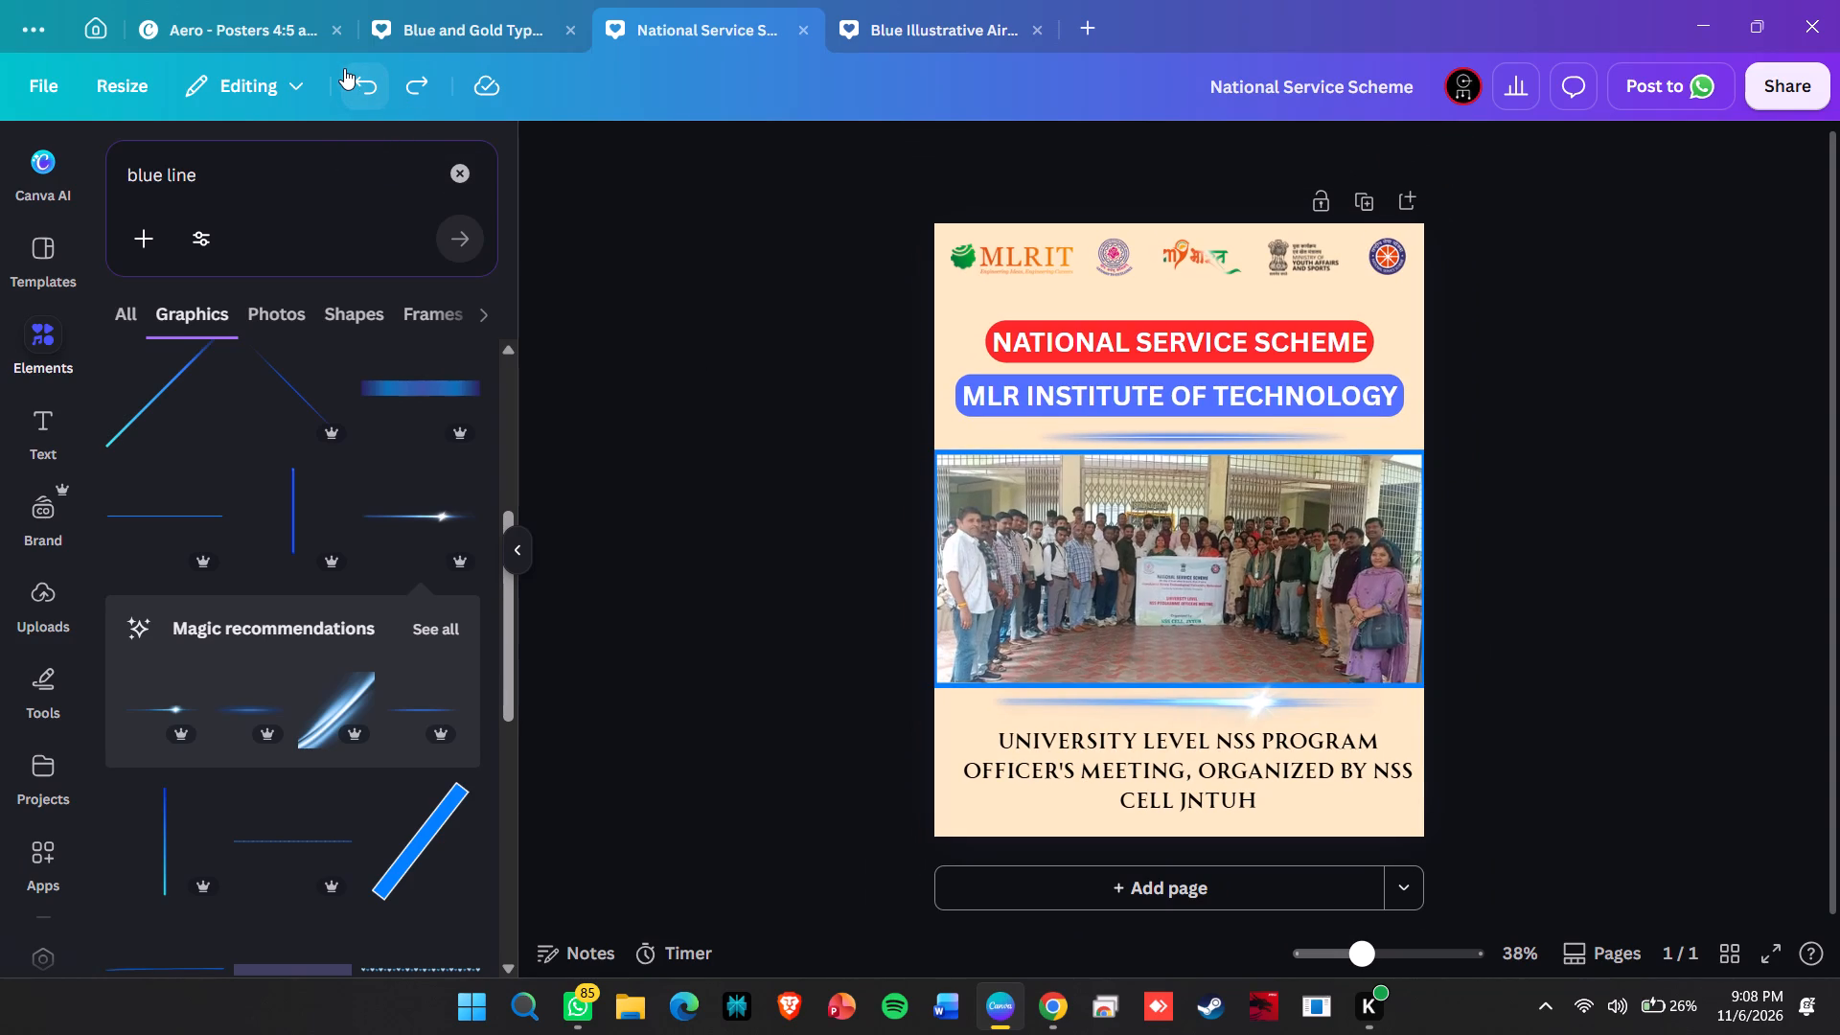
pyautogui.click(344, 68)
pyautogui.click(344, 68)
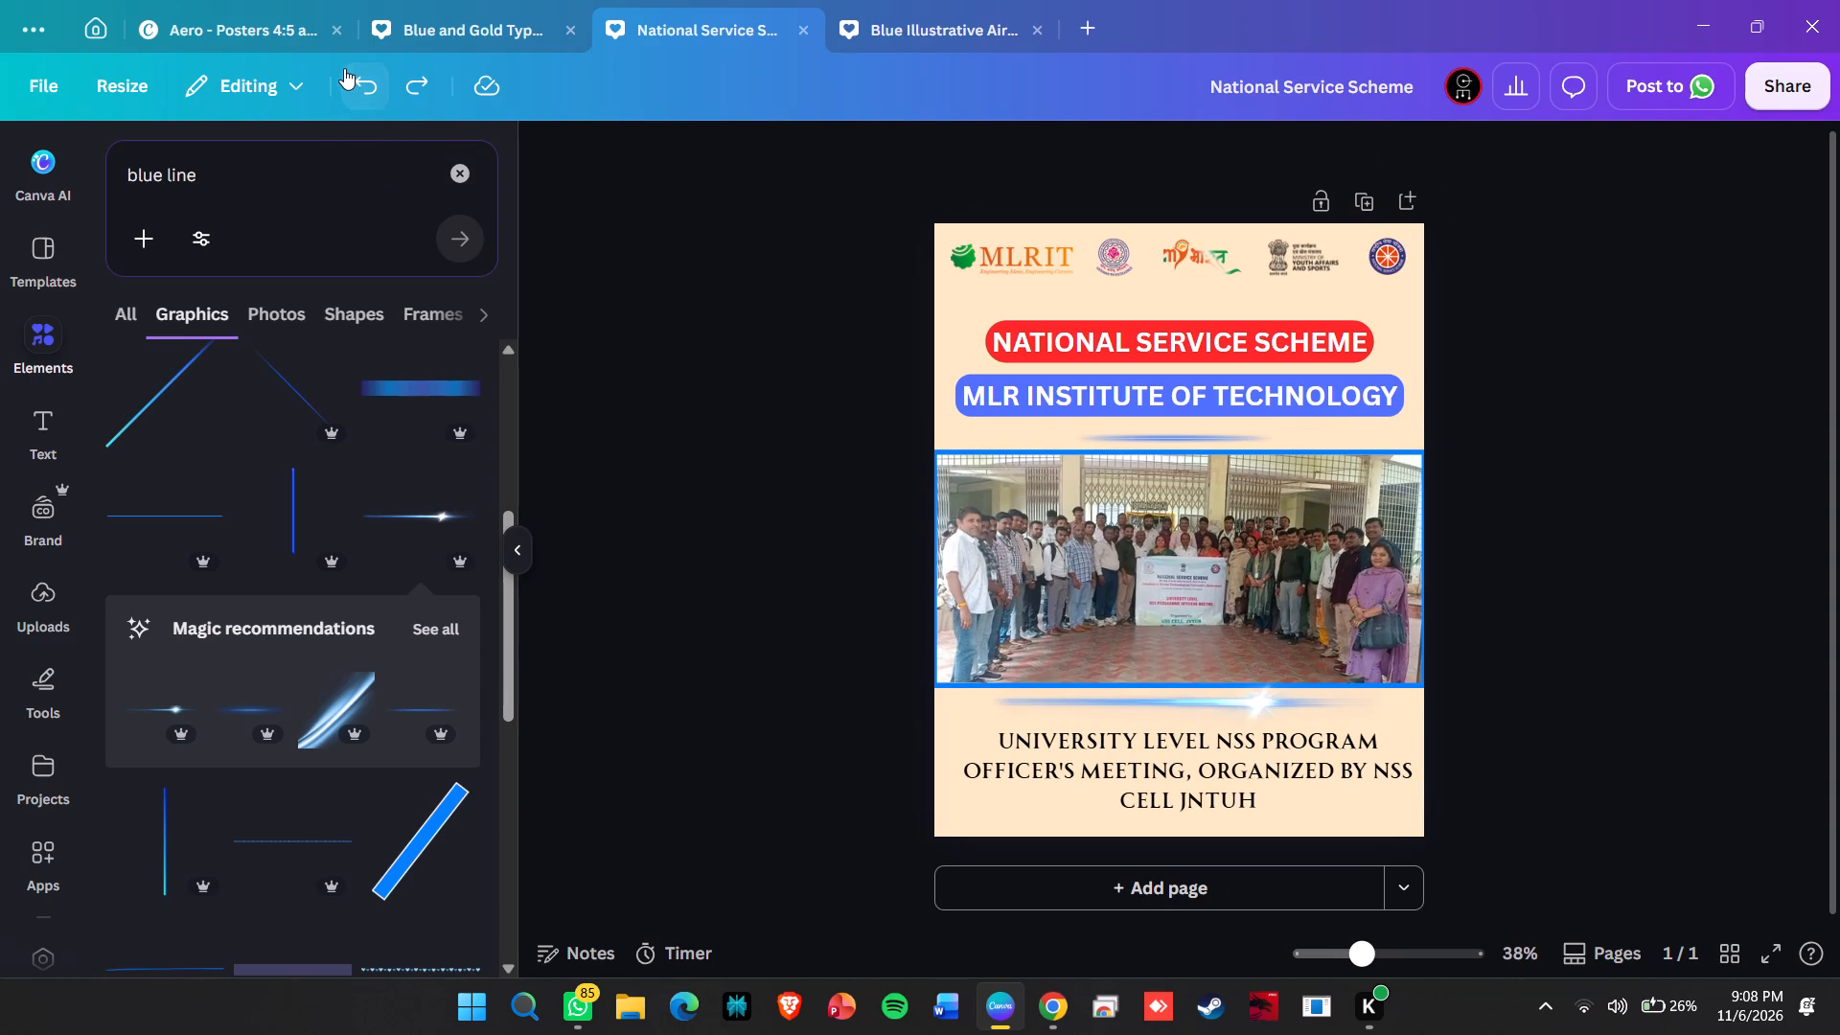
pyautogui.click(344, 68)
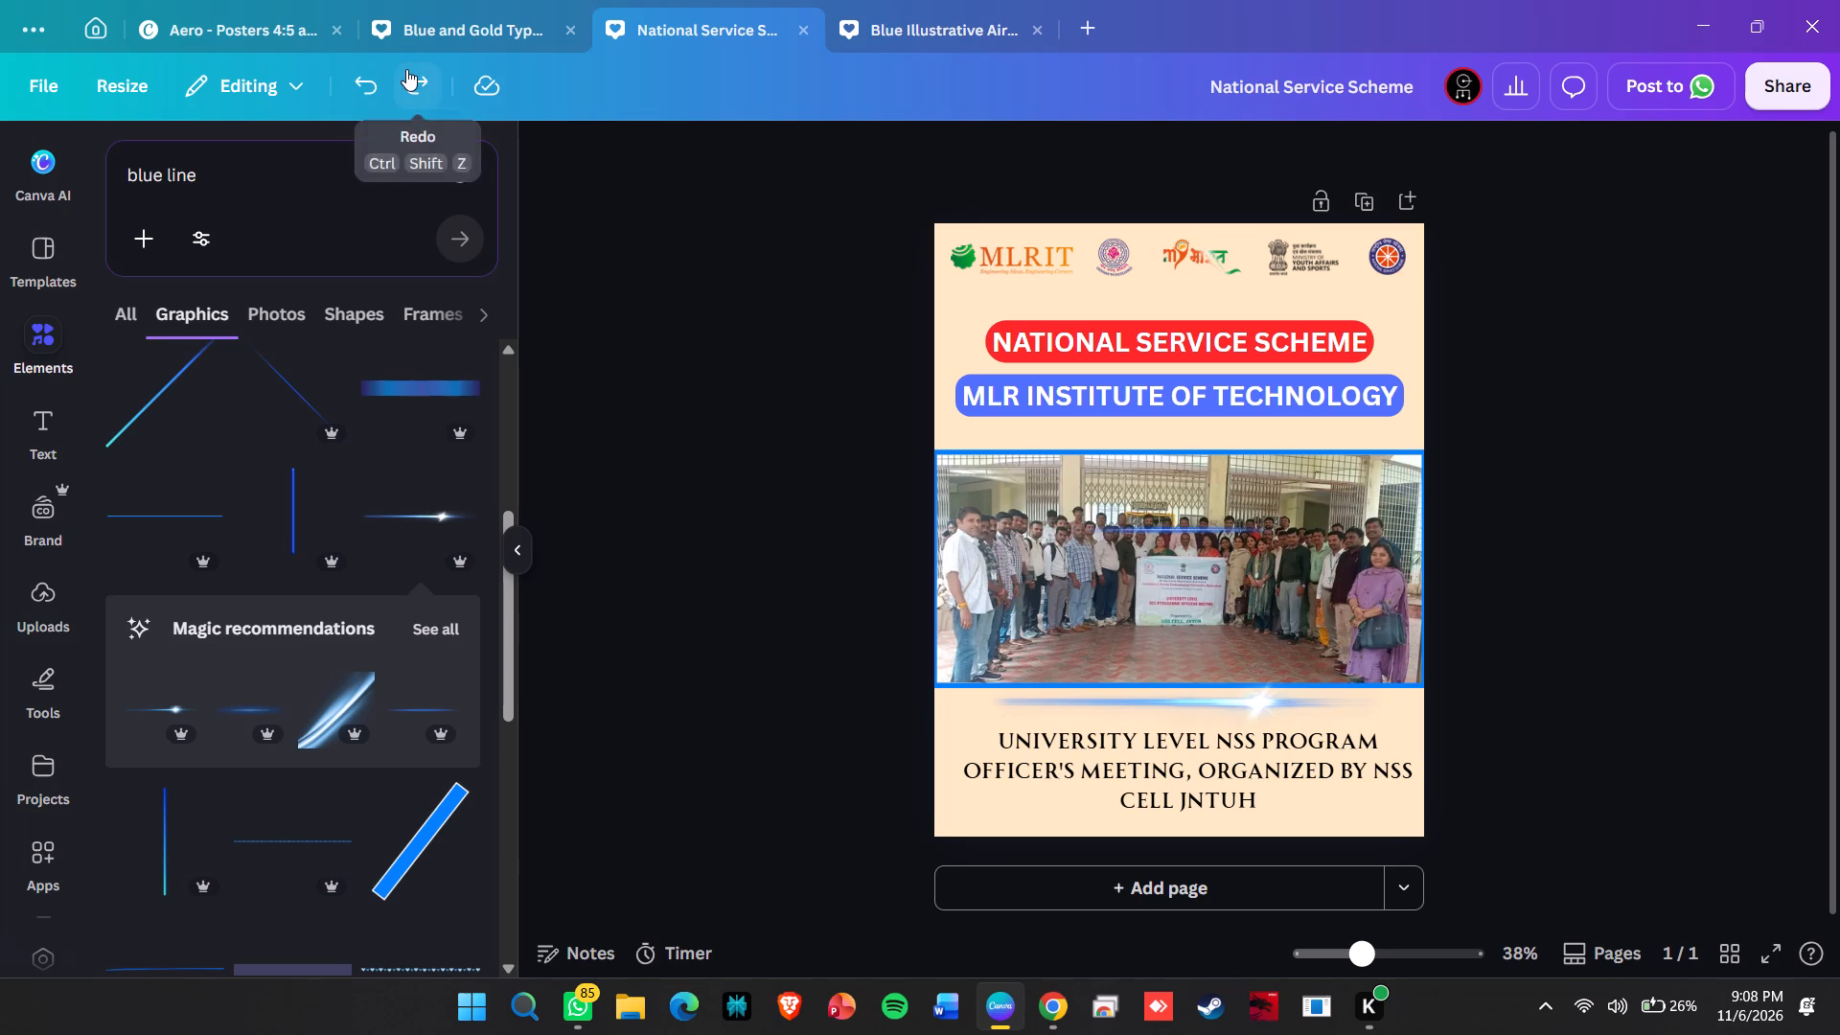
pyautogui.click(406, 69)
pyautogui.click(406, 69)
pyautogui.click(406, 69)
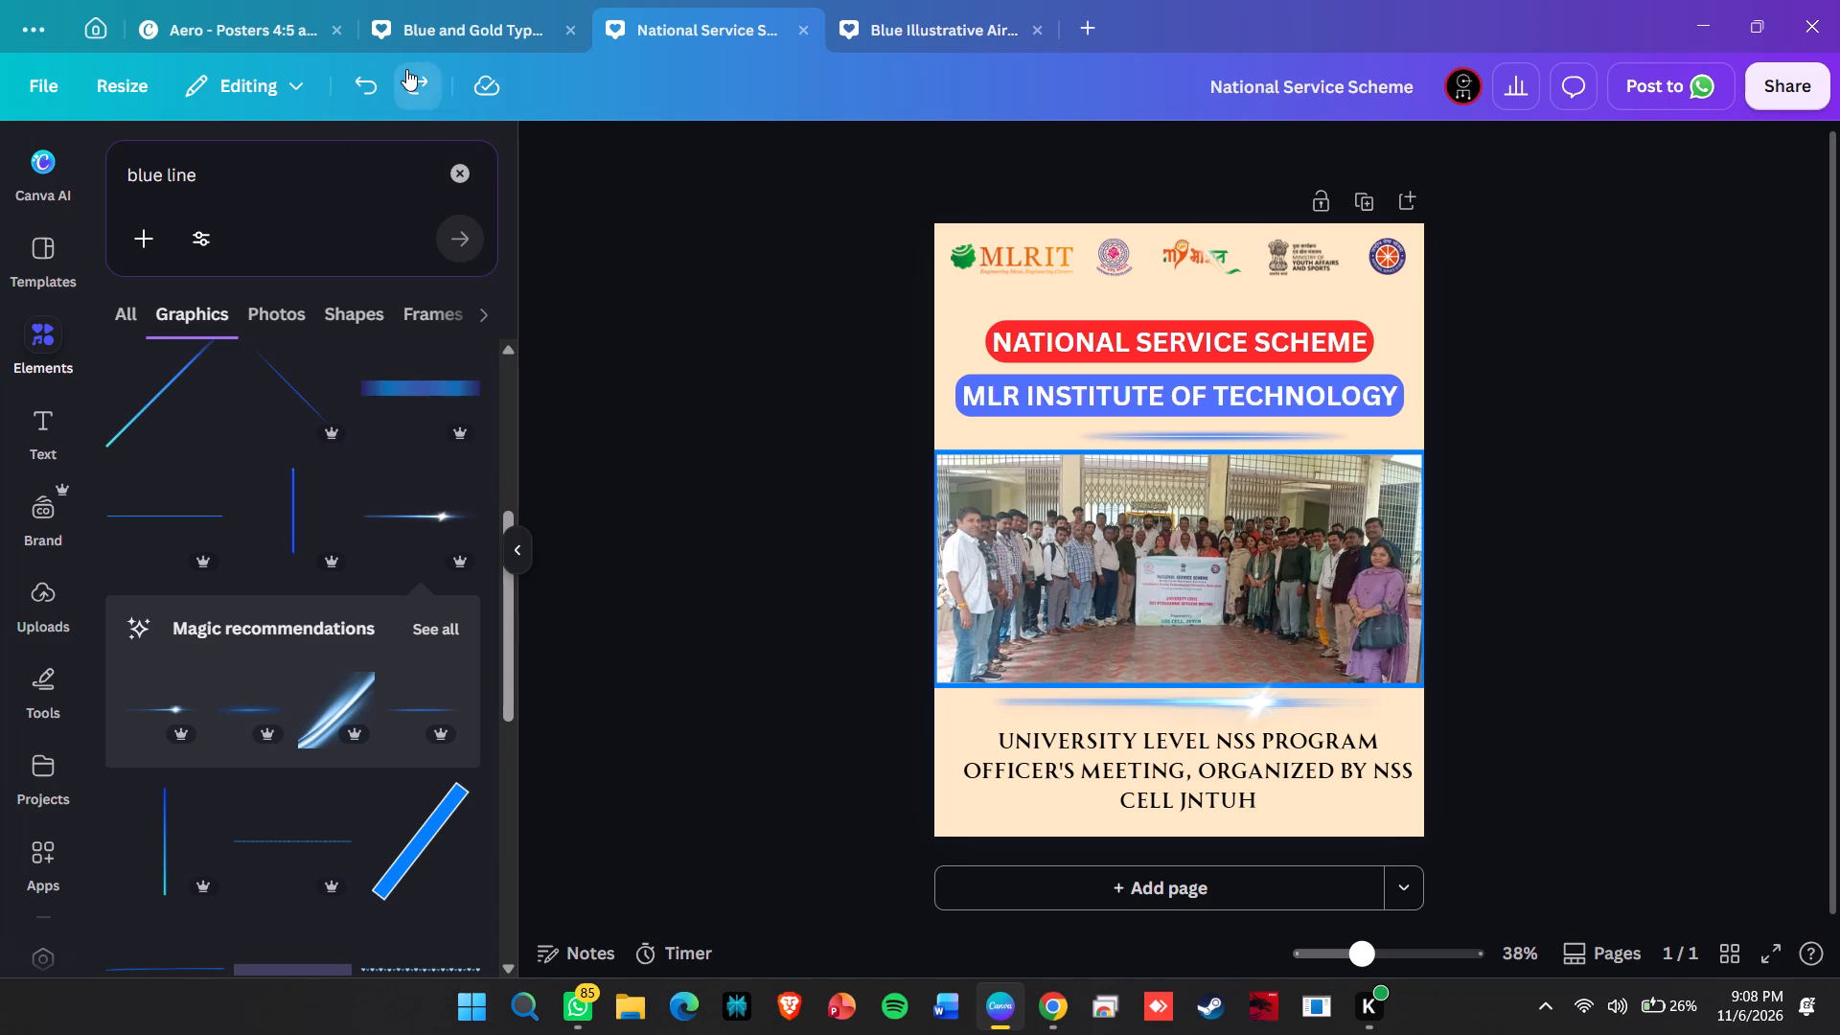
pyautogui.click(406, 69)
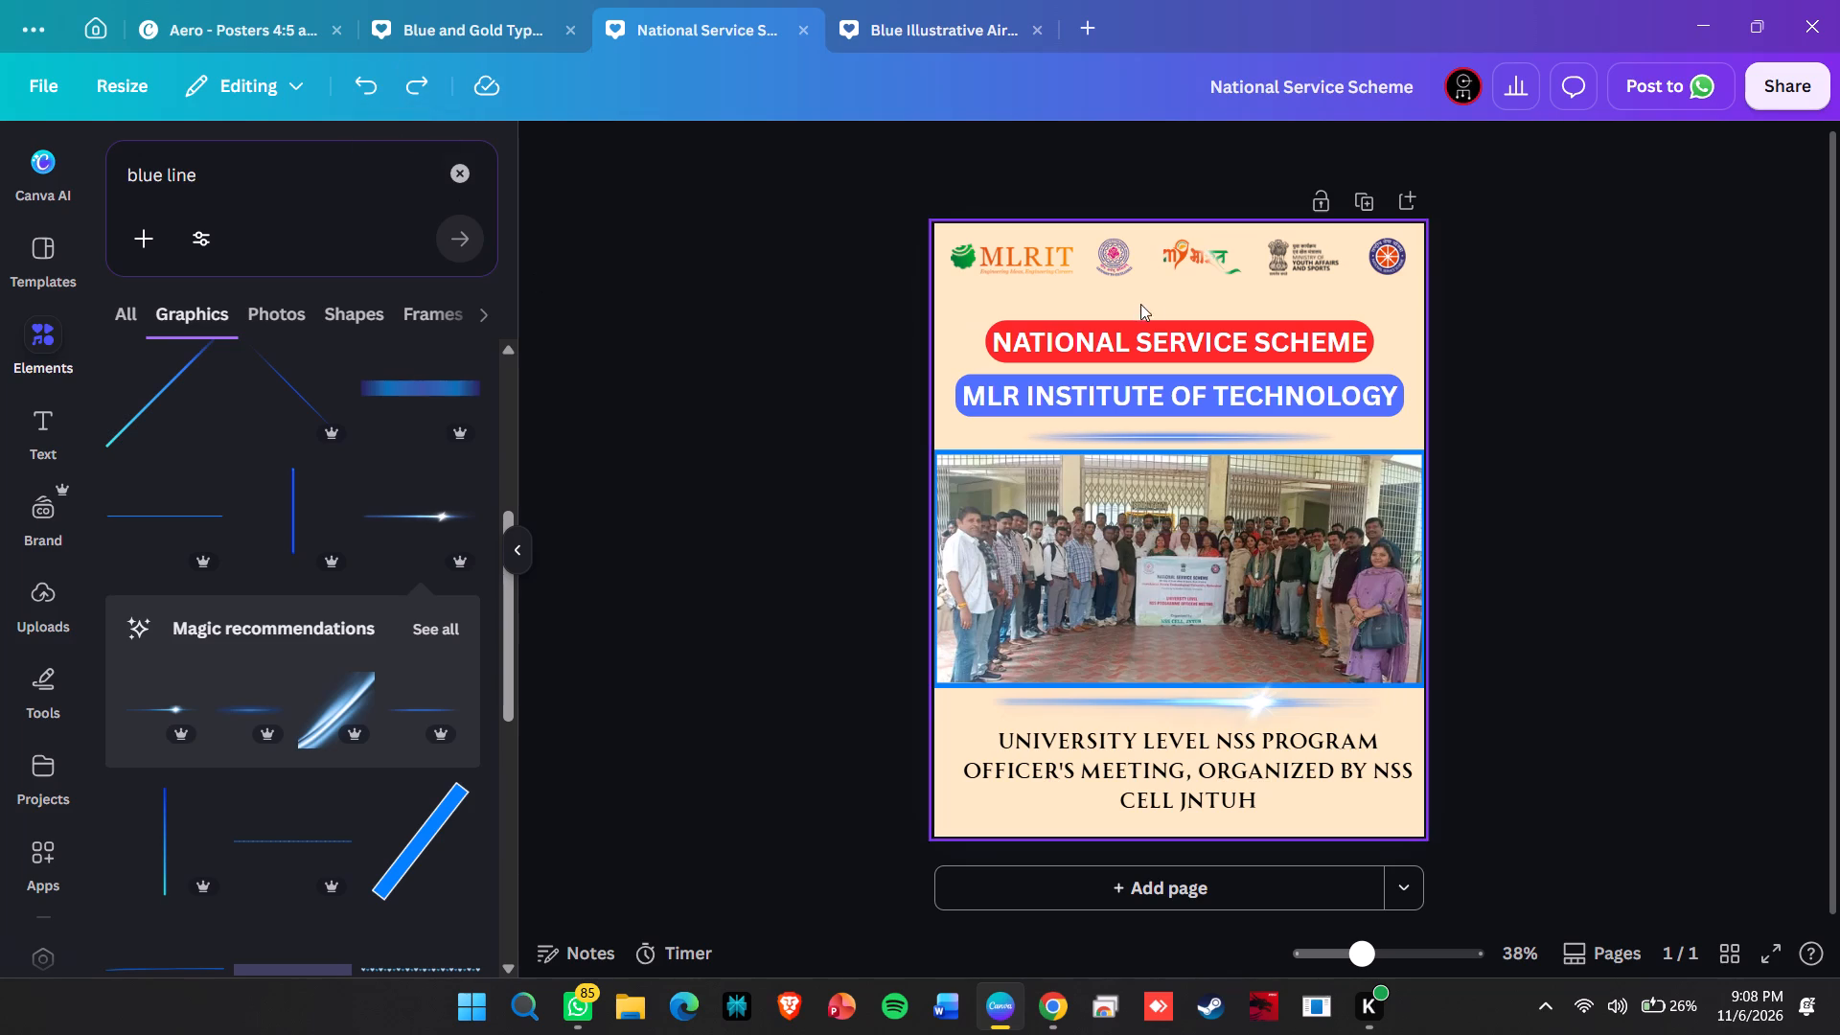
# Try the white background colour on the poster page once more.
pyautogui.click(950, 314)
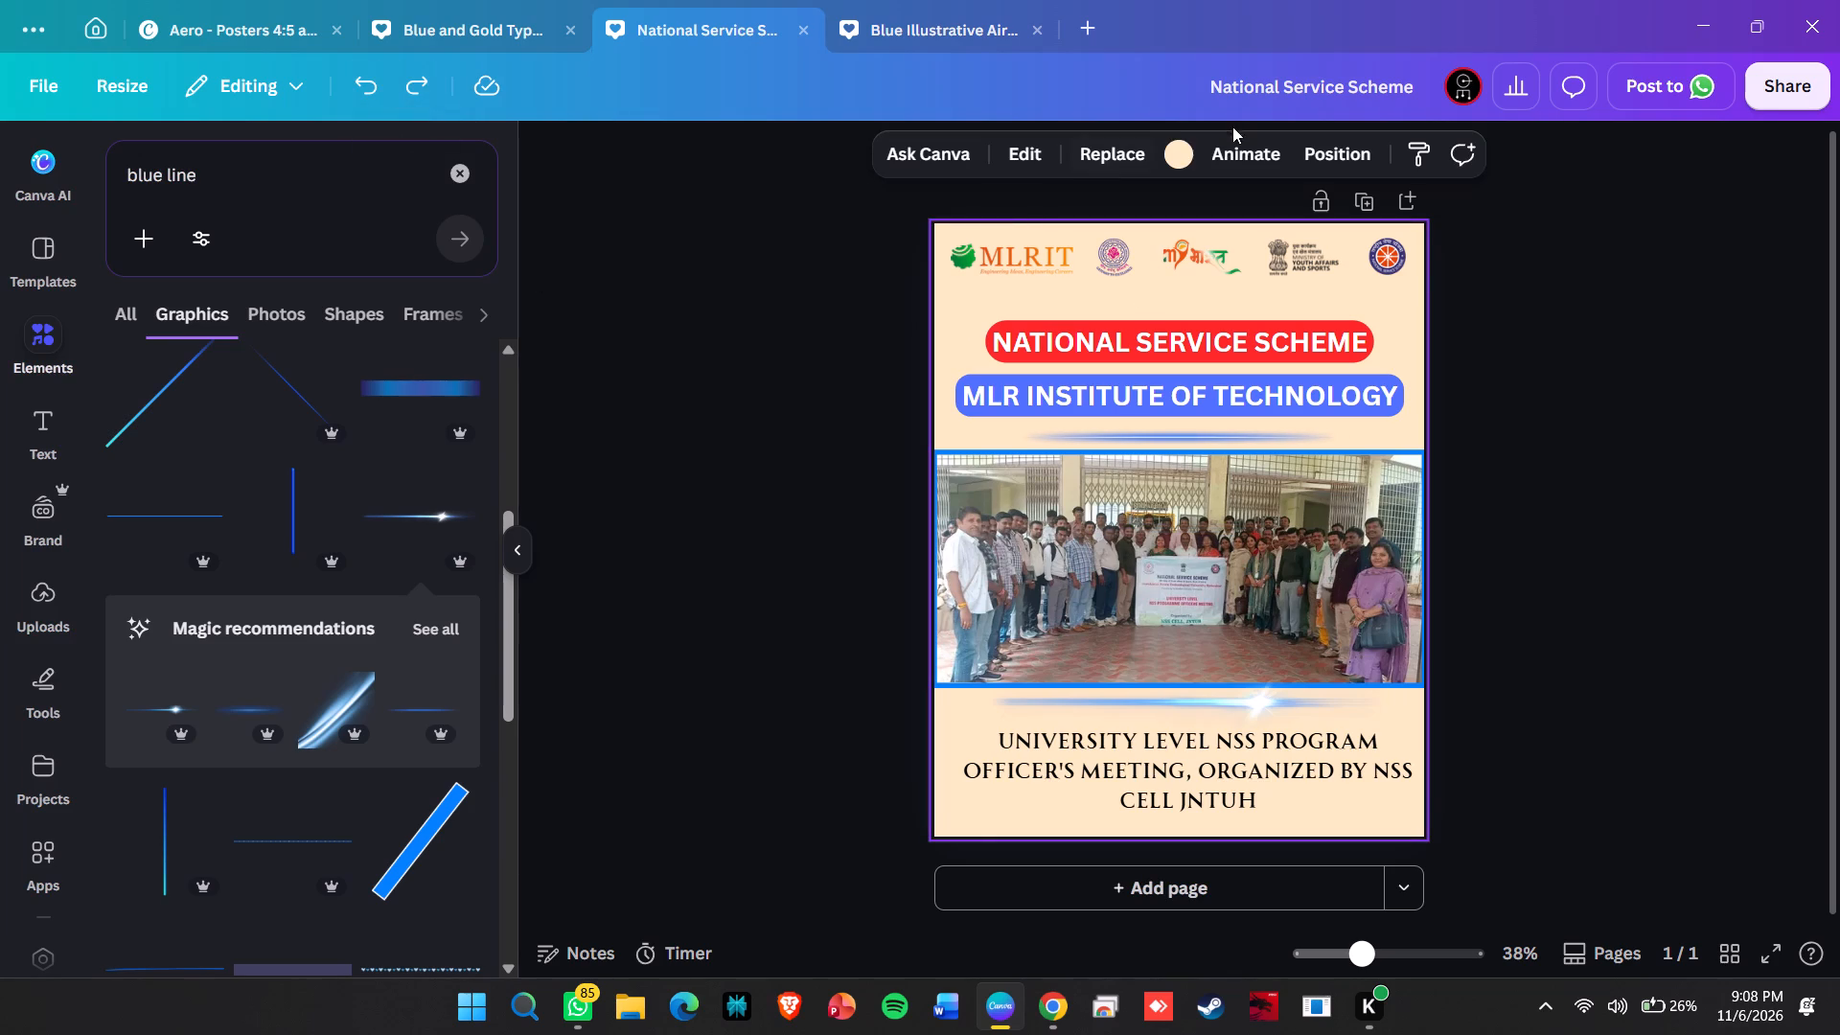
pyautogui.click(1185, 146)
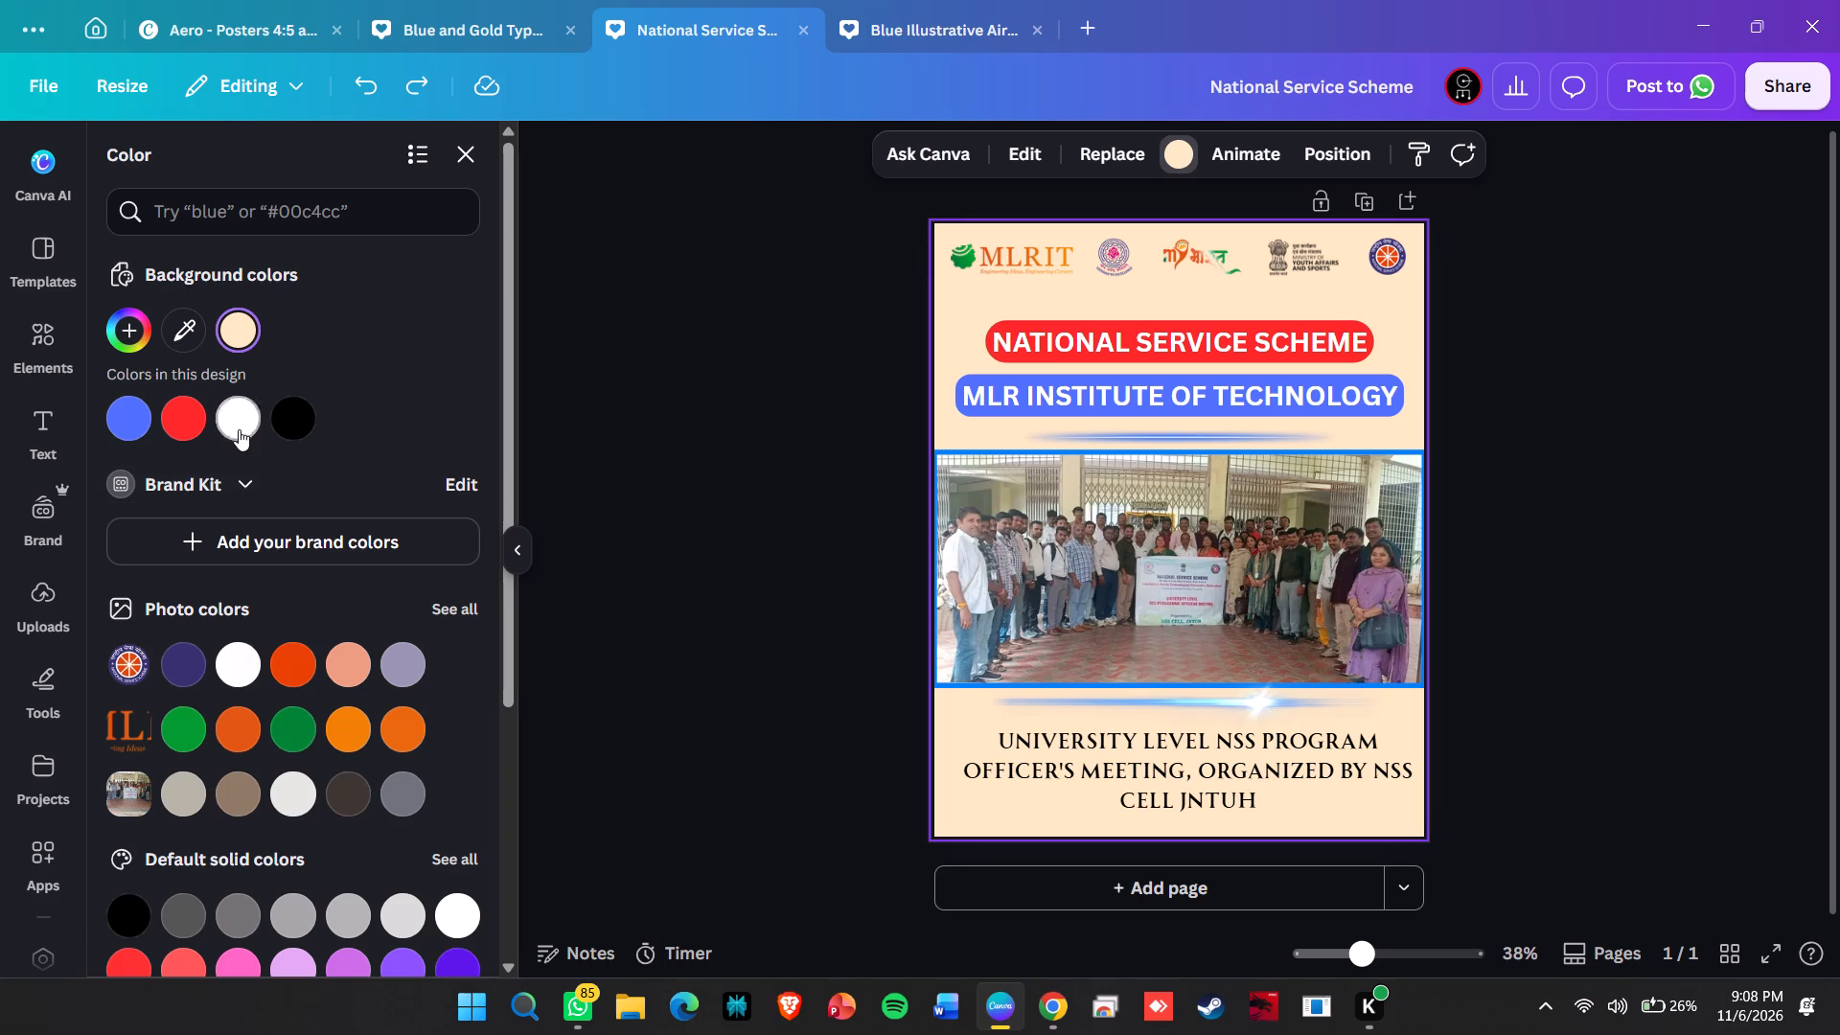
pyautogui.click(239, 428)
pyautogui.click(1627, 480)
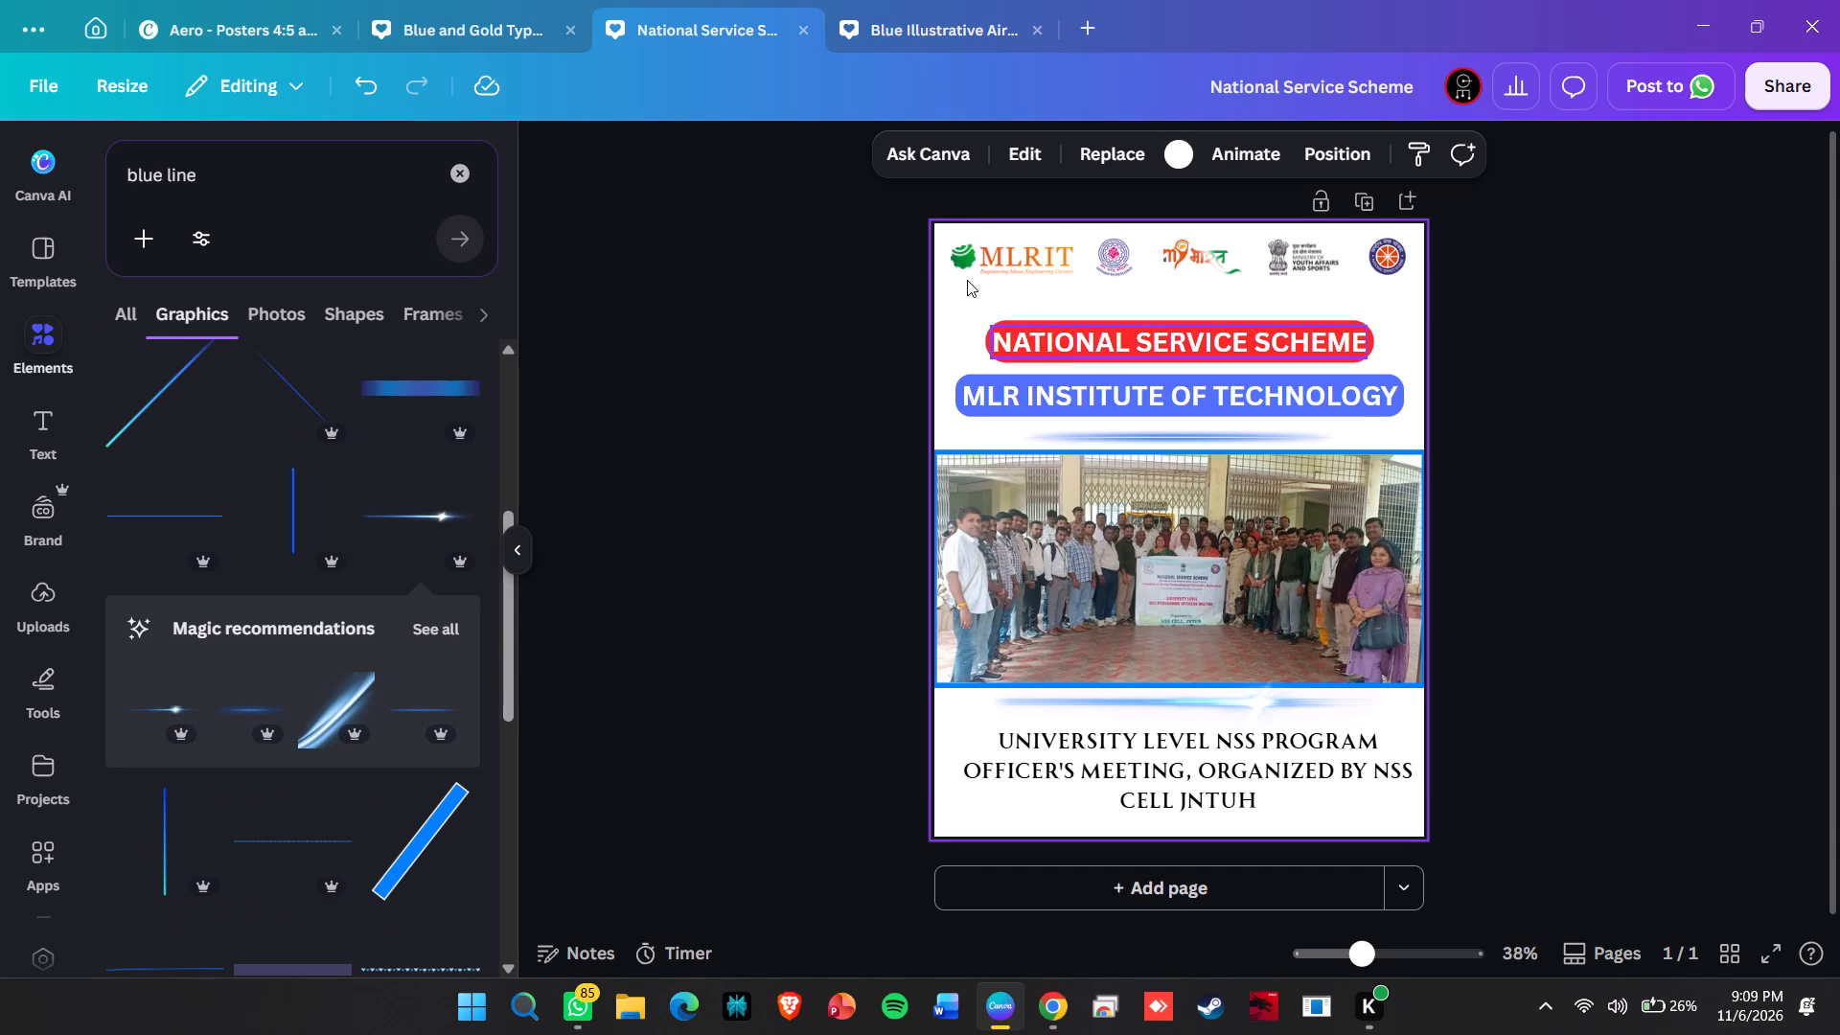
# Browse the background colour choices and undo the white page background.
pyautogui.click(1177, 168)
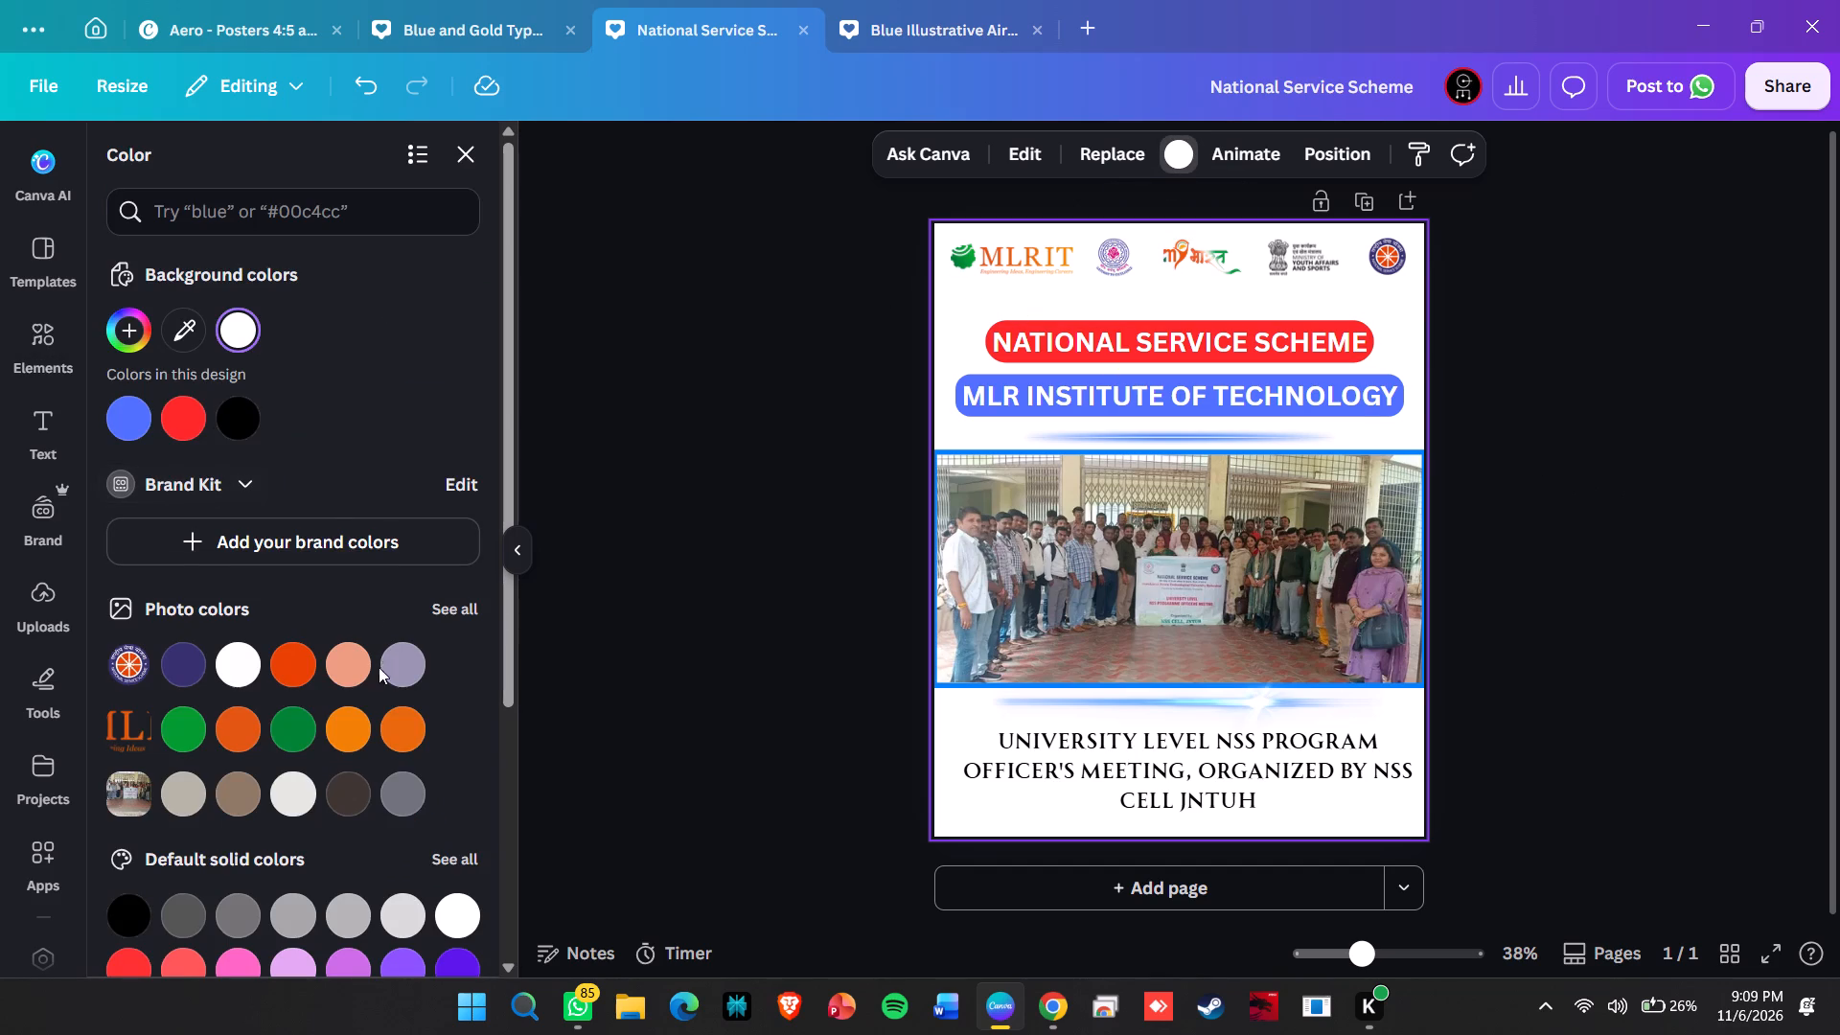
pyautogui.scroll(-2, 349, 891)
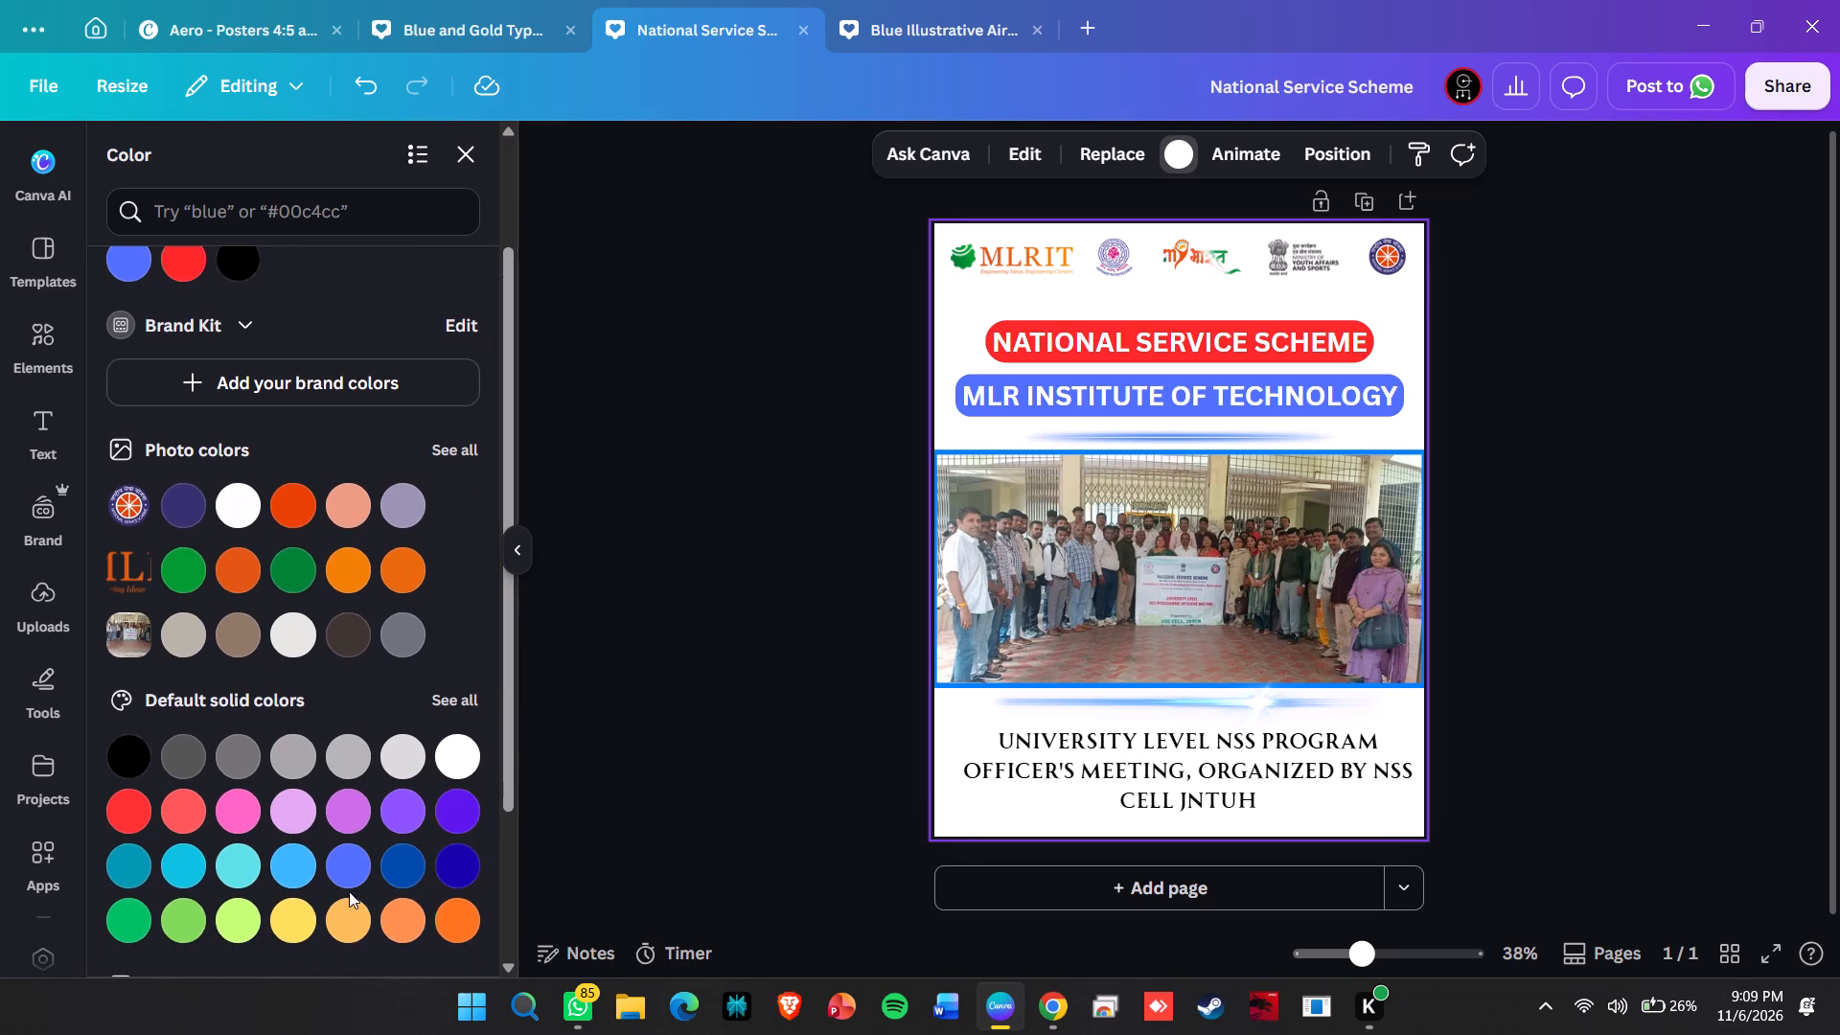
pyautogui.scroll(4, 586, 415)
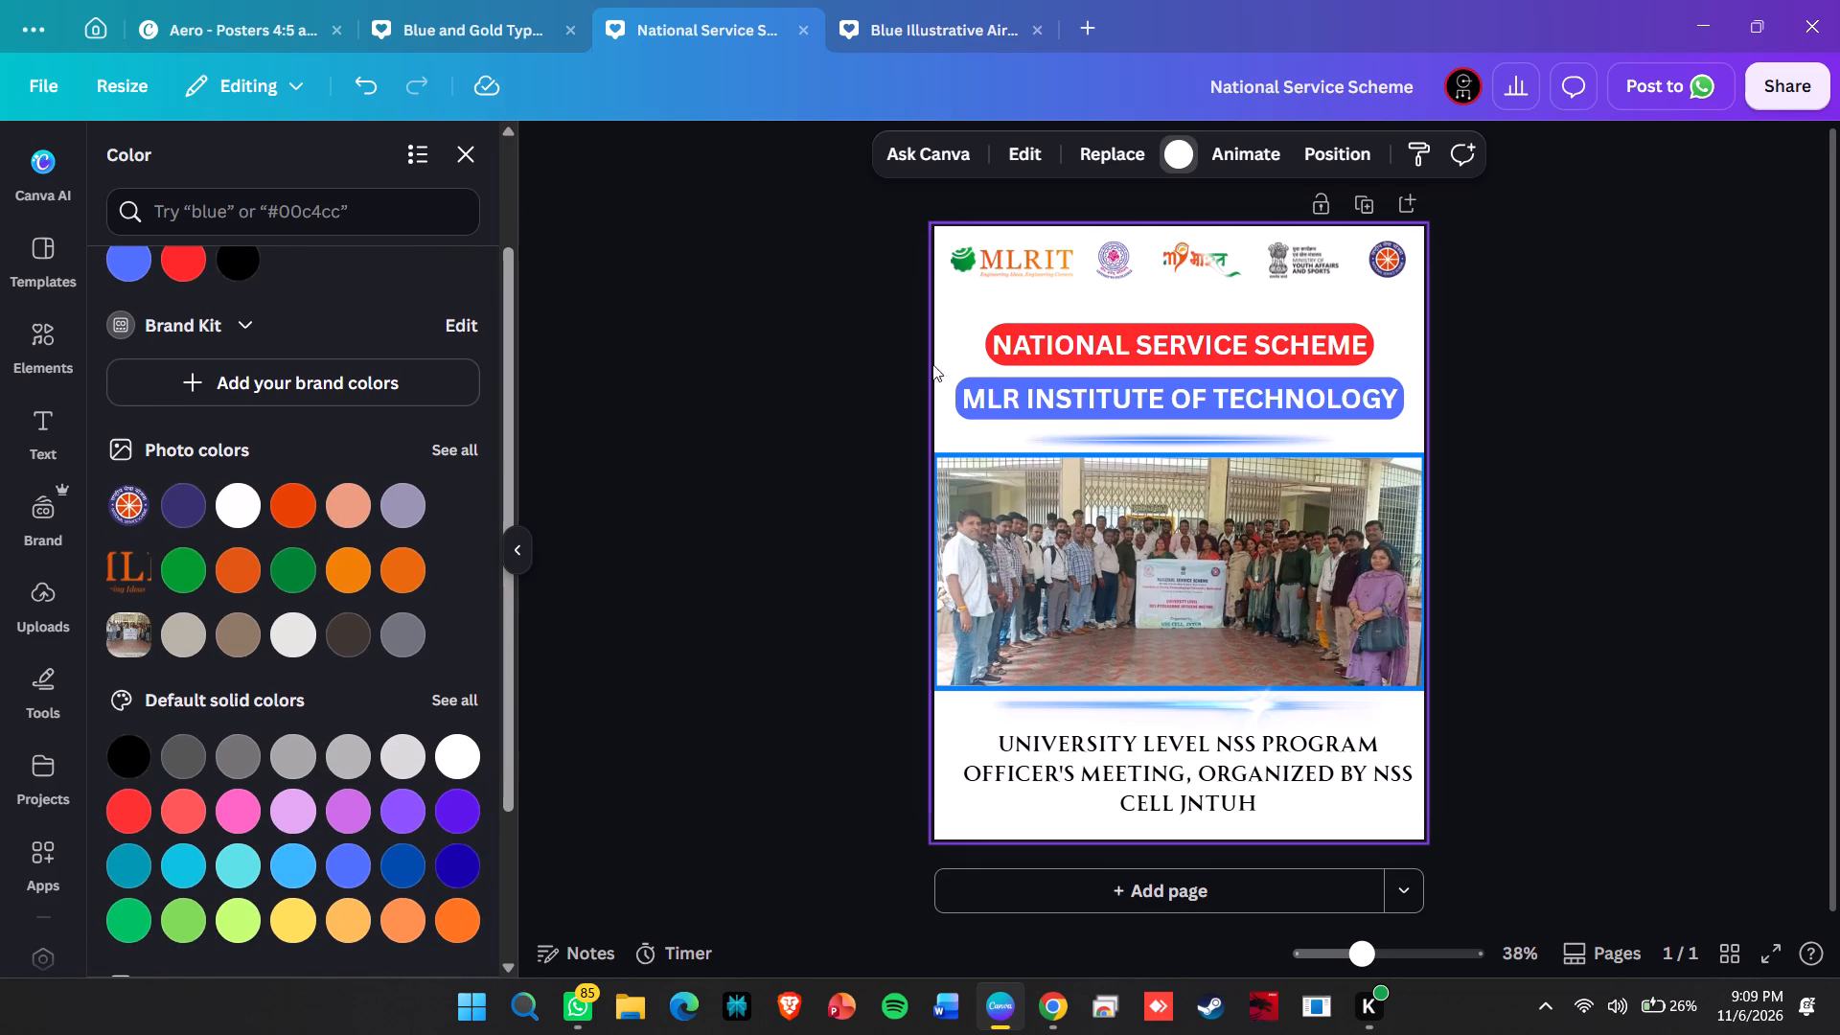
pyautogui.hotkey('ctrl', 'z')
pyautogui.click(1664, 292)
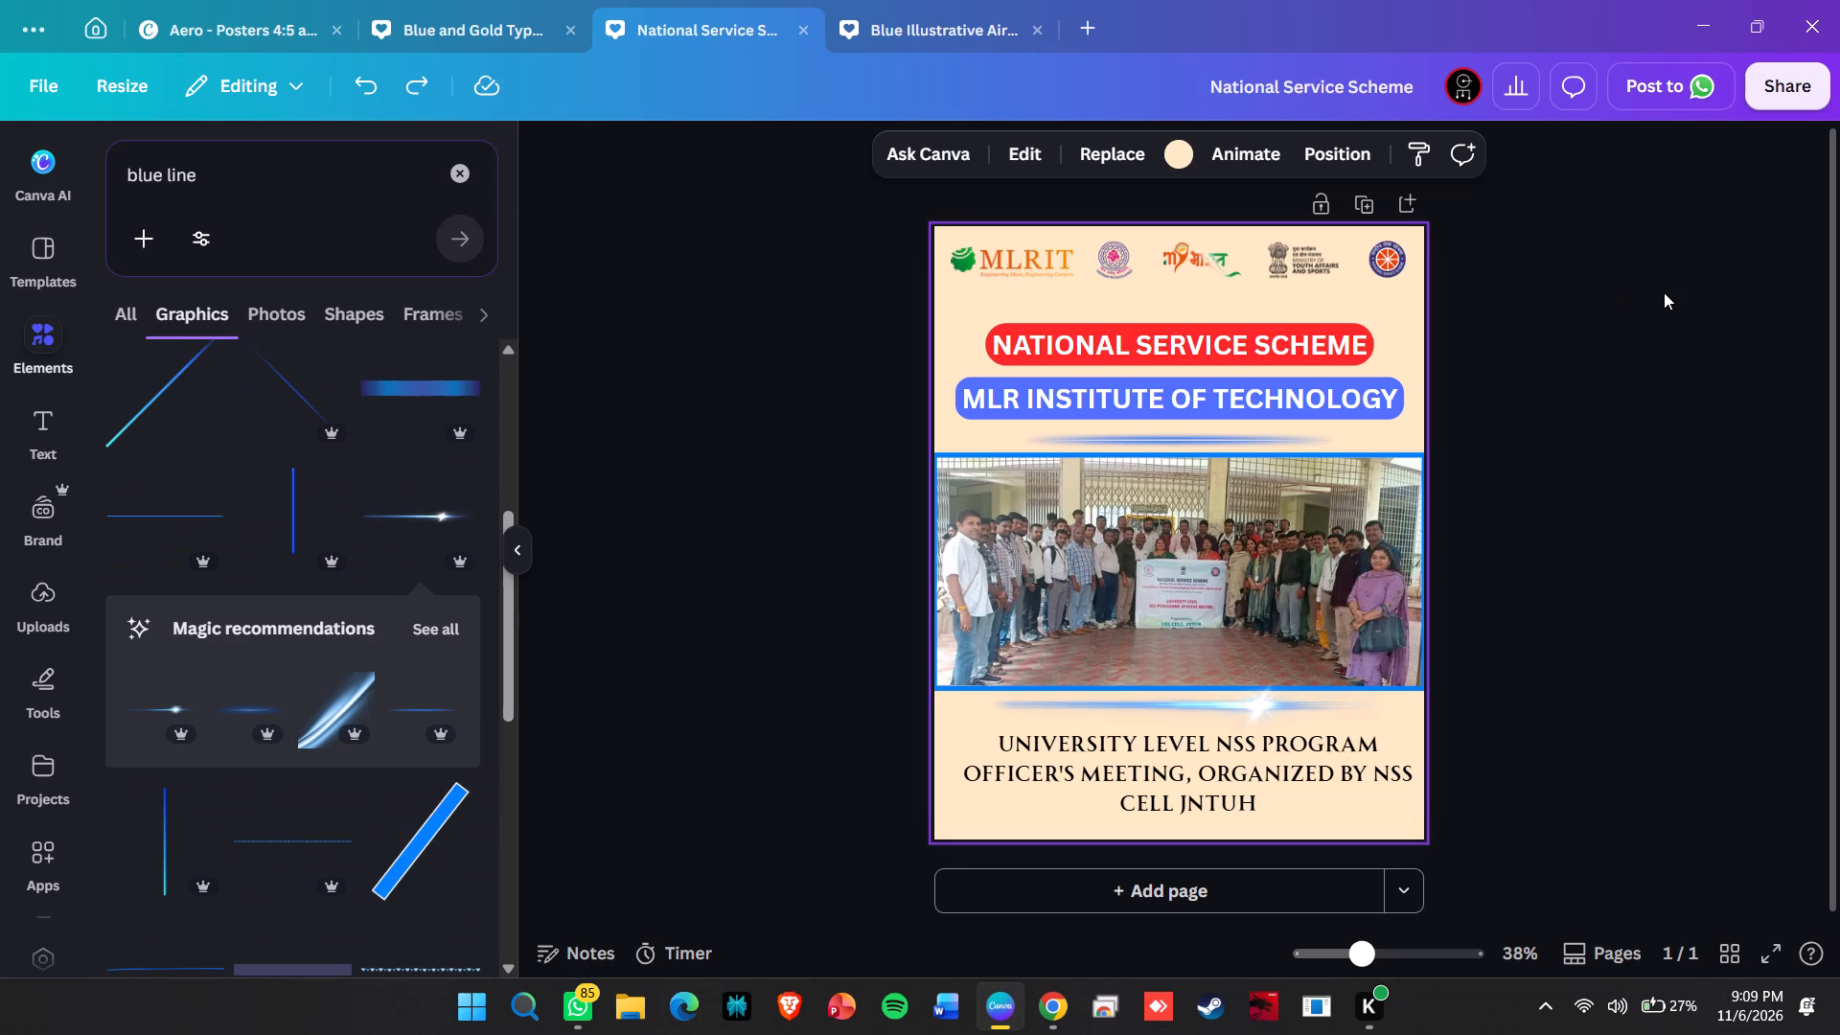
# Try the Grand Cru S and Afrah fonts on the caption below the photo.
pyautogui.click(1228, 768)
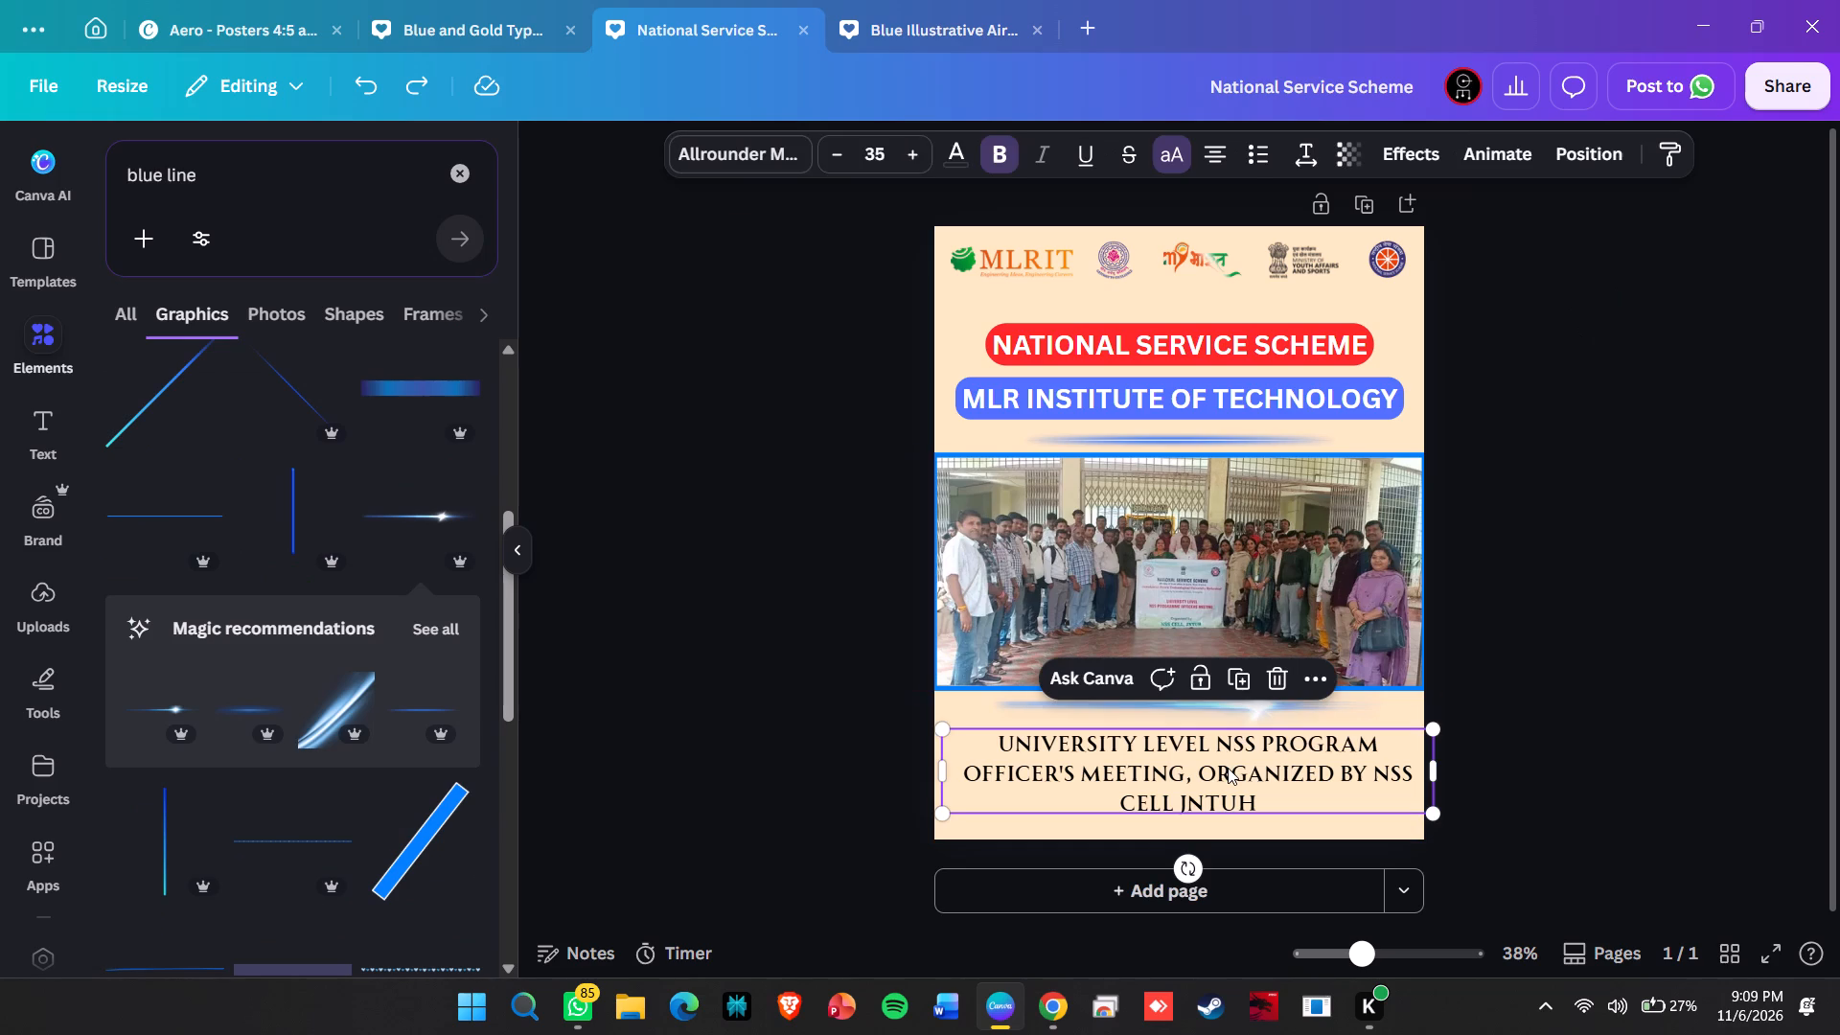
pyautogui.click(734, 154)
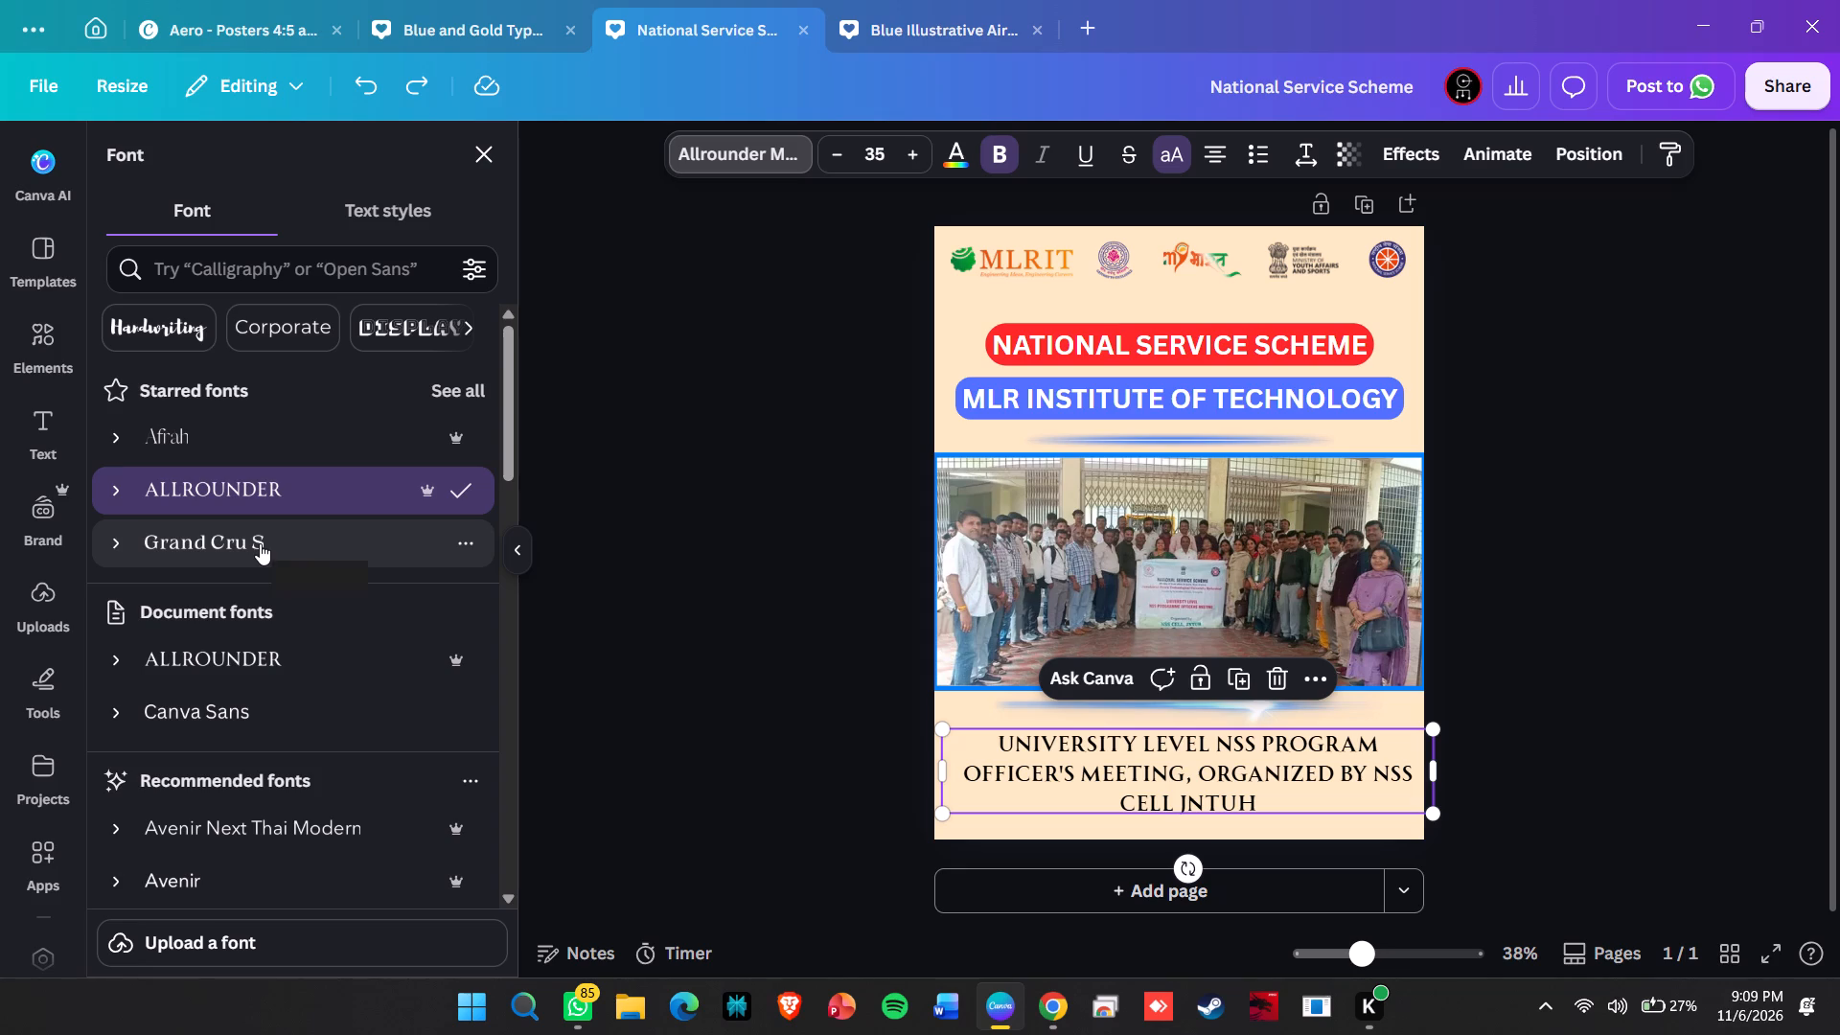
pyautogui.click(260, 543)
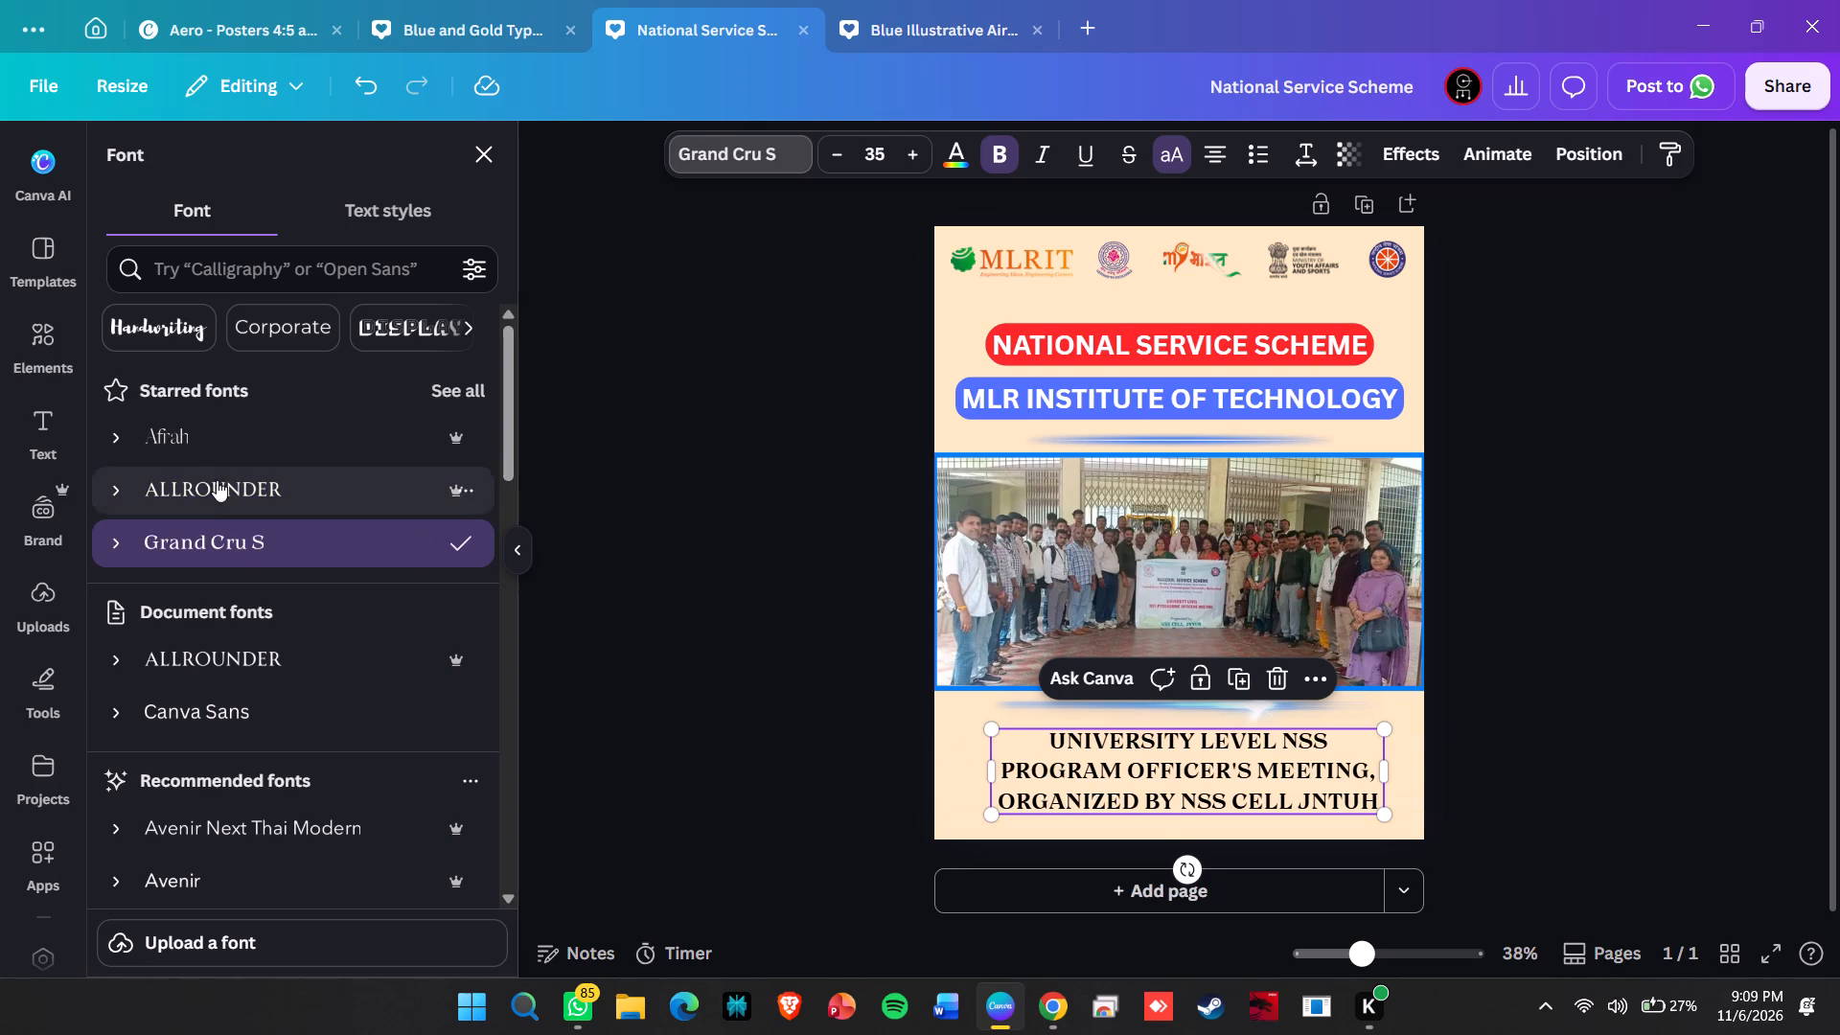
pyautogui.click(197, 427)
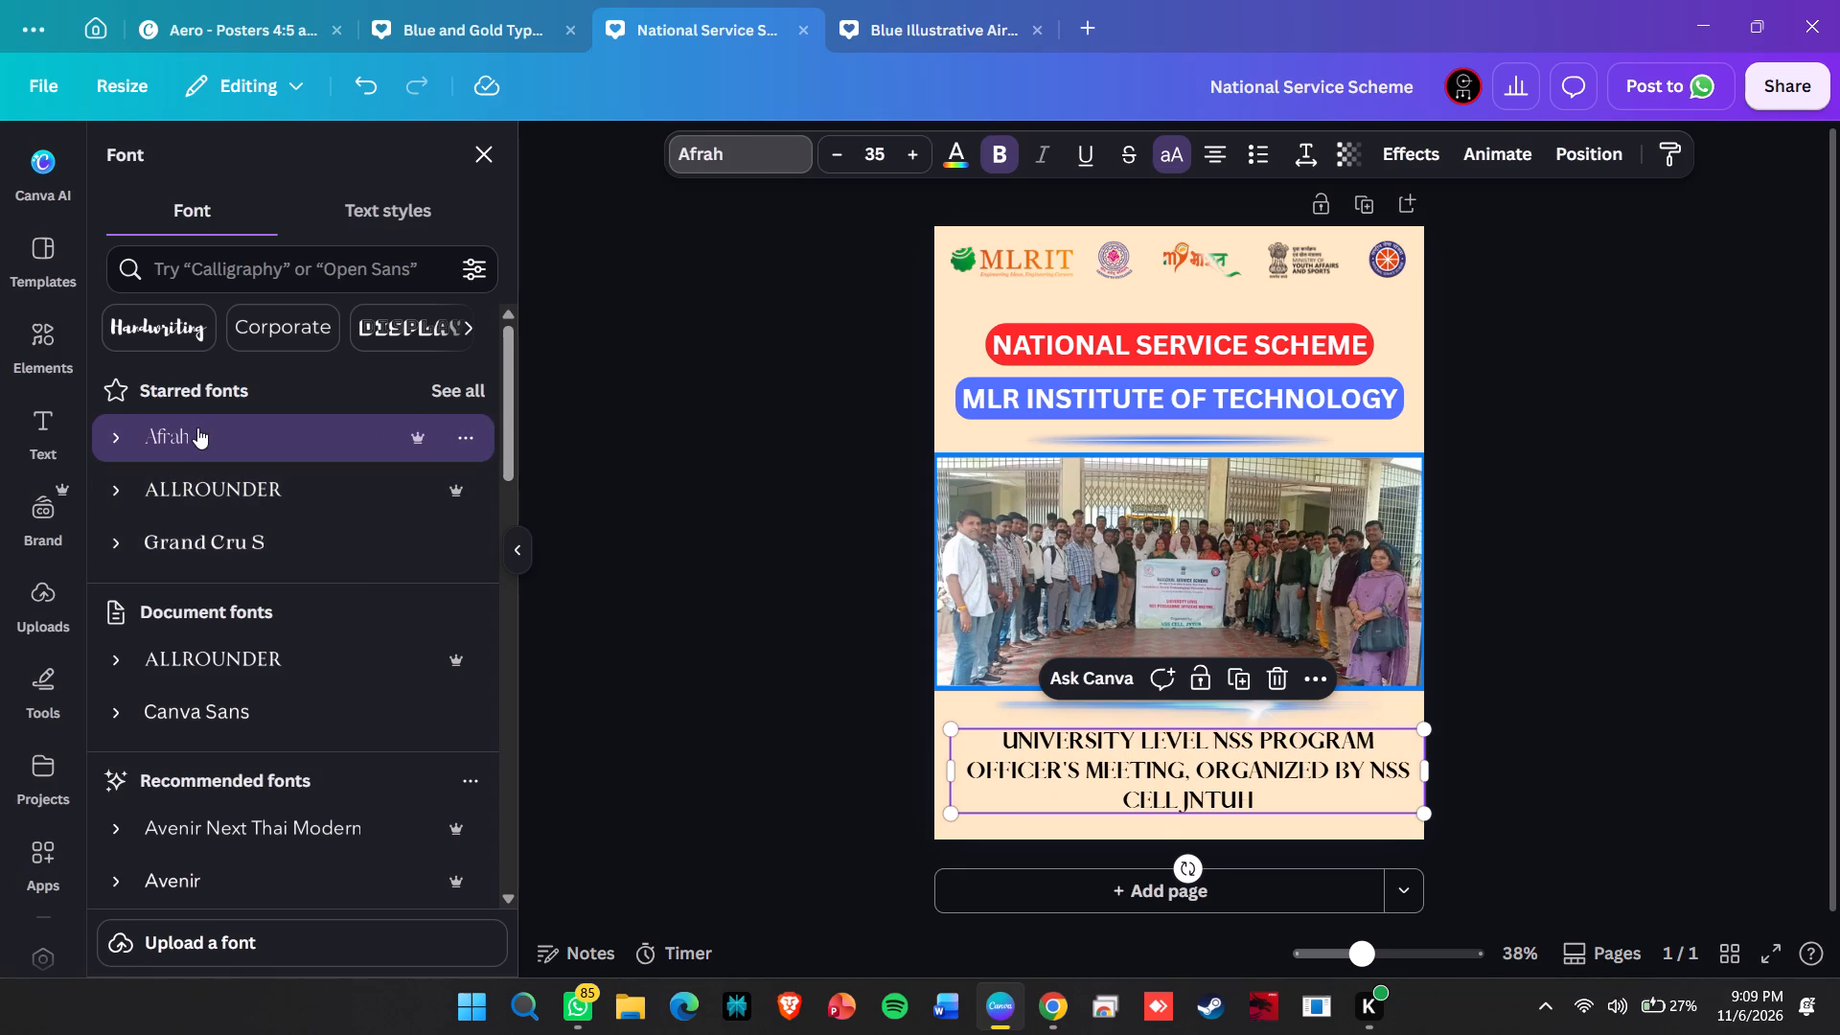
# Remove bold from the caption below the photo and set its font to ALLROUNDER.
pyautogui.click(1009, 159)
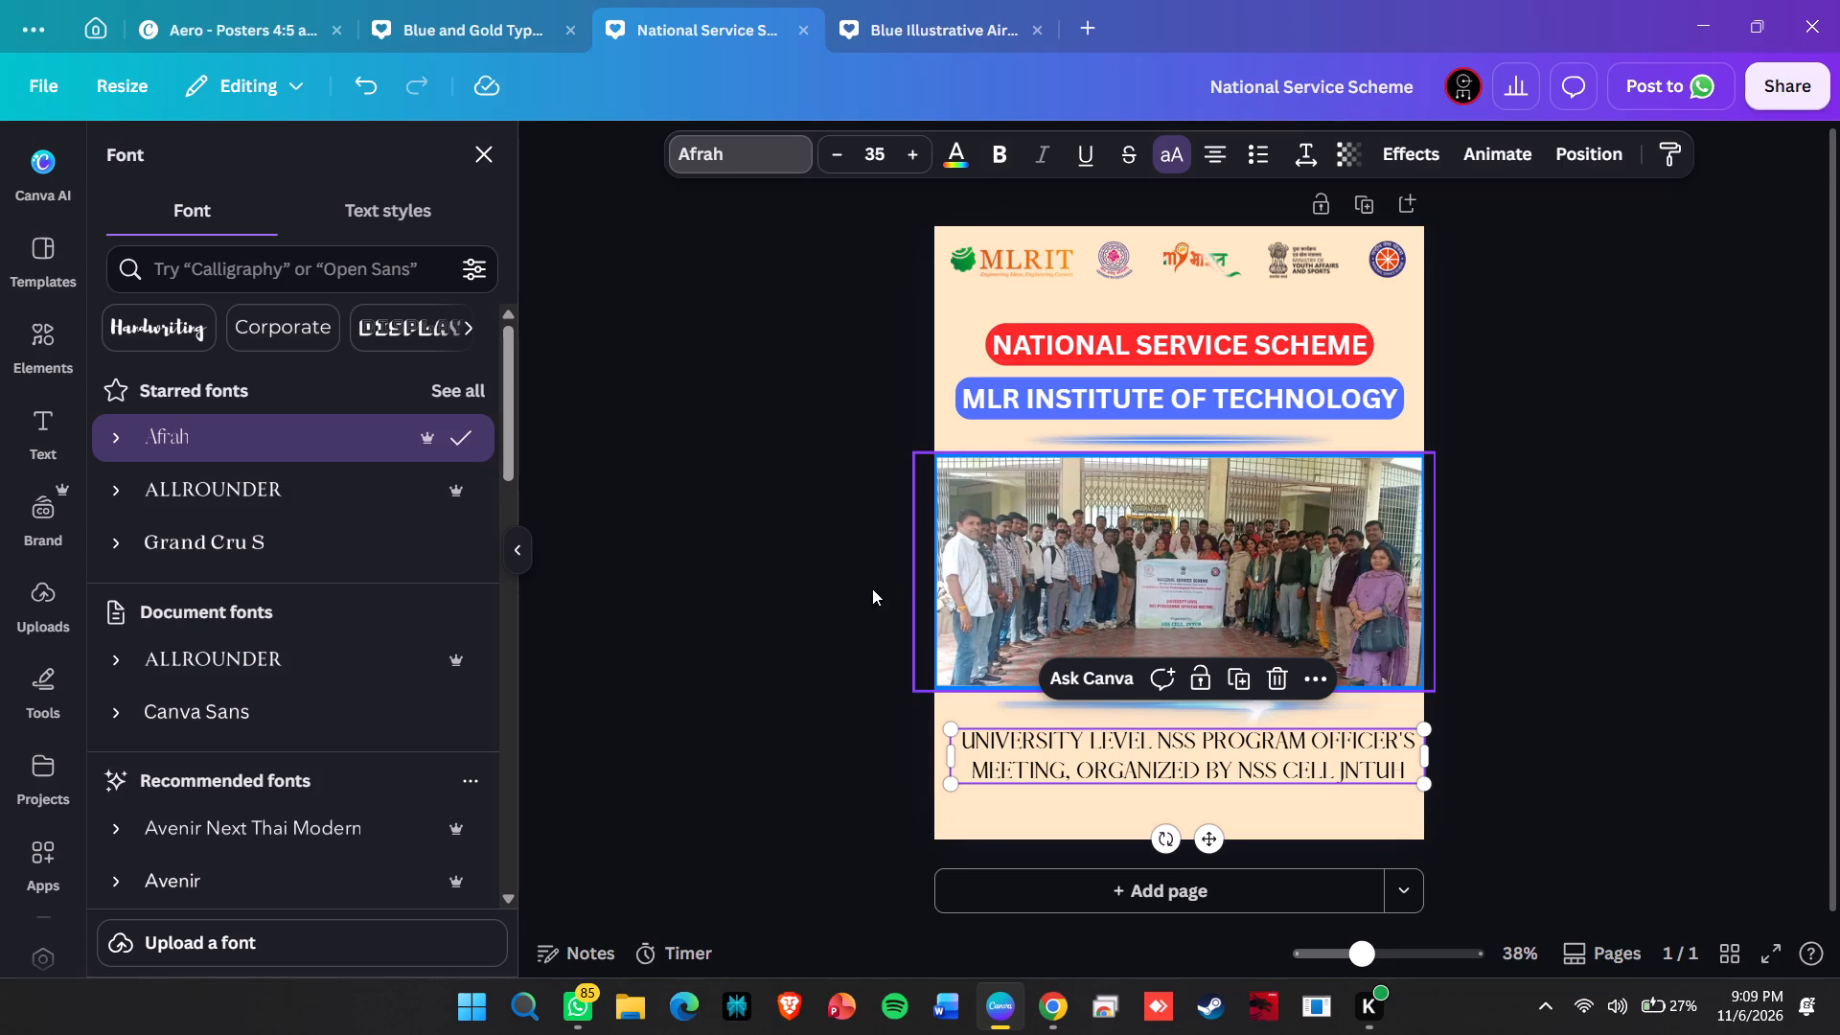
pyautogui.click(310, 676)
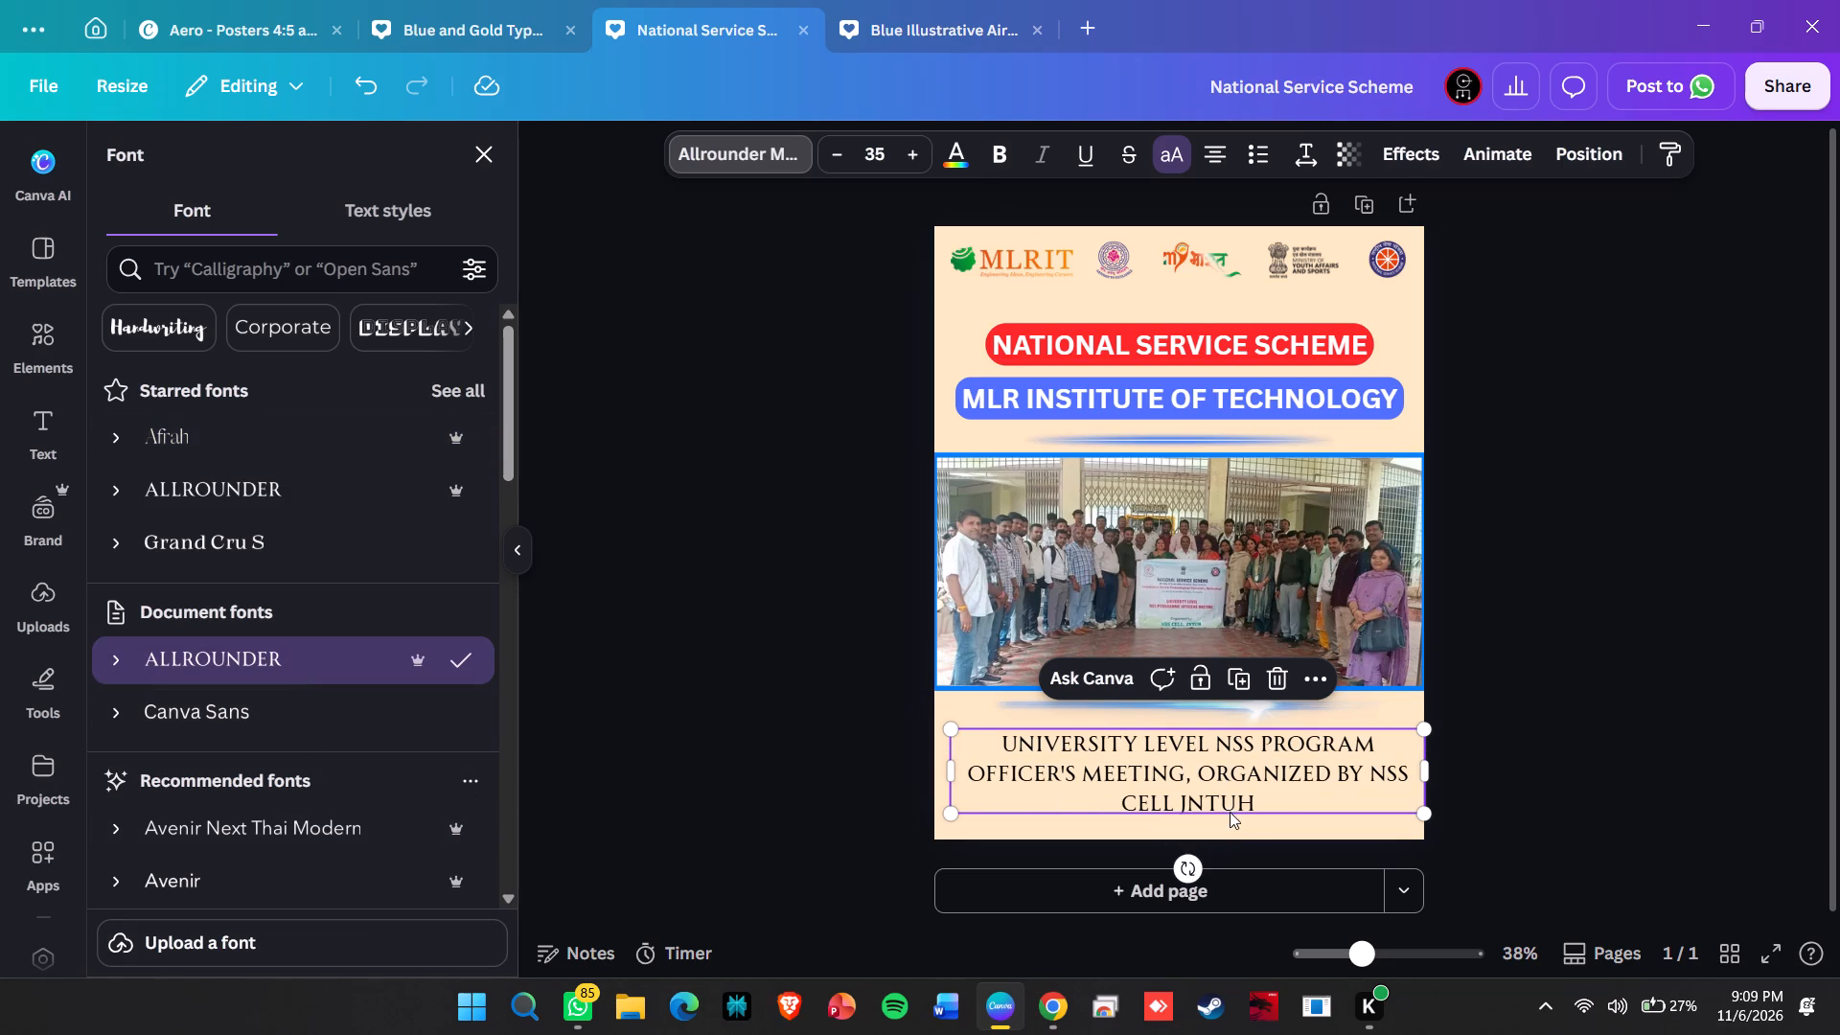
# Narrow the caption's text box slightly and reposition the caption so it is centred below the photo.
pyautogui.click(1575, 764)
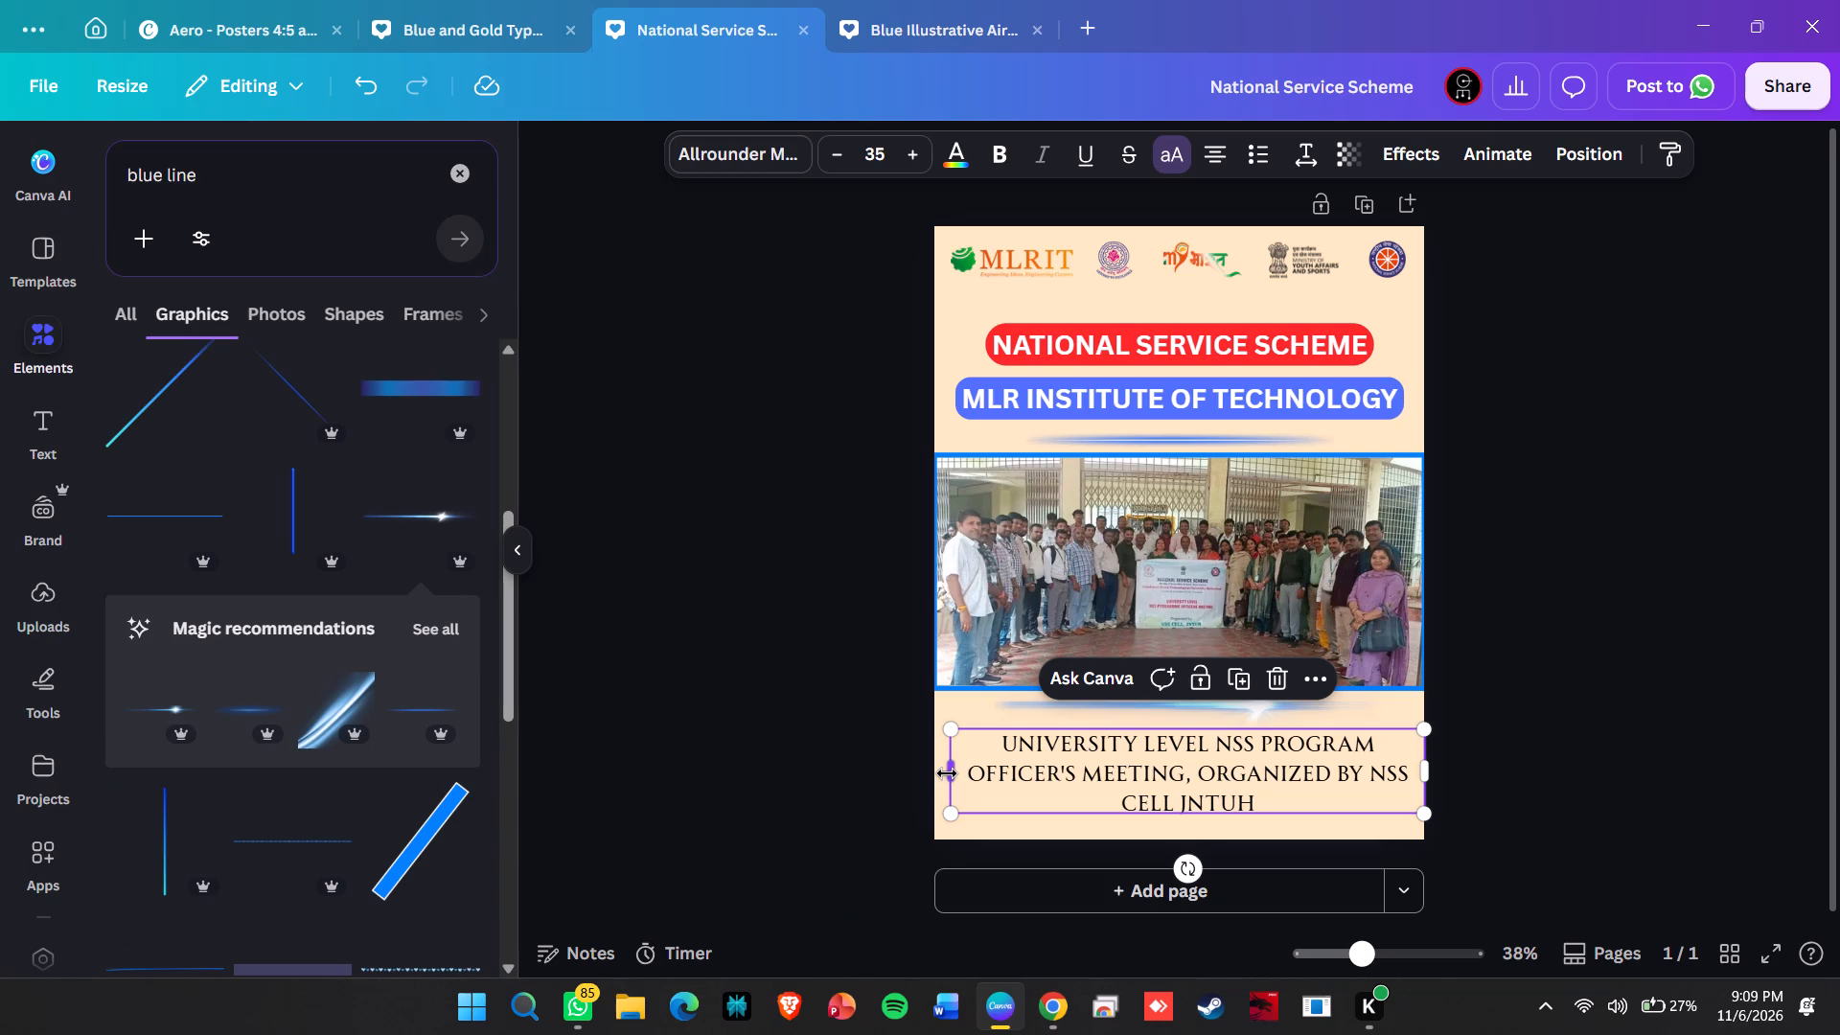
pyautogui.moveTo(948, 773); pyautogui.dragTo(957, 773)
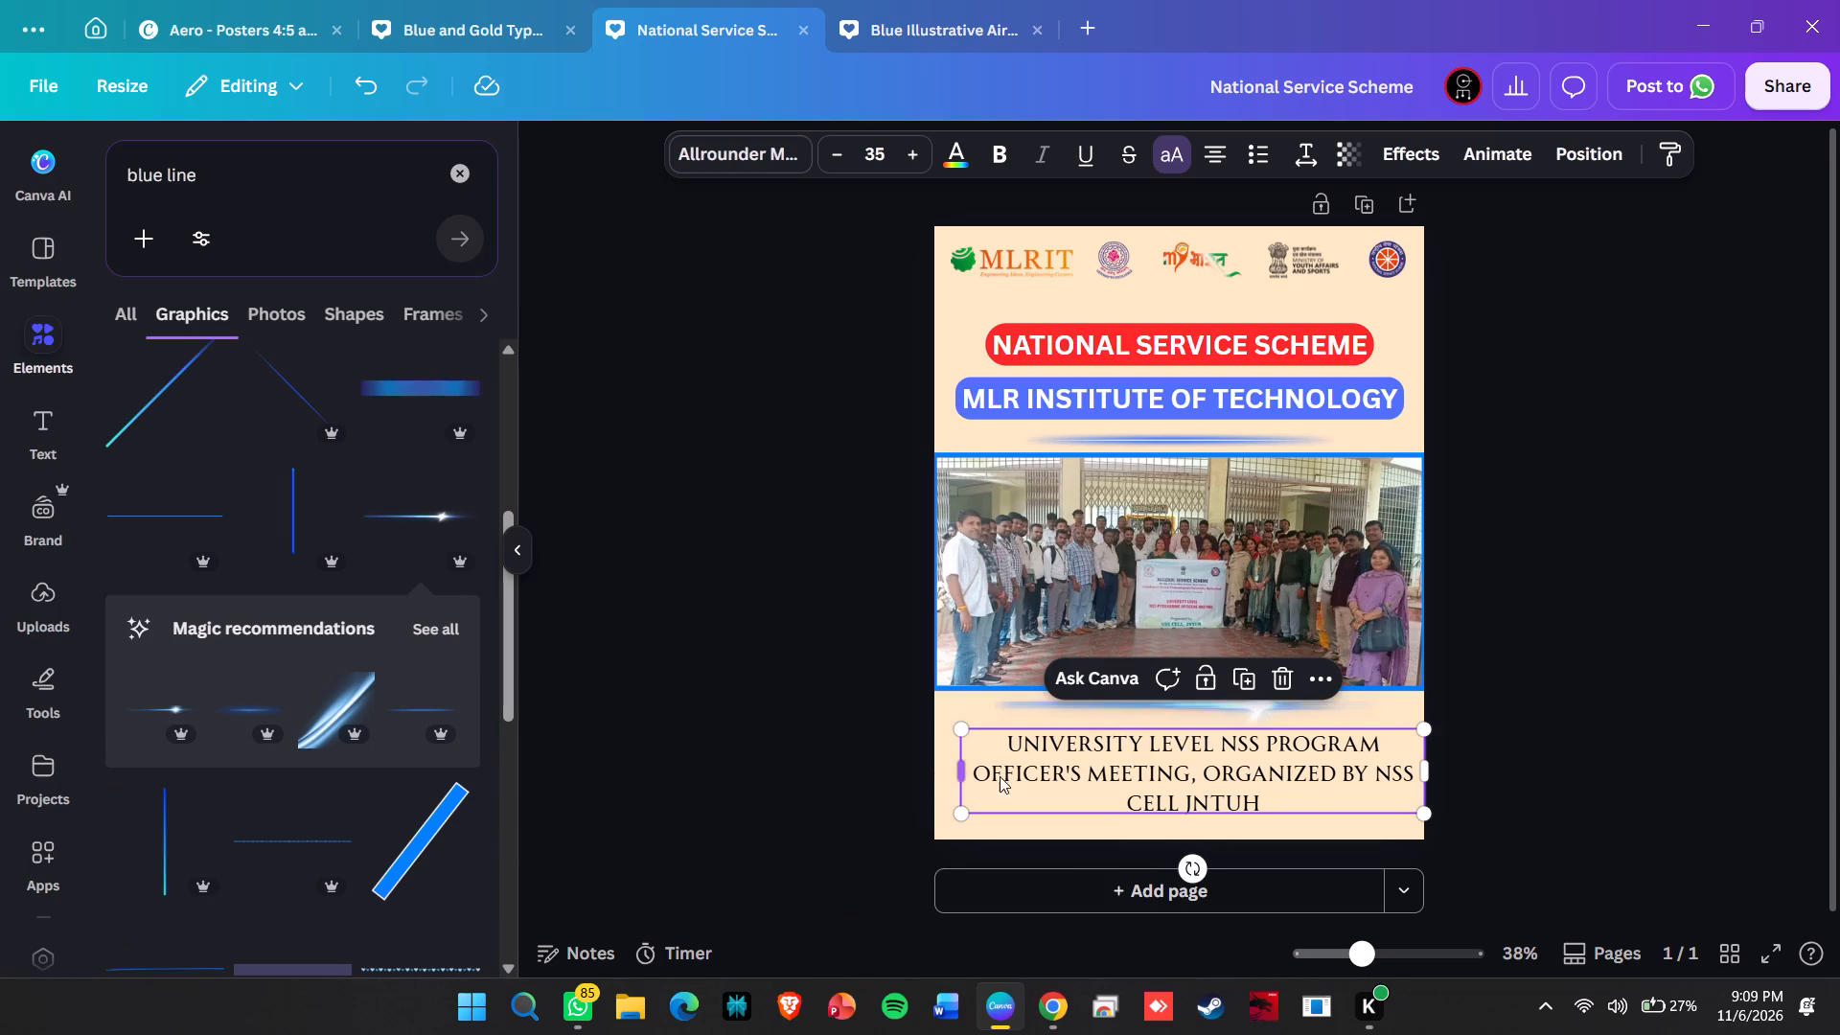
pyautogui.moveTo(1114, 777); pyautogui.dragTo(1102, 778)
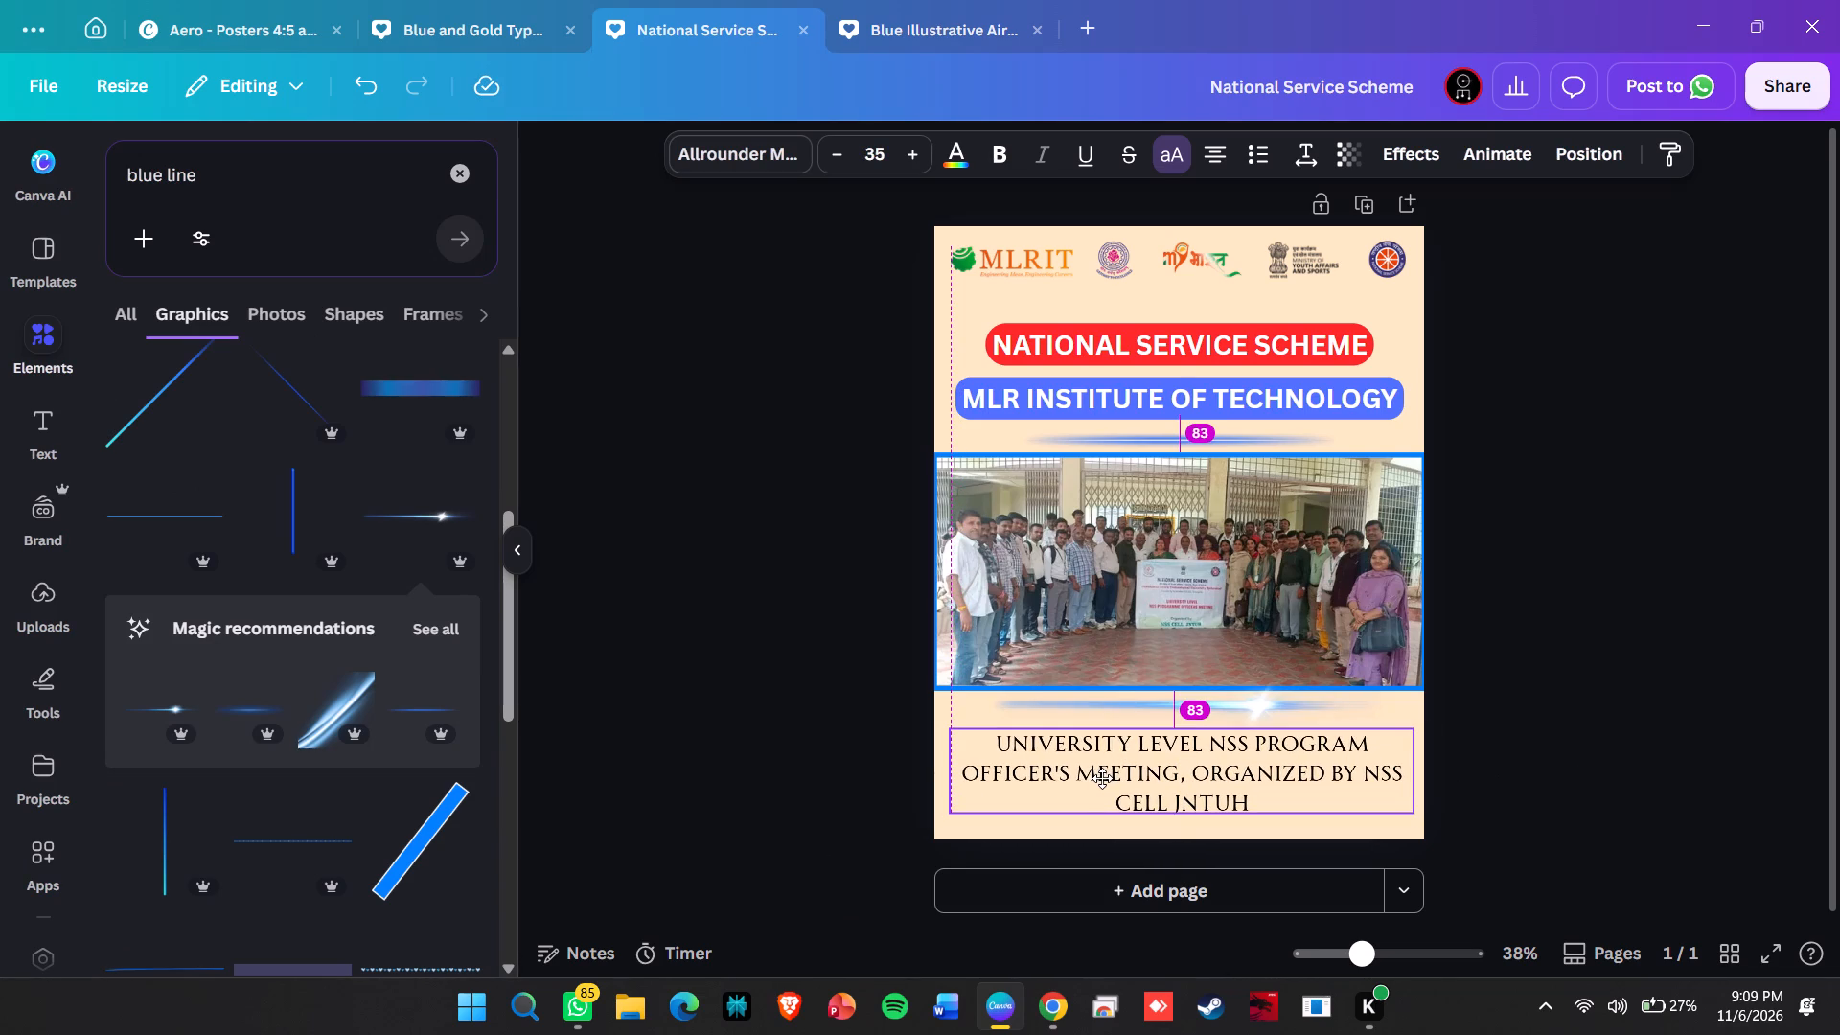
pyautogui.moveTo(1102, 778); pyautogui.dragTo(1104, 777)
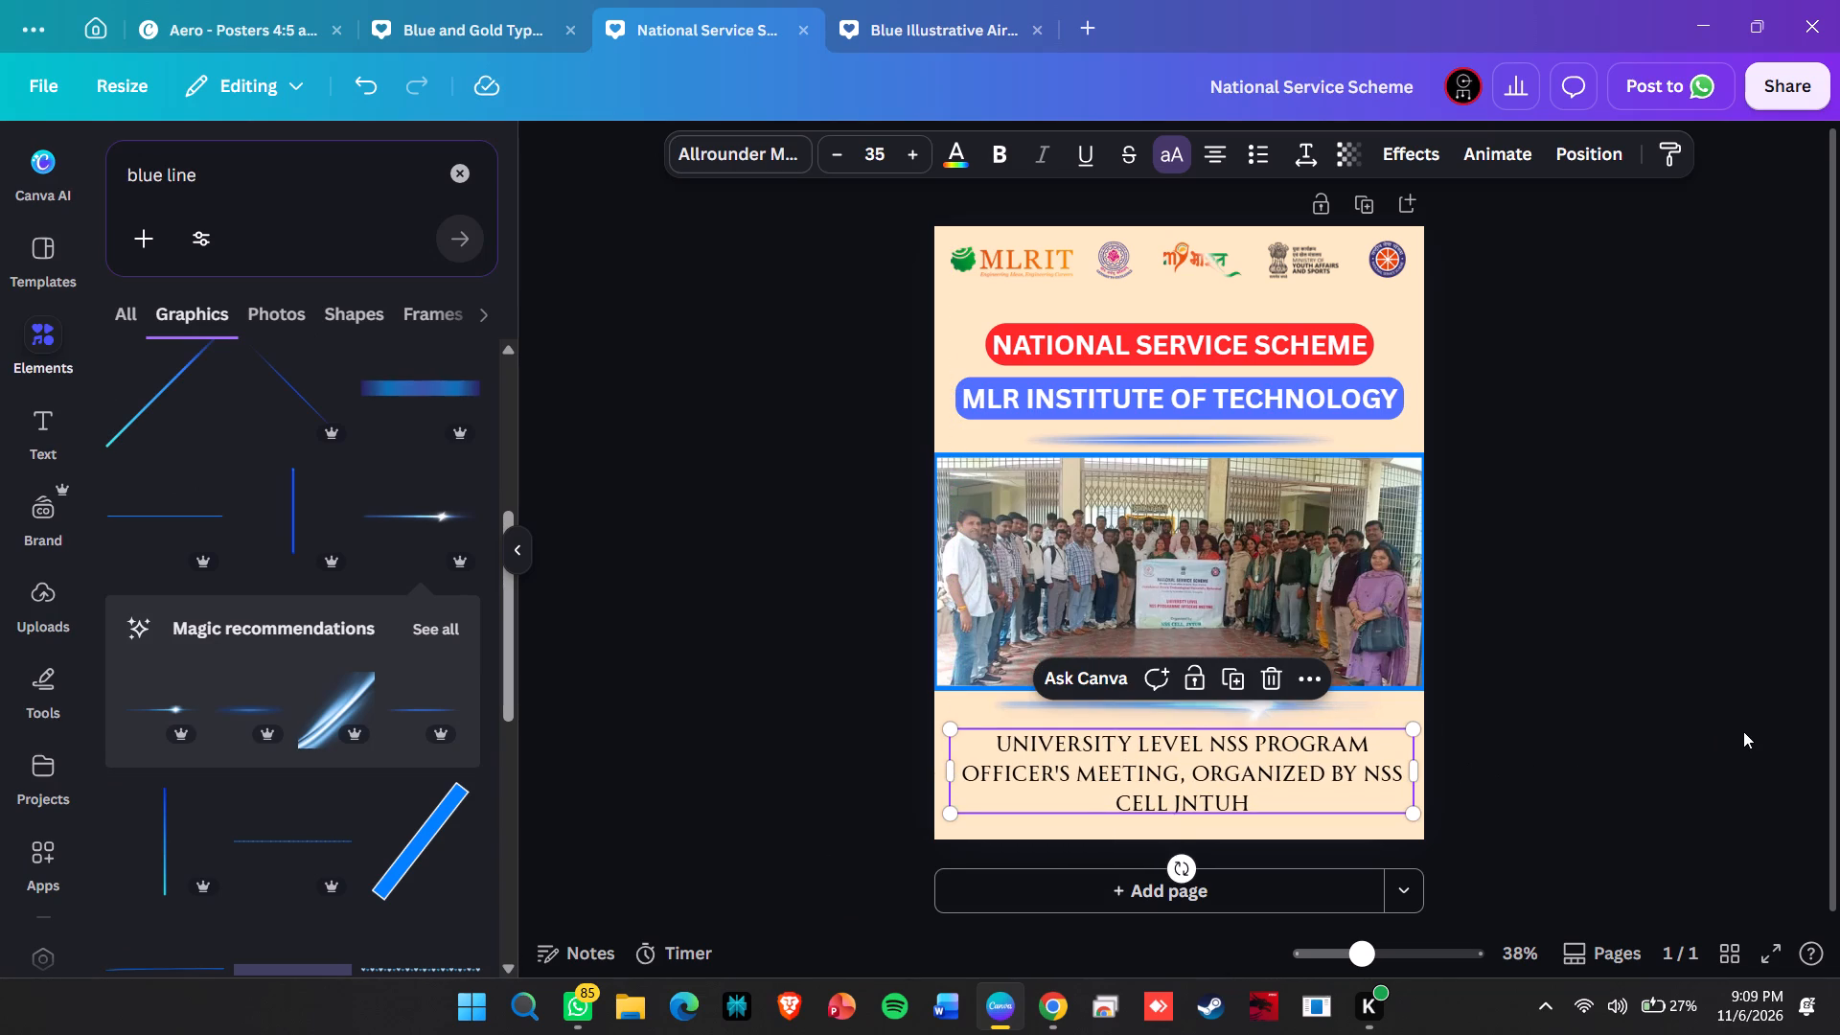
pyautogui.click(1743, 731)
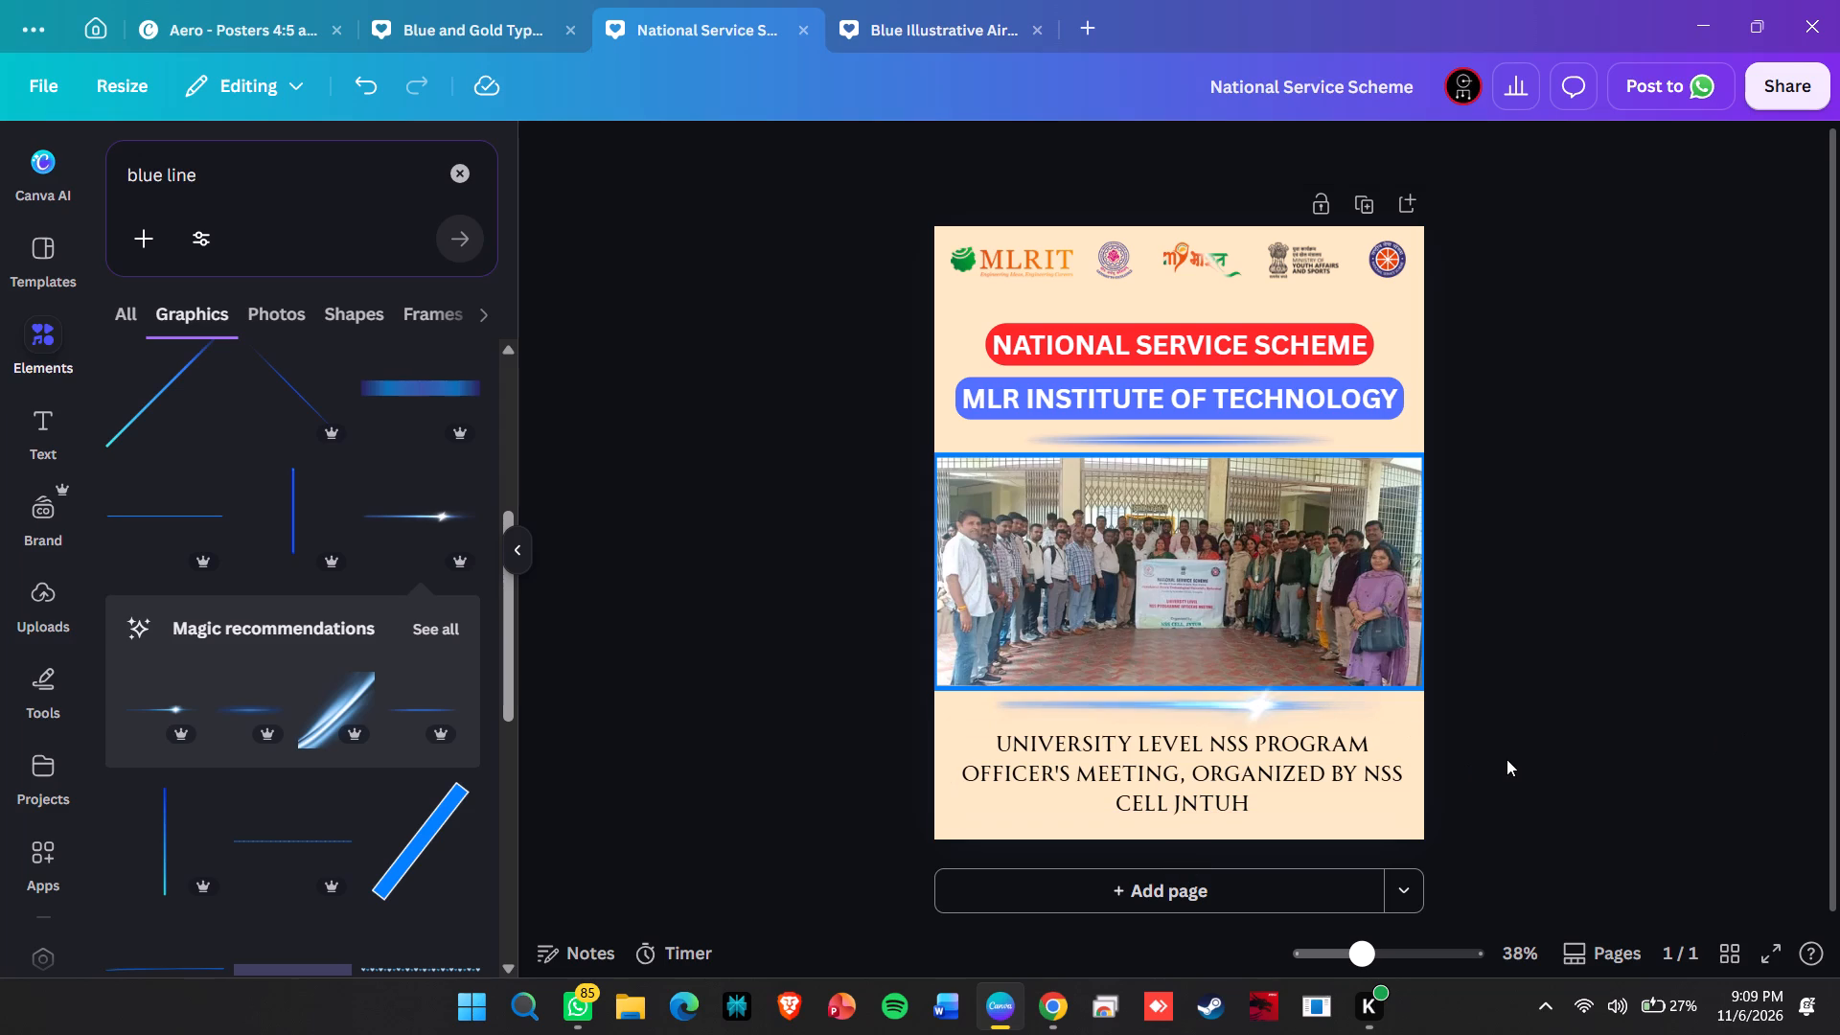
# Download the poster as a high-quality PNG and save it in Downloads as National Service Scheme.
pyautogui.click(1814, 78)
pyautogui.click(1409, 672)
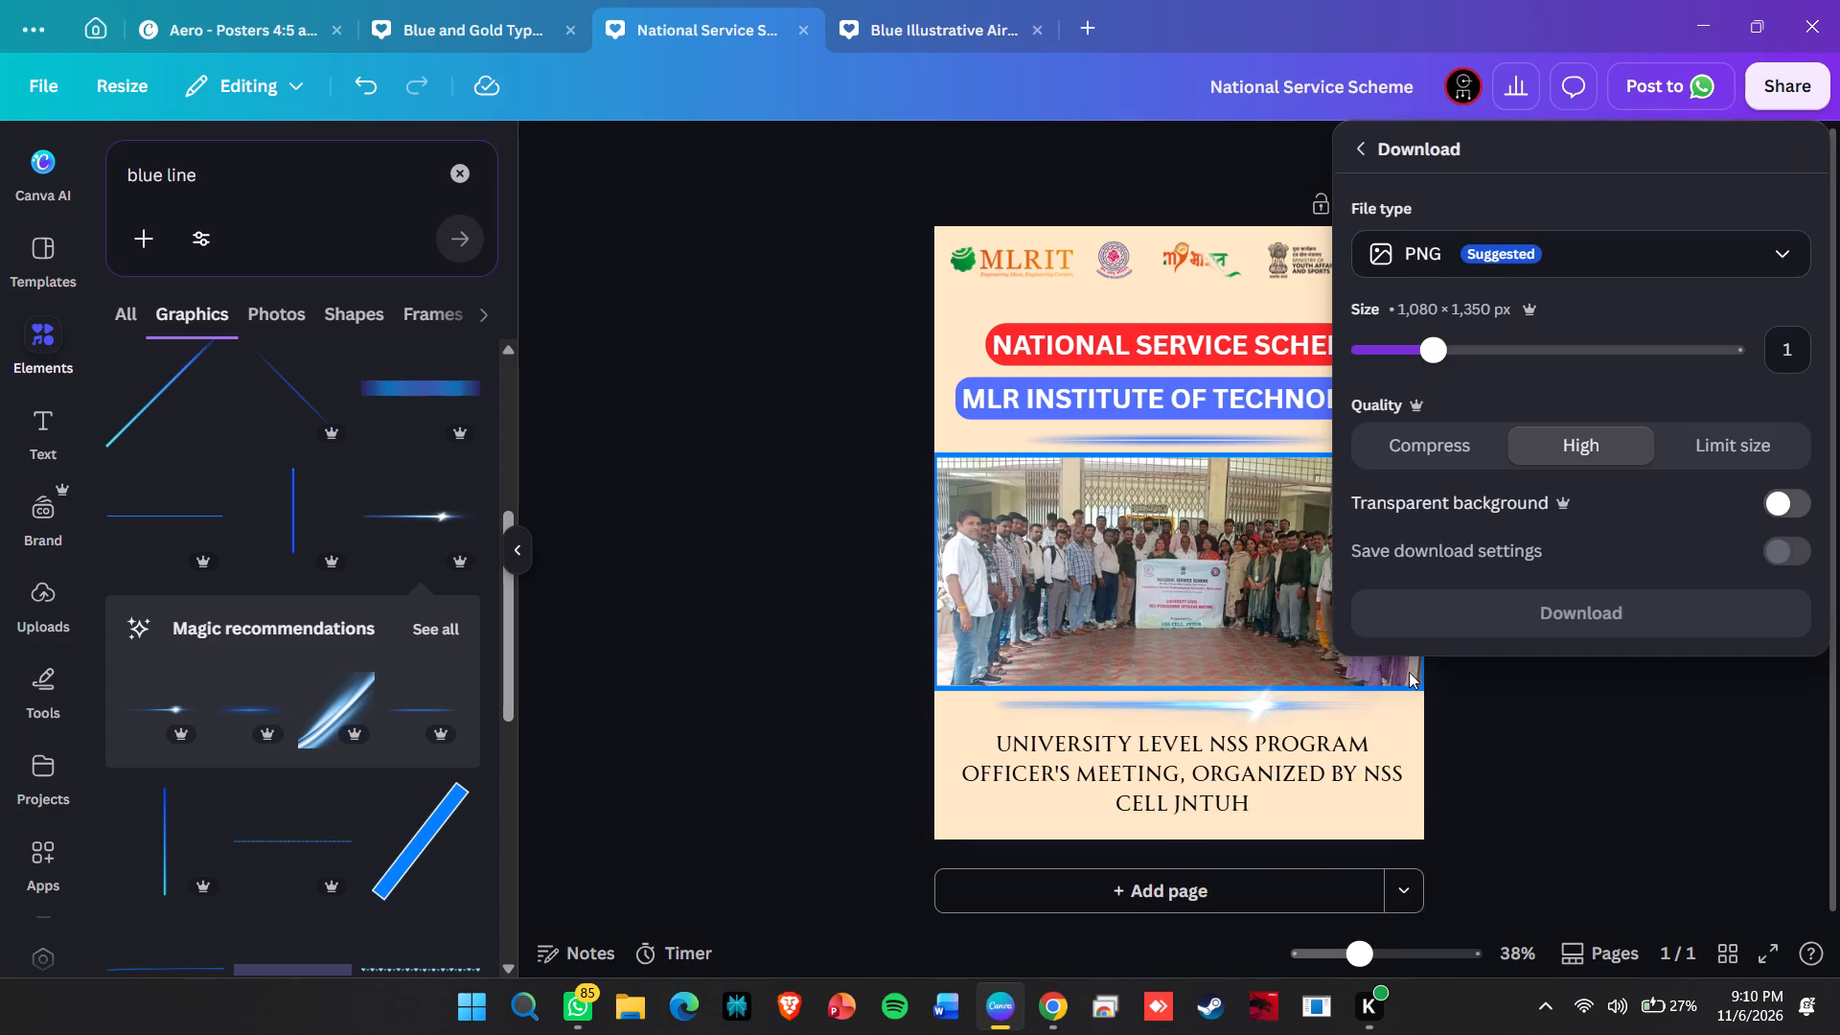
pyautogui.click(1657, 628)
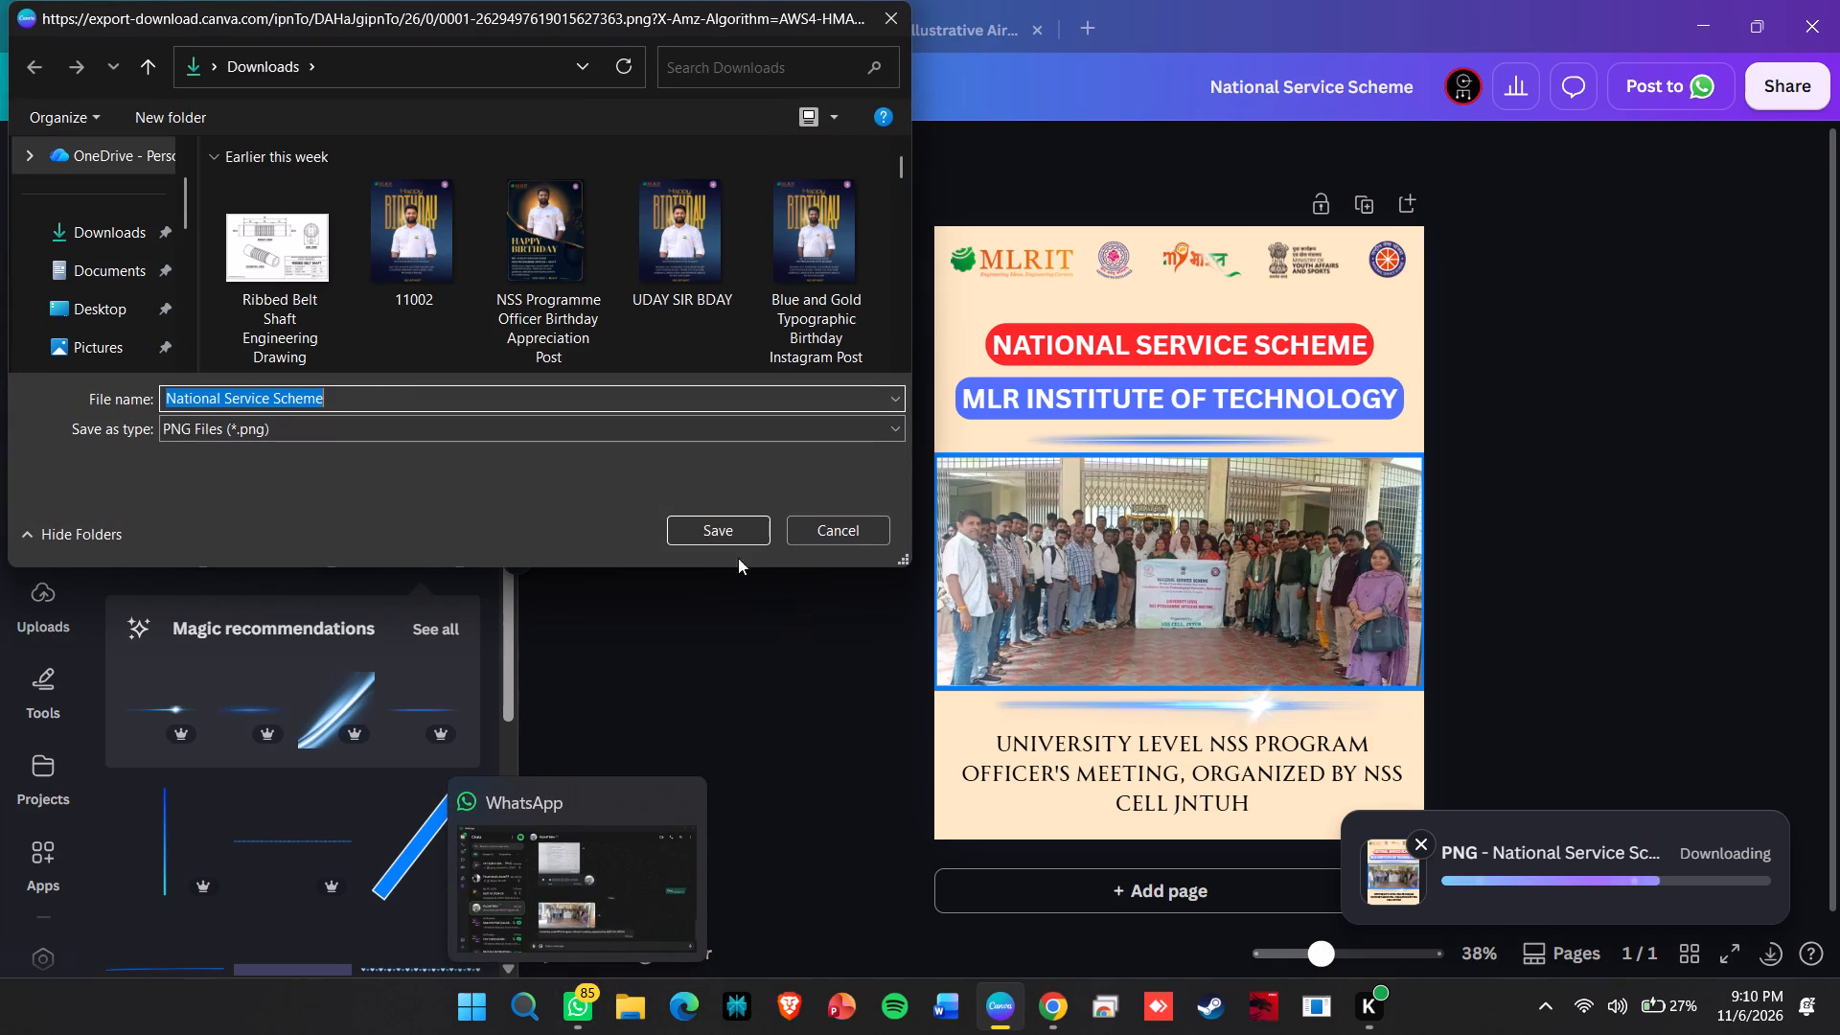
pyautogui.click(711, 522)
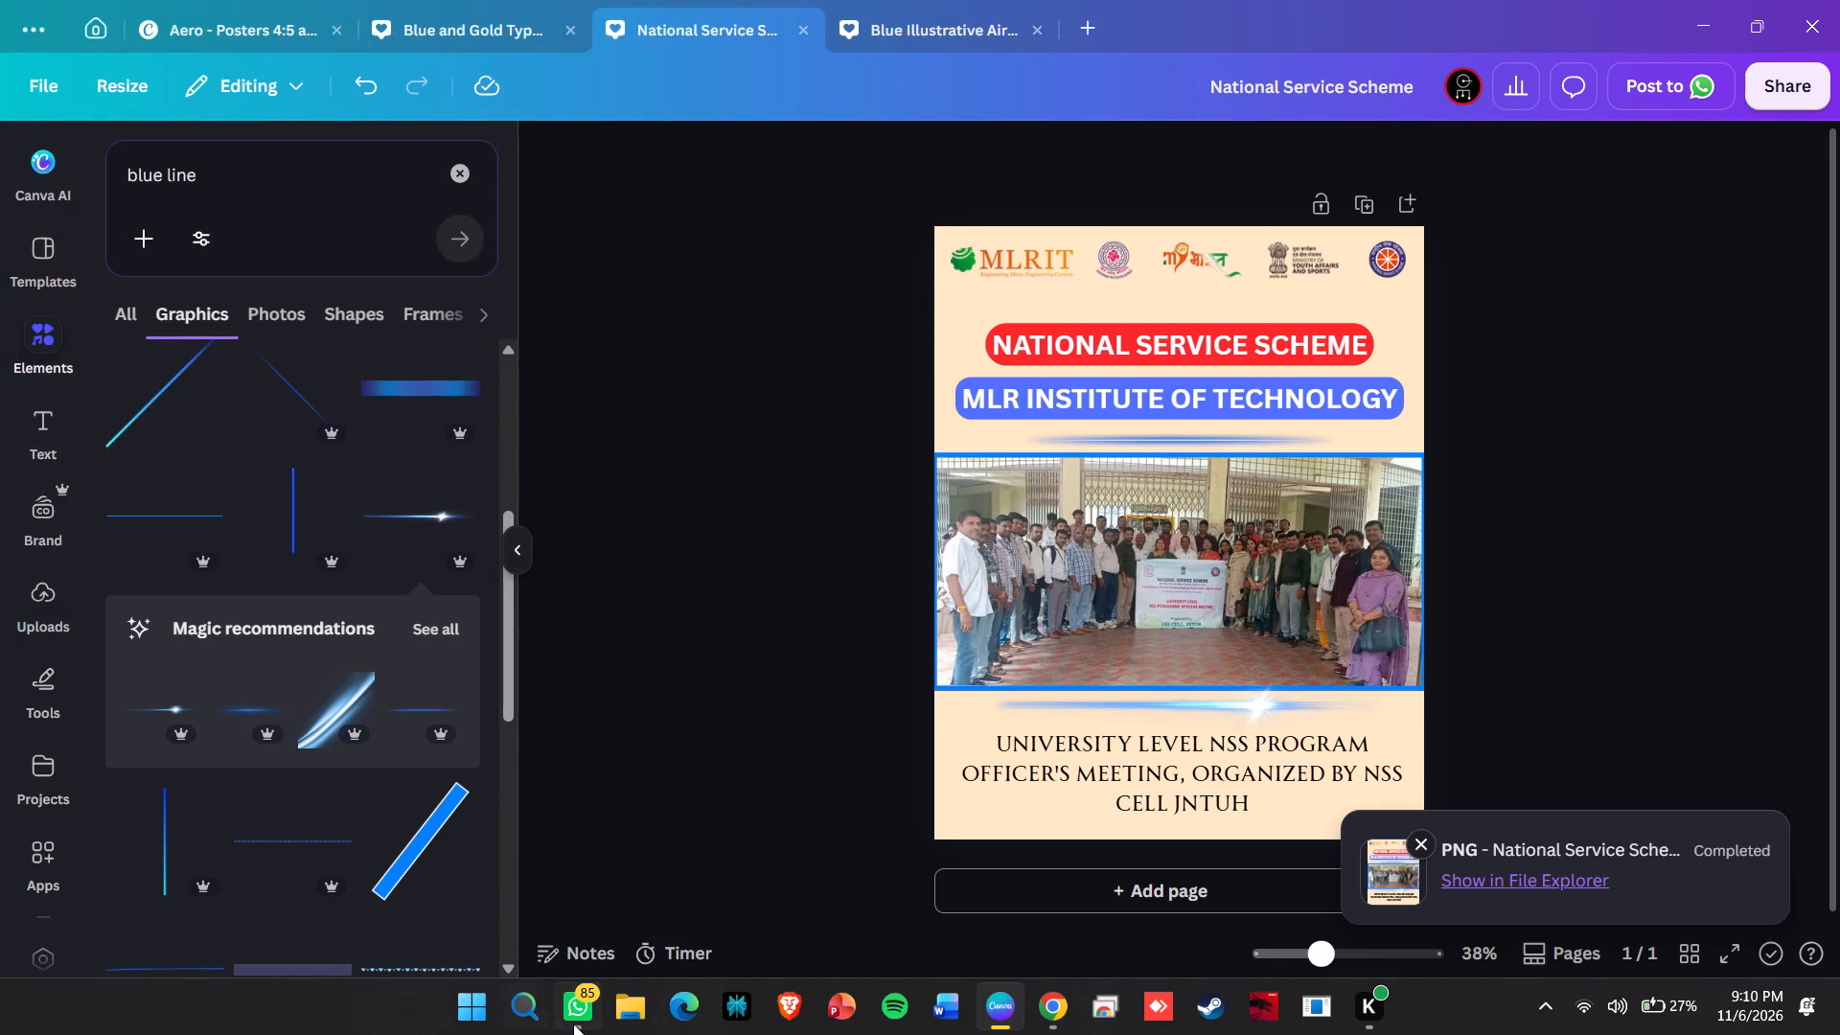